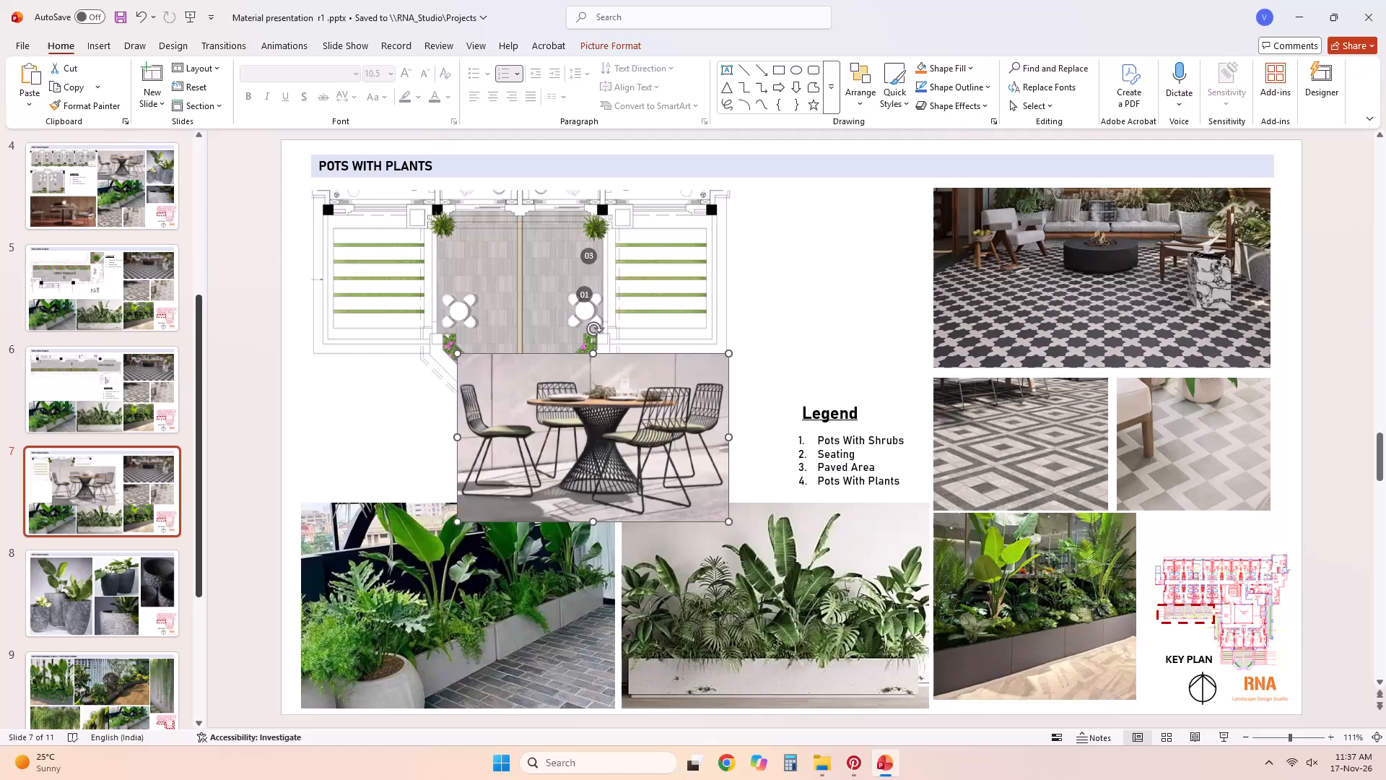
Move the dining-set photo off the plan drawing, reduce its size and park it over the lower edge of the legend.
{"action": "left_click_drag", "start_coordinate": [629, 411], "coordinate": [894, 266]}
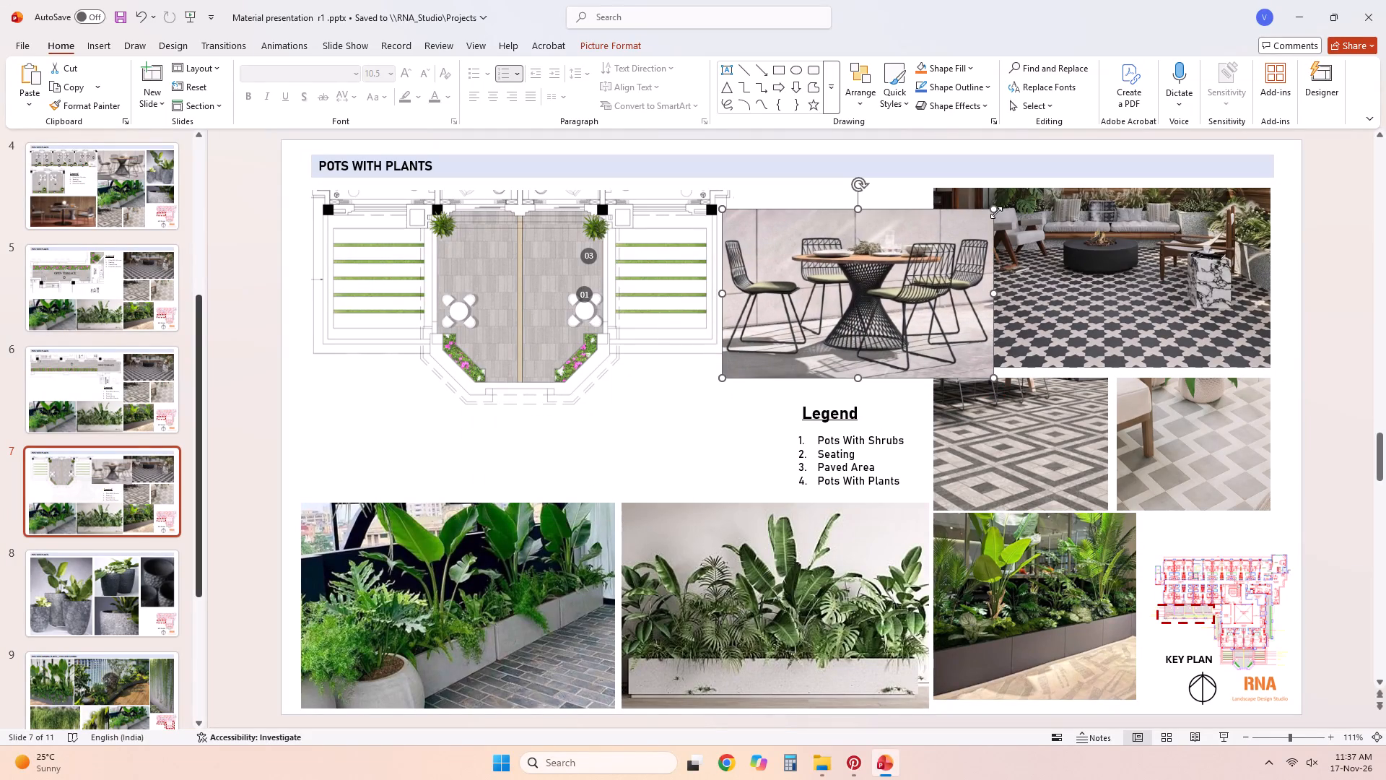
{"action": "left_click_drag", "start_coordinate": [993, 207], "coordinate": [938, 272]}
{"action": "left_click_drag", "start_coordinate": [861, 298], "coordinate": [929, 245]}
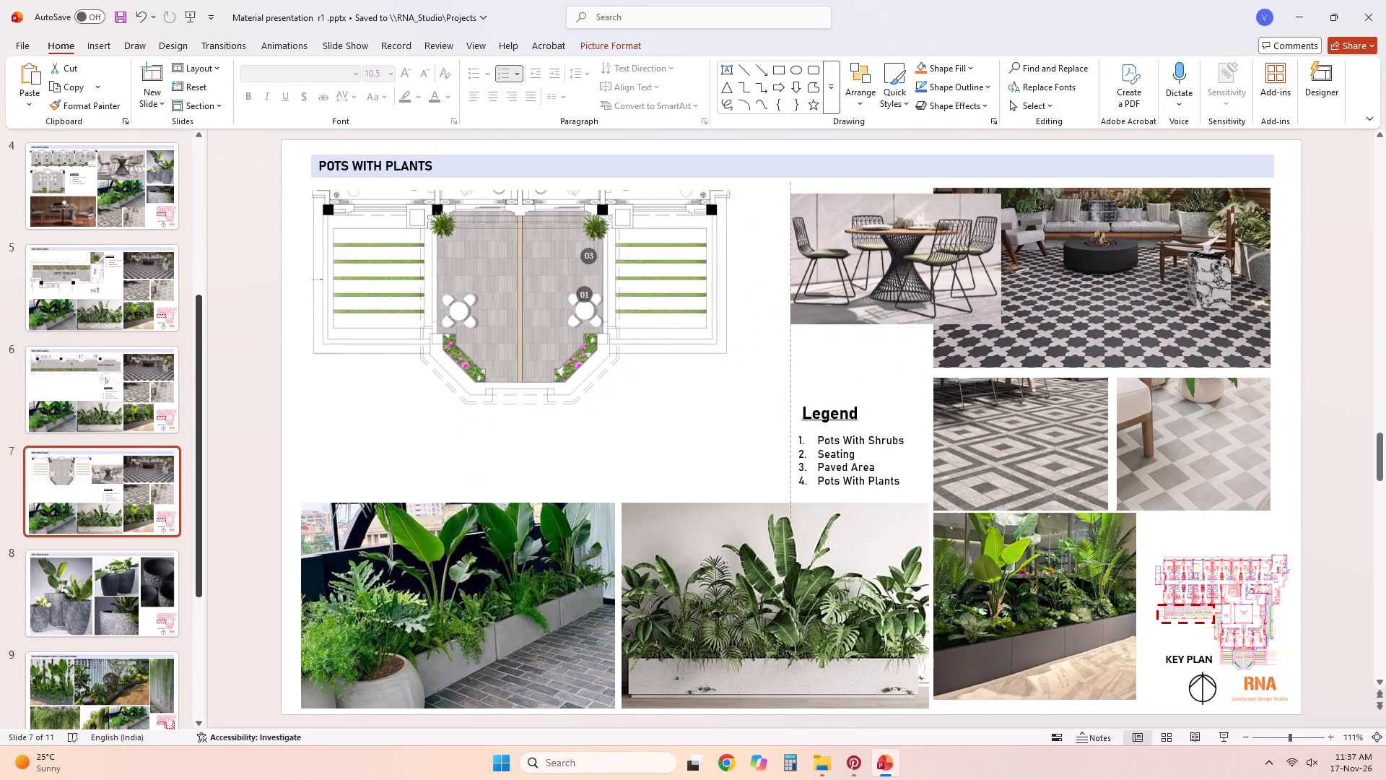
{"action": "left_click_drag", "start_coordinate": [929, 245], "coordinate": [996, 501]}
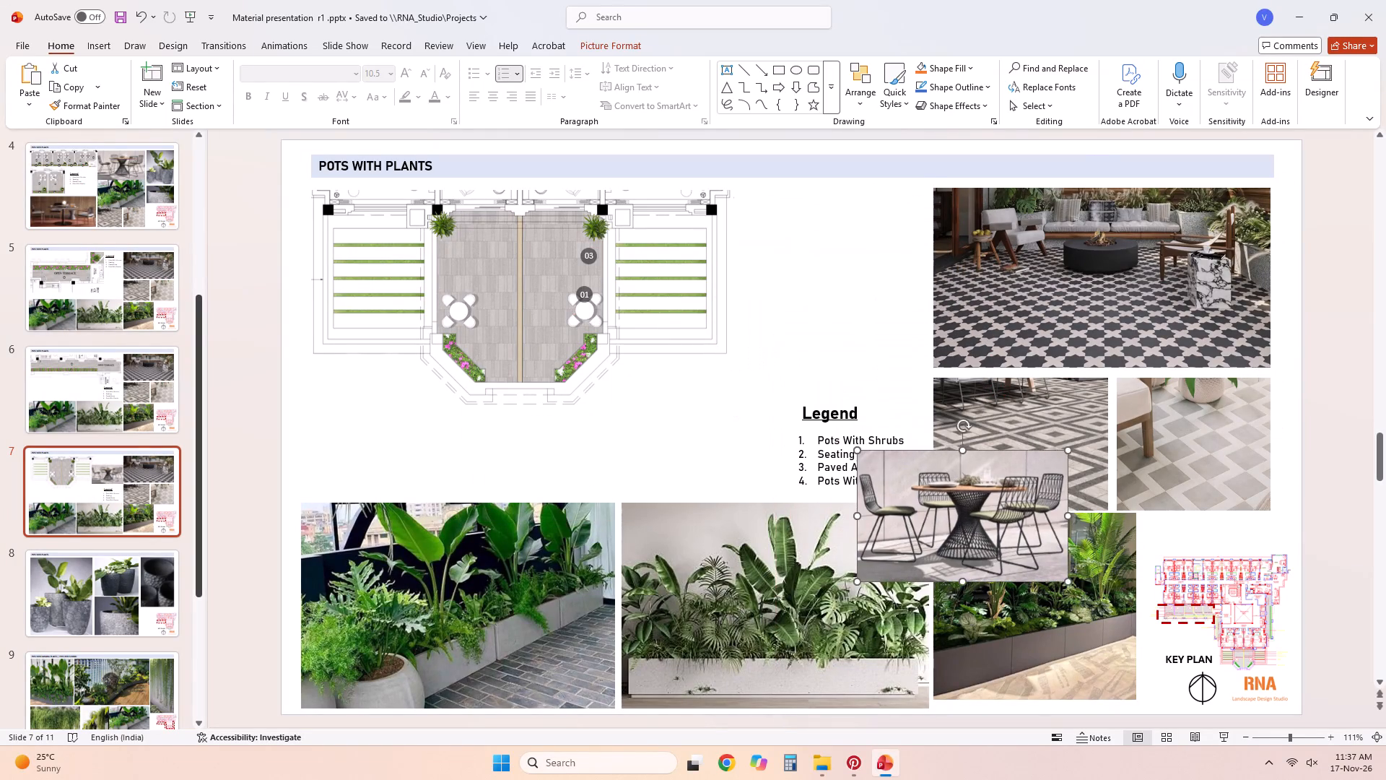
Shrink the fire-pit patio photo and move it into the empty area below the plan drawing.
{"action": "left_click", "coordinate": [1143, 298]}
{"action": "left_click_drag", "start_coordinate": [1267, 188], "coordinate": [1189, 275]}
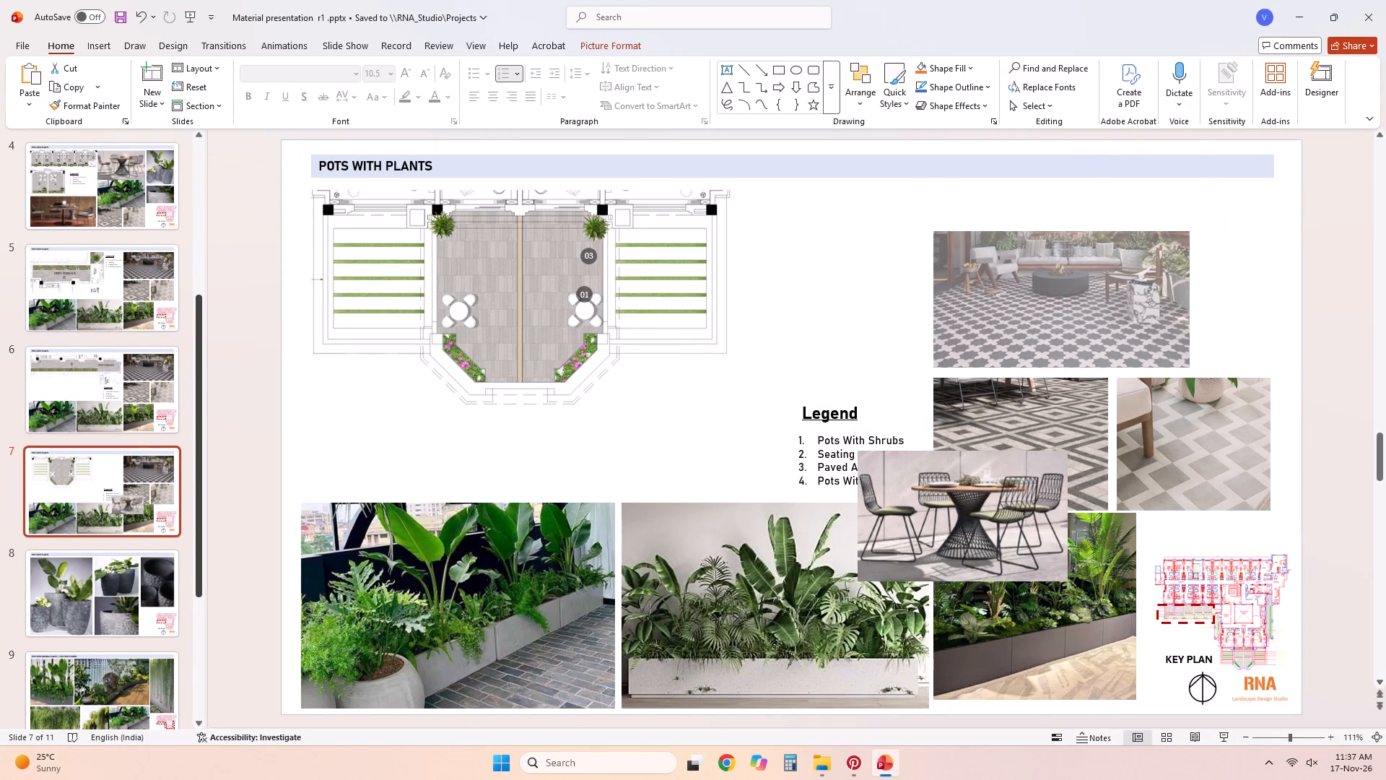
{"action": "left_click_drag", "start_coordinate": [1189, 275], "coordinate": [1099, 337]}
{"action": "left_click_drag", "start_coordinate": [1041, 333], "coordinate": [644, 447]}
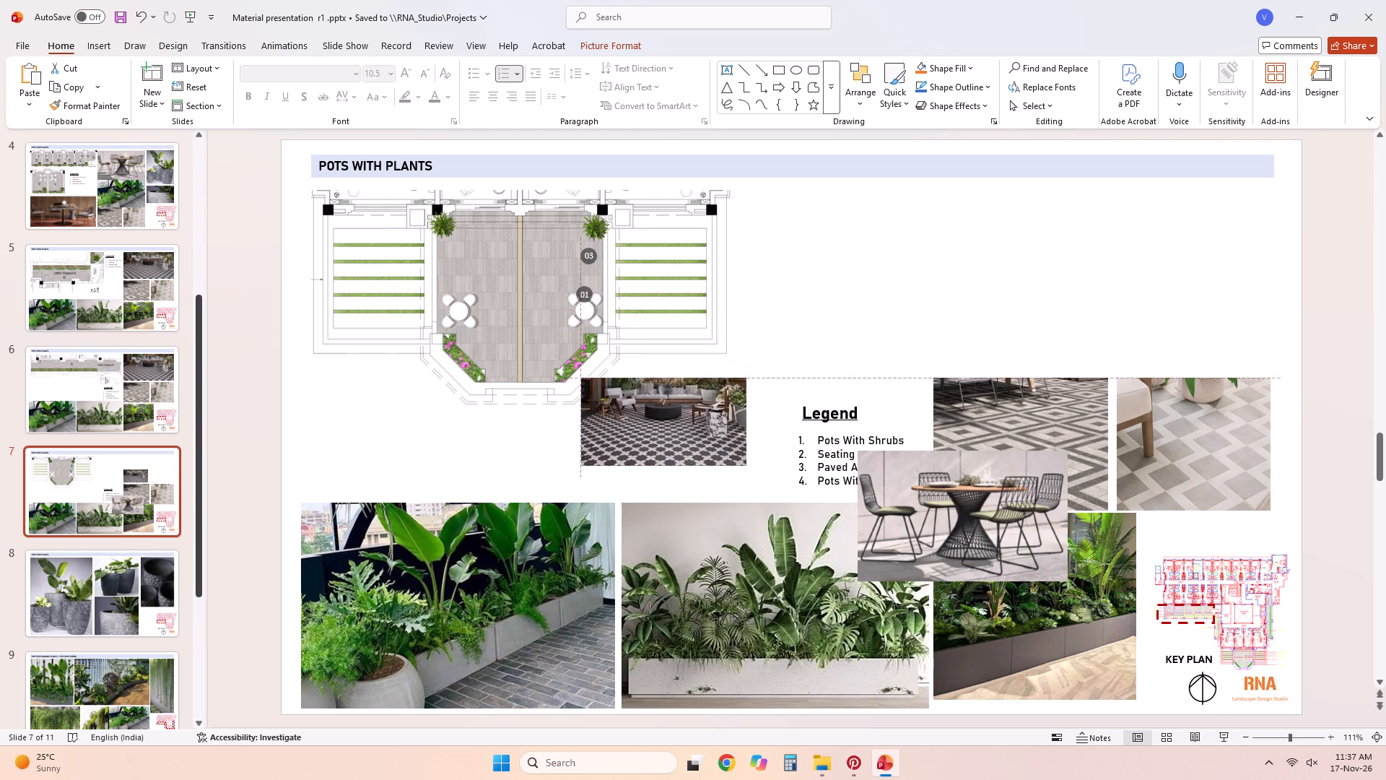
{"action": "left_click_drag", "start_coordinate": [644, 447], "coordinate": [639, 449]}
Place the dining-set photo beside the plan, just under the title bar, and enlarge it to fill the space above the legend.
{"action": "left_click_drag", "start_coordinate": [1007, 488], "coordinate": [1065, 225]}
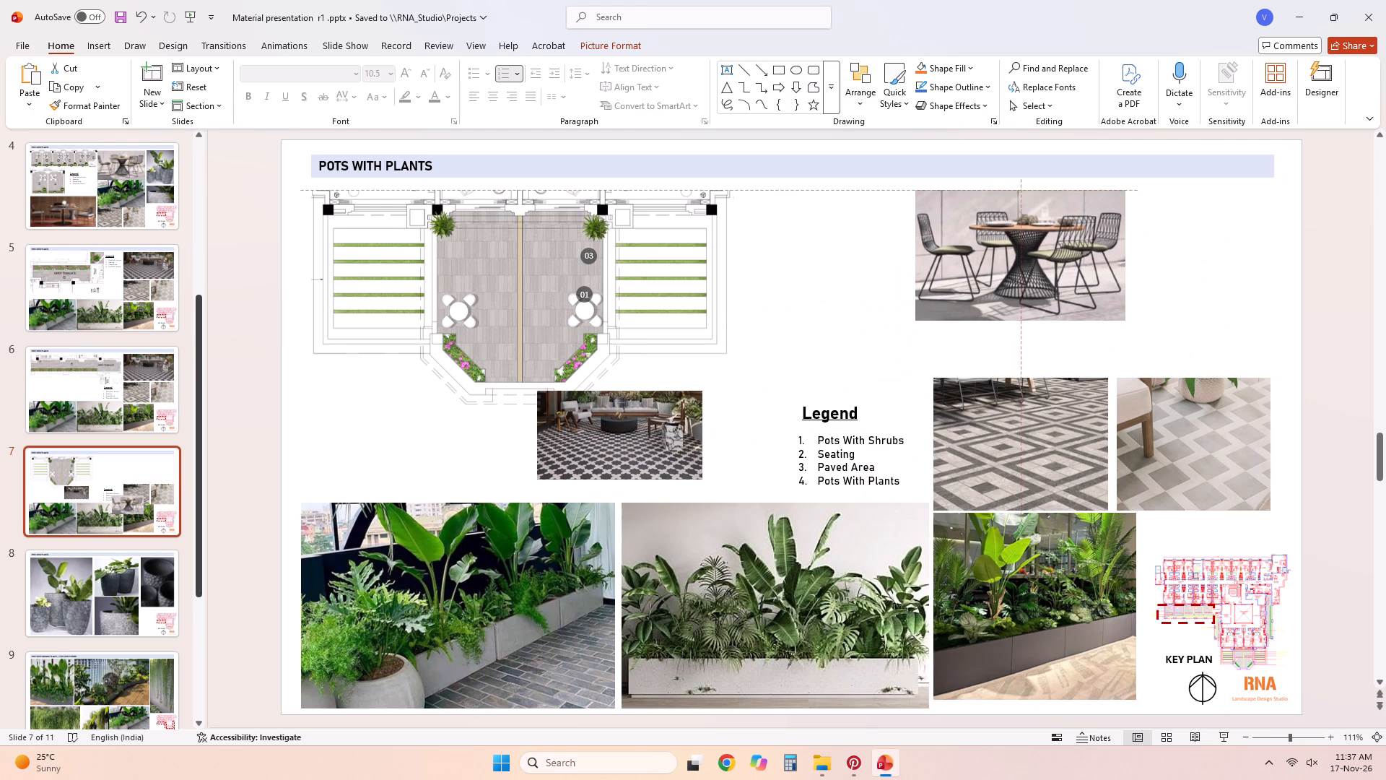
{"action": "left_click_drag", "start_coordinate": [1065, 225], "coordinate": [888, 222]}
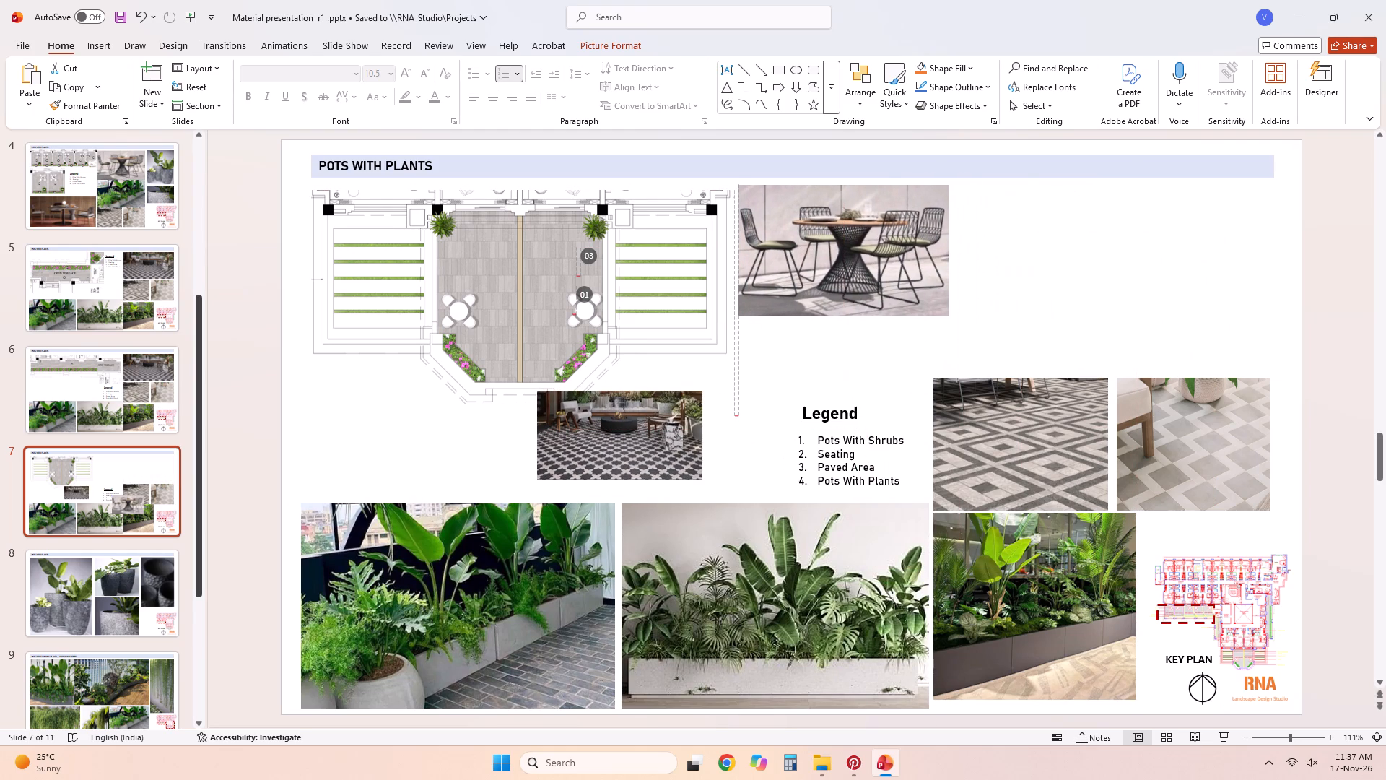
{"action": "left_click_drag", "start_coordinate": [888, 222], "coordinate": [892, 216]}
{"action": "left_click_drag", "start_coordinate": [954, 309], "coordinate": [1019, 362]}
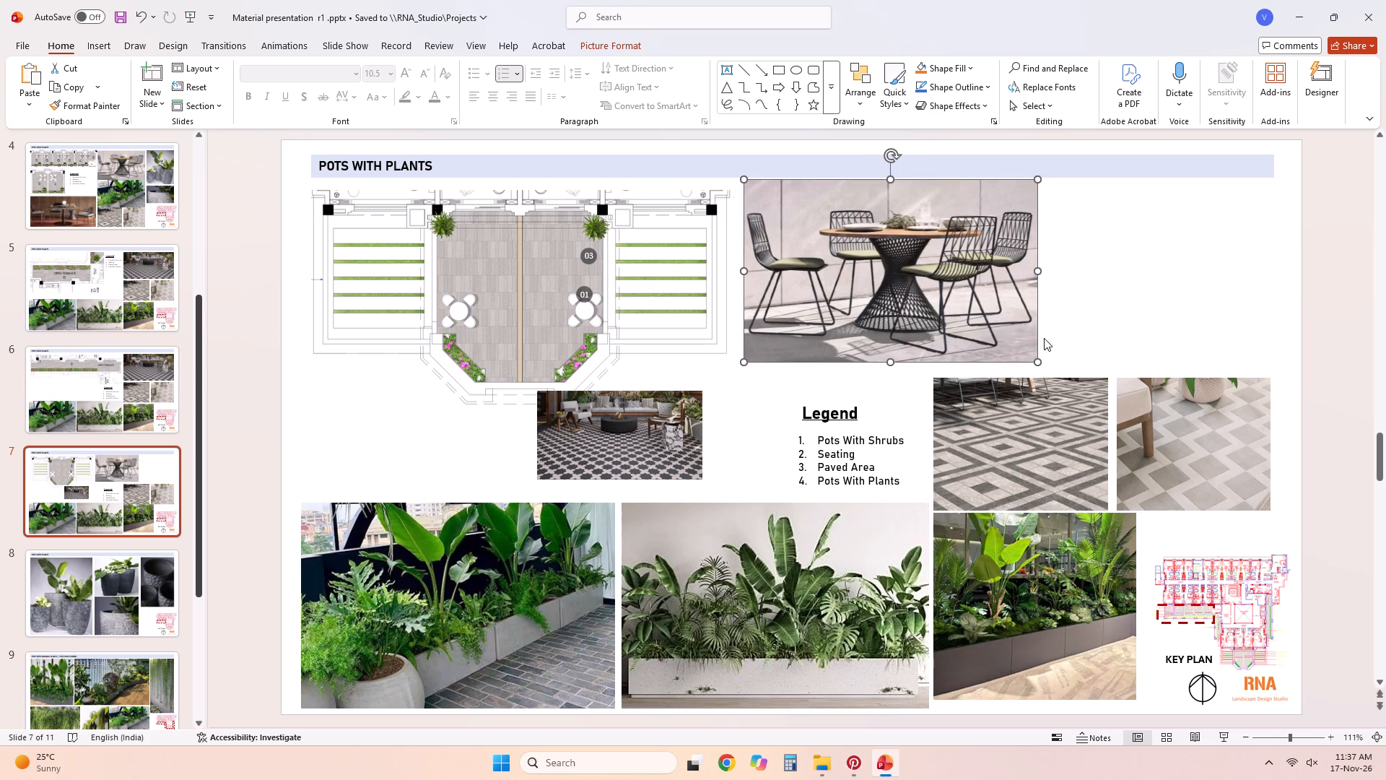
{"action": "left_click_drag", "start_coordinate": [1036, 362], "coordinate": [1040, 369]}
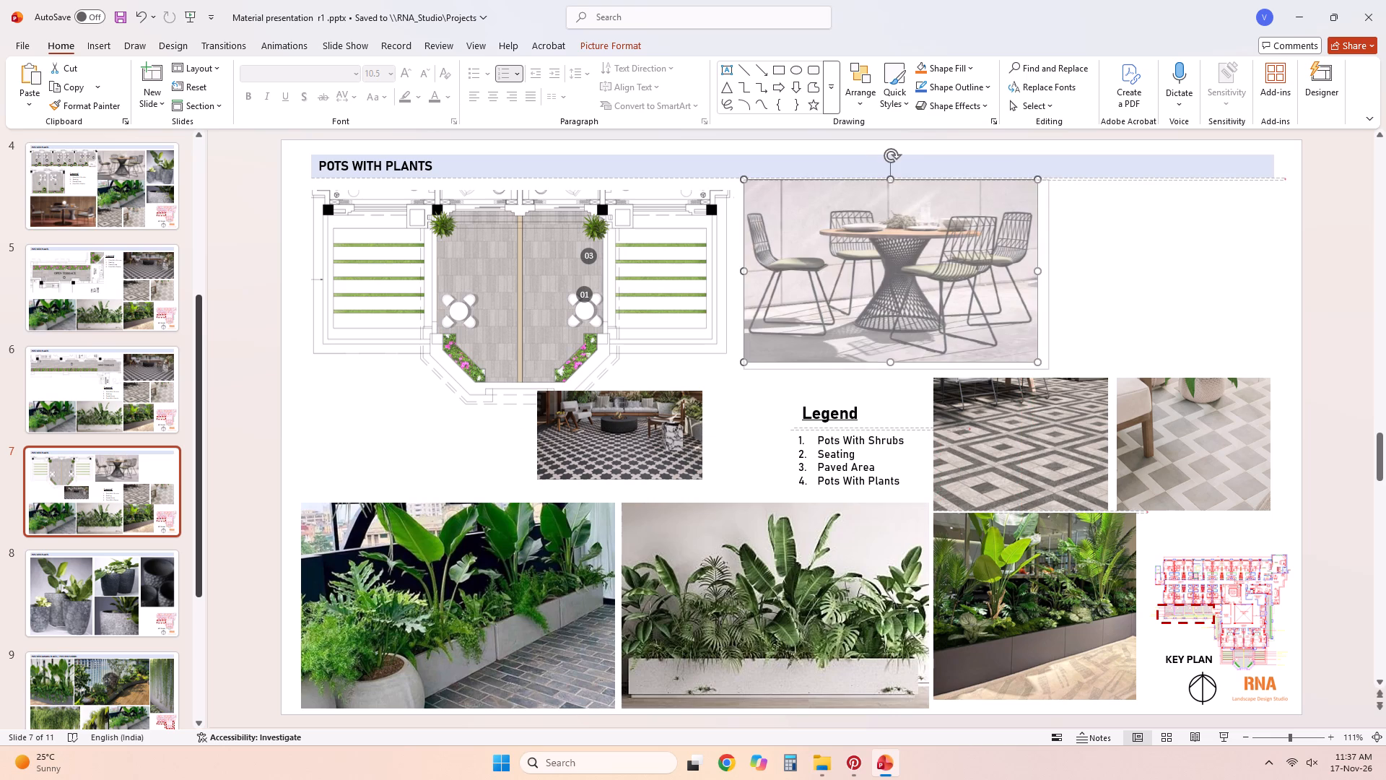
{"action": "left_click_drag", "start_coordinate": [1040, 369], "coordinate": [1042, 371]}
{"action": "left_click", "coordinate": [1091, 347]}
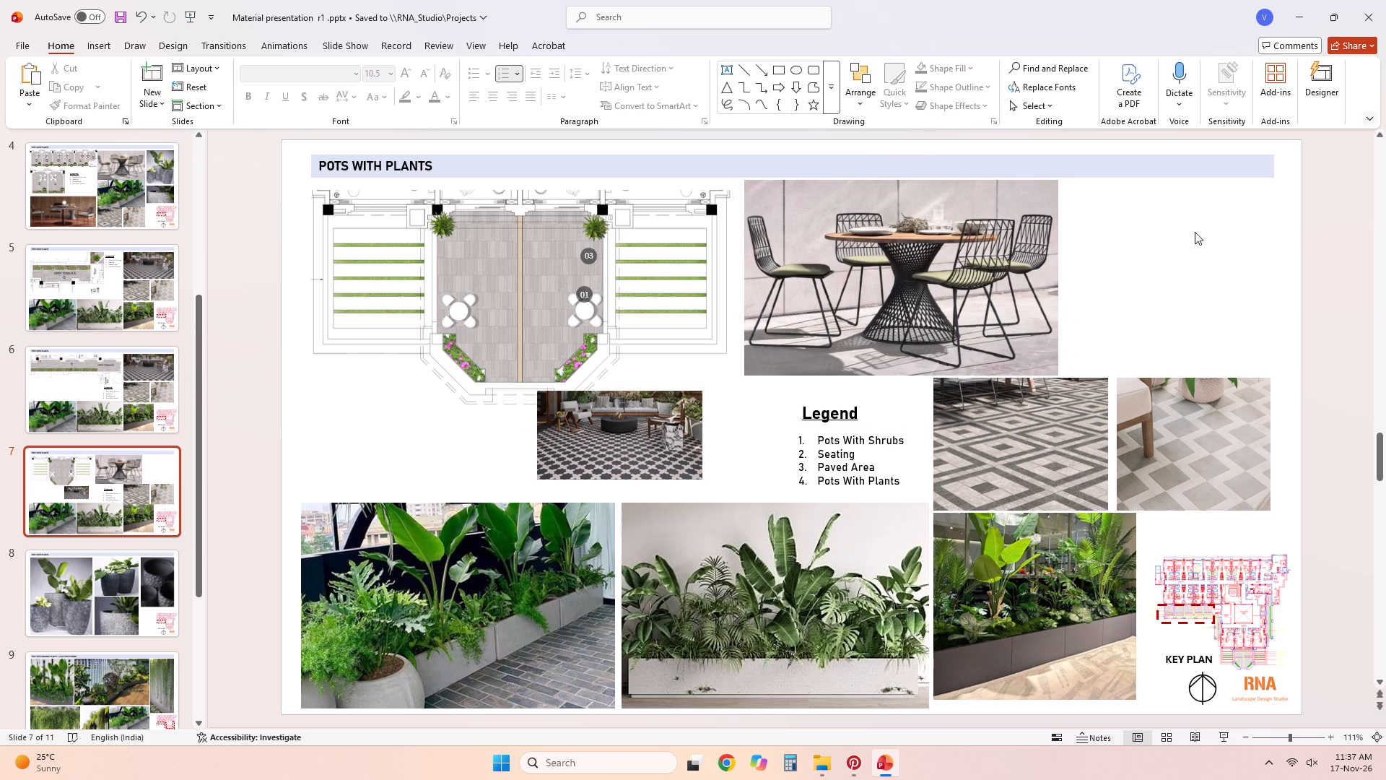
Place the fire-pit patio photo between the plan and the legend and enlarge it slightly.
{"action": "left_click_drag", "start_coordinate": [601, 435], "coordinate": [1097, 256]}
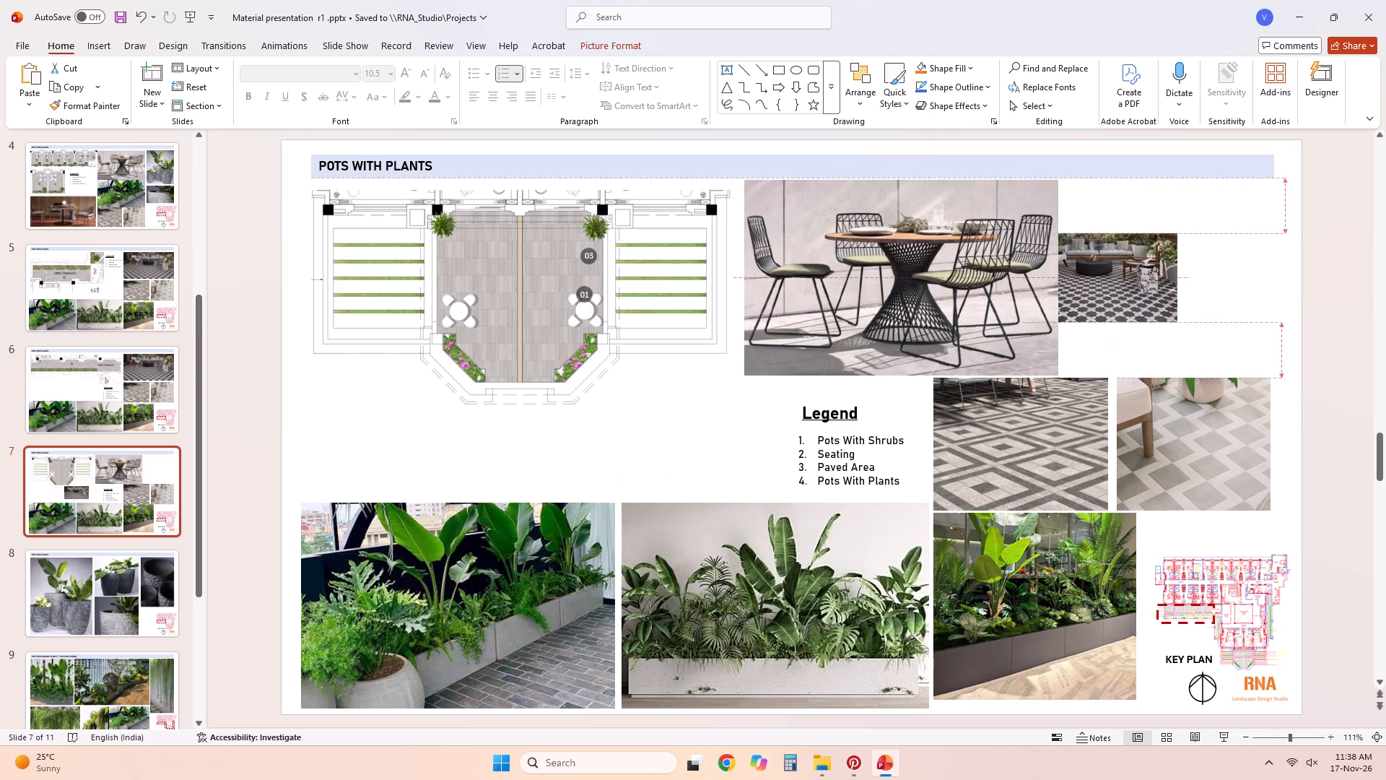
{"action": "left_click_drag", "start_coordinate": [1097, 256], "coordinate": [1001, 434]}
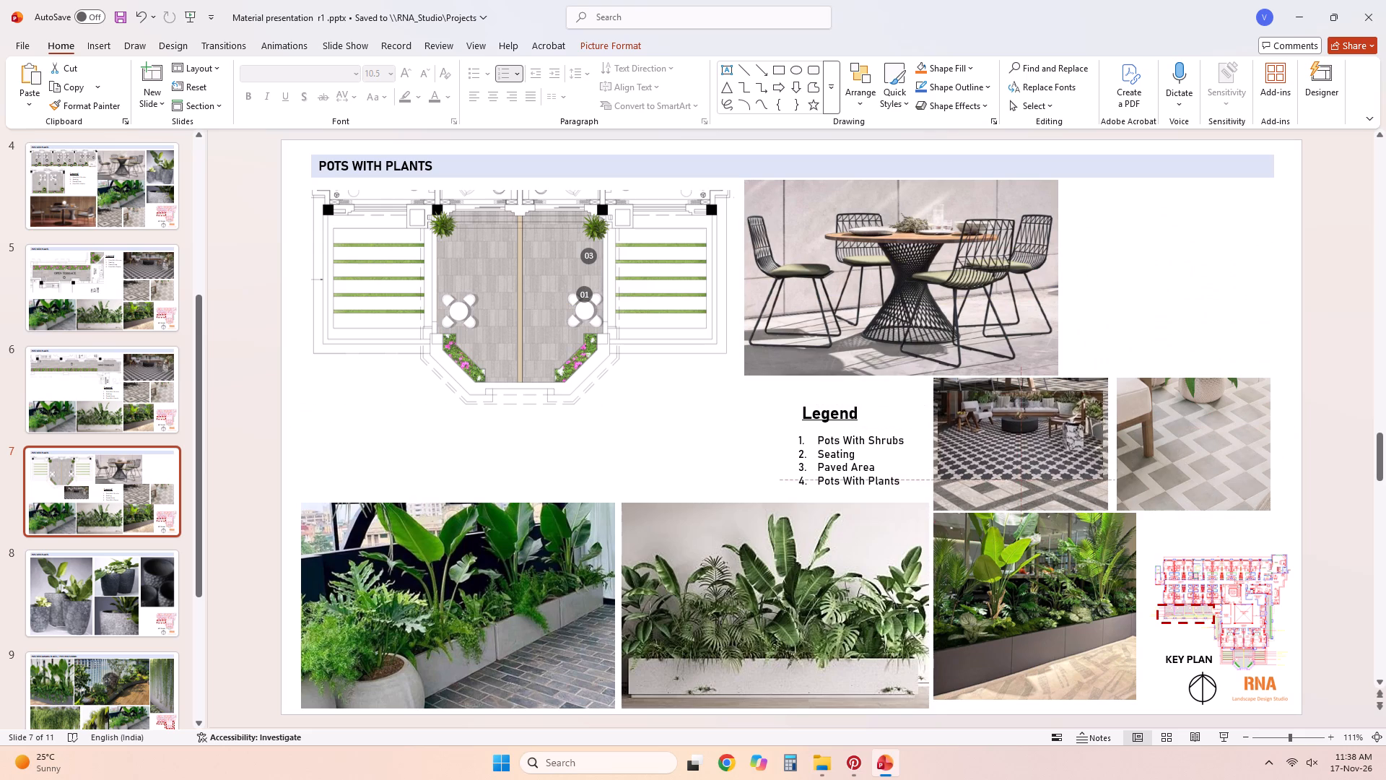
{"action": "left_click_drag", "start_coordinate": [1001, 434], "coordinate": [677, 436]}
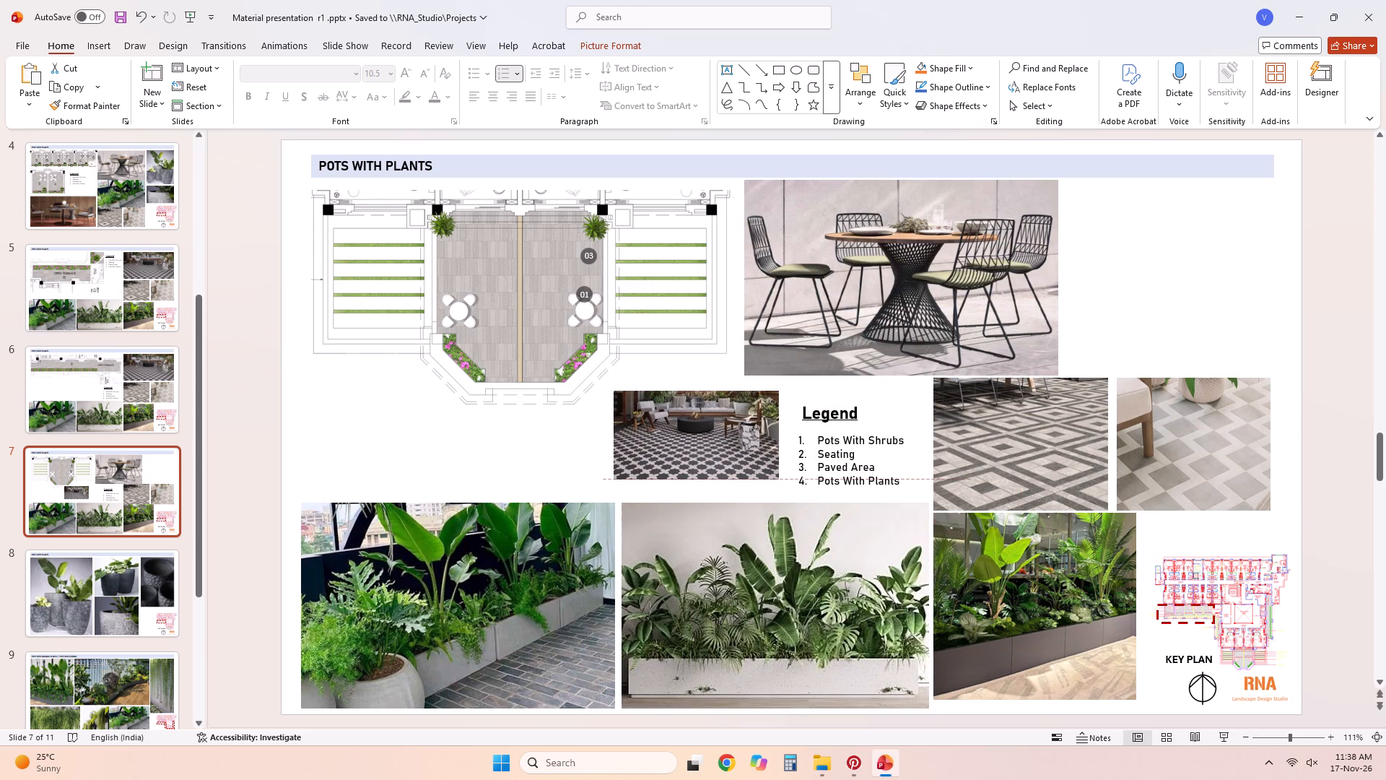
{"action": "left_click_drag", "start_coordinate": [677, 436], "coordinate": [683, 428]}
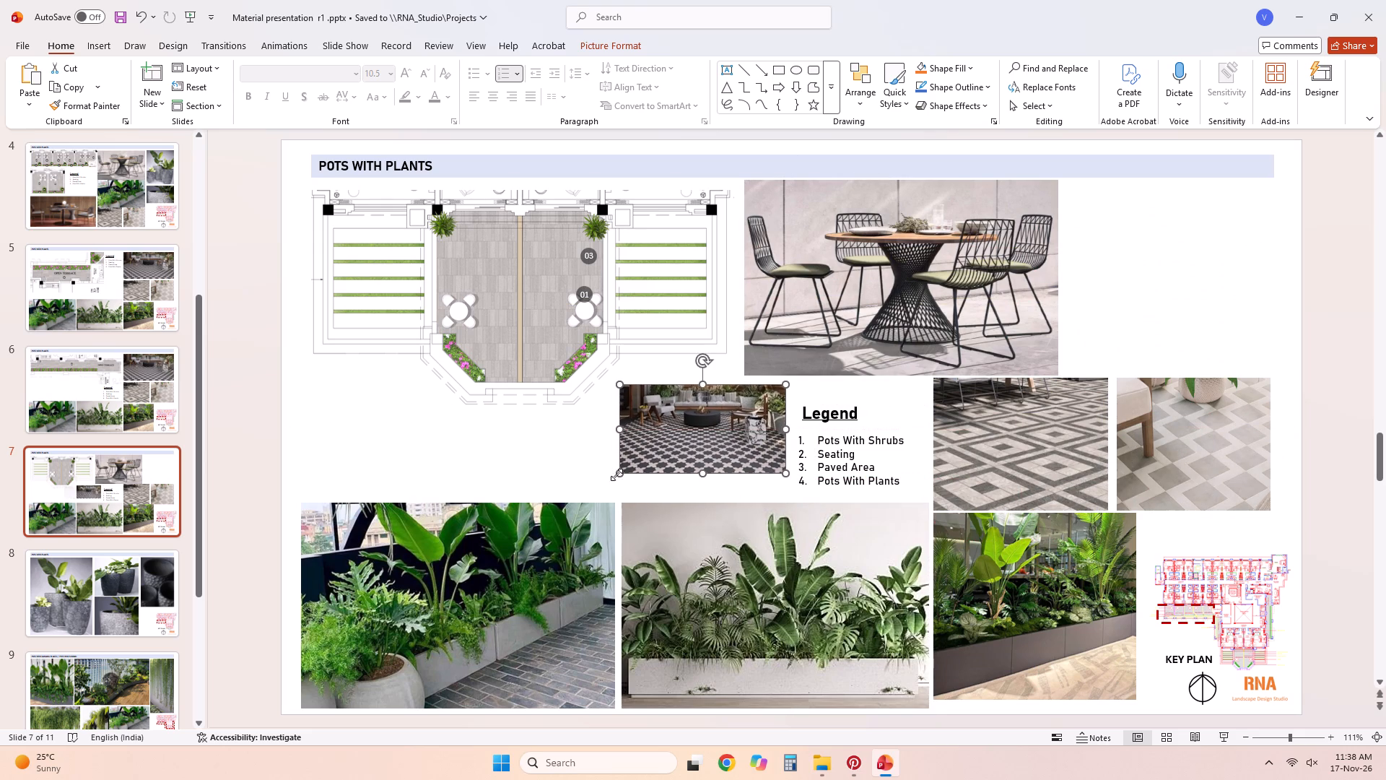
{"action": "left_click_drag", "start_coordinate": [616, 474], "coordinate": [635, 485]}
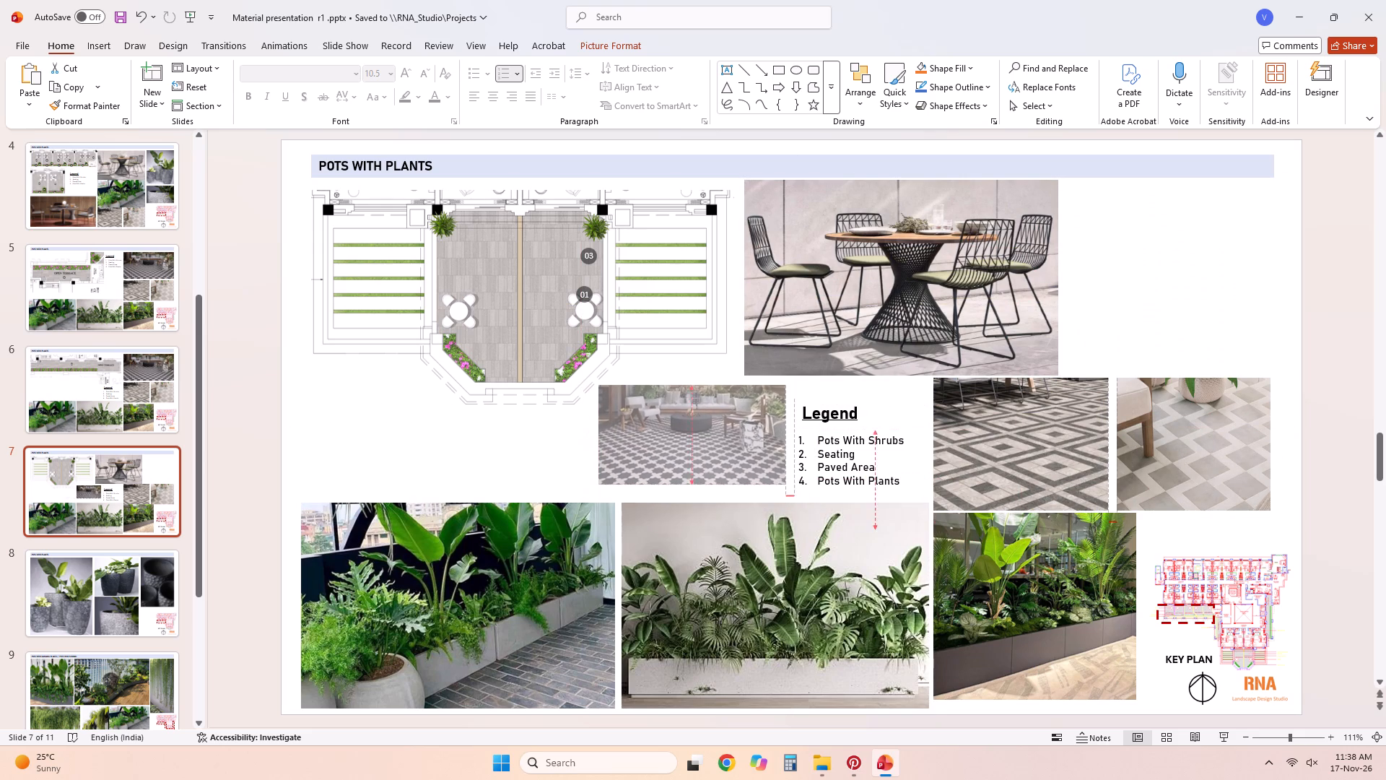
{"action": "left_click_drag", "start_coordinate": [635, 485], "coordinate": [661, 485]}
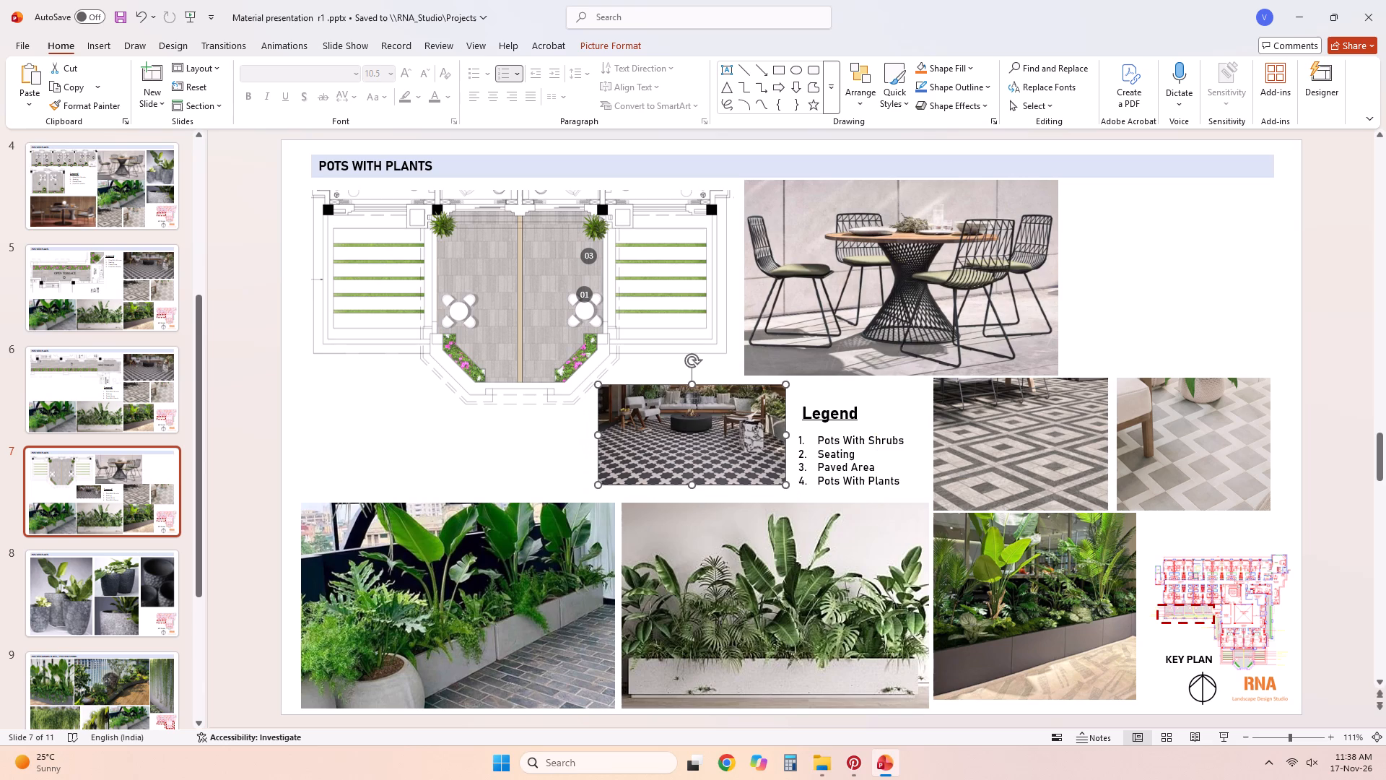
Crop a thin strip off the top edge of the plan drawing.
{"action": "left_click", "coordinate": [609, 349]}
{"action": "right_click", "coordinate": [632, 290]}
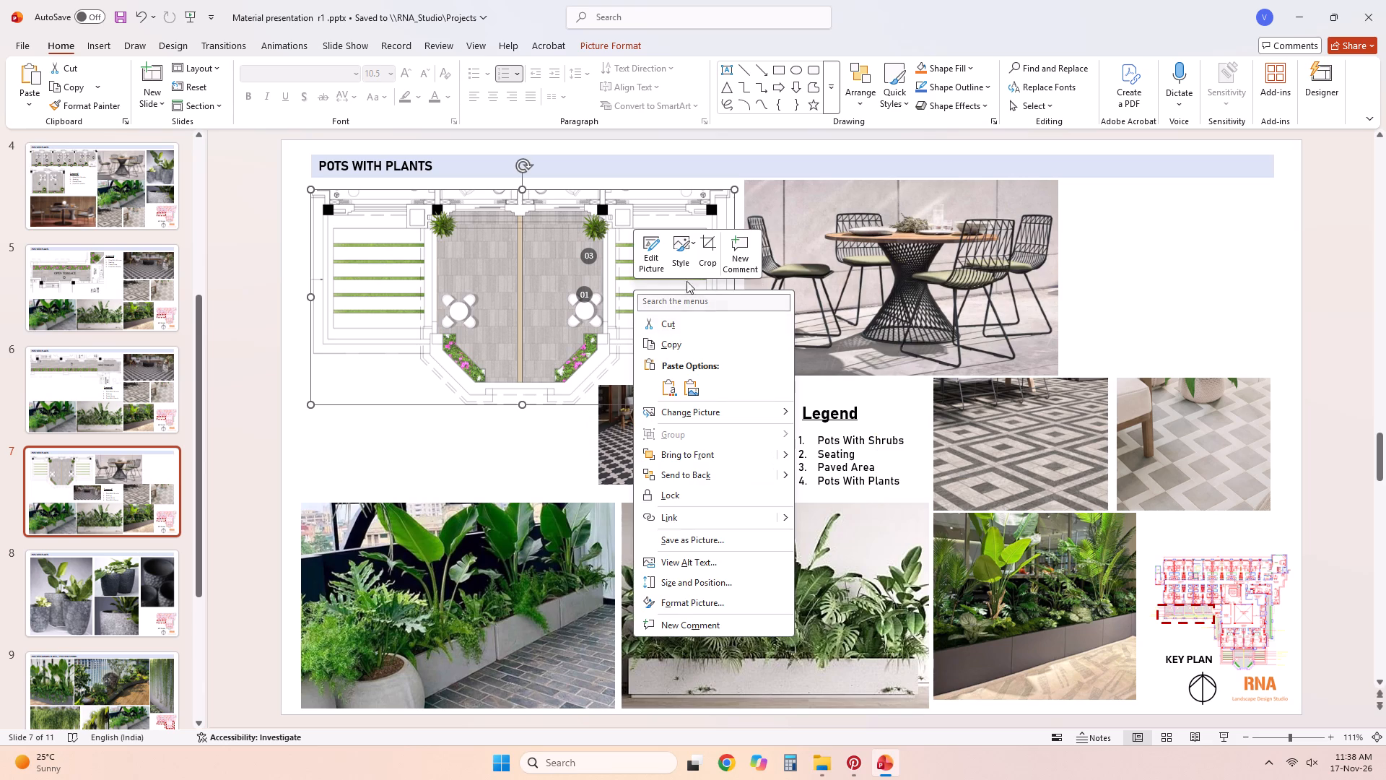
{"action": "left_click", "coordinate": [706, 264]}
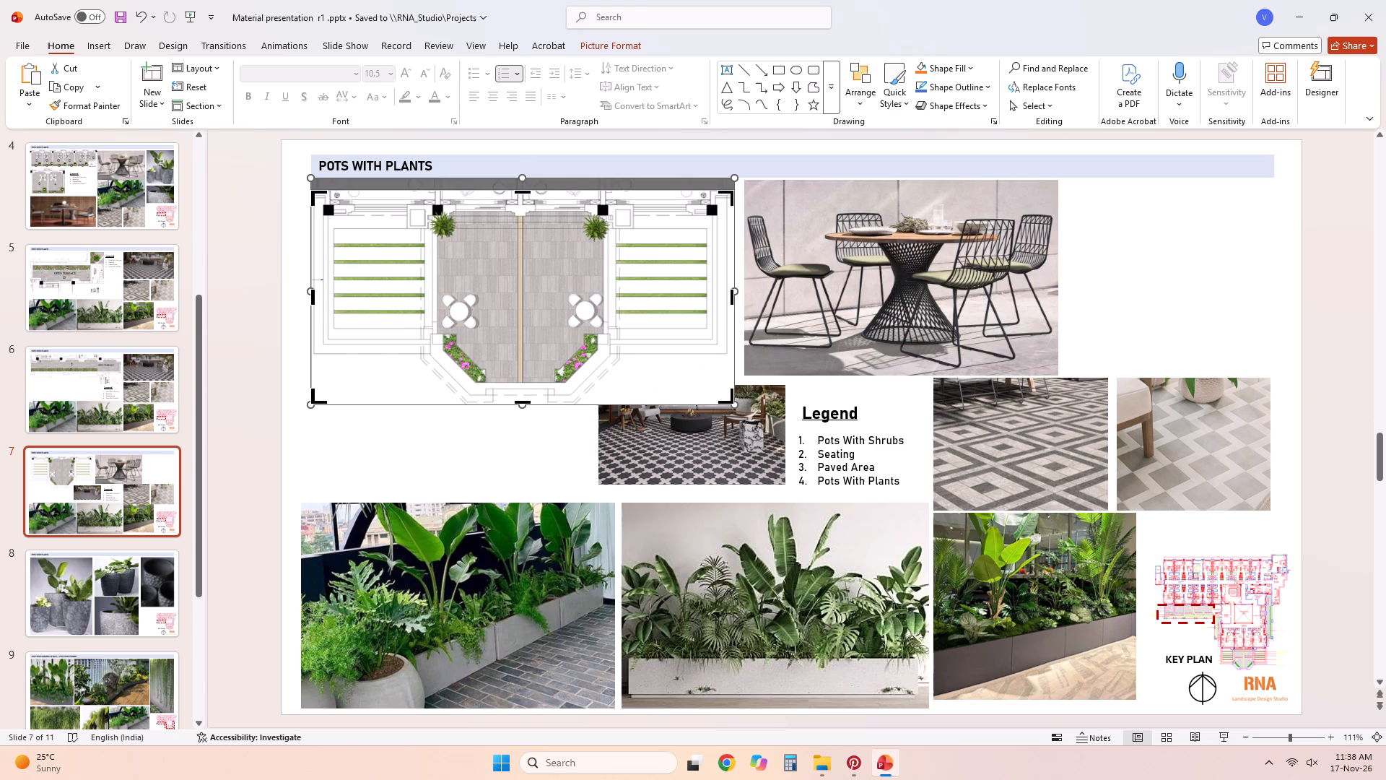
{"action": "left_click_drag", "start_coordinate": [519, 194], "coordinate": [519, 201]}
{"action": "left_click", "coordinate": [498, 432]}
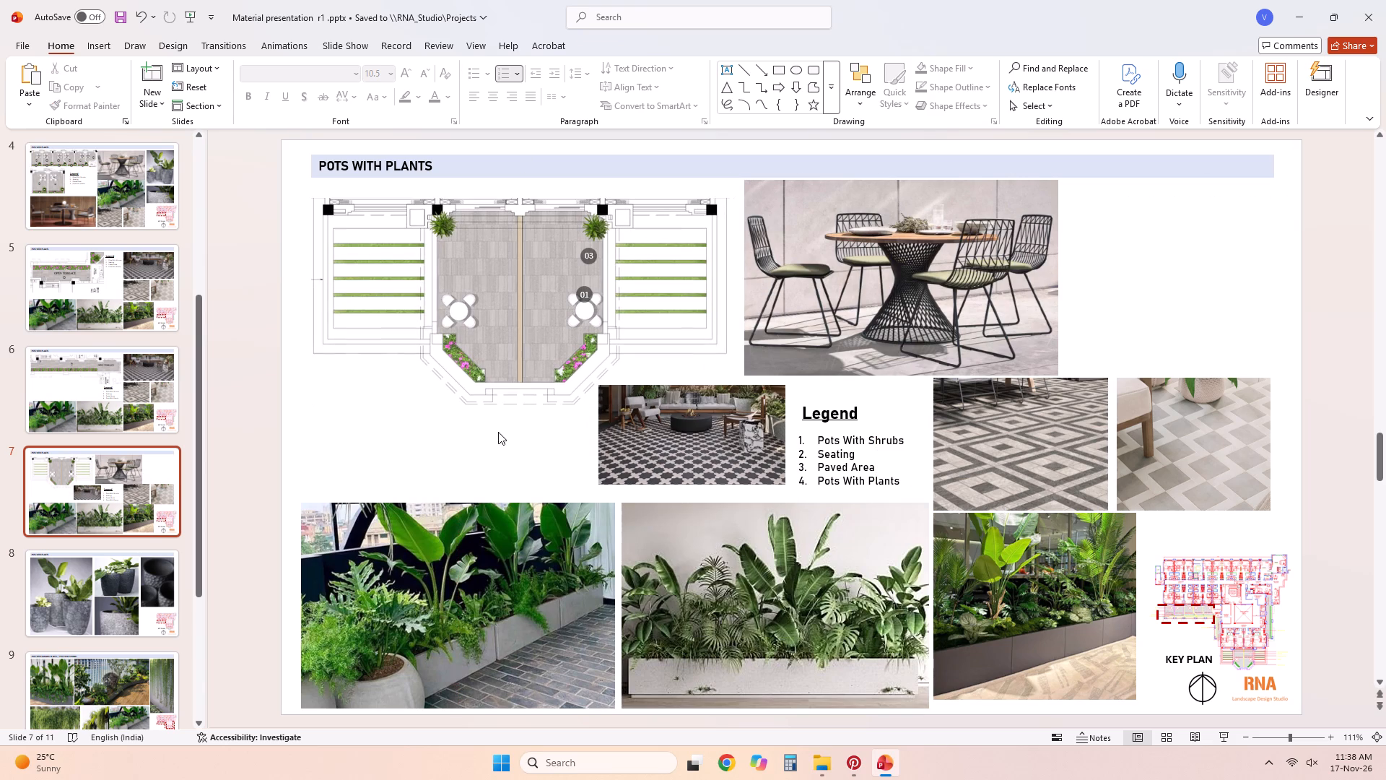
Shift the plan drawing slightly up within its crop frame, and move the cropped picture up to just below the title bar.
{"action": "left_click", "coordinate": [533, 391]}
{"action": "right_click", "coordinate": [554, 363]}
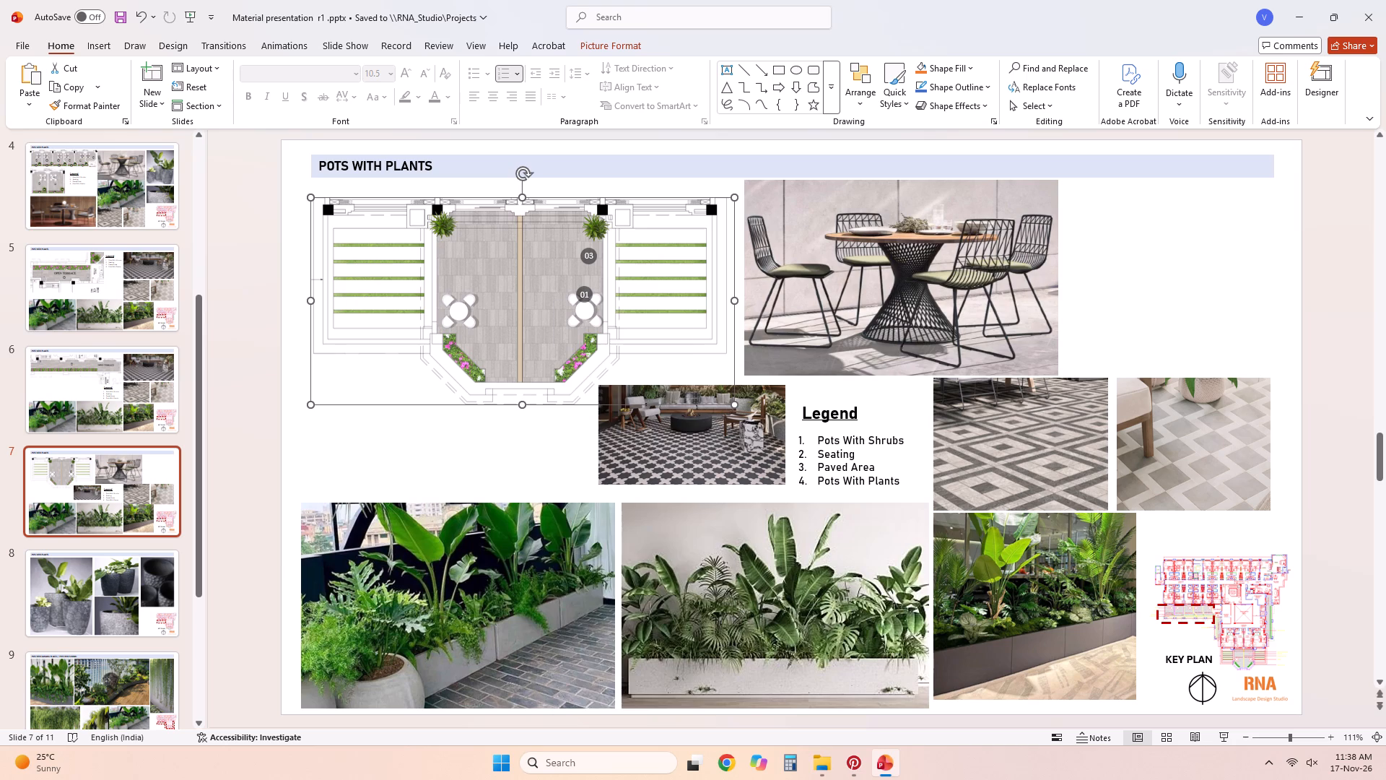
{"action": "left_click", "coordinate": [622, 330]}
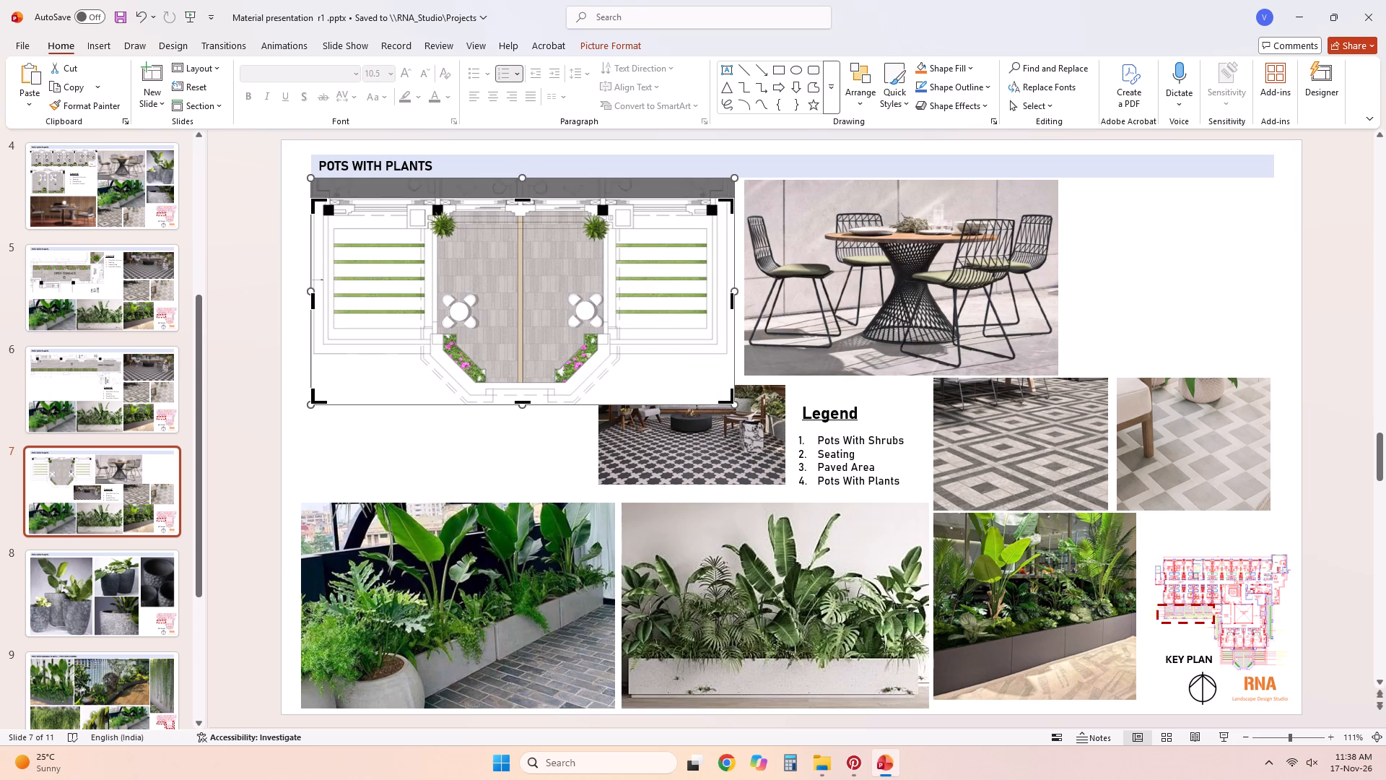
{"action": "left_click", "coordinate": [541, 292]}
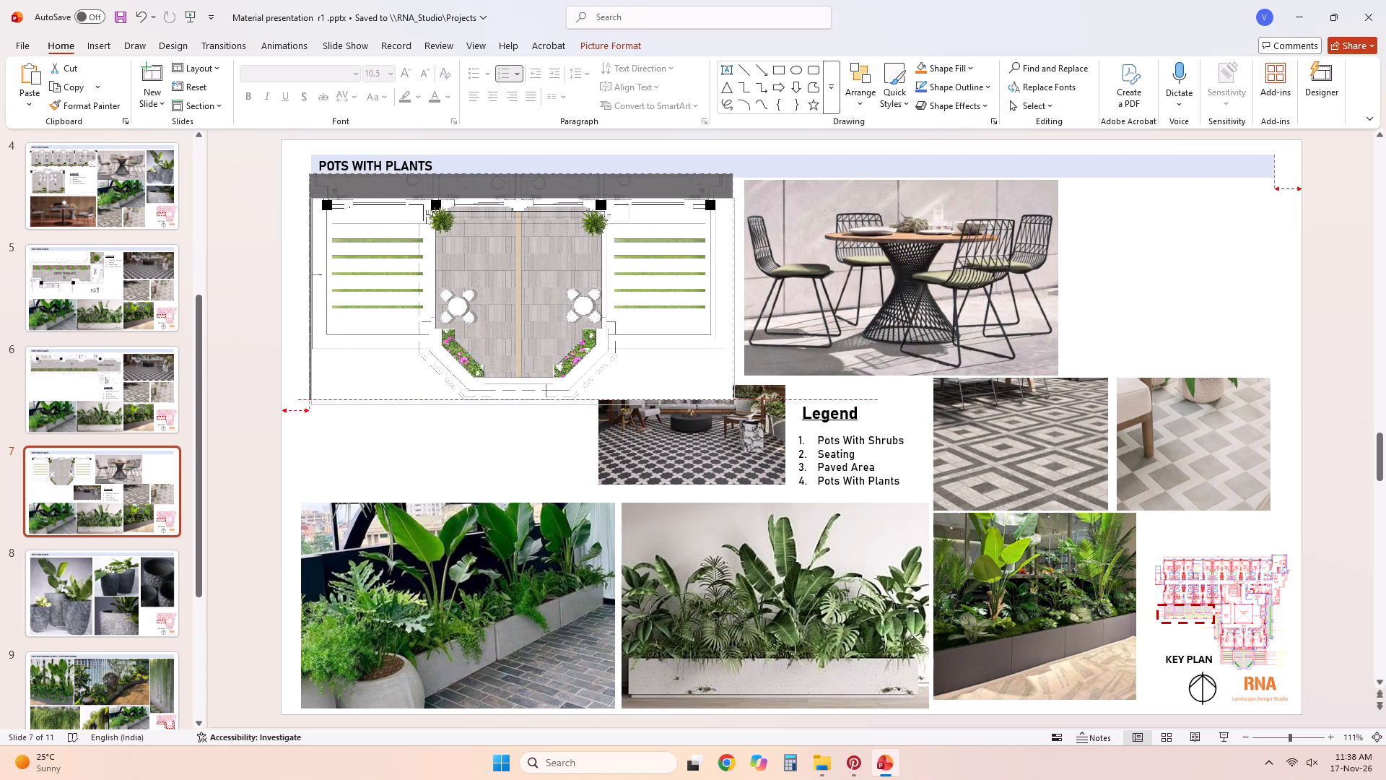
{"action": "left_click", "coordinate": [543, 425]}
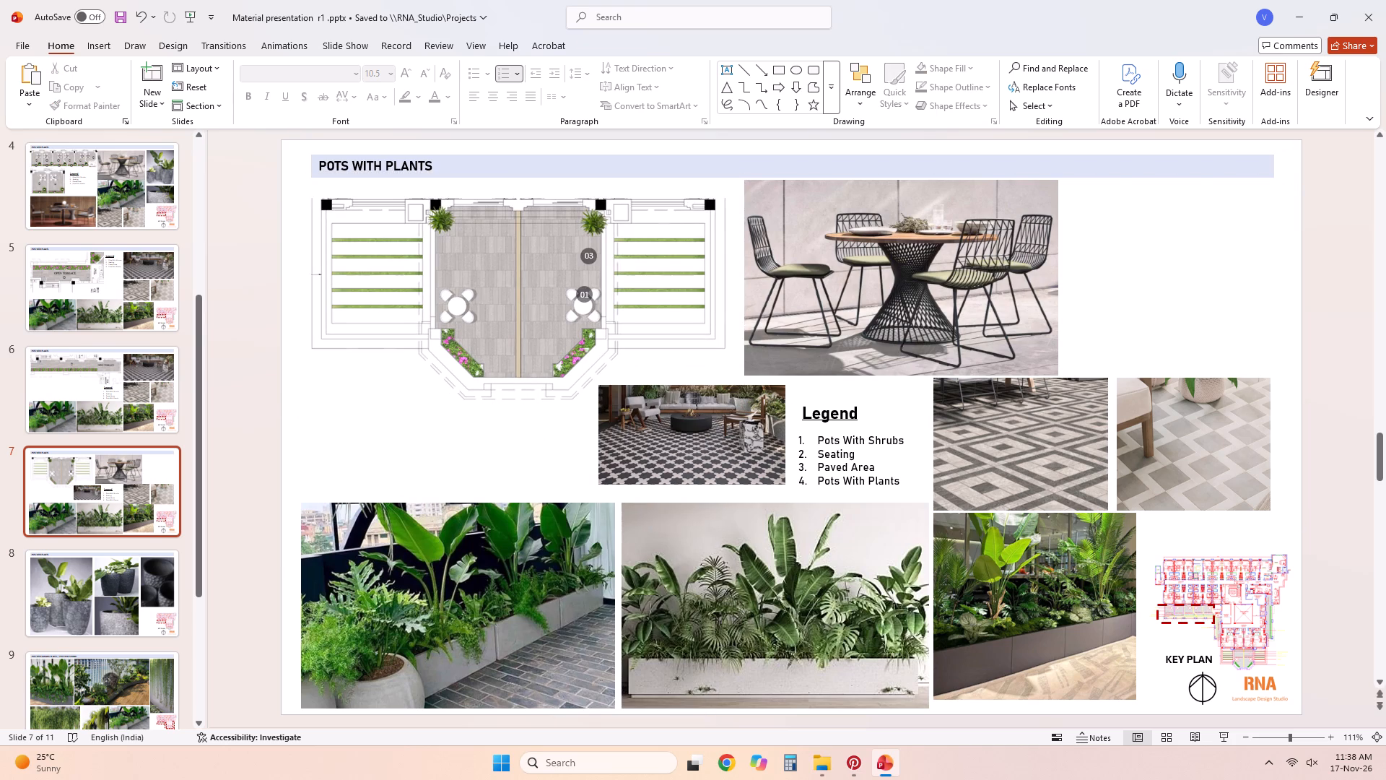
{"action": "left_click_drag", "start_coordinate": [575, 335], "coordinate": [577, 321]}
{"action": "left_click", "coordinate": [548, 441]}
{"action": "left_click", "coordinate": [712, 440]}
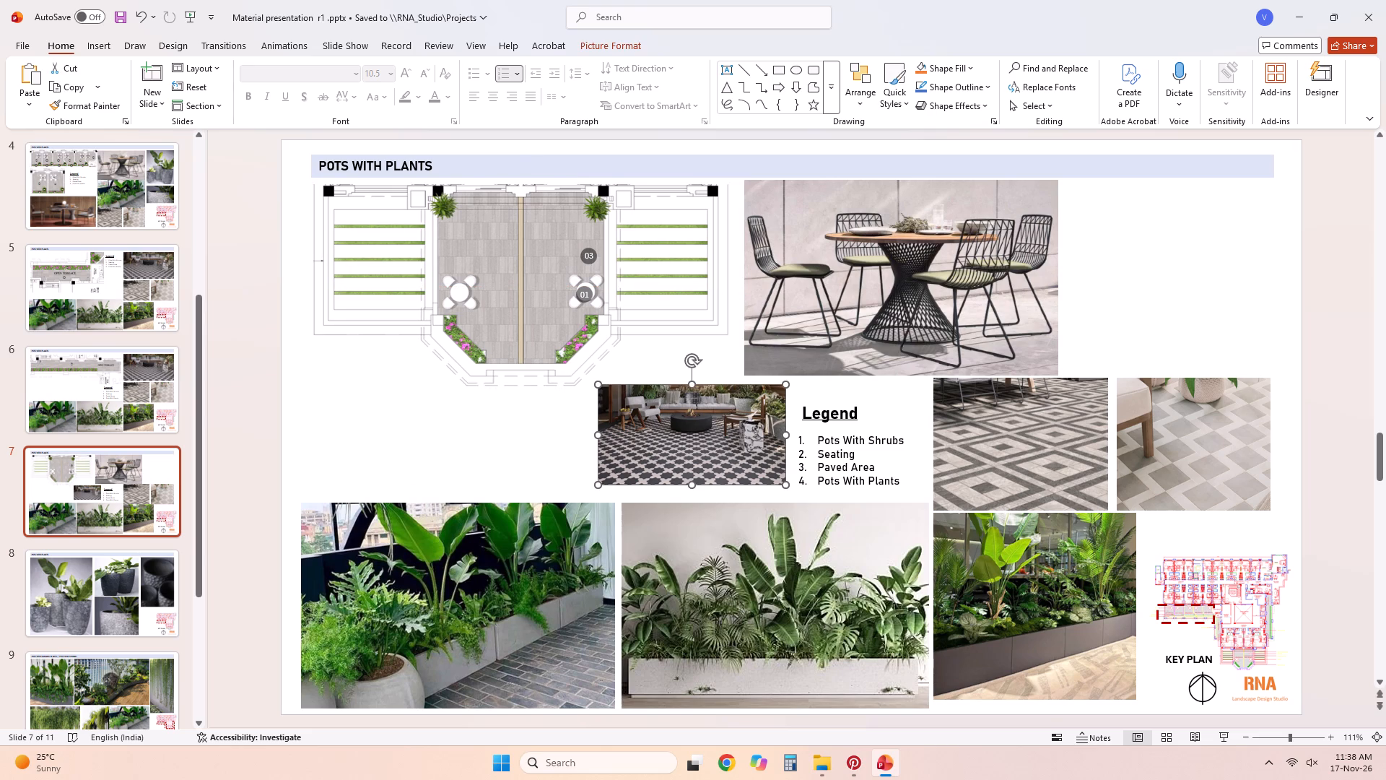
{"action": "left_click", "coordinate": [448, 478]}
Copy the hanging-creeper photo and the hanging-fern photo from the bottom row of slide 9 and paste them onto slide 7.
{"action": "scroll", "coordinate": [144, 584], "scroll_direction": "down", "scroll_amount": 1}
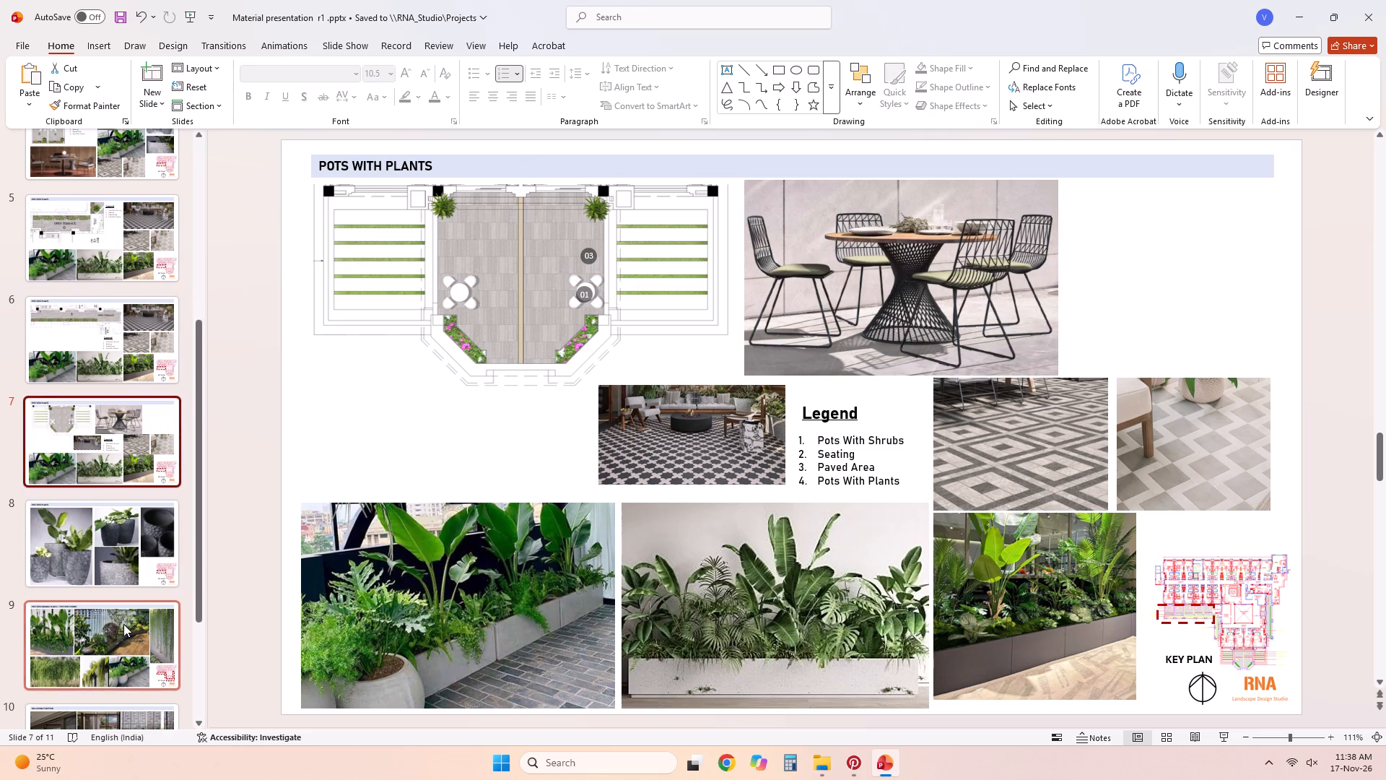
{"action": "left_click", "coordinate": [123, 623]}
{"action": "left_click", "coordinate": [538, 596]}
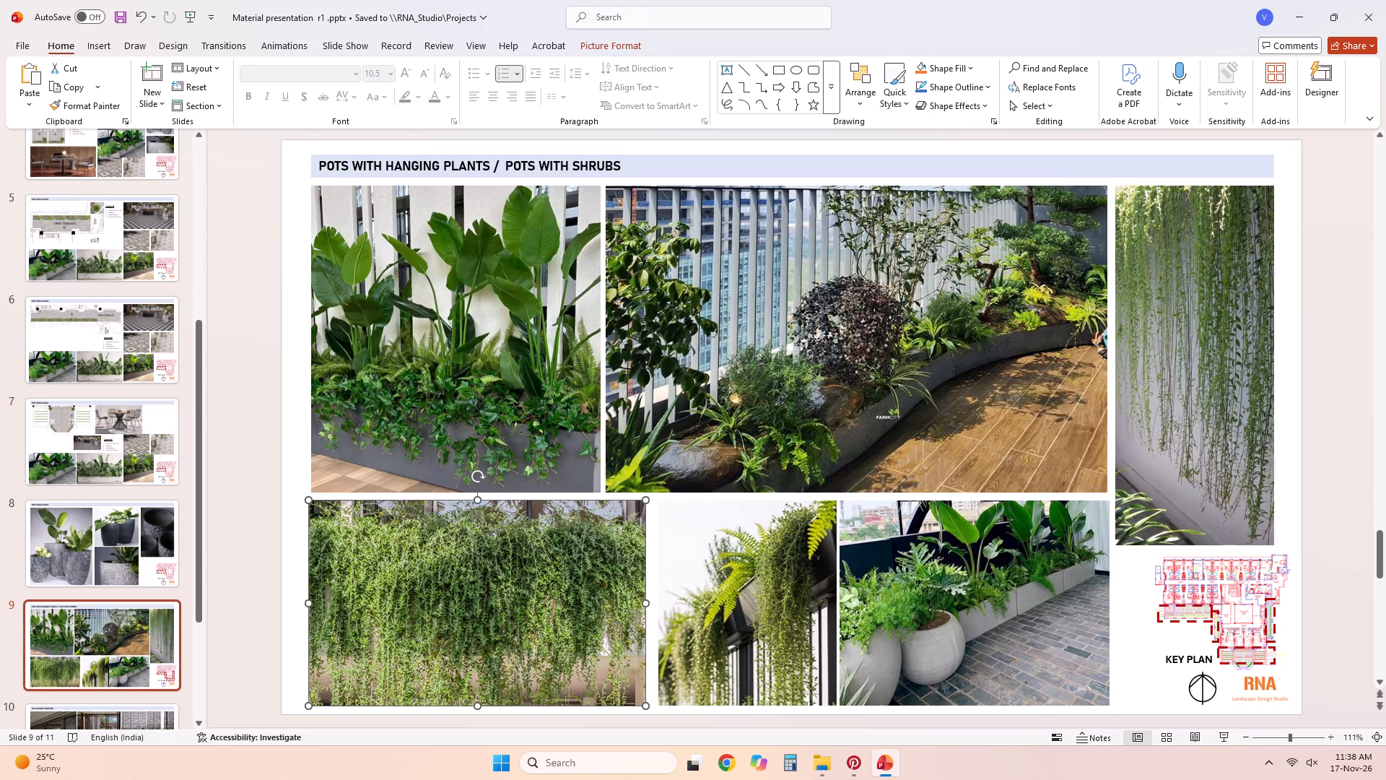
{"action": "key", "text": "ctrl+c"}
{"action": "left_click", "coordinate": [744, 615]}
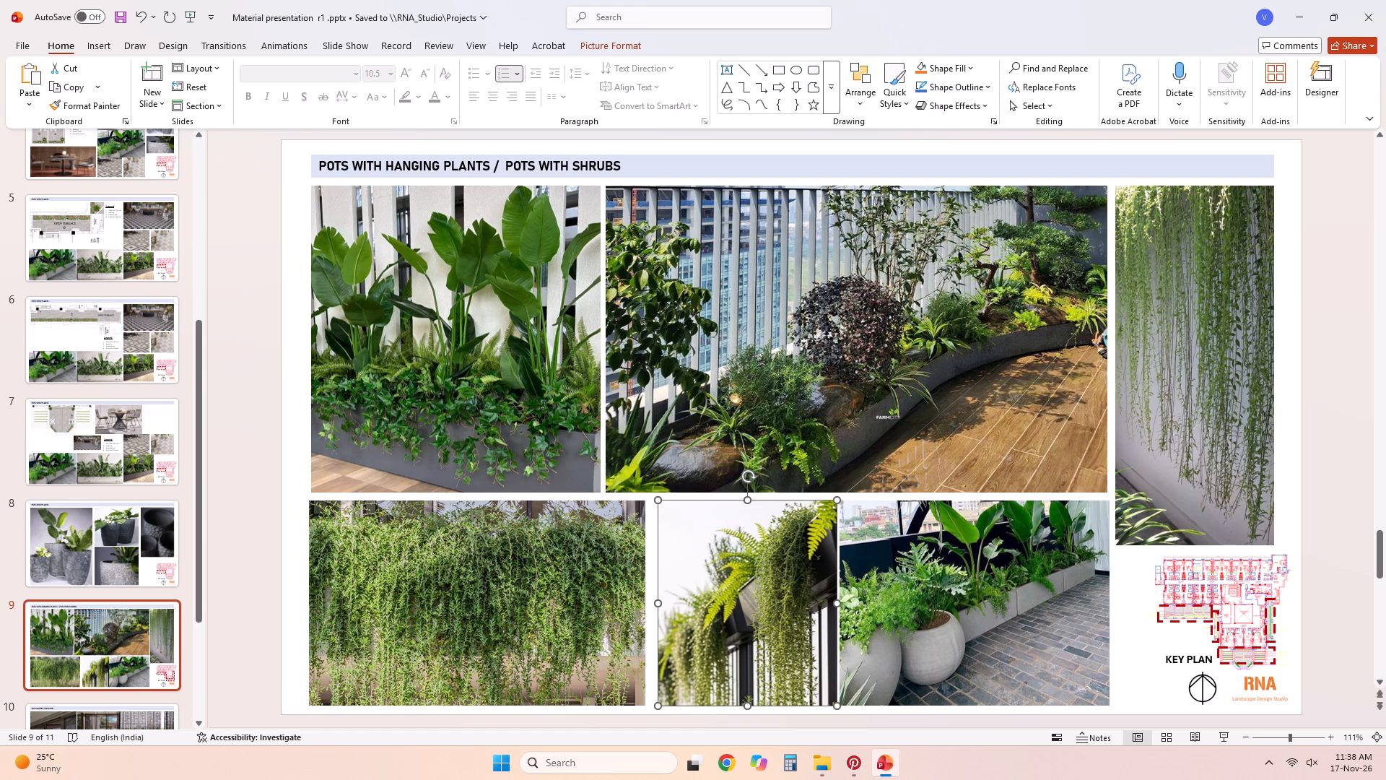
{"action": "left_click", "coordinate": [629, 628], "text": "shift"}
{"action": "key", "text": "ctrl+c"}
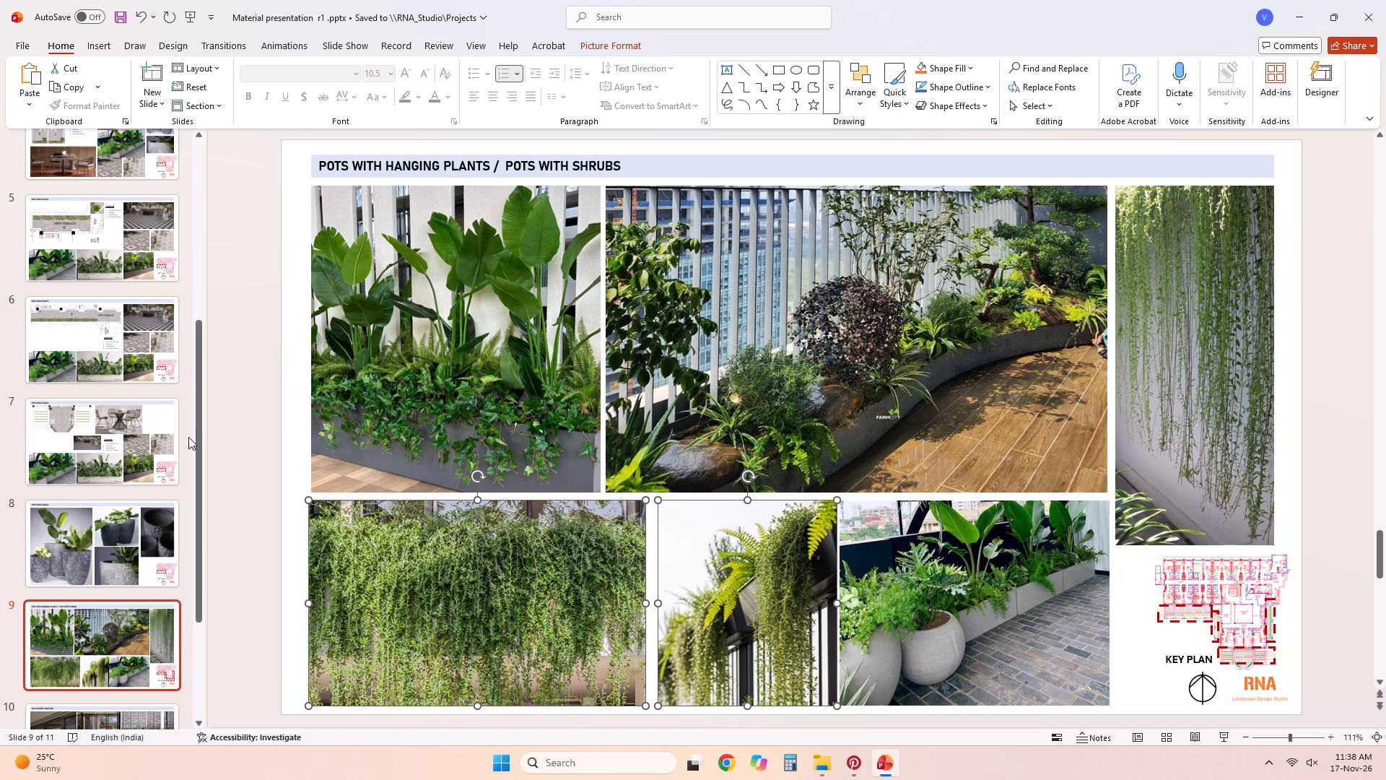
{"action": "left_click", "coordinate": [97, 412]}
{"action": "key", "text": "ctrl+v"}
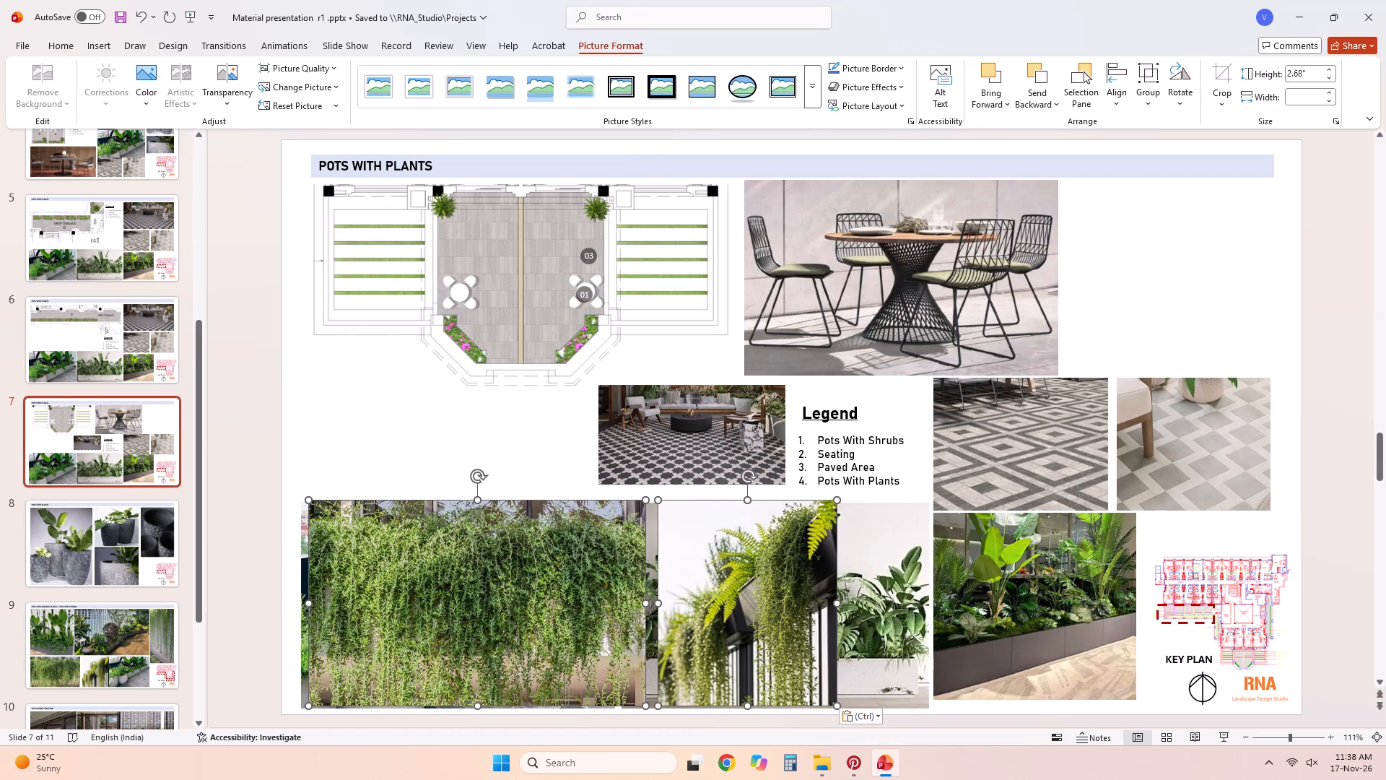
Move the pasted photos up off the bottom row, try the fern photo beside the dining set, and park it below the legend.
{"action": "left_click_drag", "start_coordinate": [590, 586], "coordinate": [621, 456]}
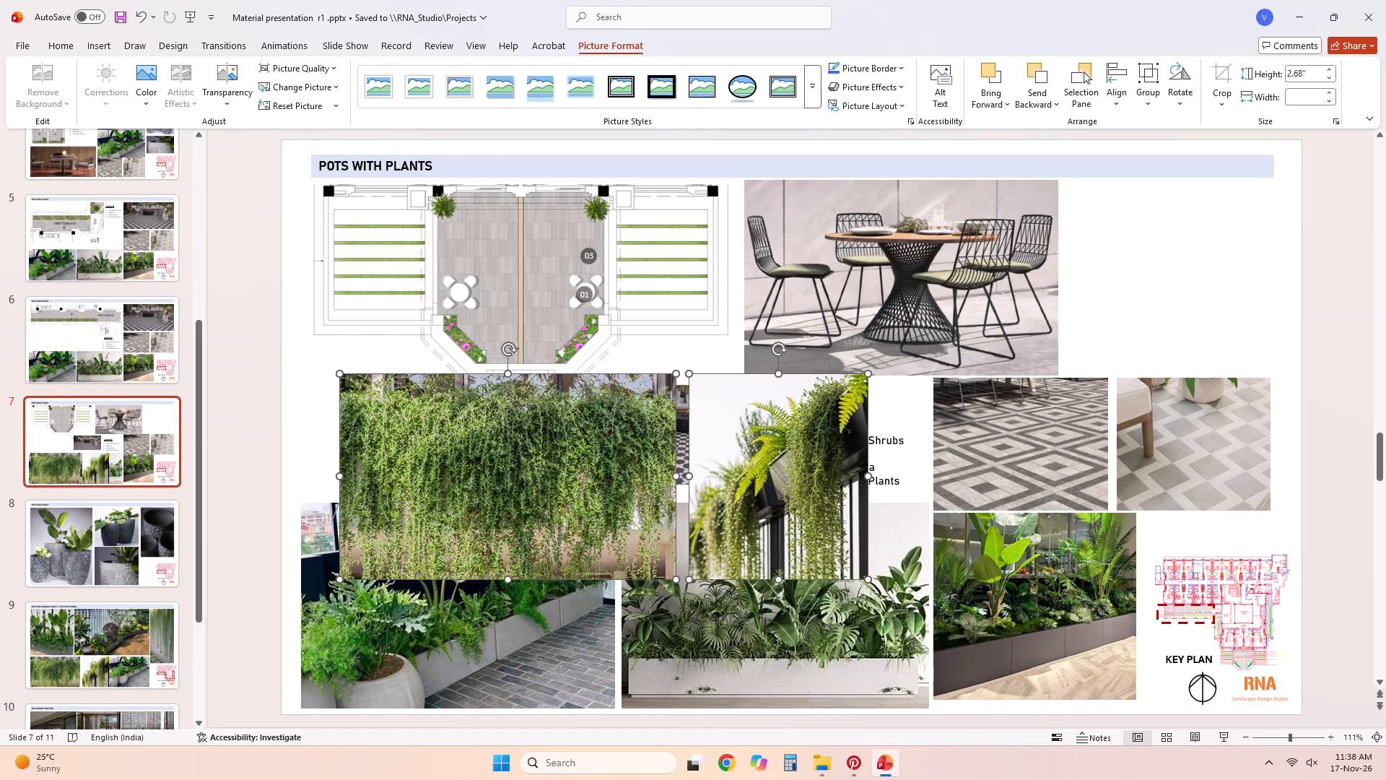
{"action": "left_click", "coordinate": [1252, 299]}
{"action": "left_click_drag", "start_coordinate": [827, 489], "coordinate": [1230, 305]}
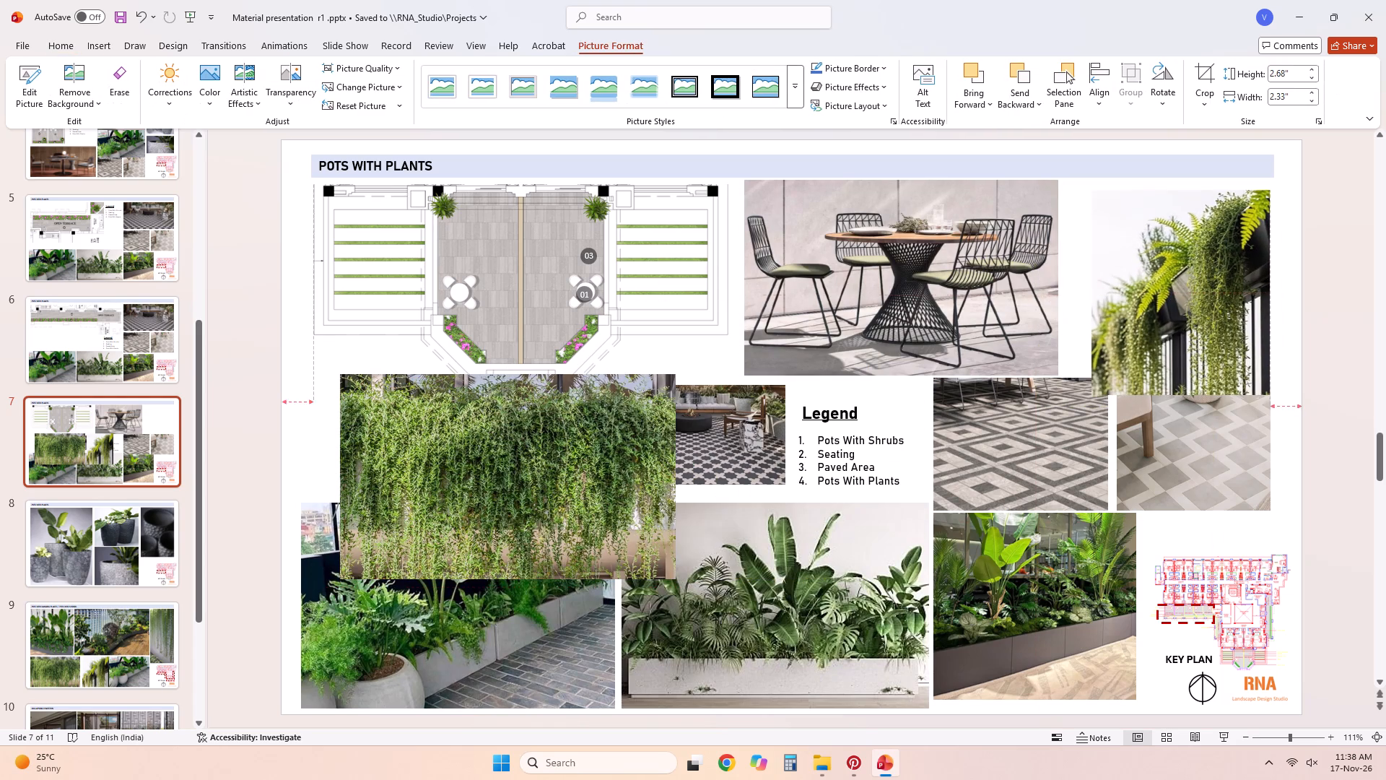
{"action": "left_click_drag", "start_coordinate": [1230, 305], "coordinate": [1234, 296]}
{"action": "left_click_drag", "start_coordinate": [1155, 309], "coordinate": [890, 550]}
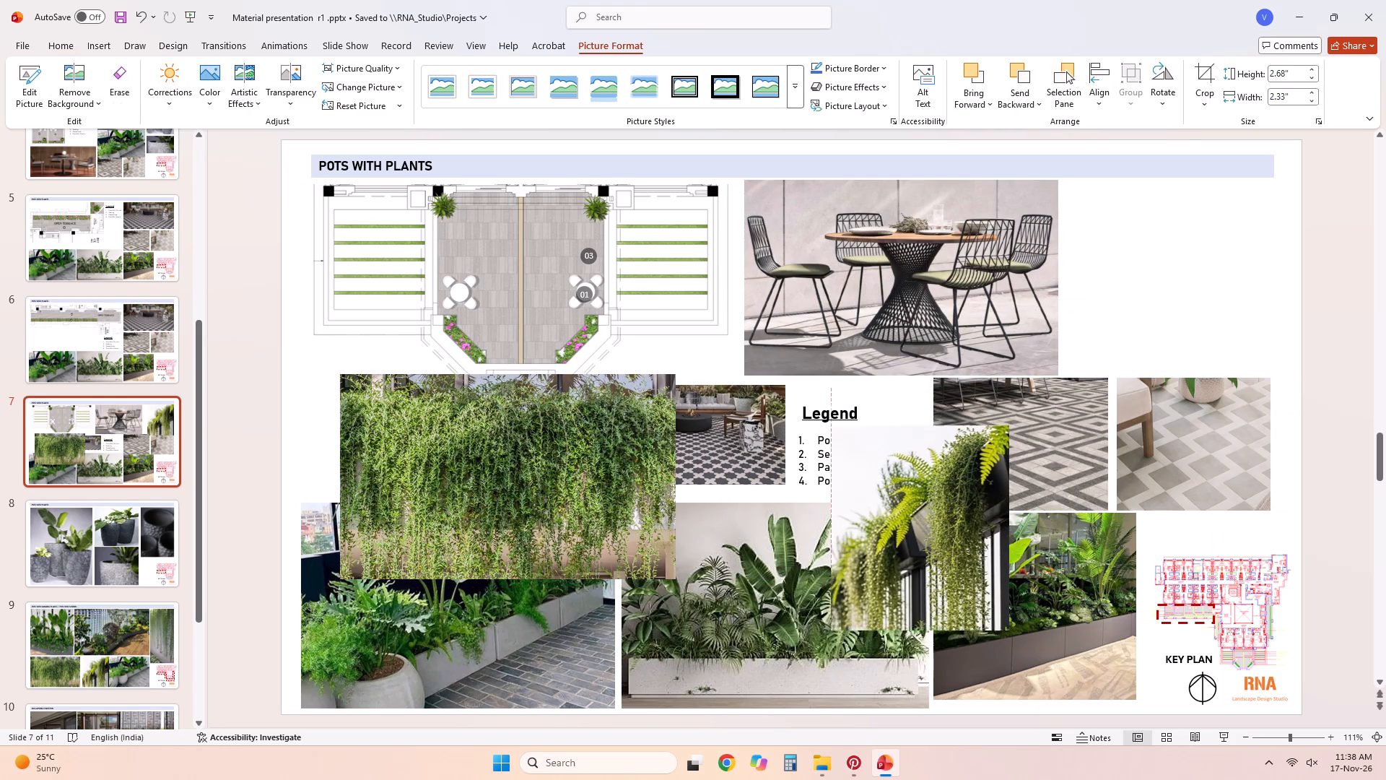
{"action": "left_click_drag", "start_coordinate": [890, 550], "coordinate": [876, 578]}
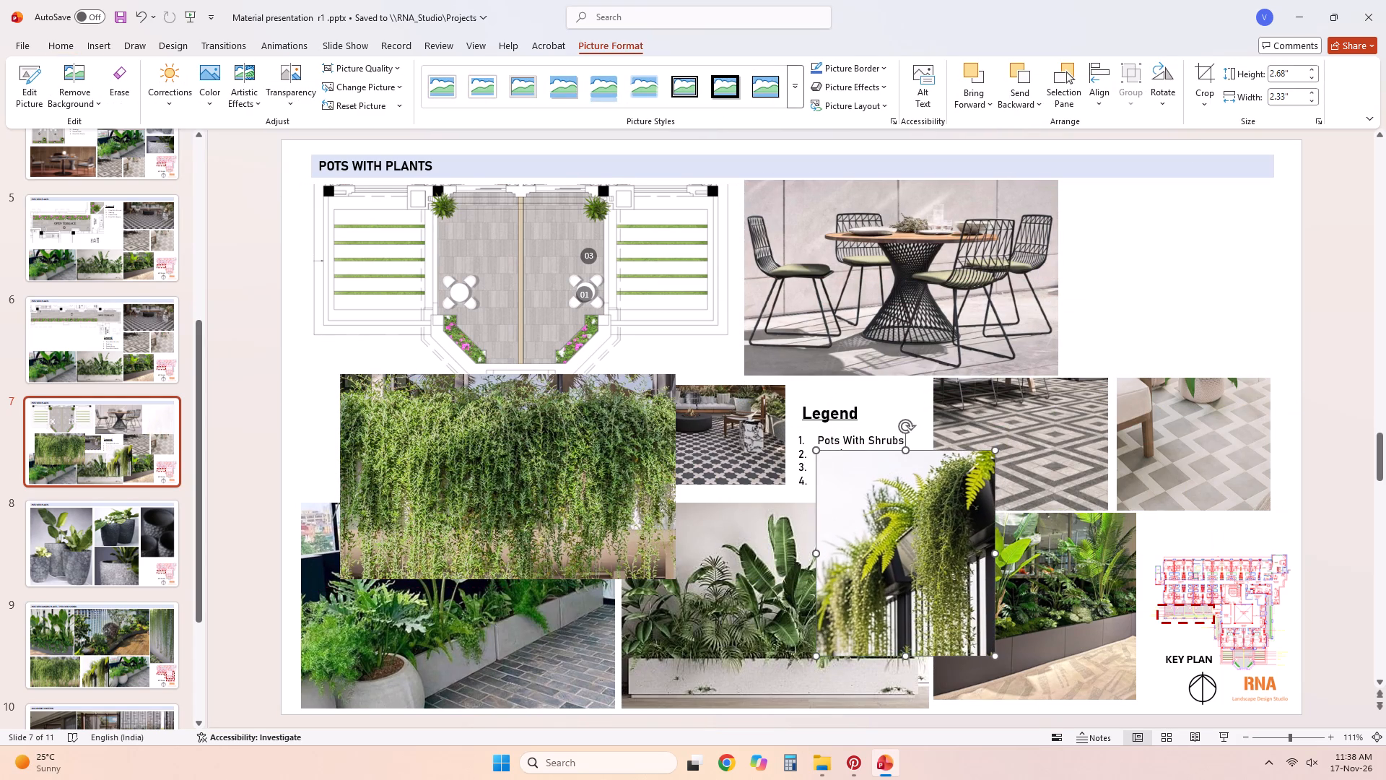
Move the dark planter photo with the timber floor up beside the dining set photo and enlarge it to about the same height.
{"action": "left_click_drag", "start_coordinate": [1107, 633], "coordinate": [1277, 324]}
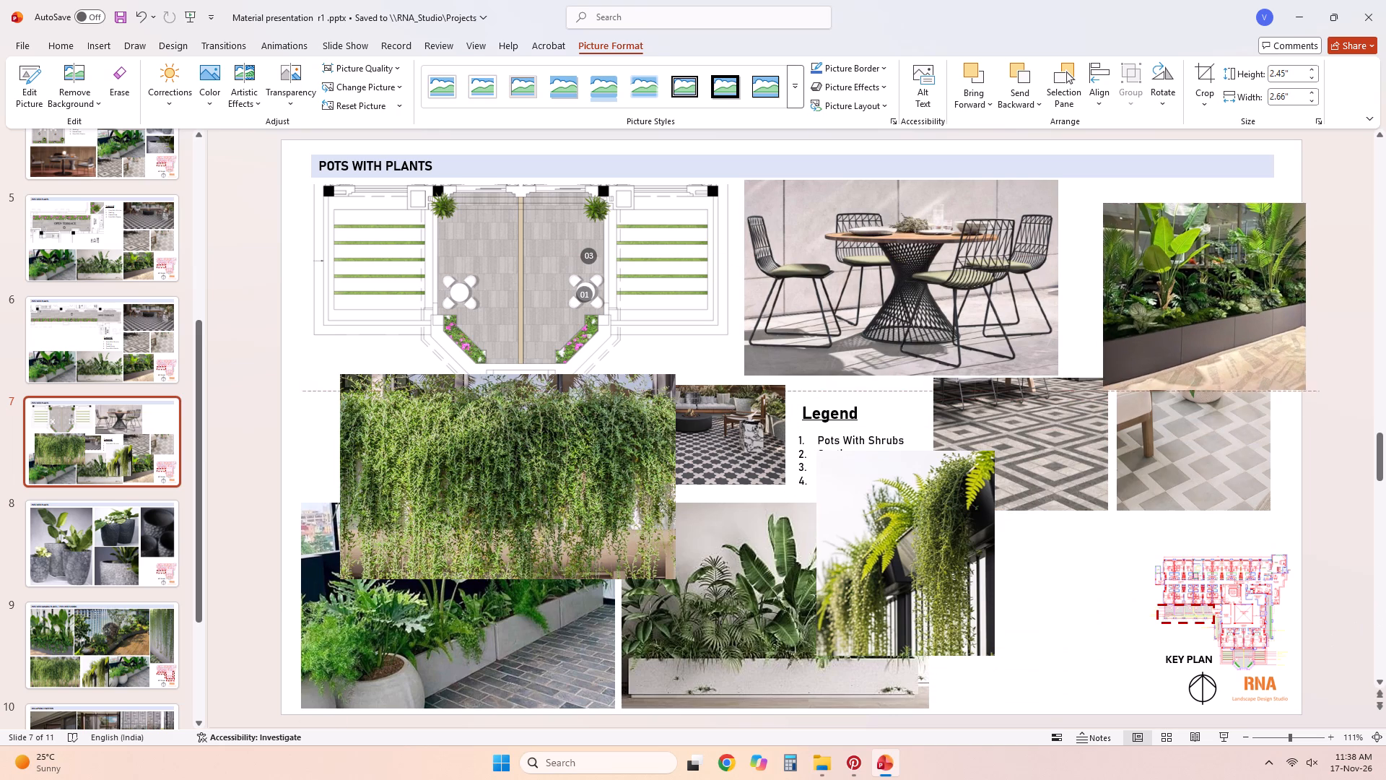
{"action": "left_click_drag", "start_coordinate": [1277, 324], "coordinate": [1239, 300]}
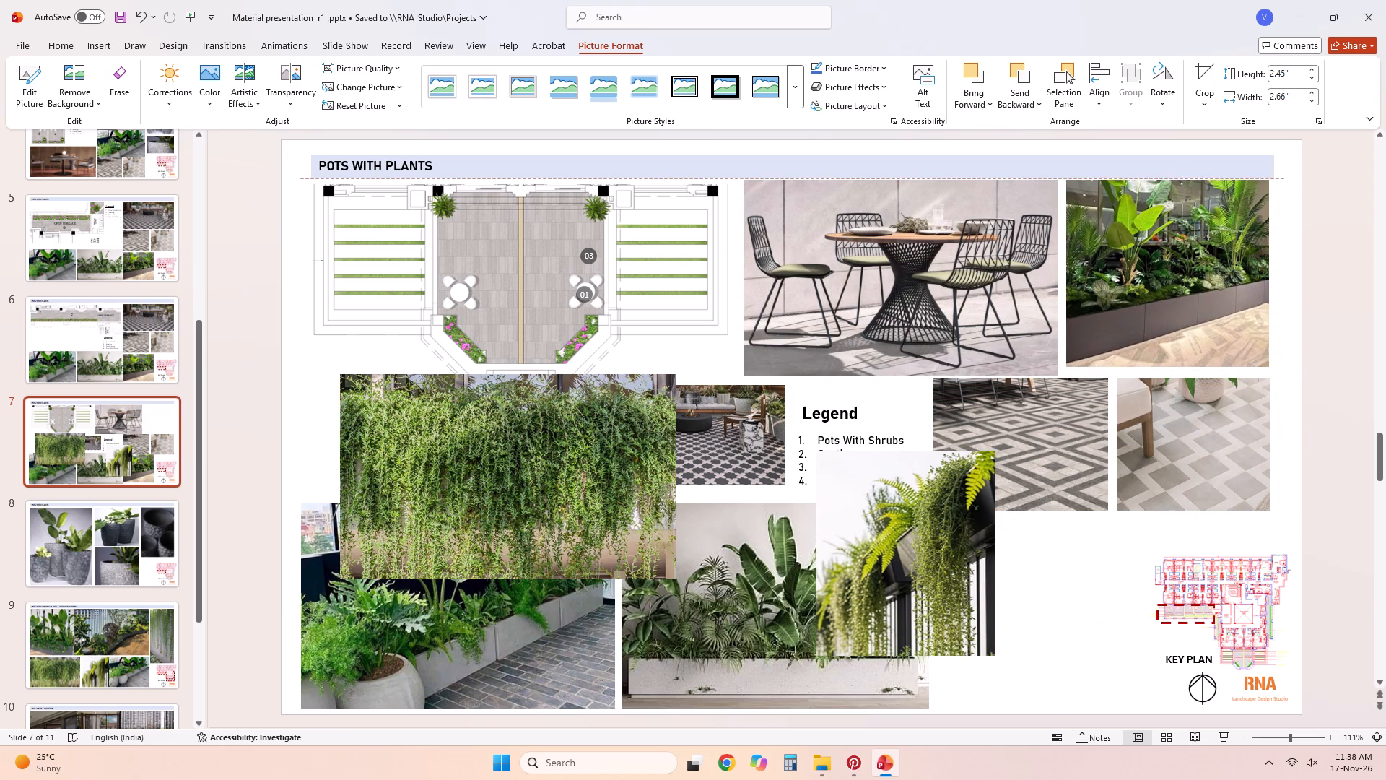
{"action": "left_click_drag", "start_coordinate": [1239, 300], "coordinate": [1239, 300]}
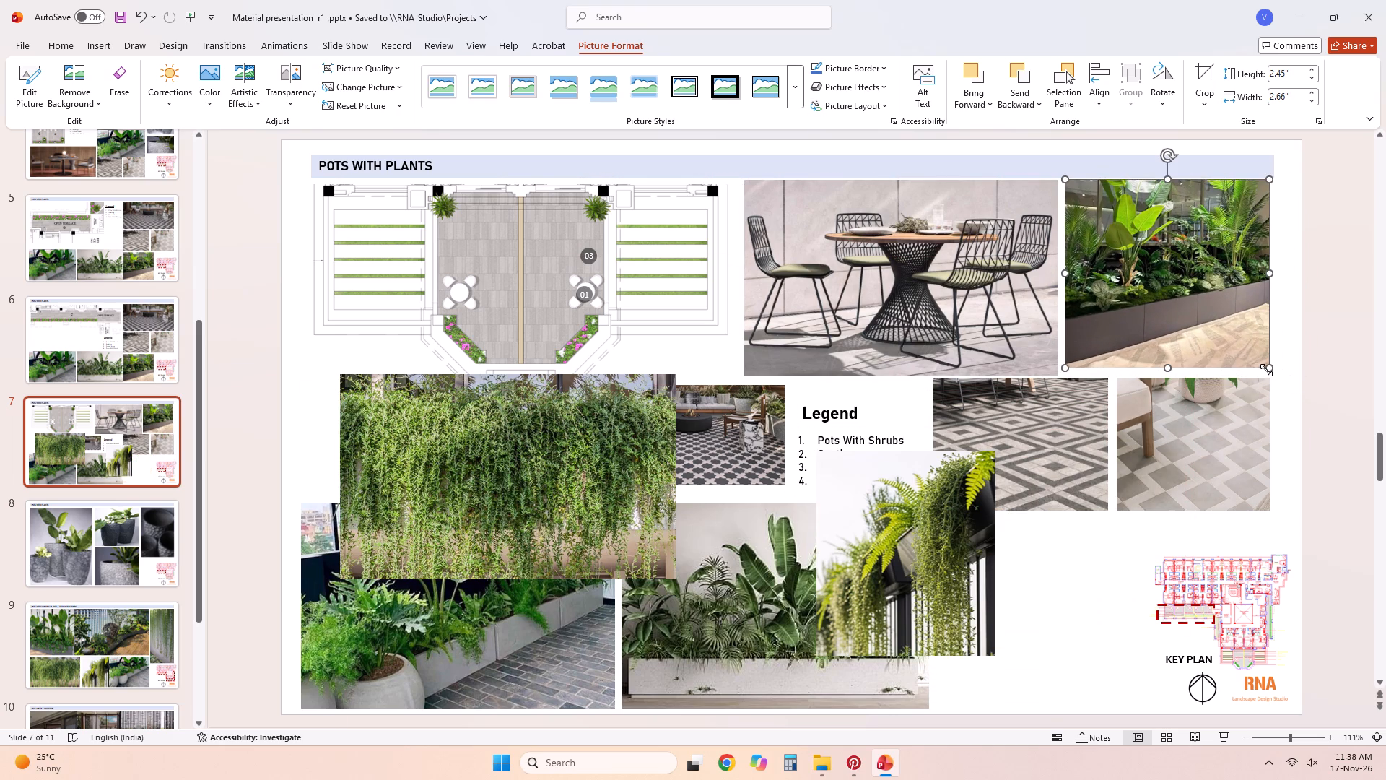
{"action": "left_click_drag", "start_coordinate": [1268, 370], "coordinate": [1270, 376]}
{"action": "left_click", "coordinate": [1069, 586]}
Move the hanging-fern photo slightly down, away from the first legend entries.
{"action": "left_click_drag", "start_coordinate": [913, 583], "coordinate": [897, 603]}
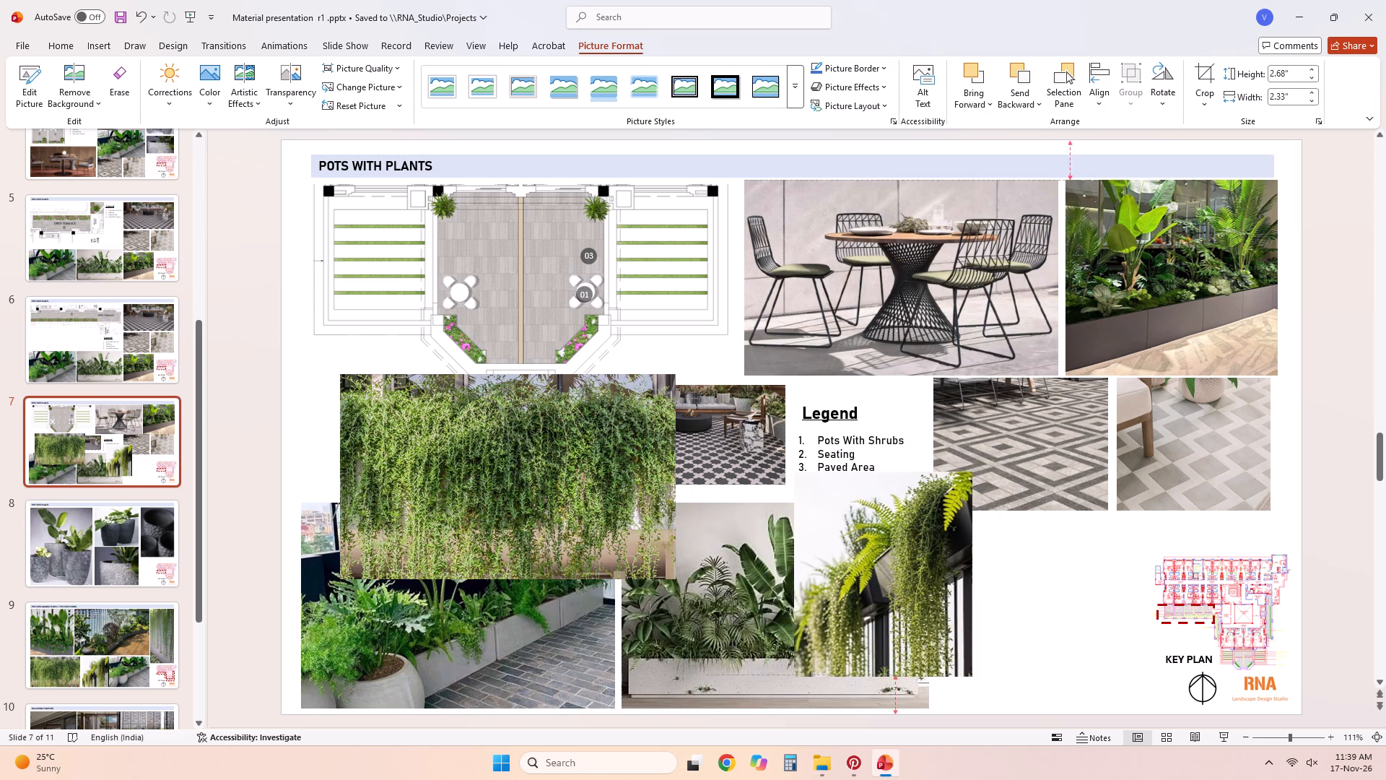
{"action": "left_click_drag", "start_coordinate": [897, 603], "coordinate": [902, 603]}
Delete the potted-shrub walkway photo from the bottom row, and move and shrink the hanging-creeper photo into its place.
{"action": "left_click", "coordinate": [602, 546]}
{"action": "left_click", "coordinate": [471, 626]}
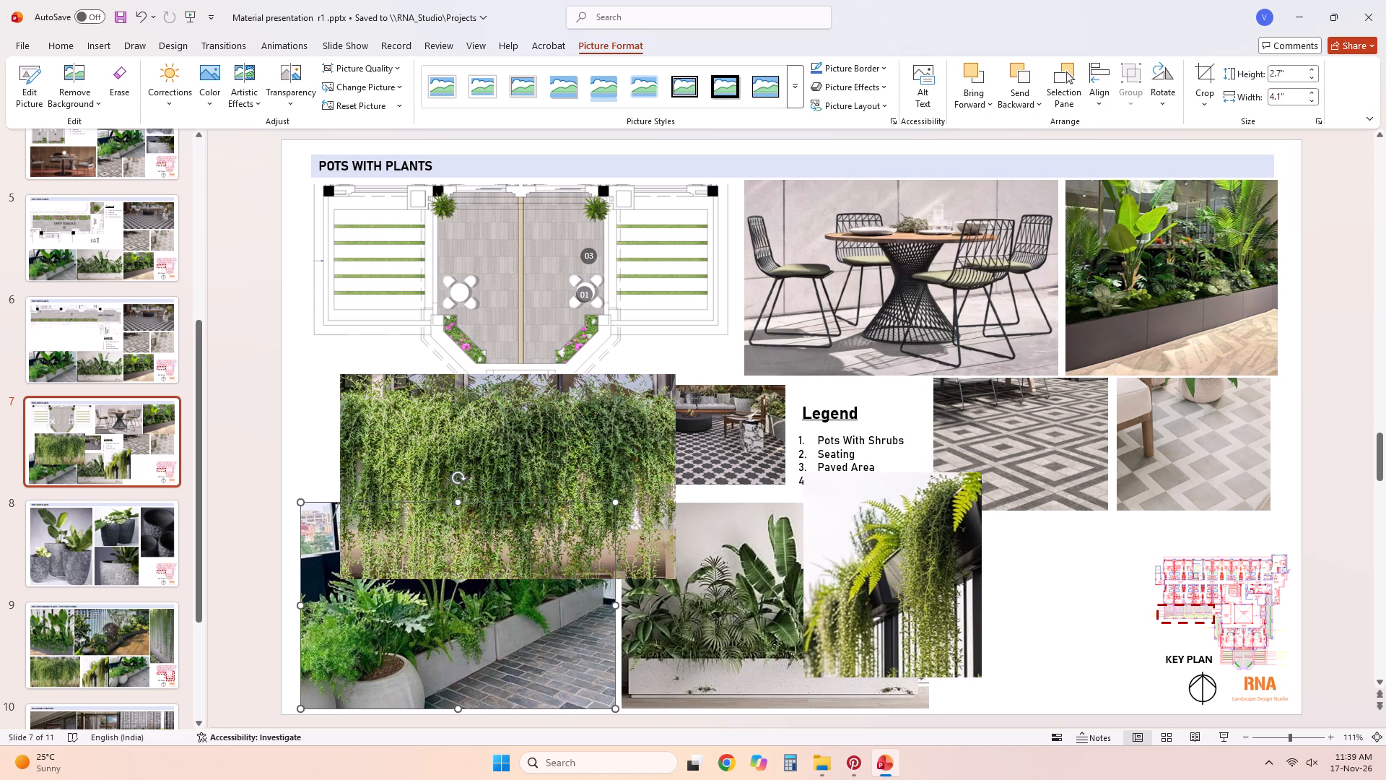
{"action": "key", "text": "Delete"}
{"action": "left_click_drag", "start_coordinate": [645, 561], "coordinate": [568, 683]}
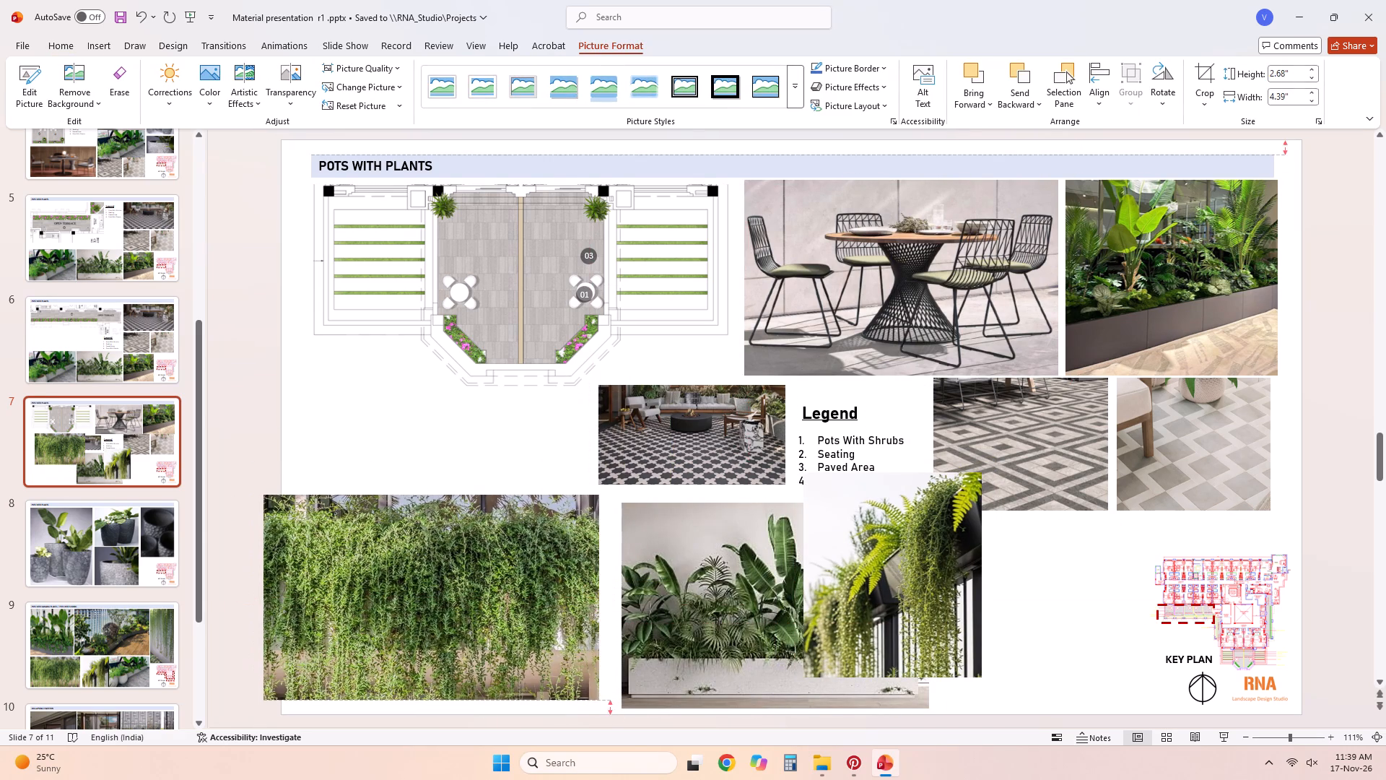
{"action": "left_click_drag", "start_coordinate": [568, 683], "coordinate": [581, 683]}
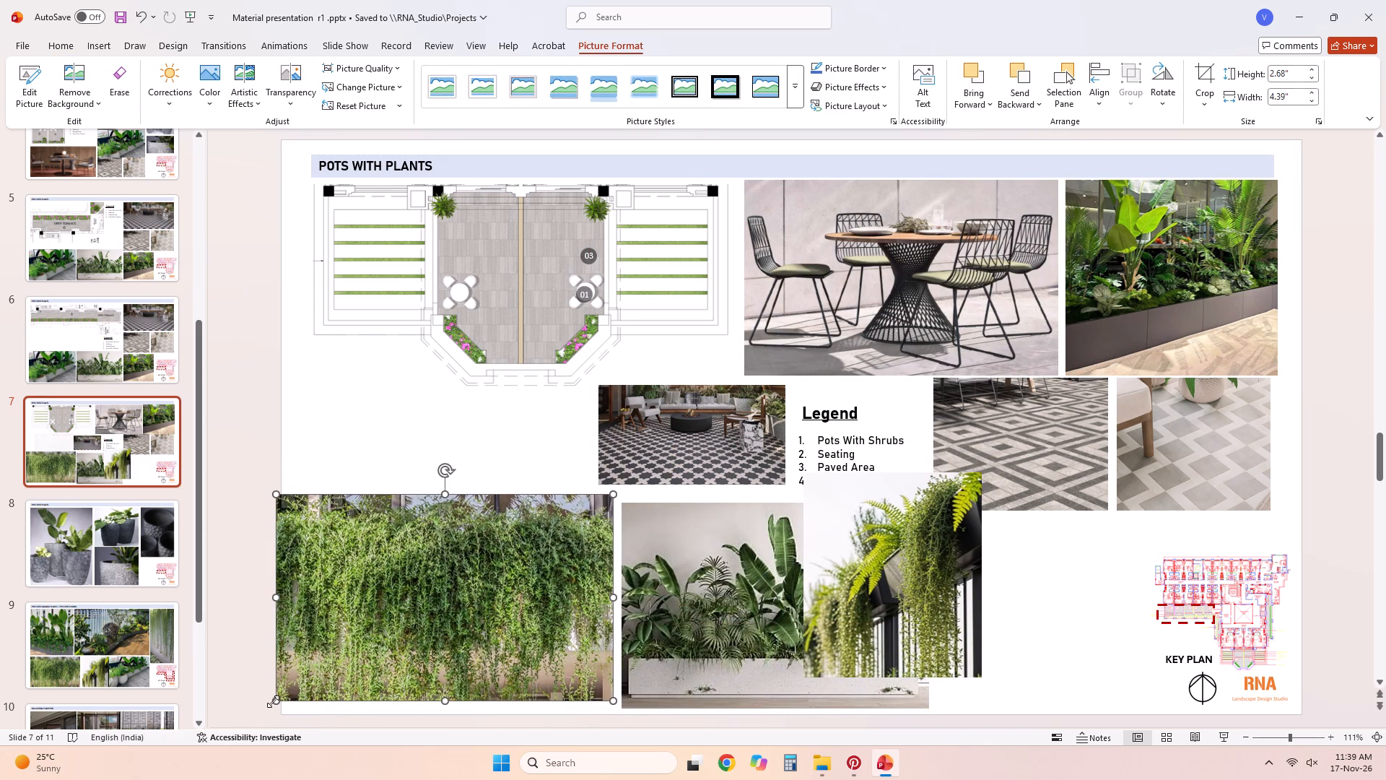
{"action": "left_click_drag", "start_coordinate": [273, 701], "coordinate": [356, 687]}
{"action": "left_click_drag", "start_coordinate": [391, 654], "coordinate": [391, 667]}
Park the fern photo below the plan drawing, and move the white planter photo beside the key plan, shrinking it to 3.7" wide.
{"action": "left_click_drag", "start_coordinate": [876, 595], "coordinate": [432, 515]}
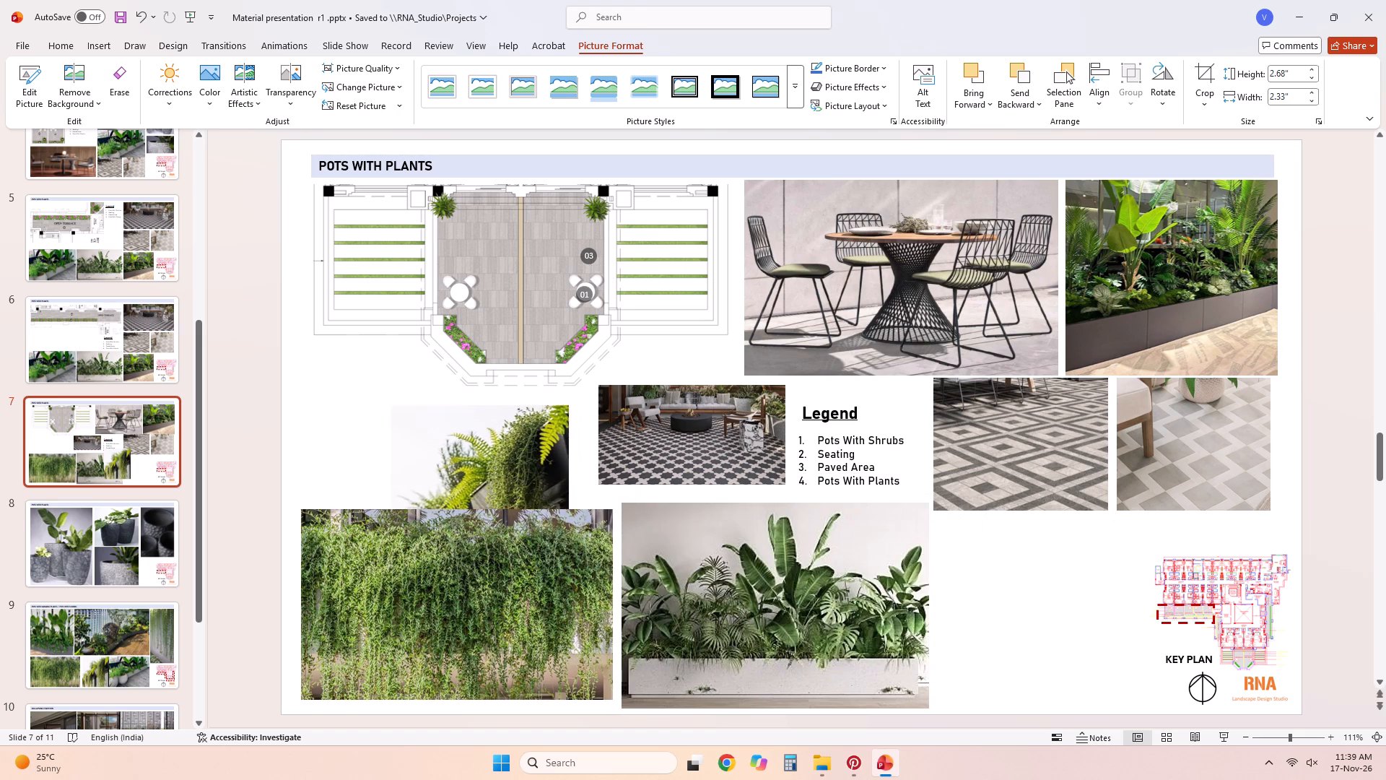
{"action": "left_click_drag", "start_coordinate": [432, 515], "coordinate": [365, 452]}
{"action": "left_click_drag", "start_coordinate": [744, 620], "coordinate": [961, 648]}
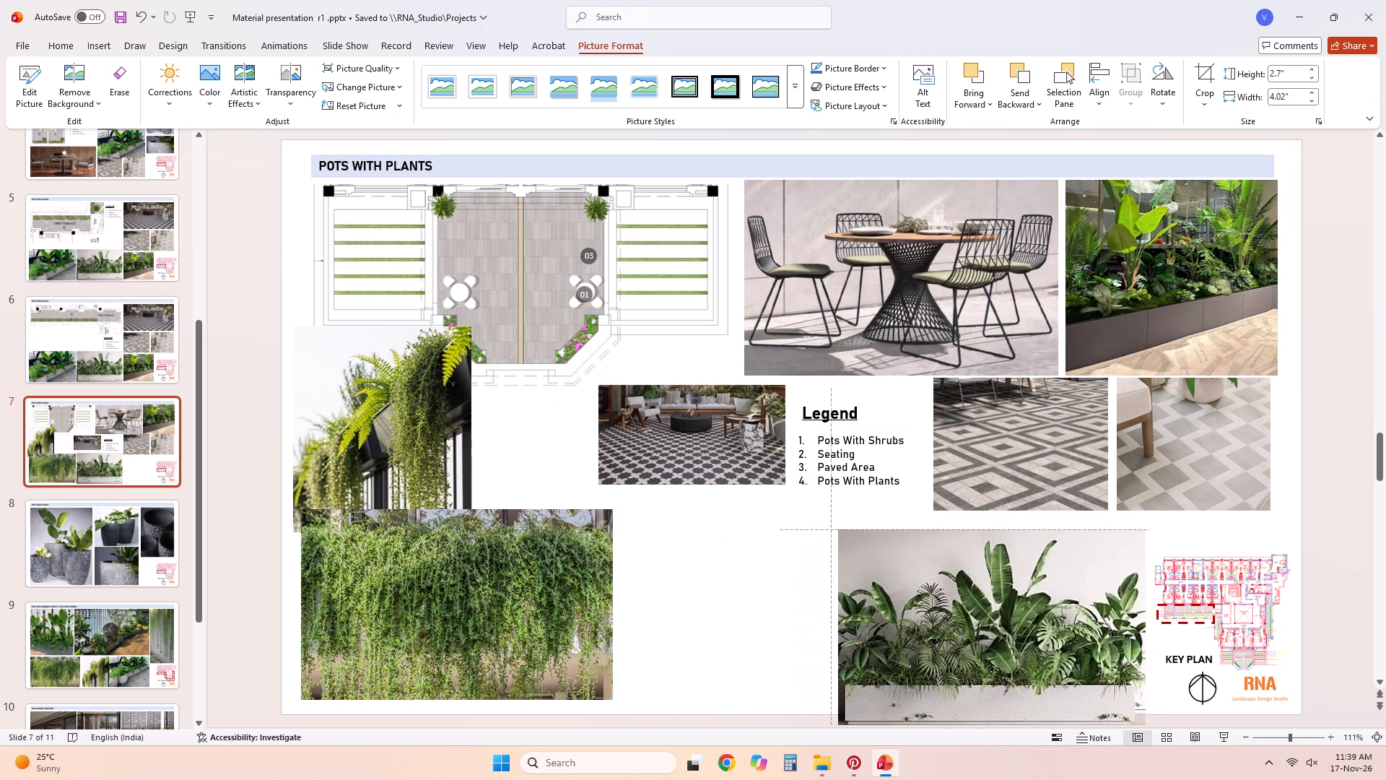
{"action": "left_click_drag", "start_coordinate": [961, 648], "coordinate": [957, 632]}
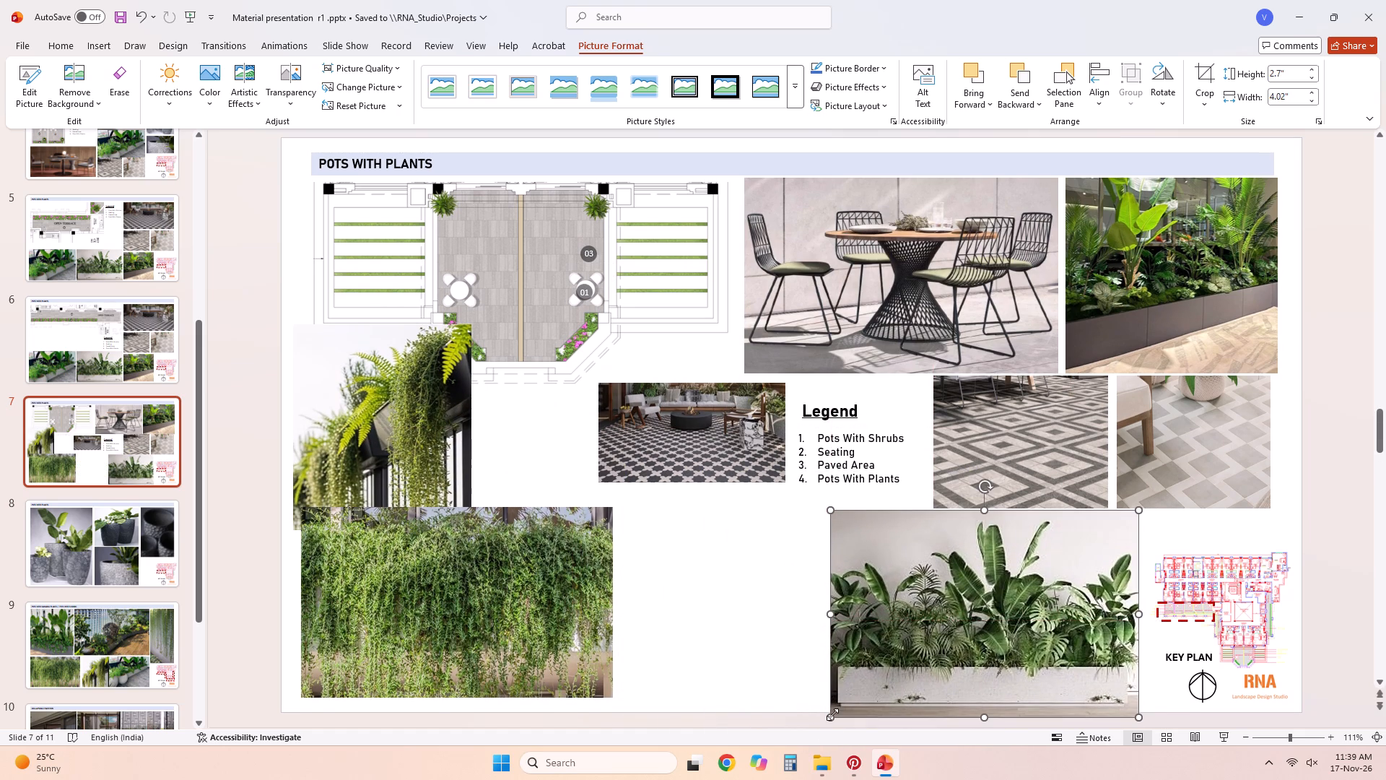
{"action": "left_click_drag", "start_coordinate": [832, 714], "coordinate": [855, 683]}
{"action": "left_click_drag", "start_coordinate": [1027, 646], "coordinate": [1030, 656]}
{"action": "left_click", "coordinate": [756, 648]}
Move the fern photo into the bottom row directly beside the white planter photo, with their bottom edges aligned.
{"action": "left_click_drag", "start_coordinate": [381, 433], "coordinate": [419, 443]}
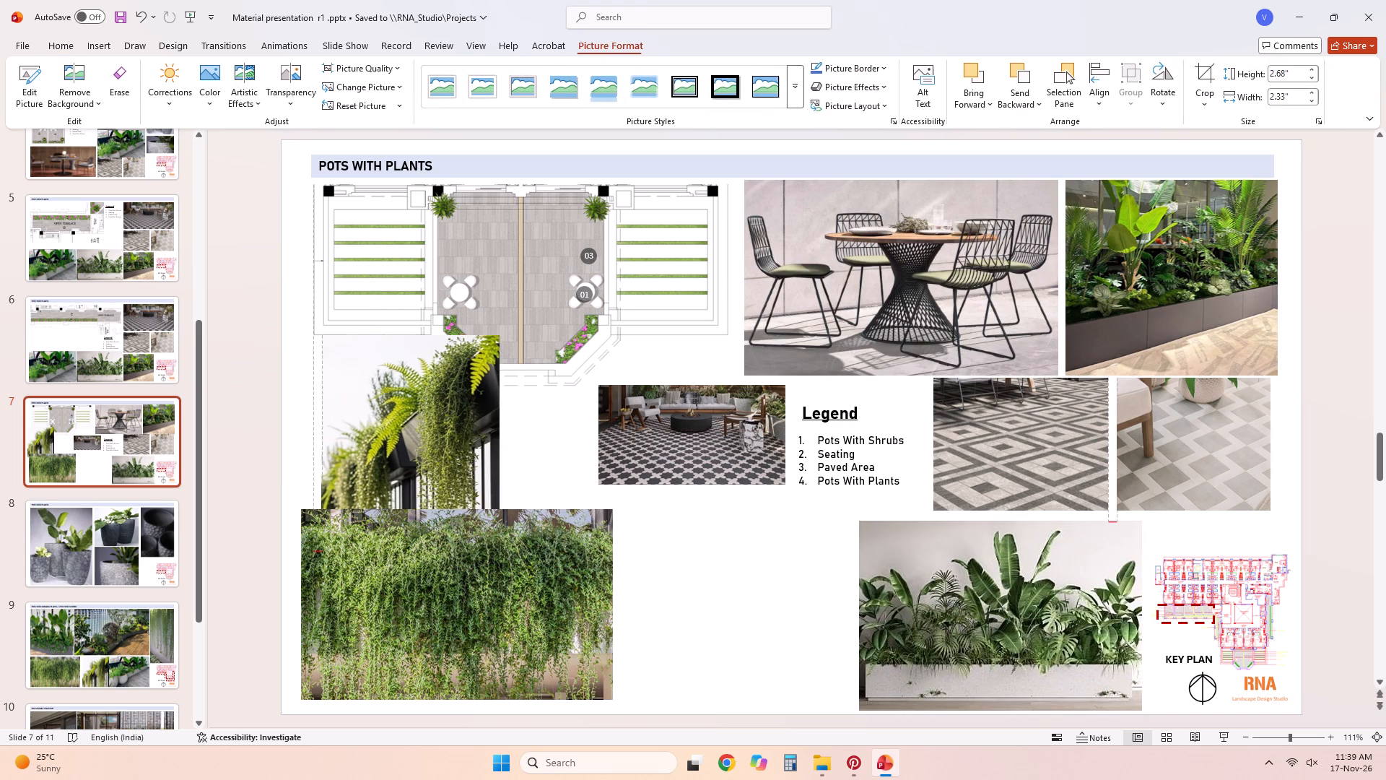
{"action": "left_click_drag", "start_coordinate": [419, 443], "coordinate": [730, 604]}
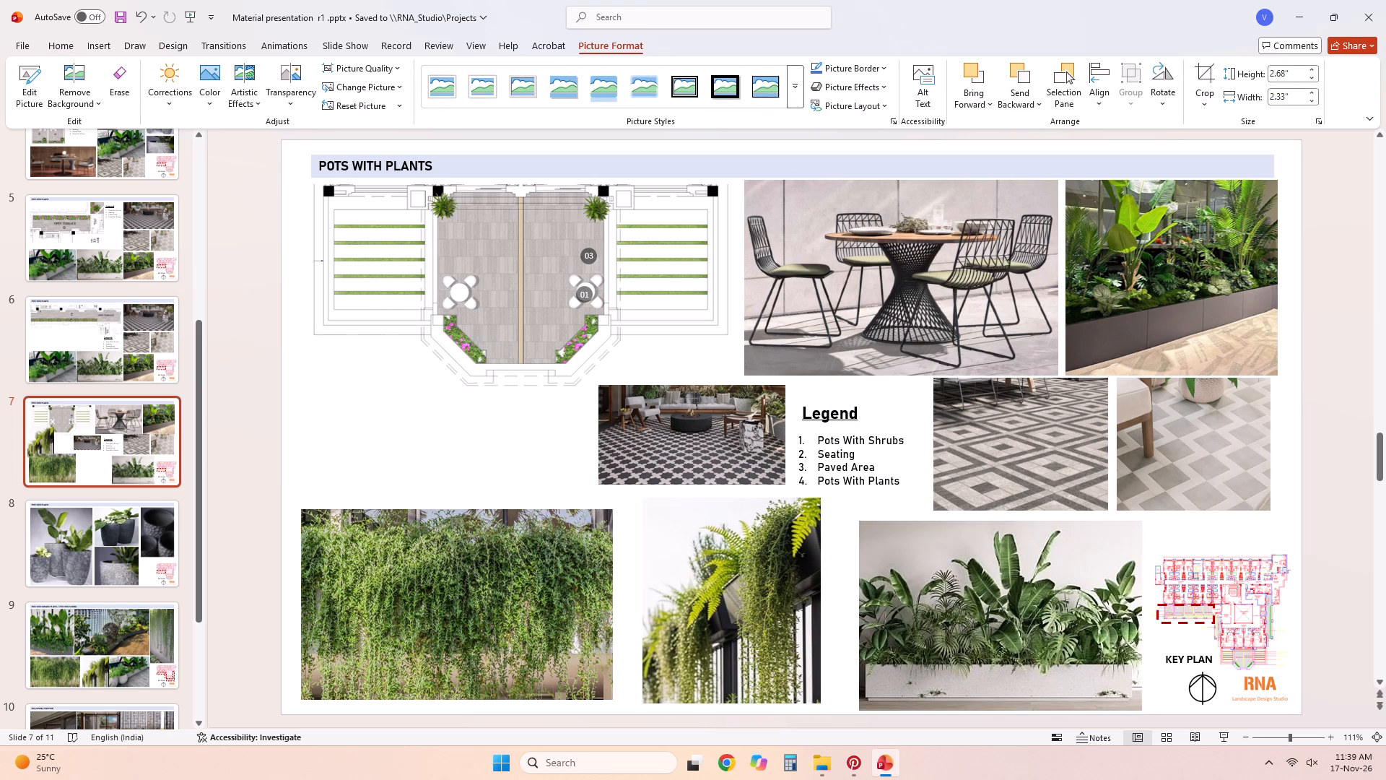
{"action": "left_click_drag", "start_coordinate": [730, 604], "coordinate": [765, 615]}
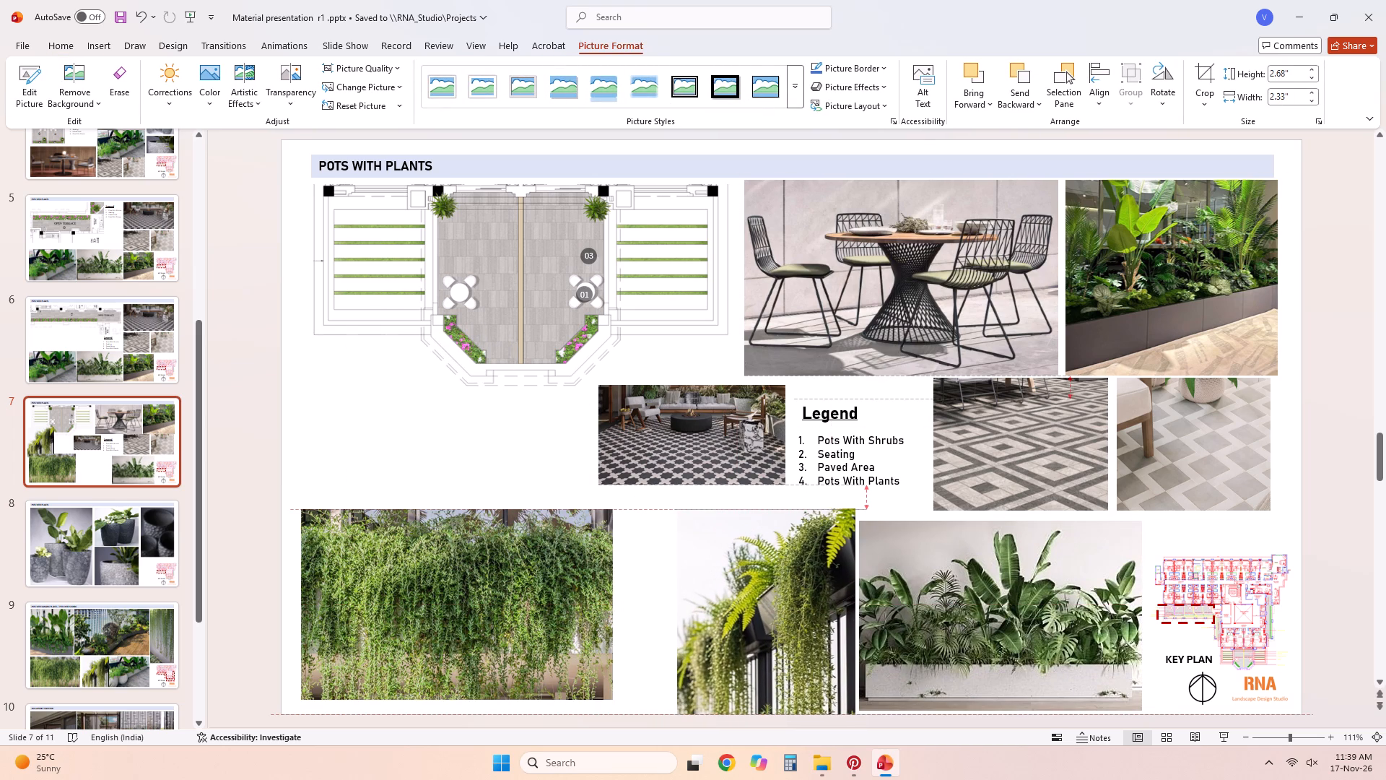
{"action": "left_click_drag", "start_coordinate": [765, 615], "coordinate": [764, 611]}
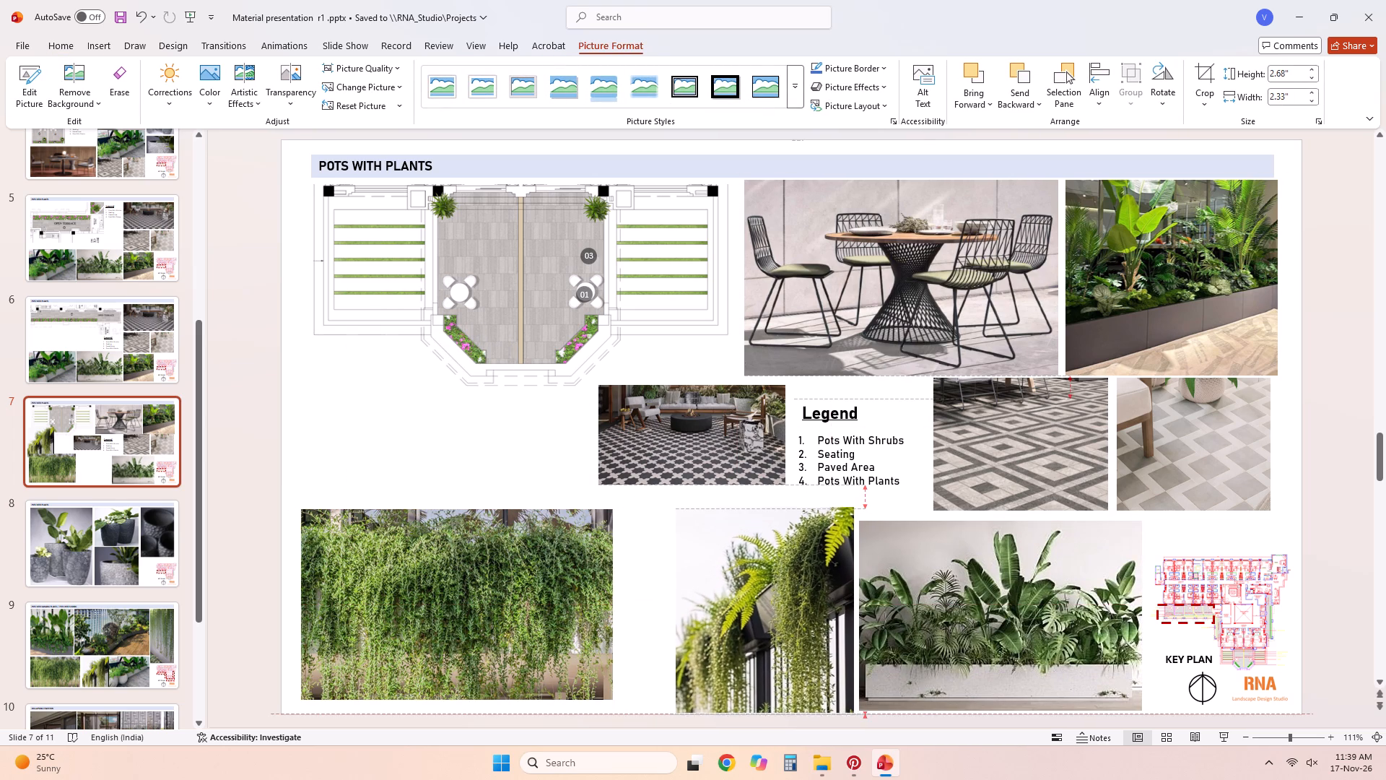
{"action": "left_click_drag", "start_coordinate": [764, 611], "coordinate": [764, 609]}
{"action": "left_click", "coordinate": [760, 615]}
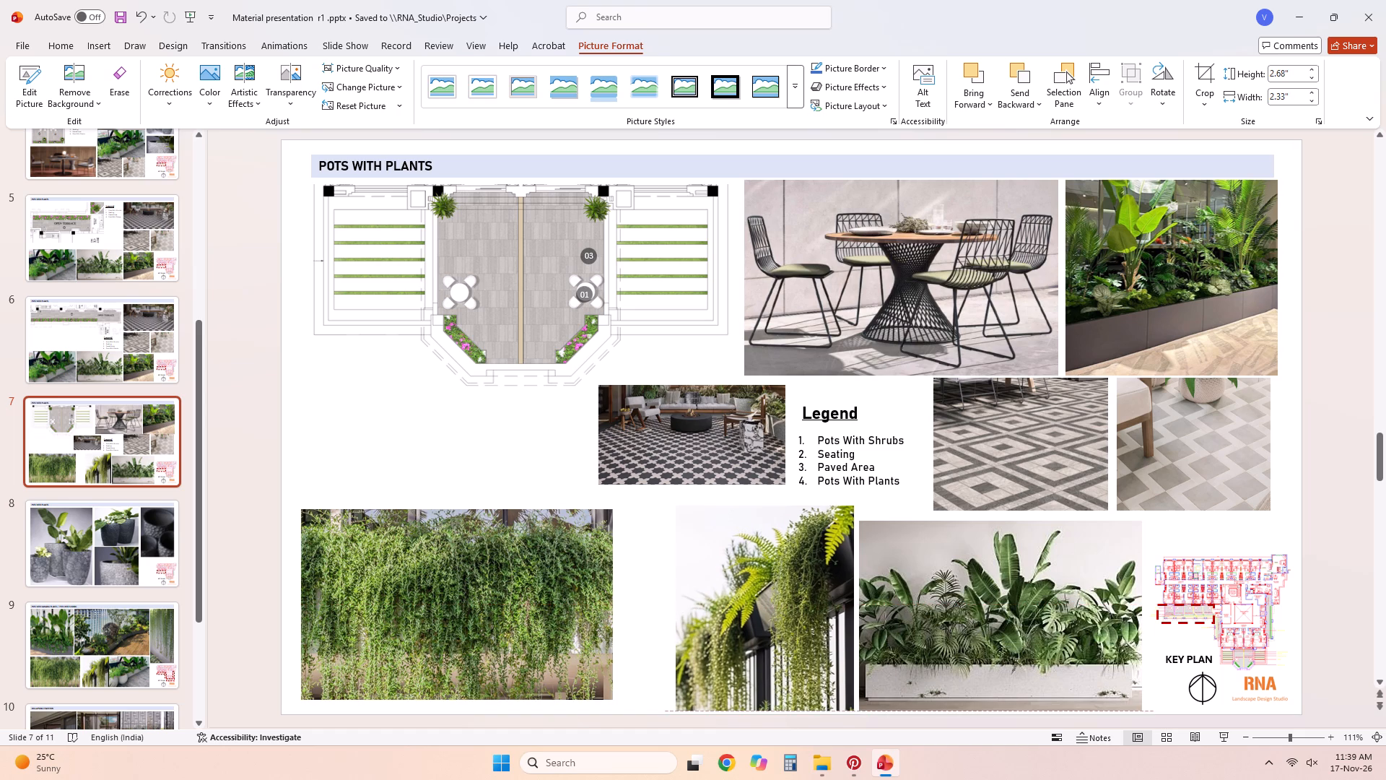
Enlarge the white planter photo to the fern photo's 2.68" height and crop its left side to 3.7" wide.
{"action": "left_click", "coordinate": [946, 659]}
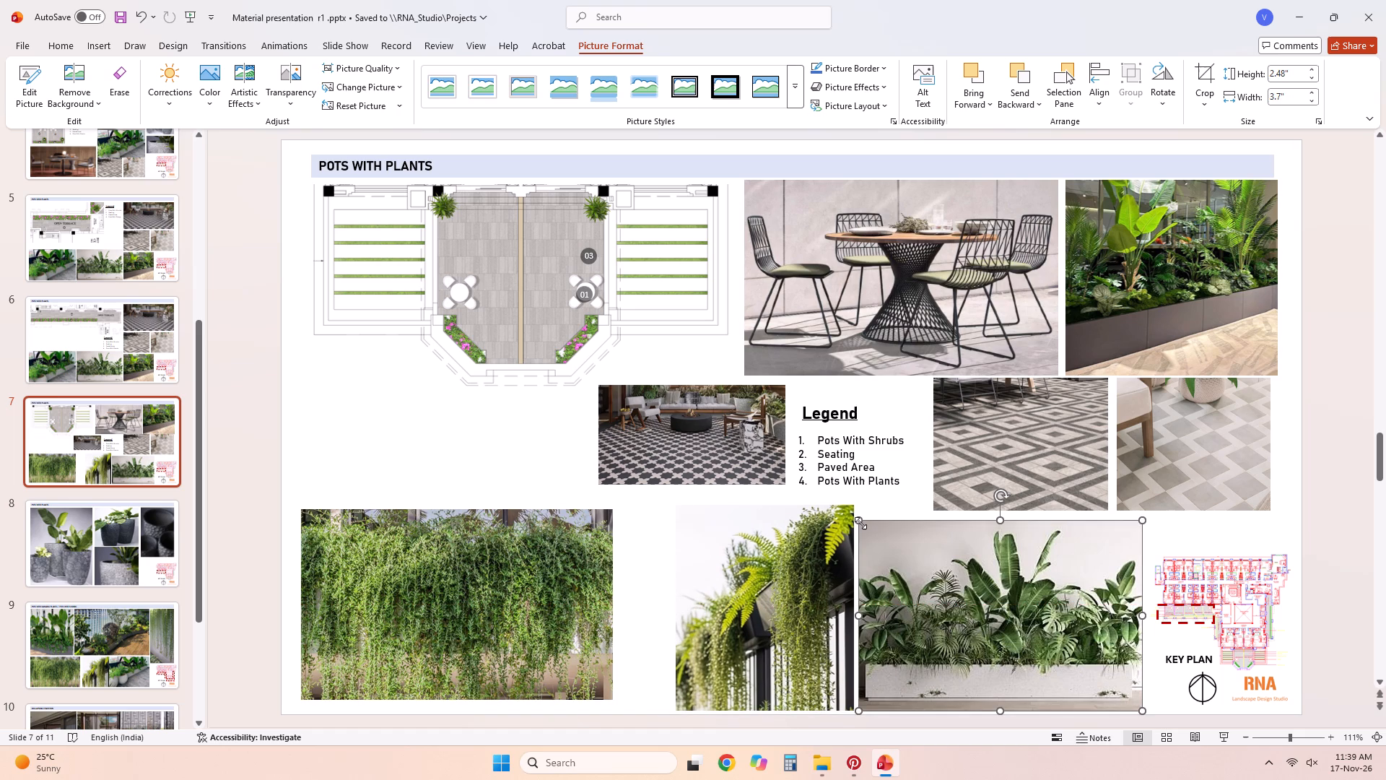
{"action": "left_click_drag", "start_coordinate": [860, 523], "coordinate": [863, 504]}
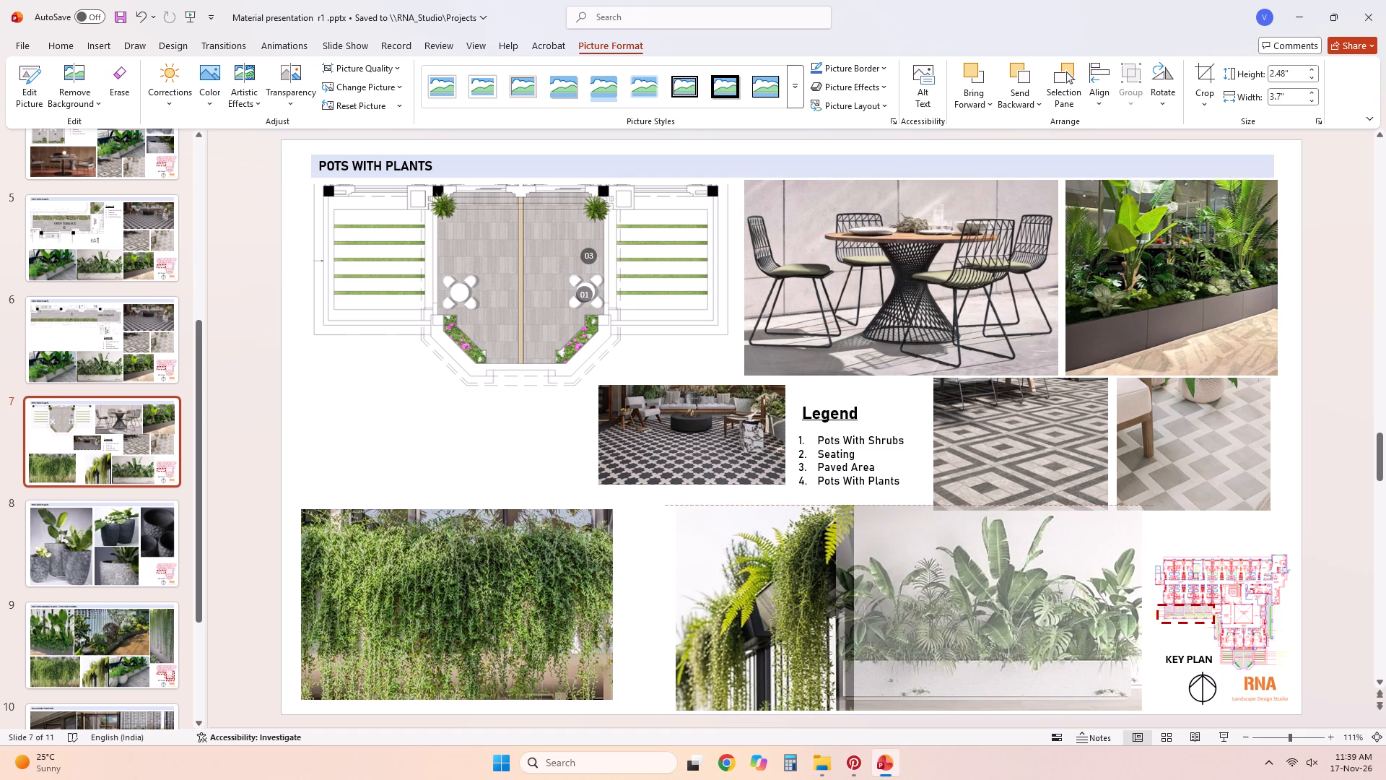
{"action": "left_click_drag", "start_coordinate": [863, 504], "coordinate": [864, 504]}
{"action": "right_click", "coordinate": [905, 590]}
{"action": "left_click", "coordinate": [975, 623]}
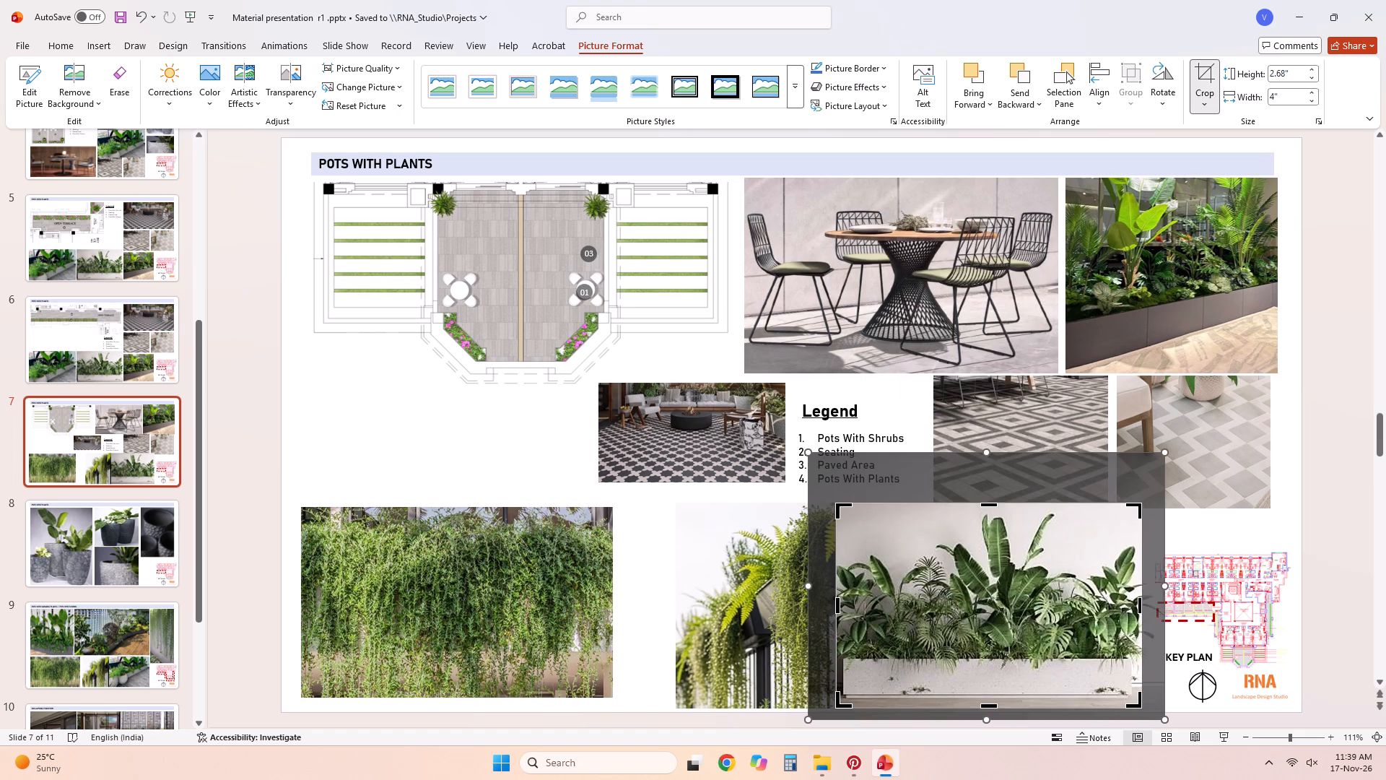
{"action": "left_click_drag", "start_coordinate": [837, 608], "coordinate": [870, 611]}
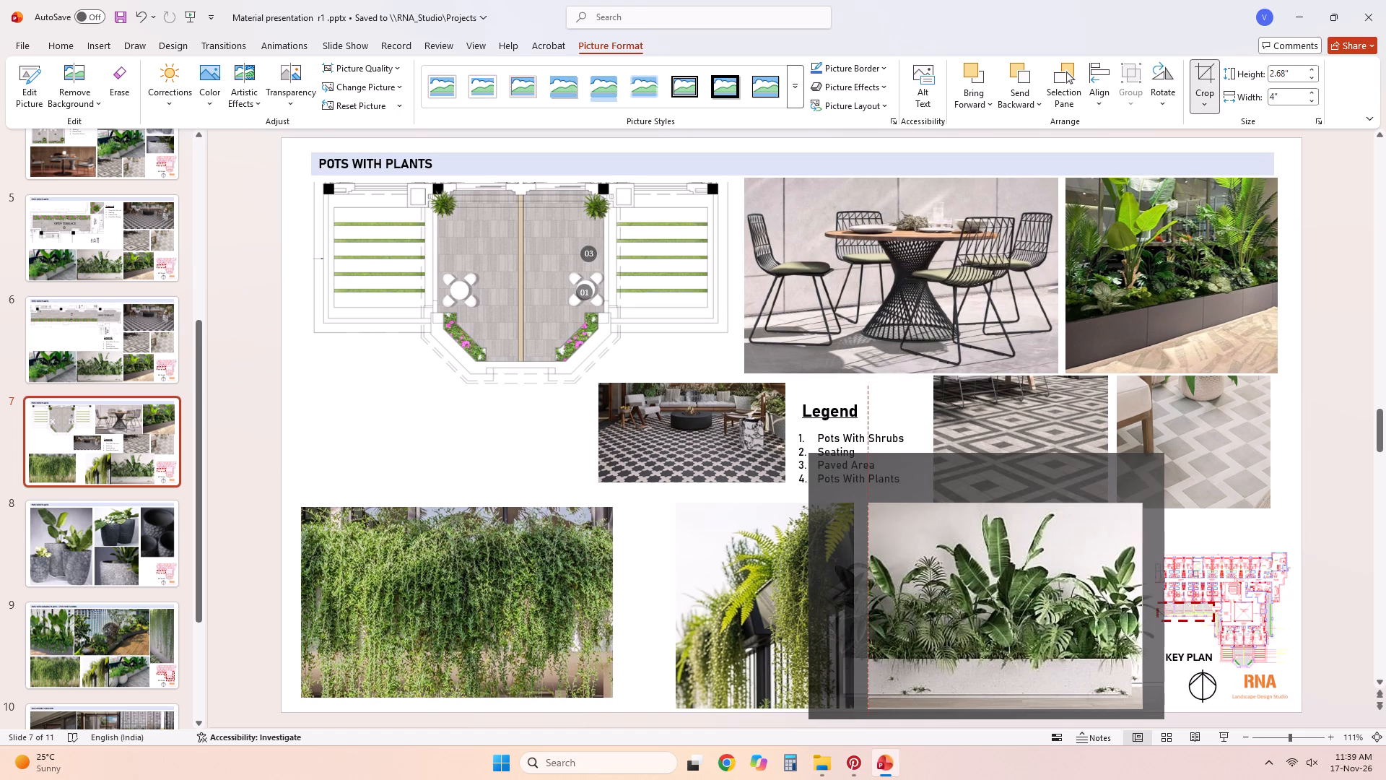
{"action": "left_click_drag", "start_coordinate": [870, 611], "coordinate": [859, 612]}
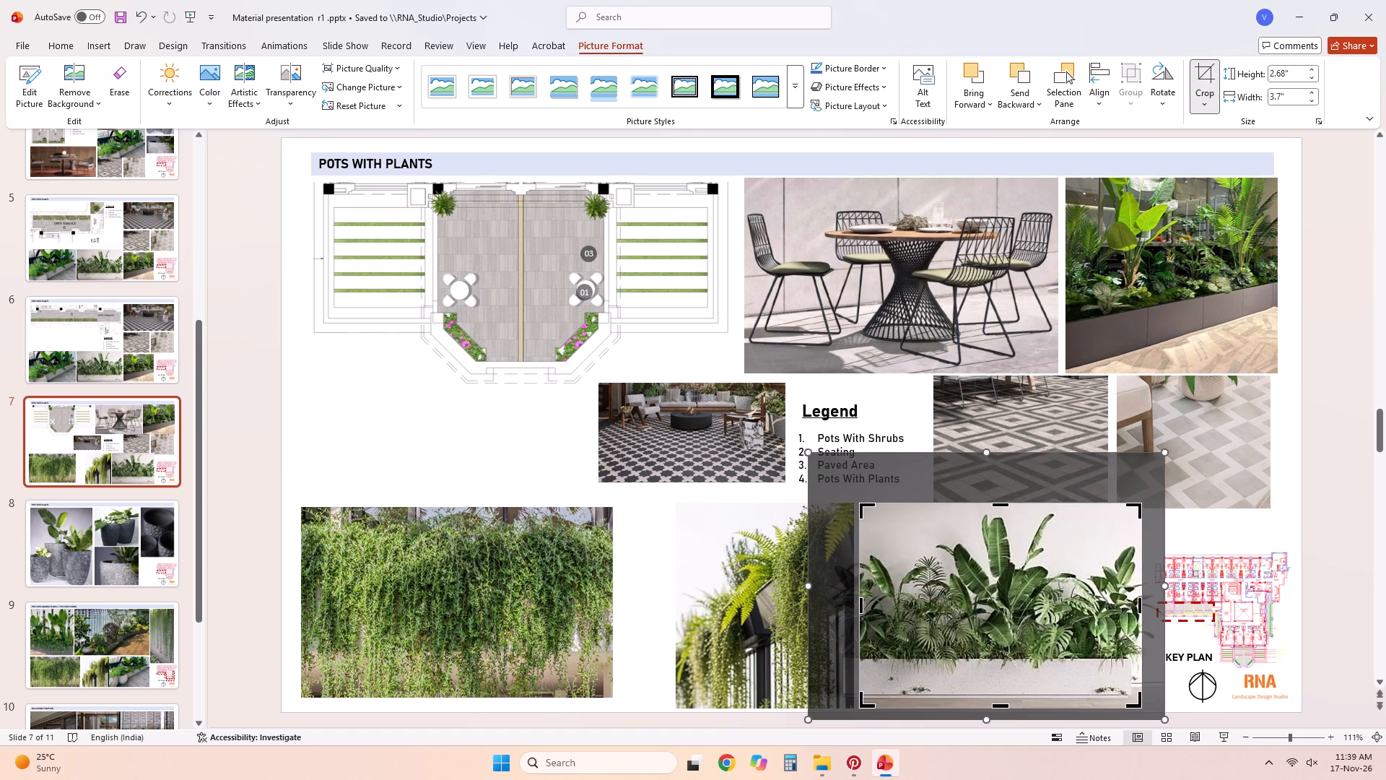
{"action": "left_click", "coordinate": [1189, 532]}
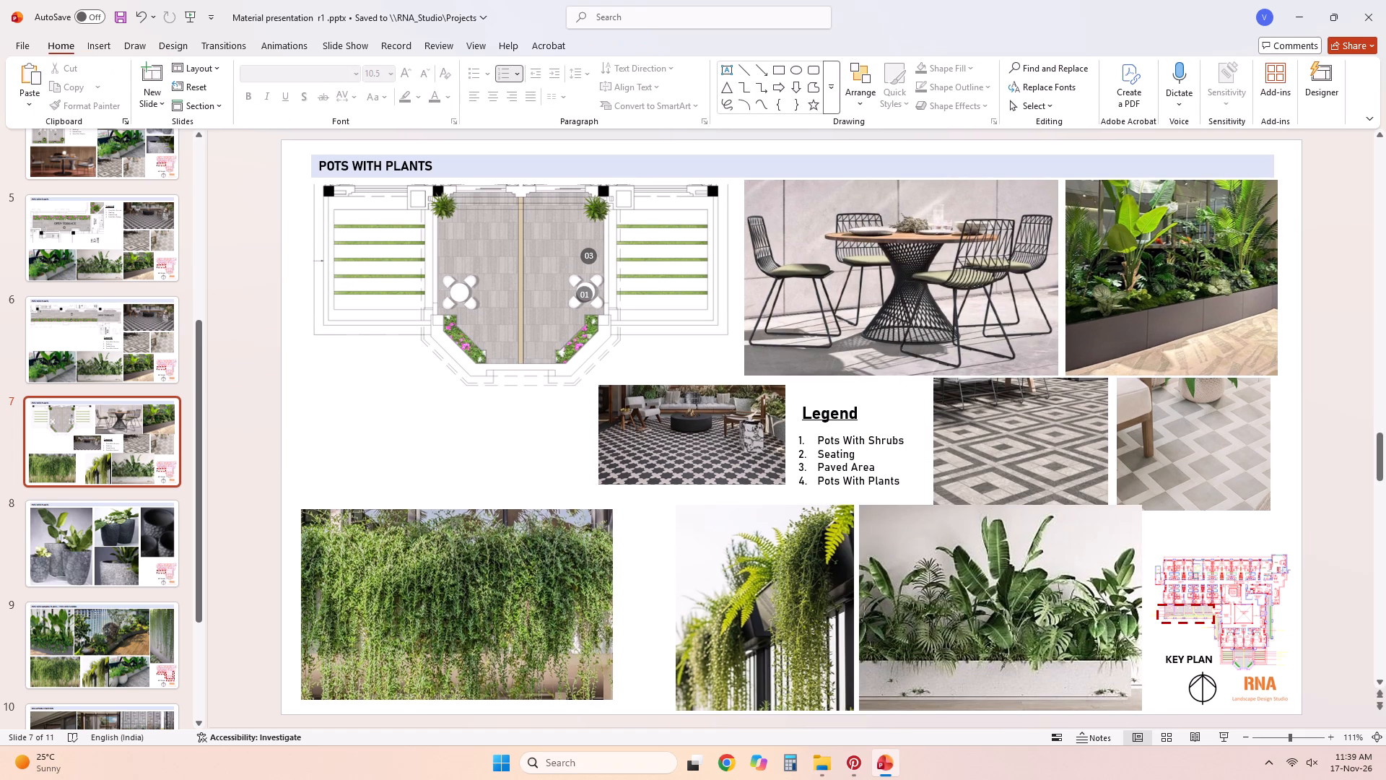
Crop a thin strip off the bottom of the white planter photo and move it down to the bottom row's lower edge.
{"action": "right_click", "coordinate": [1058, 576]}
{"action": "left_click", "coordinate": [1140, 609]}
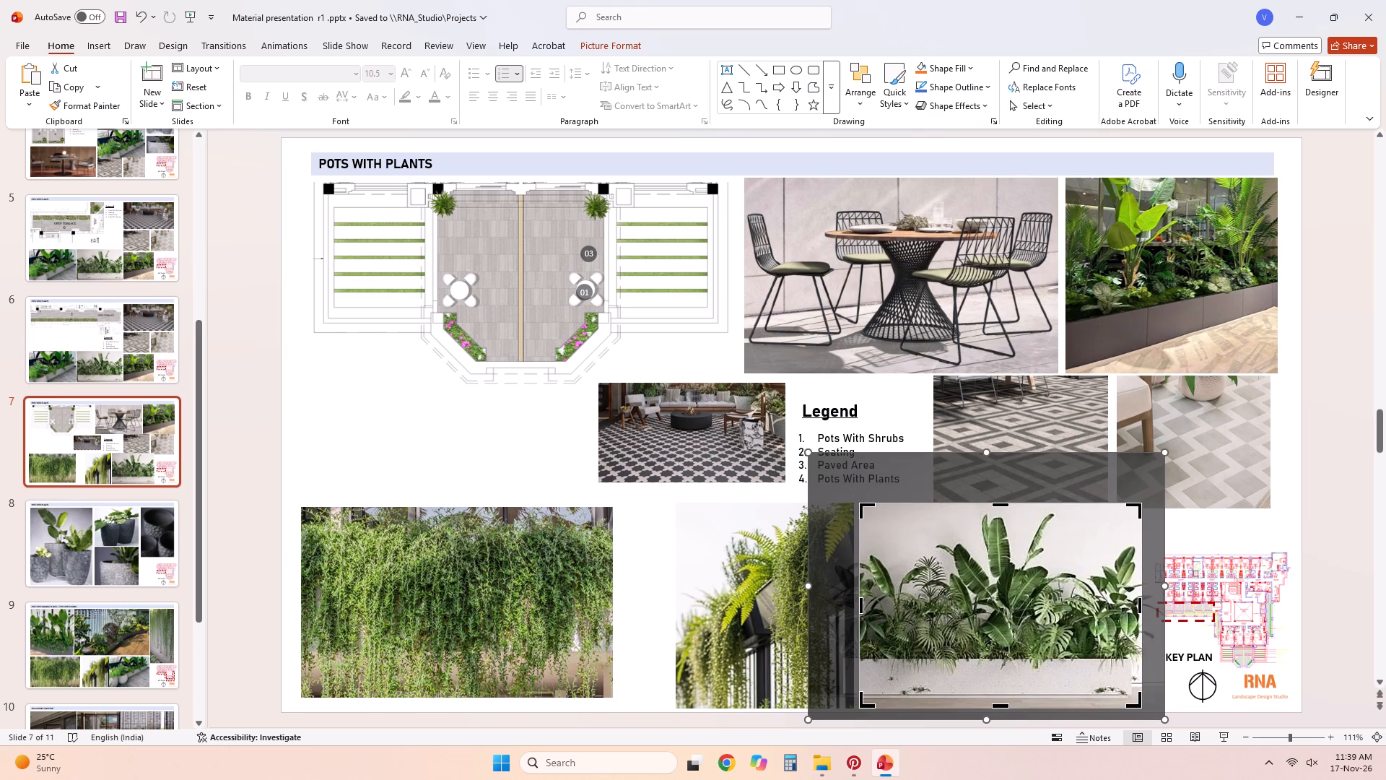
{"action": "left_click_drag", "start_coordinate": [1002, 707], "coordinate": [1004, 698]}
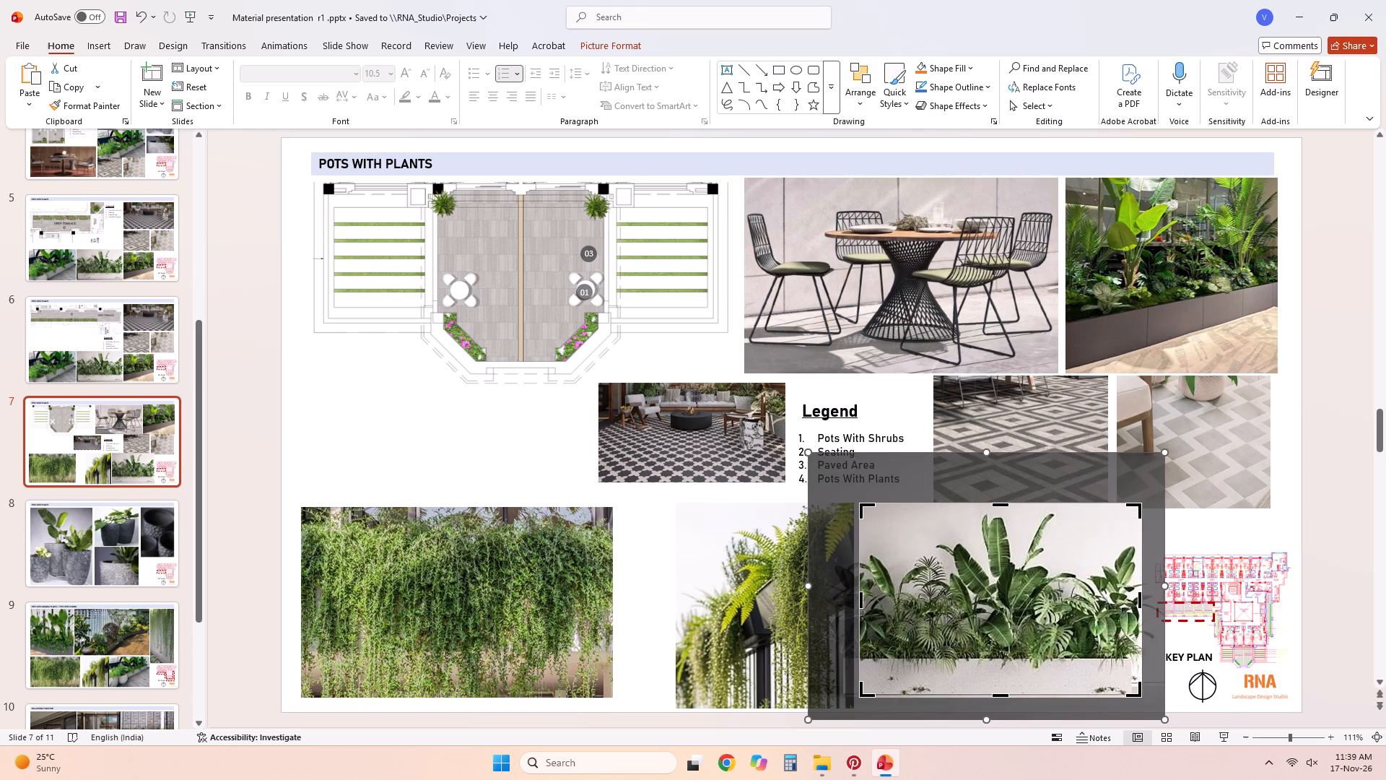
{"action": "left_click", "coordinate": [1197, 533]}
{"action": "left_click_drag", "start_coordinate": [1042, 609], "coordinate": [1043, 620]}
{"action": "left_click", "coordinate": [1169, 534]}
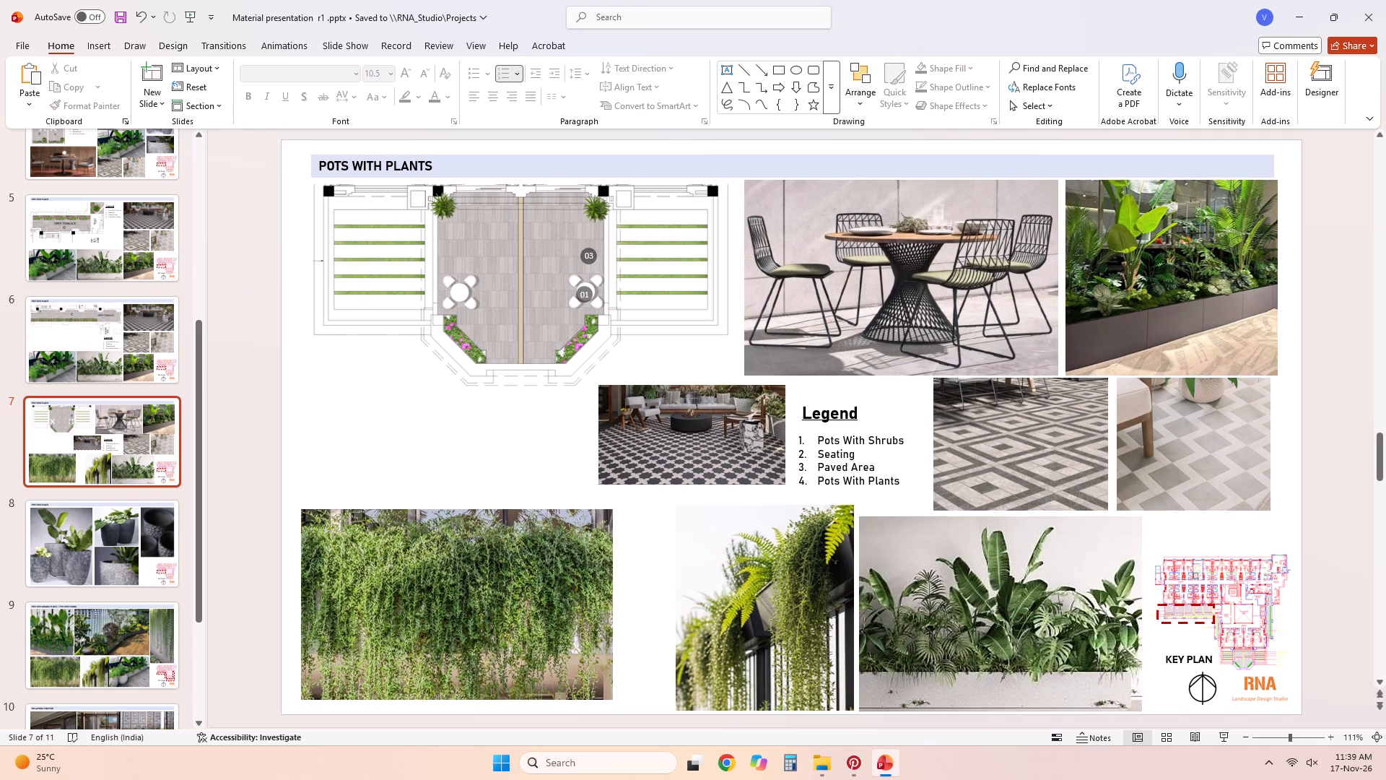
Enlarge the creeper photo until it nearly meets the fern photo, and crop its bottom level with the rest of the row.
{"action": "left_click", "coordinate": [508, 623]}
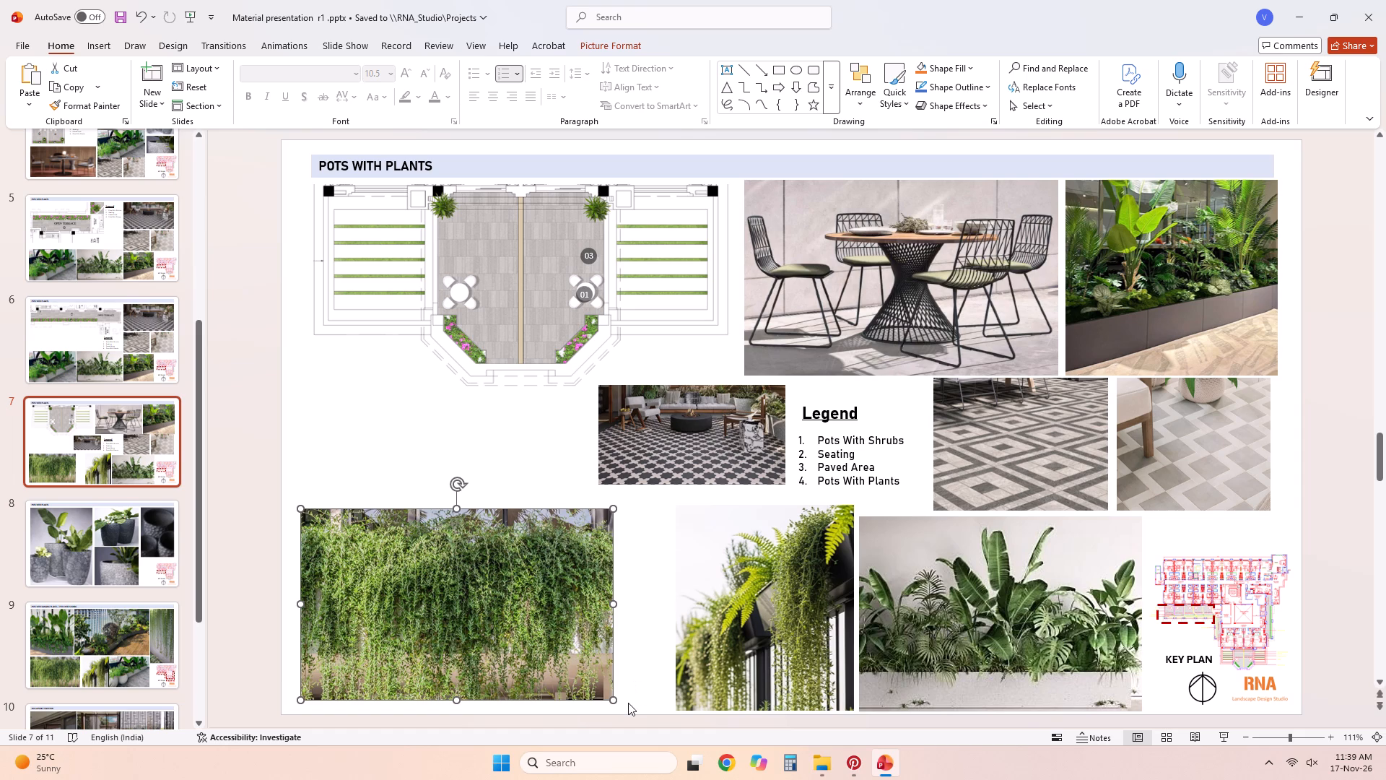
{"action": "left_click_drag", "start_coordinate": [613, 700], "coordinate": [664, 710]}
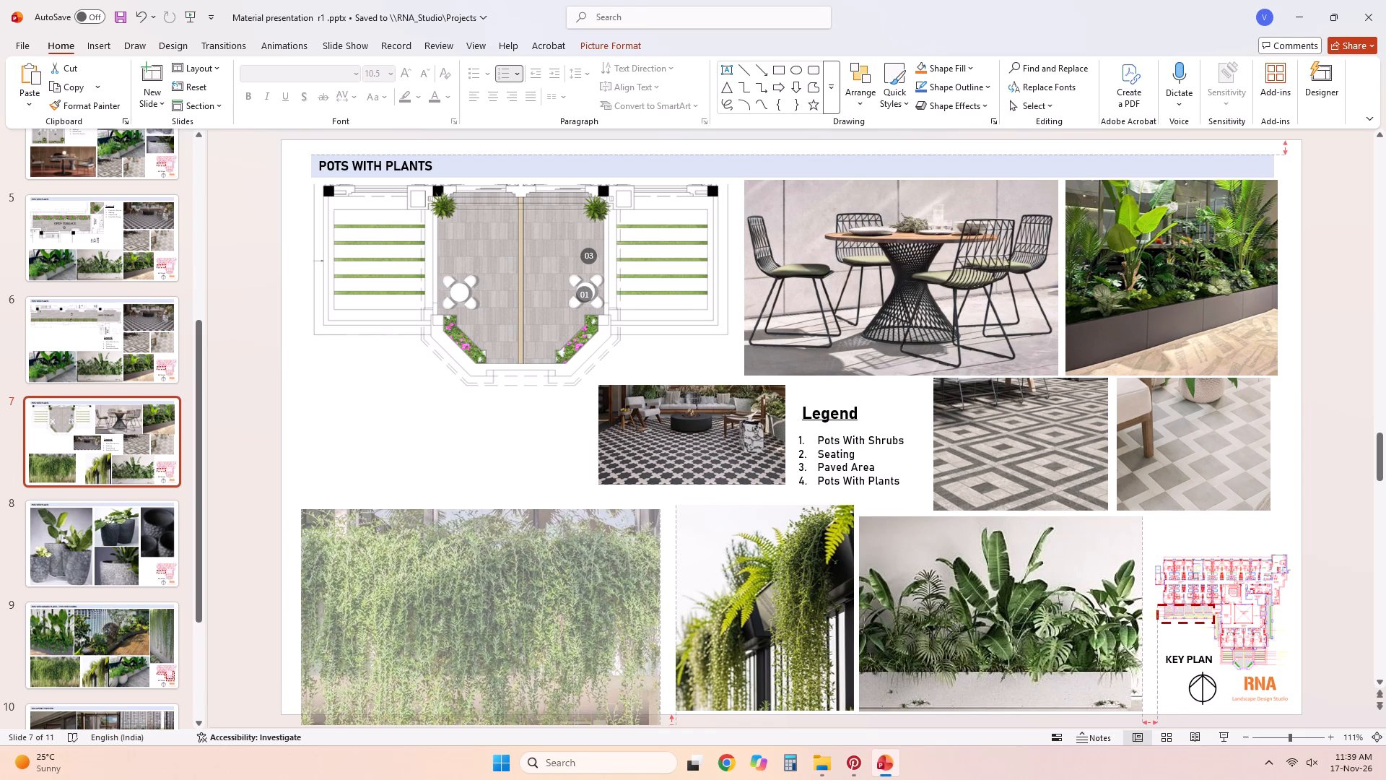
{"action": "left_click_drag", "start_coordinate": [664, 710], "coordinate": [671, 713]}
{"action": "right_click", "coordinate": [548, 631]}
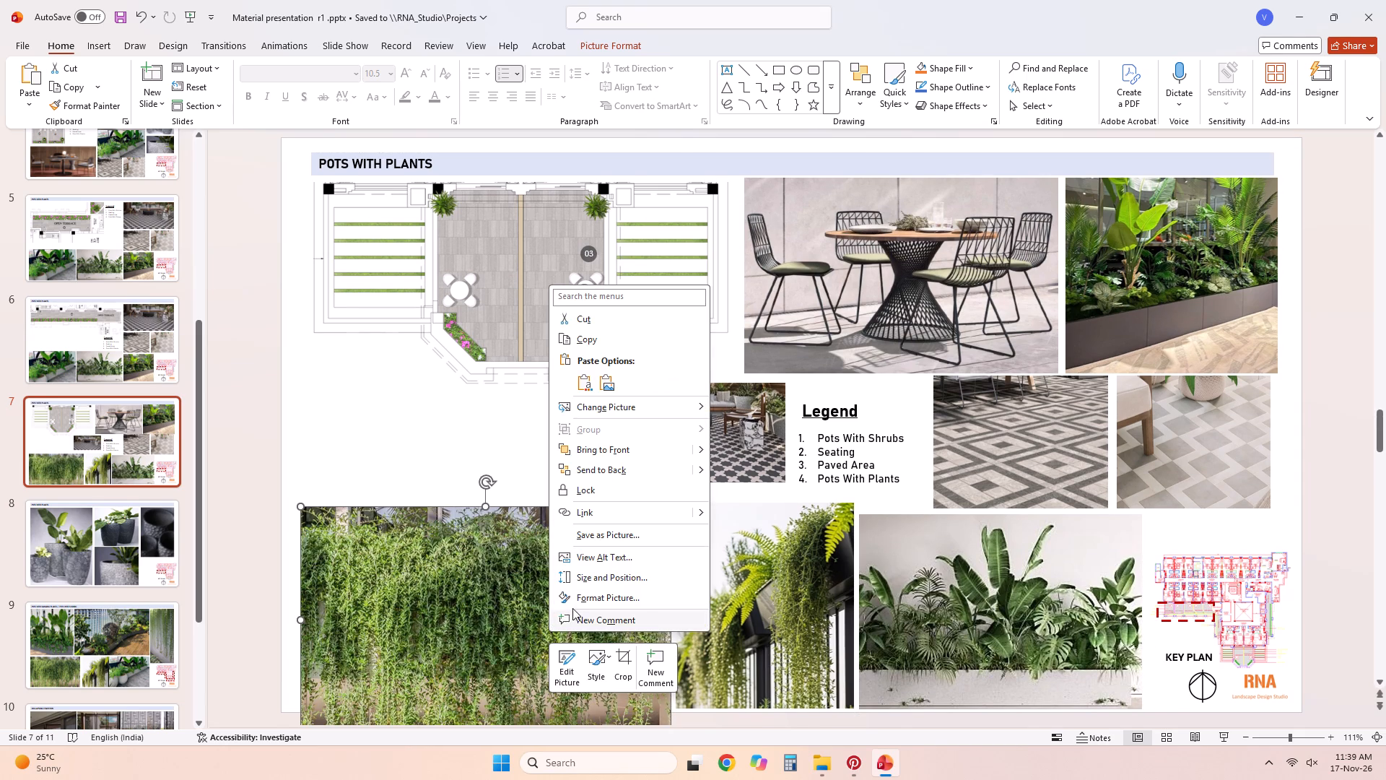
{"action": "left_click", "coordinate": [622, 654]}
{"action": "scroll", "coordinate": [647, 440], "scroll_direction": "down", "scroll_amount": 1}
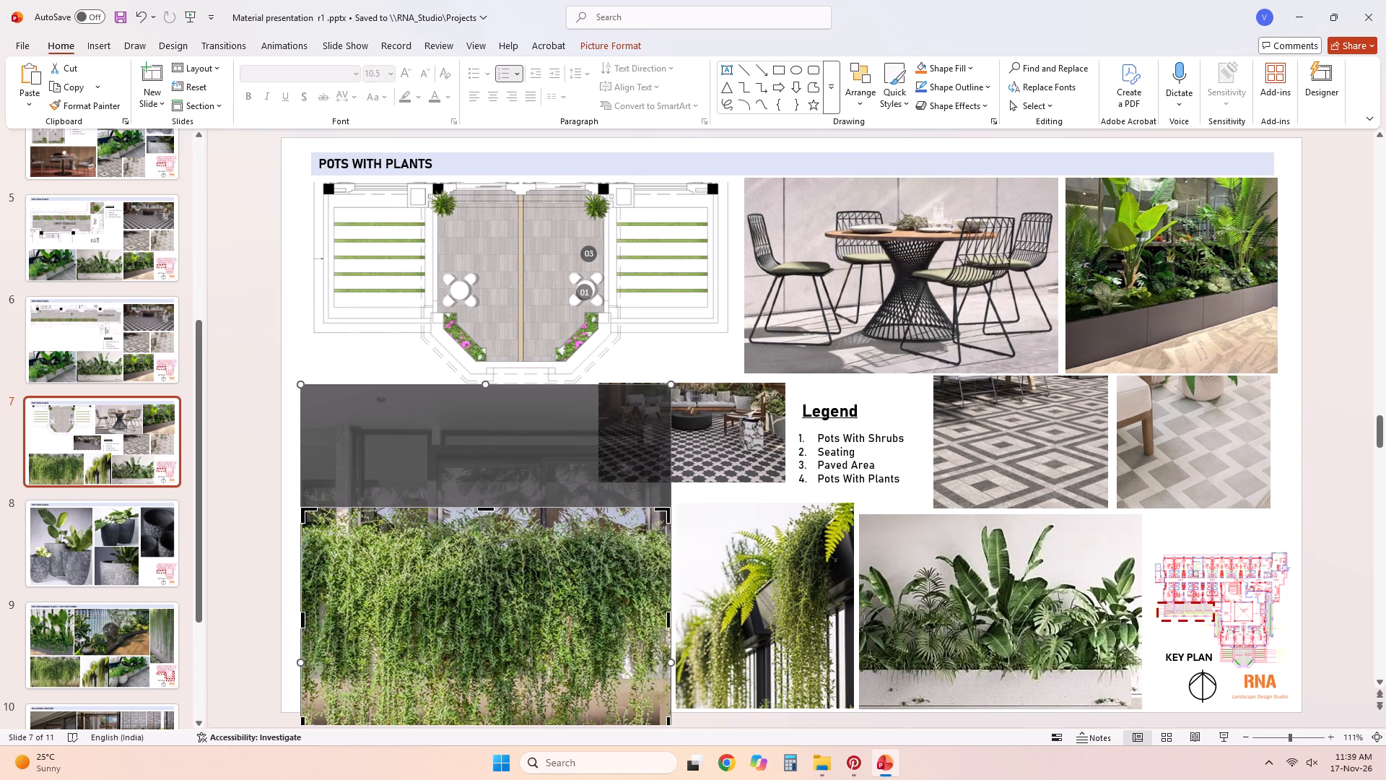
{"action": "left_click_drag", "start_coordinate": [487, 715], "coordinate": [494, 704]}
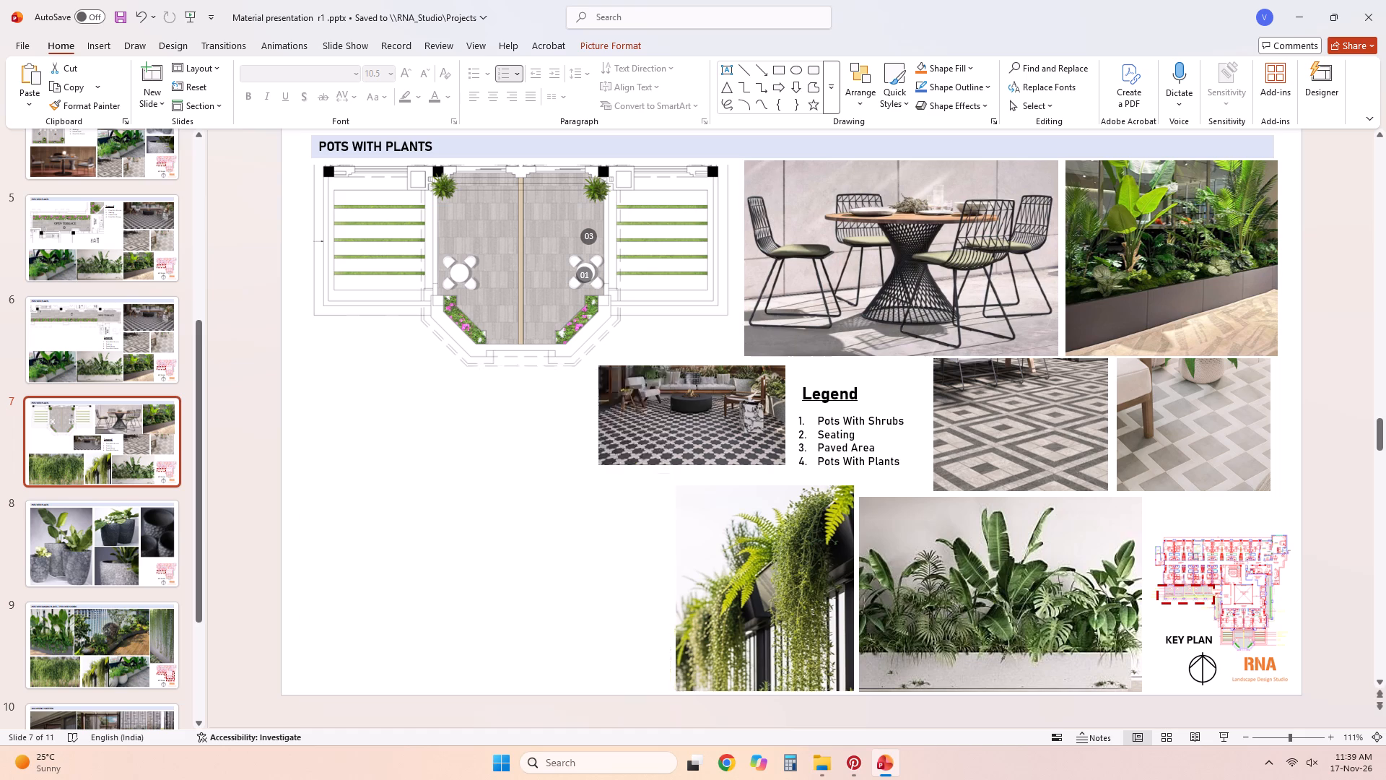
{"action": "left_click_drag", "start_coordinate": [494, 704], "coordinate": [505, 686]}
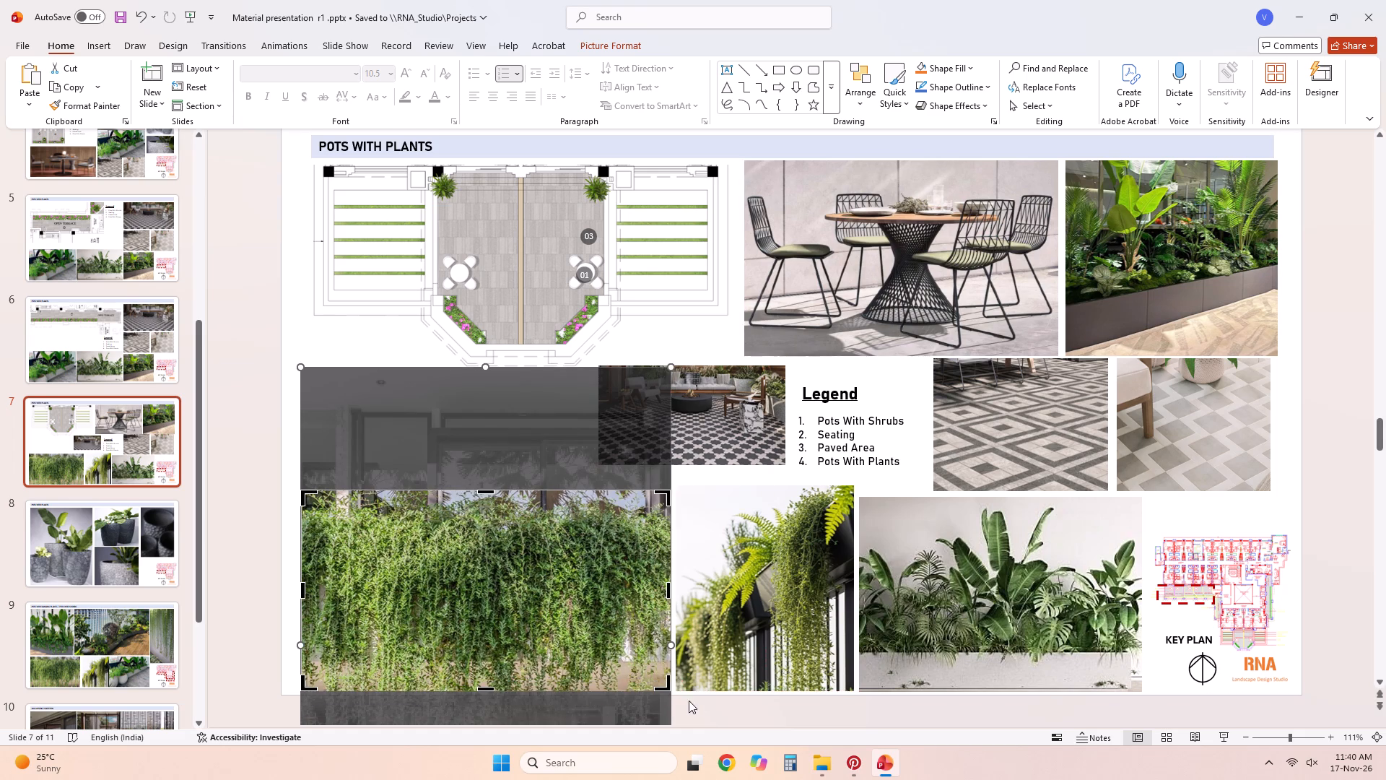
{"action": "left_click", "coordinate": [697, 709]}
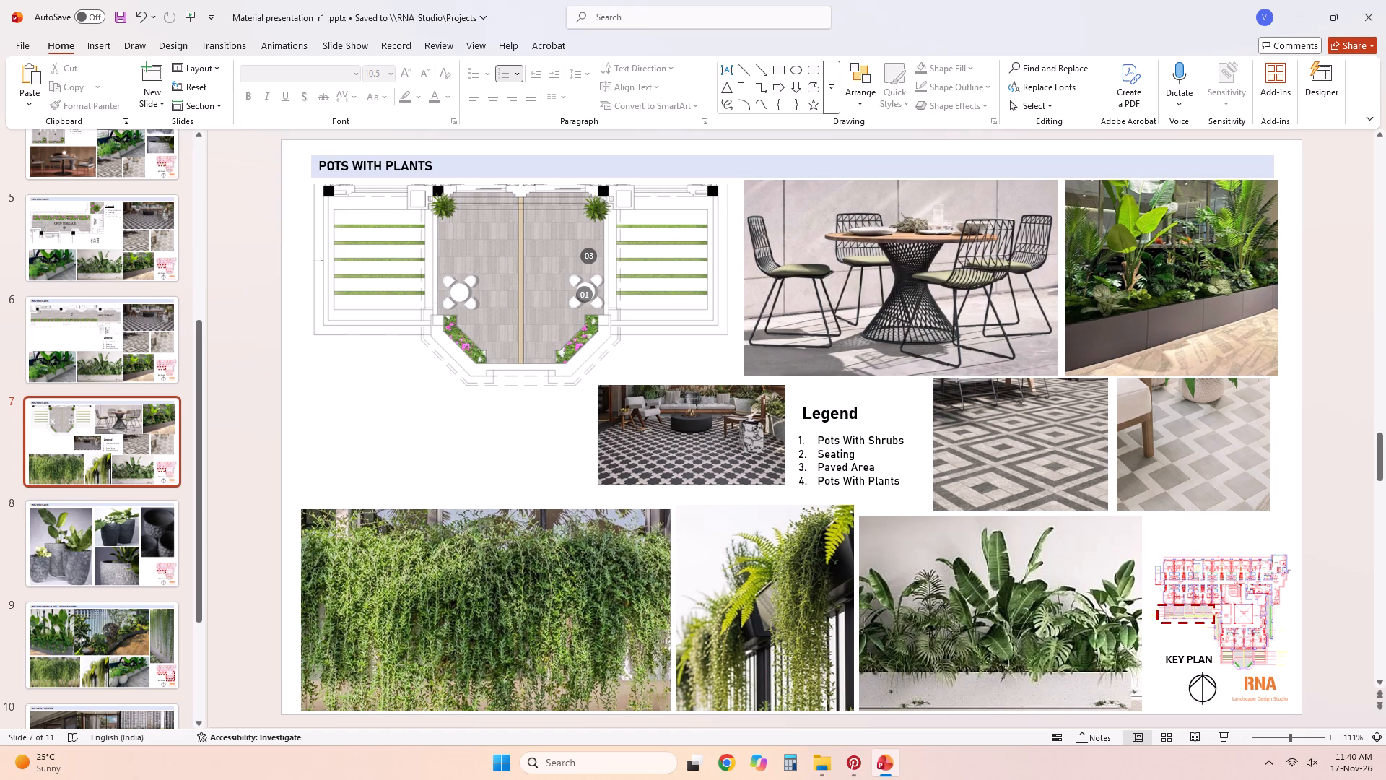
Try the patterned patio photo below the plan's left wing, and place it back beside the legend, slightly lower.
{"action": "left_click", "coordinate": [697, 425]}
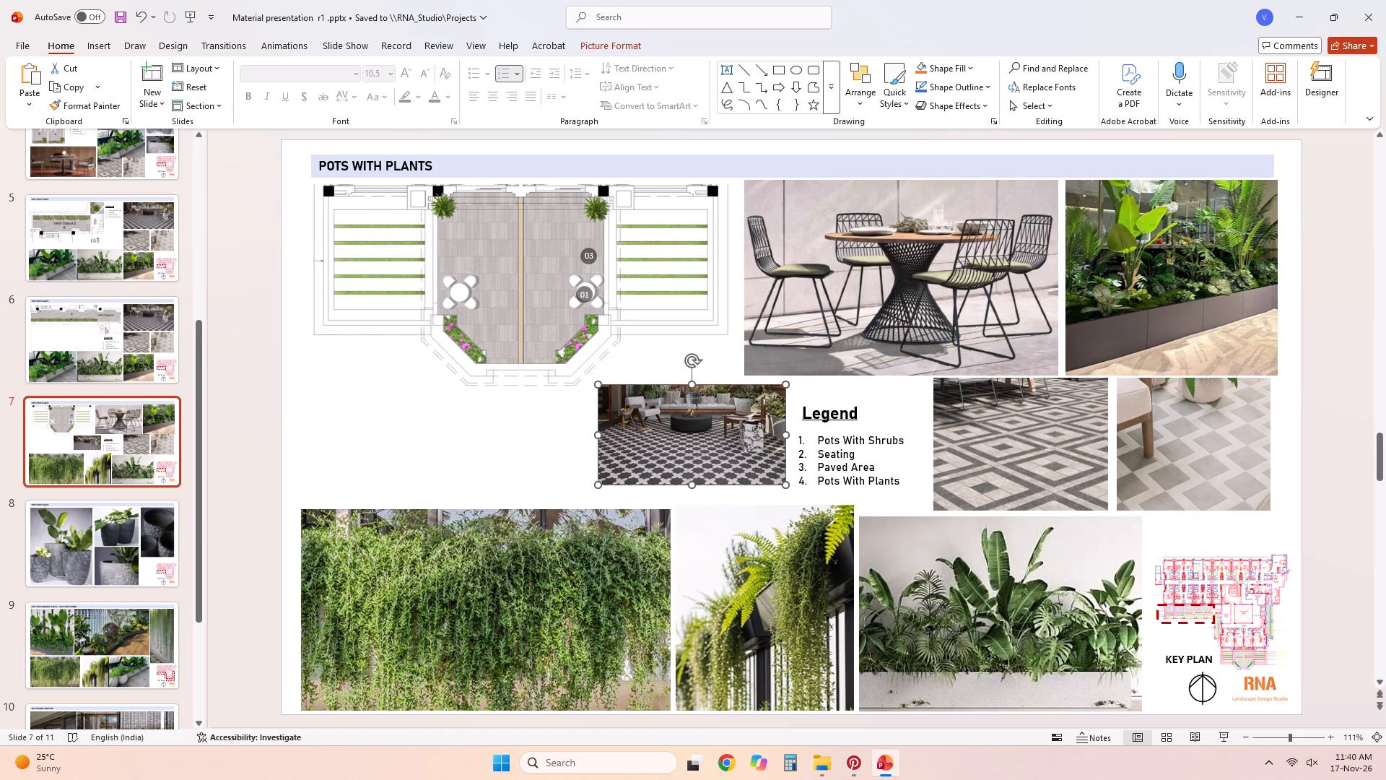
{"action": "left_click_drag", "start_coordinate": [668, 449], "coordinate": [375, 435]}
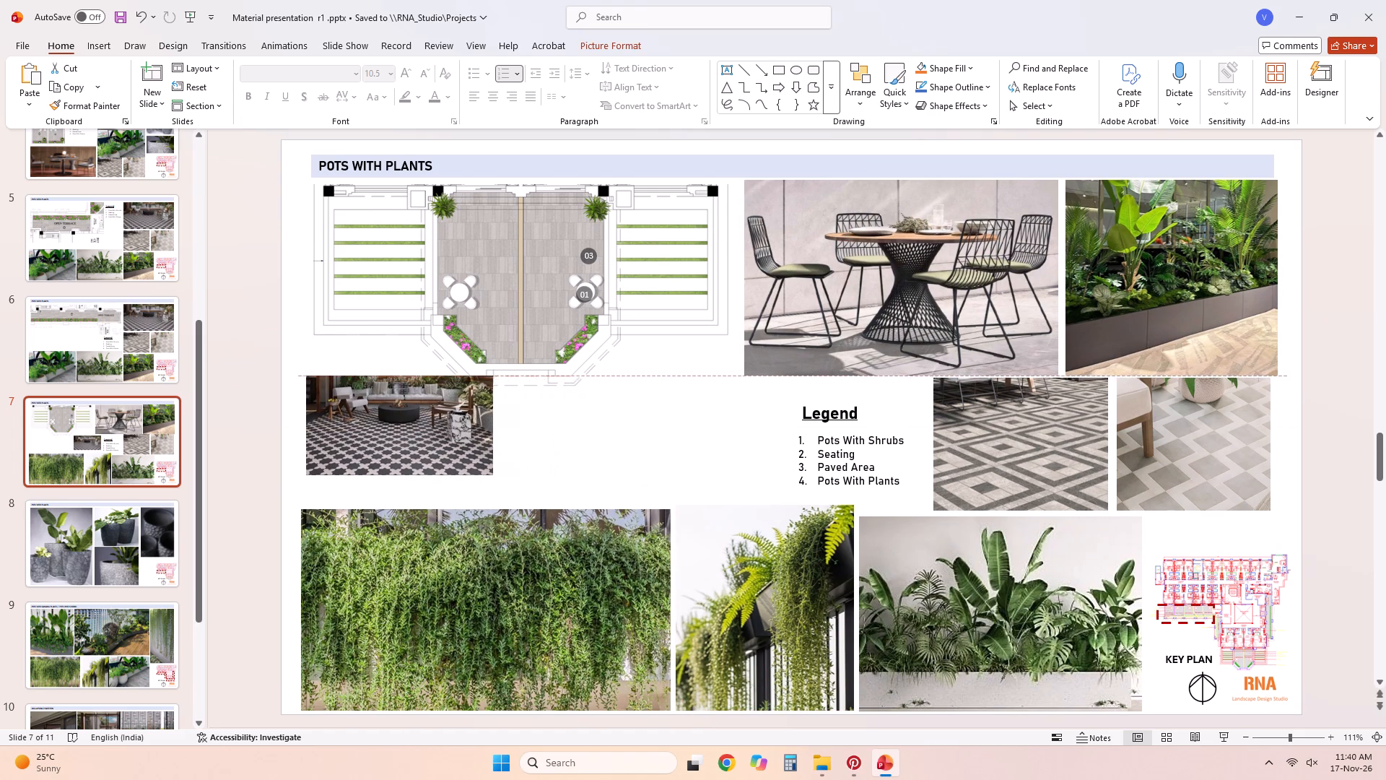
{"action": "left_click_drag", "start_coordinate": [375, 435], "coordinate": [378, 452]}
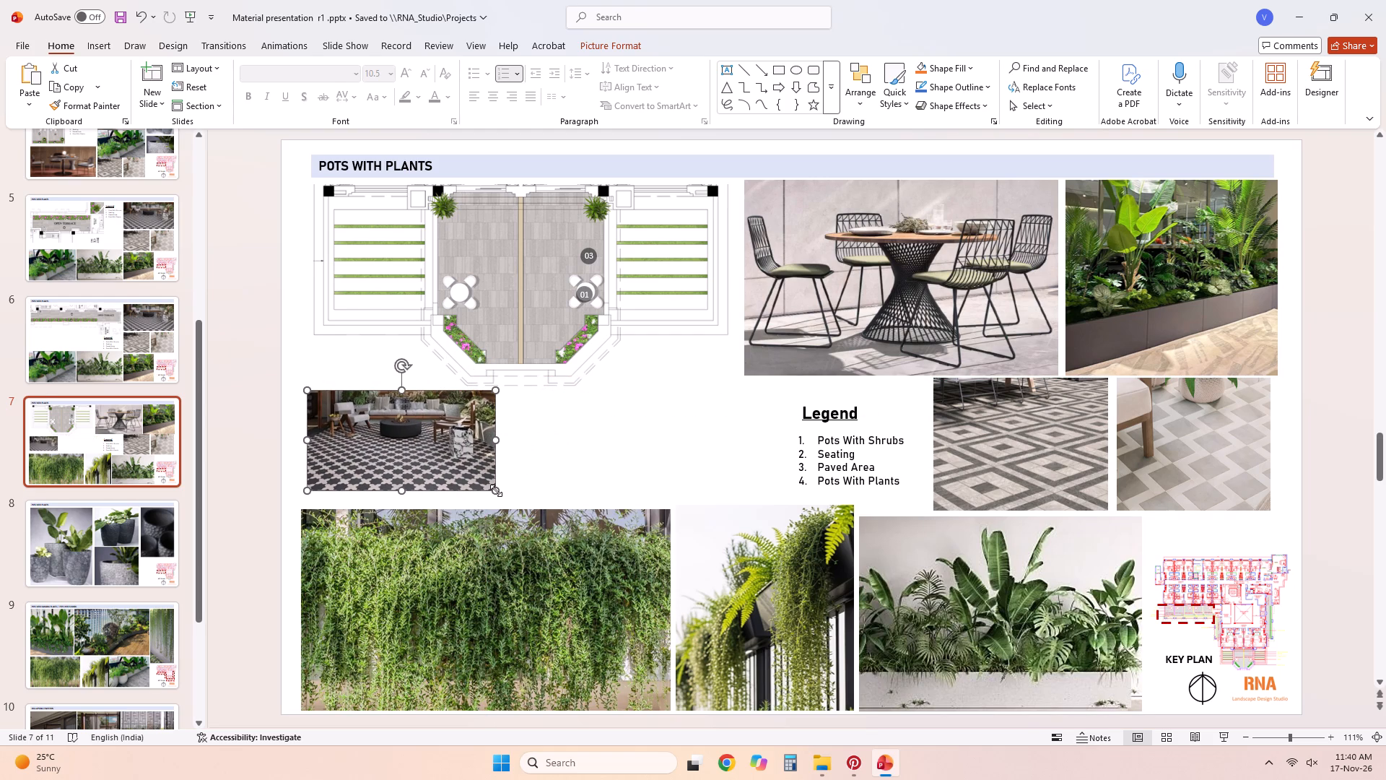
{"action": "left_click_drag", "start_coordinate": [437, 464], "coordinate": [728, 469]}
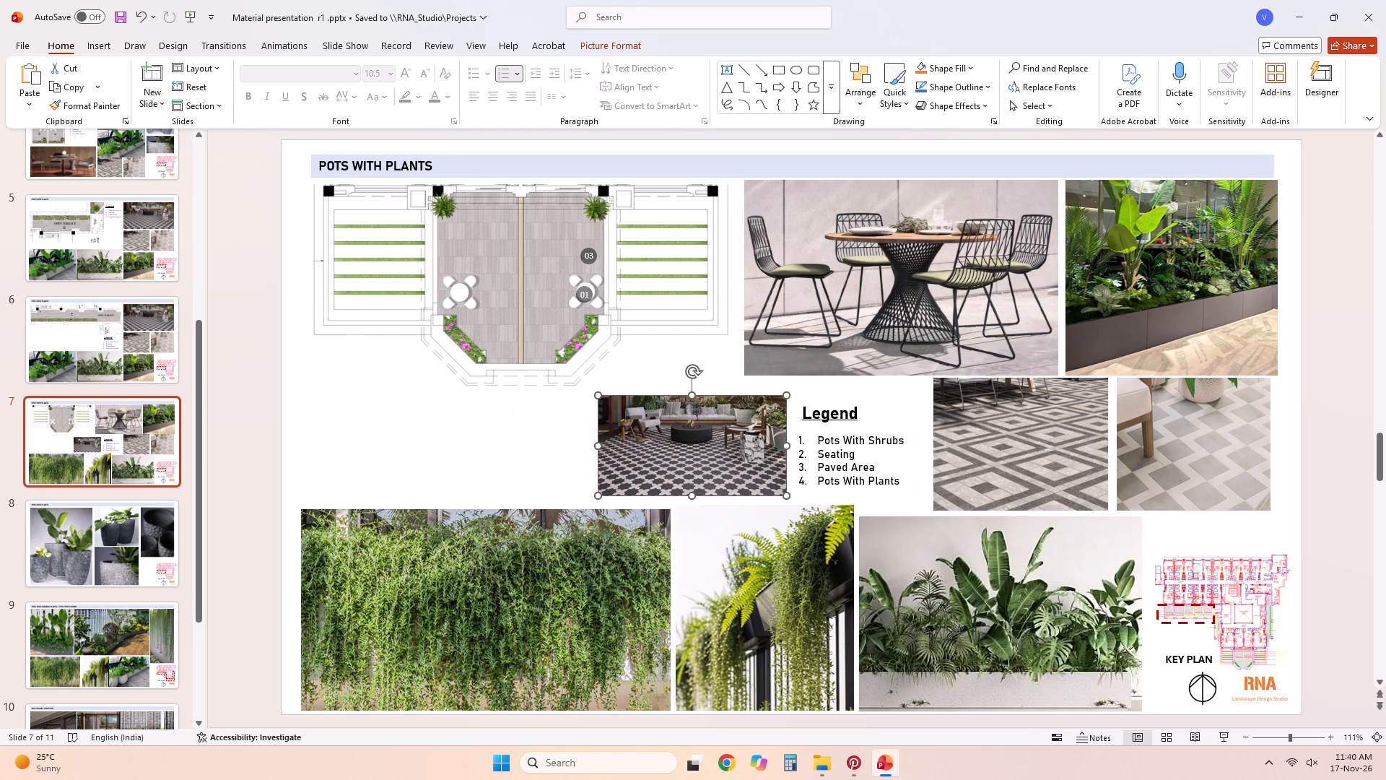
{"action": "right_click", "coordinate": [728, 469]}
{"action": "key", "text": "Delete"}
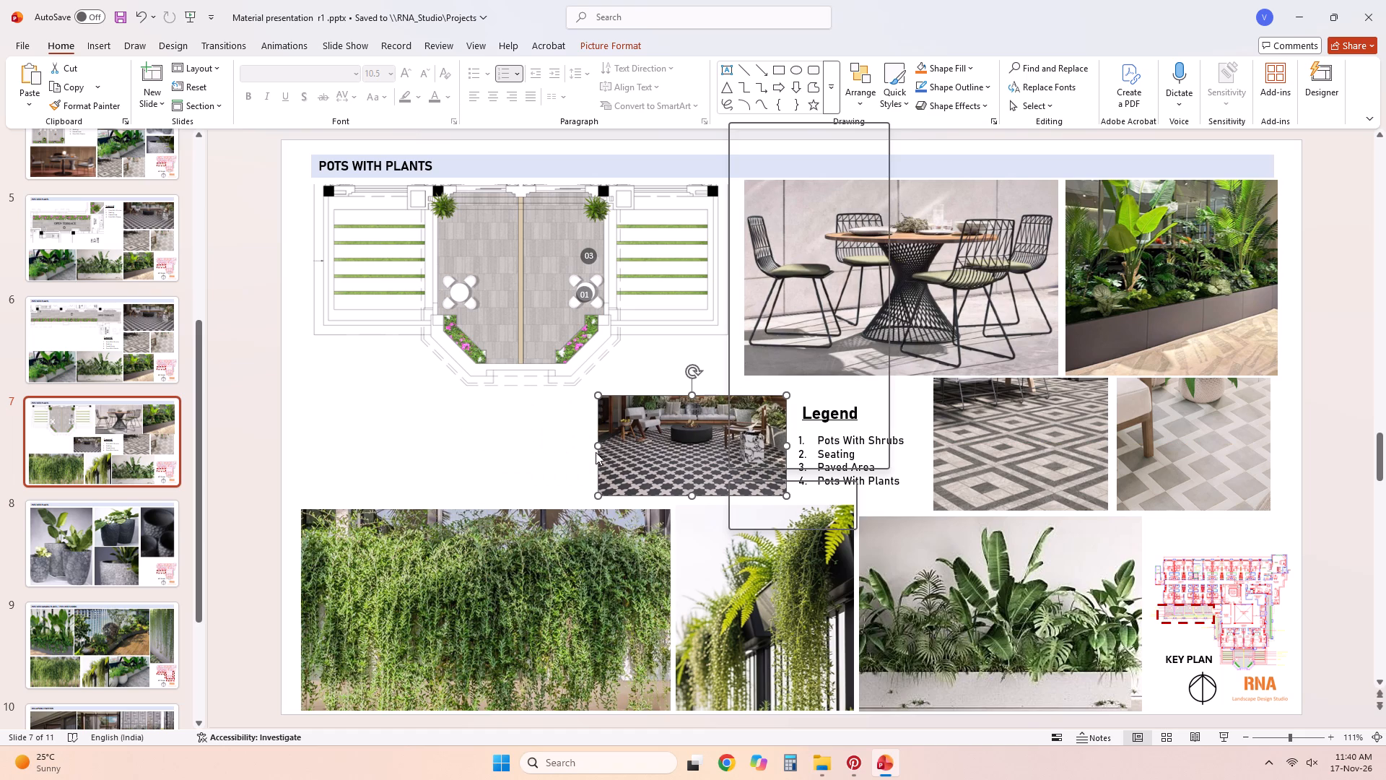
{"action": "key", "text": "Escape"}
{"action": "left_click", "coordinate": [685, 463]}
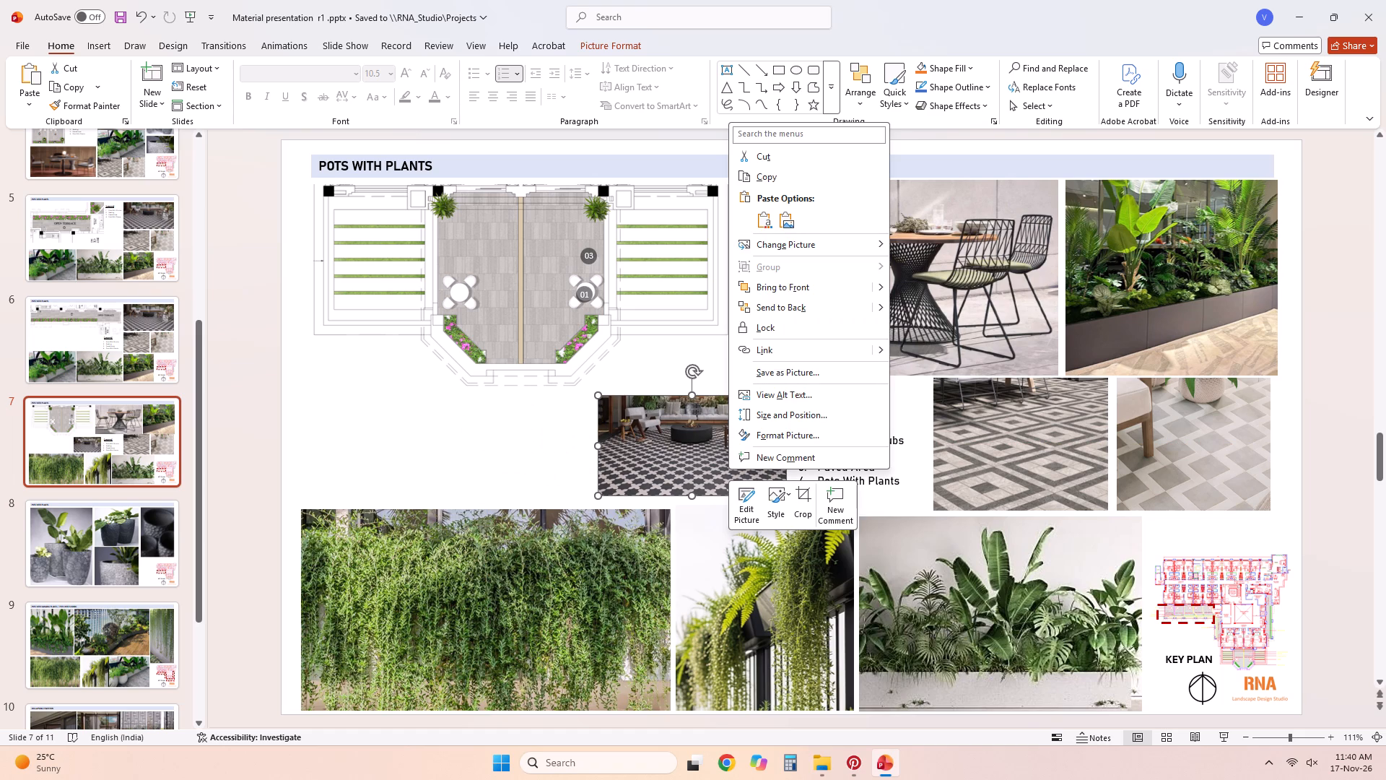
Move the Legend heading and its numbered list together to the space below the plan's left wing.
{"action": "left_click", "coordinate": [892, 413]}
{"action": "left_click", "coordinate": [865, 424]}
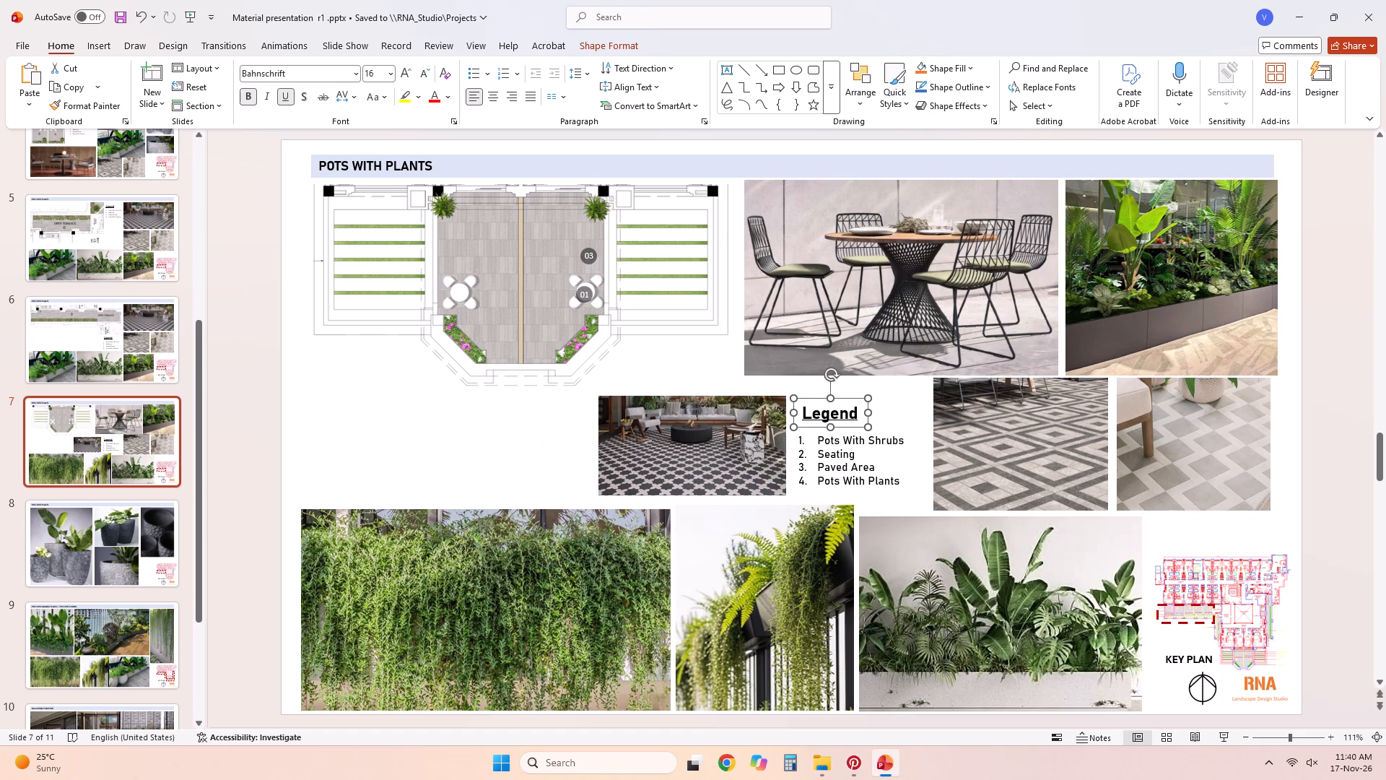
{"action": "left_click", "coordinate": [887, 459], "text": "shift"}
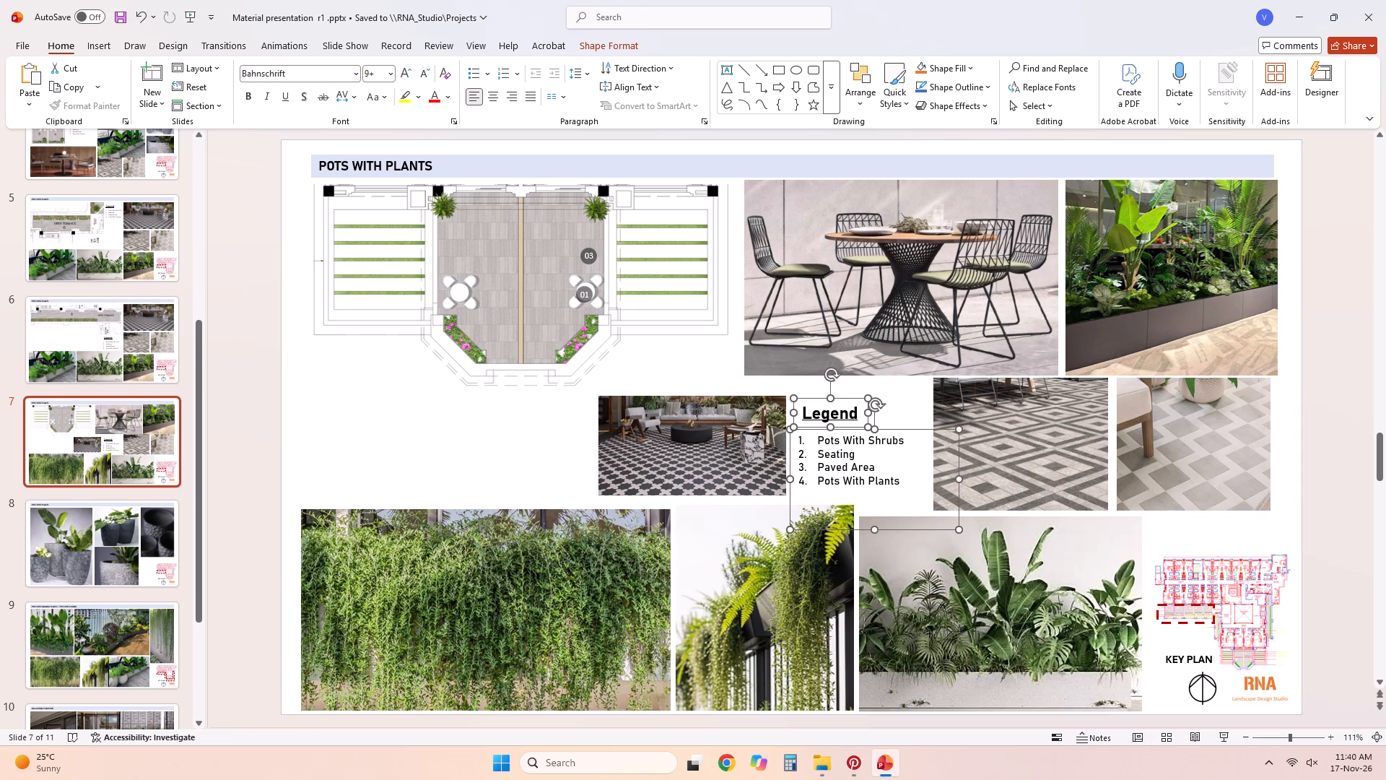
{"action": "key", "text": "m"}
{"action": "key", "text": "Return"}
{"action": "left_click_drag", "start_coordinate": [923, 496], "coordinate": [853, 495]}
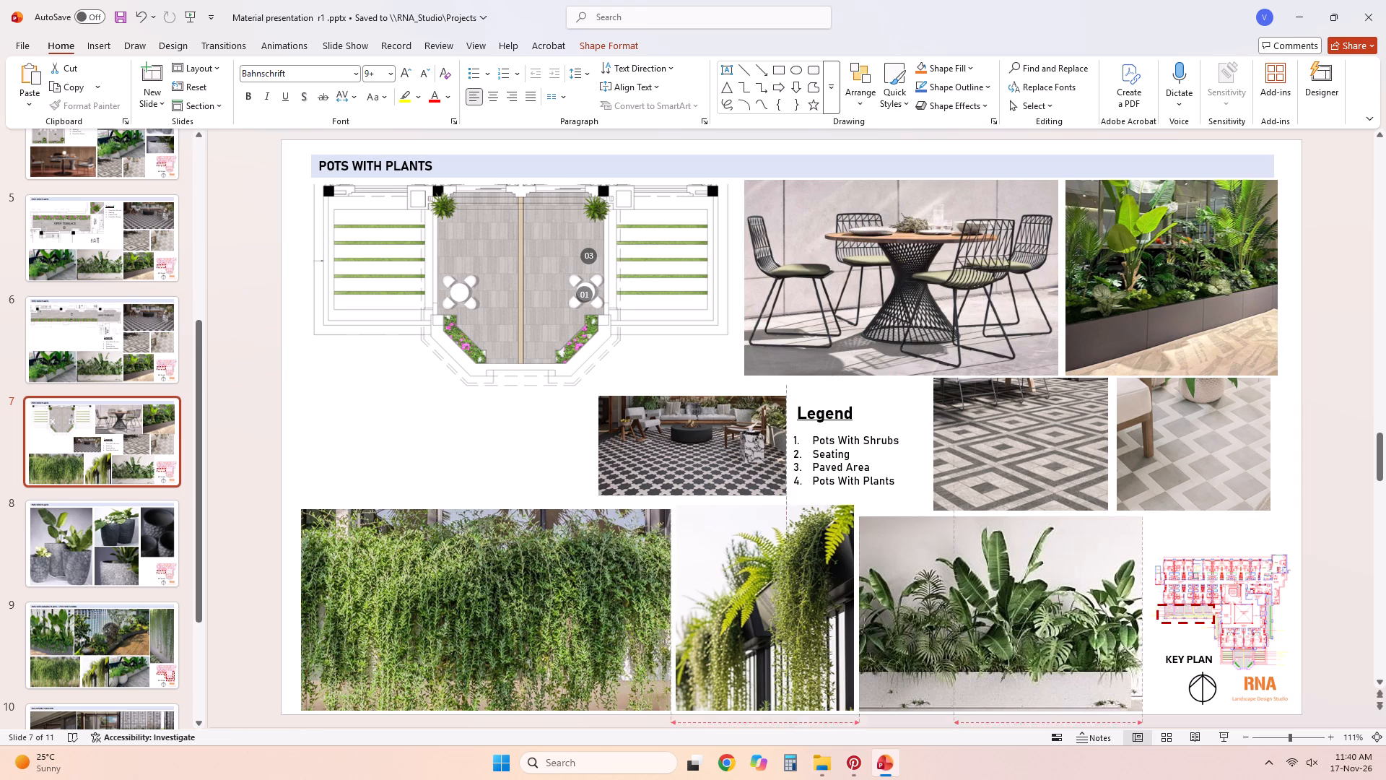
{"action": "left_click_drag", "start_coordinate": [853, 495], "coordinate": [438, 446]}
{"action": "left_click", "coordinate": [535, 491]}
Move the patterned patio photo closer to the relocated legend, below the plan's centre and just above the bottom row.
{"action": "left_click_drag", "start_coordinate": [678, 451], "coordinate": [697, 450]}
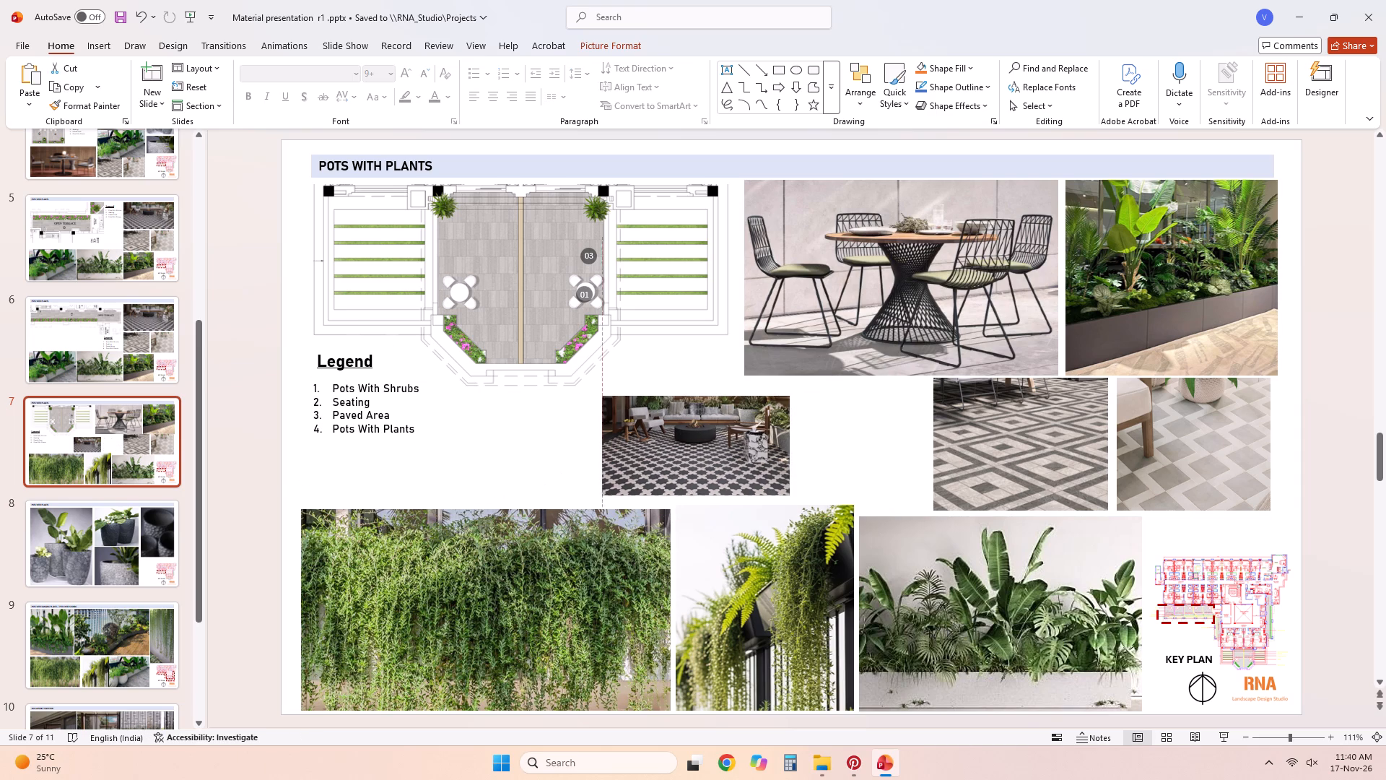
{"action": "left_click_drag", "start_coordinate": [697, 450], "coordinate": [601, 456]}
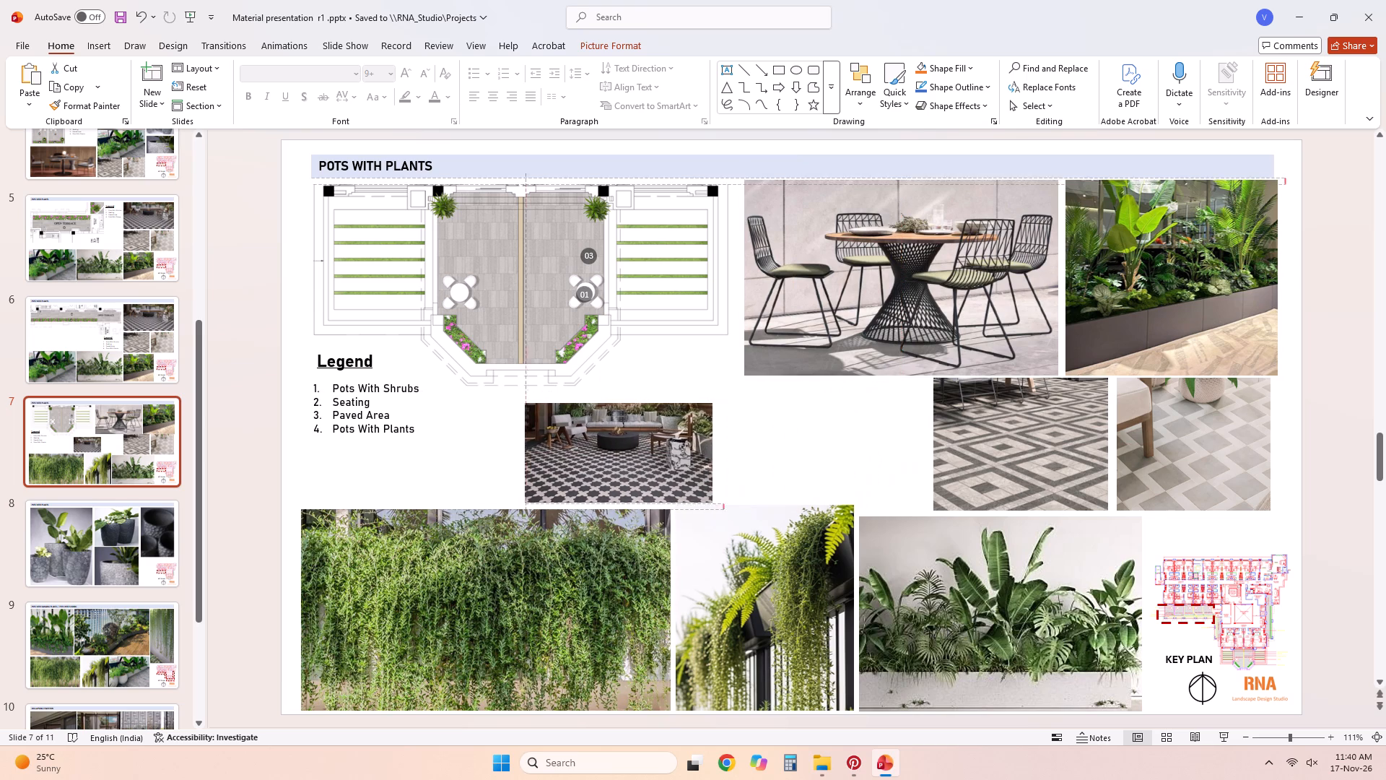
{"action": "left_click_drag", "start_coordinate": [601, 456], "coordinate": [601, 456]}
Copy the courtyard screen photo from the Collapsible Partition slide and paste it onto slide 7.
{"action": "scroll", "coordinate": [140, 558], "scroll_direction": "down", "scroll_amount": 4}
{"action": "left_click", "coordinate": [123, 578]}
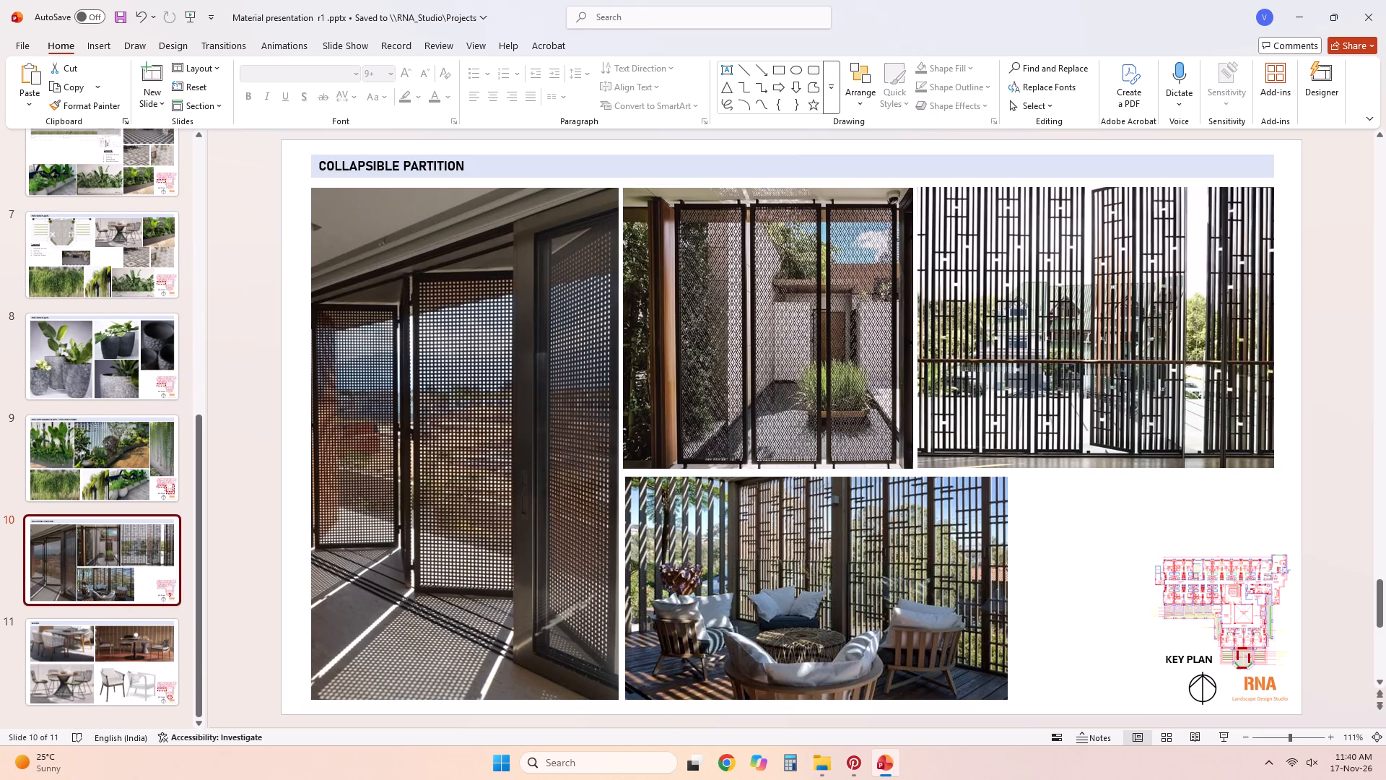
{"action": "left_click", "coordinate": [772, 396]}
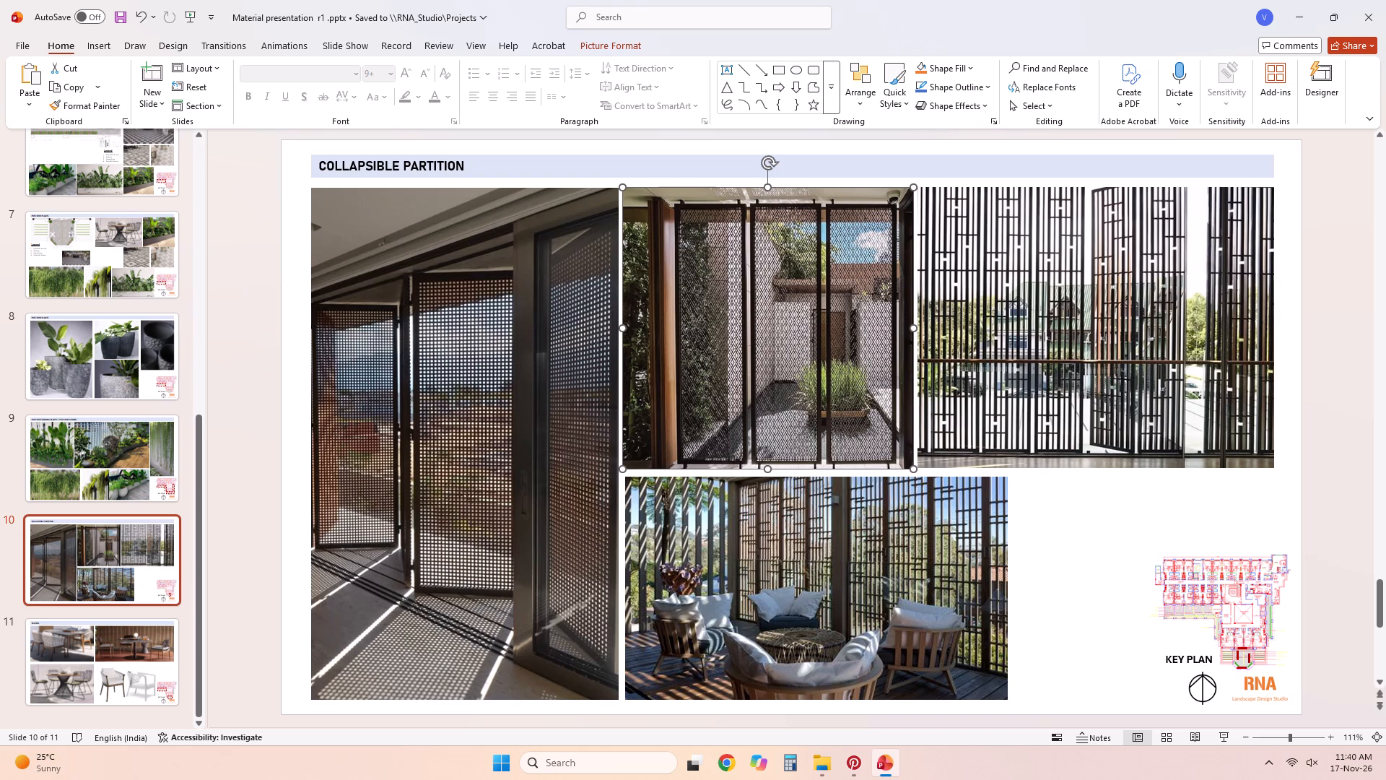
{"action": "right_click", "coordinate": [818, 438]}
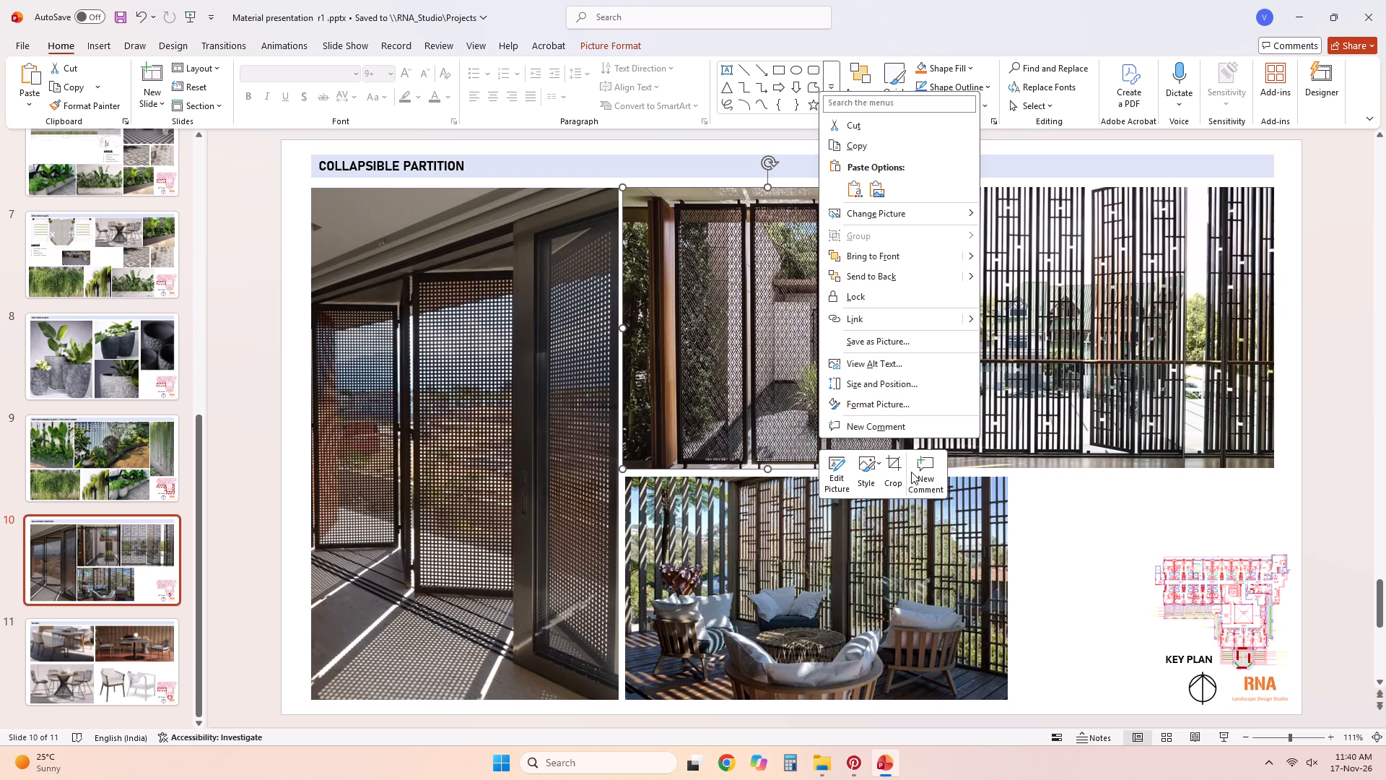
{"action": "left_click", "coordinate": [855, 139]}
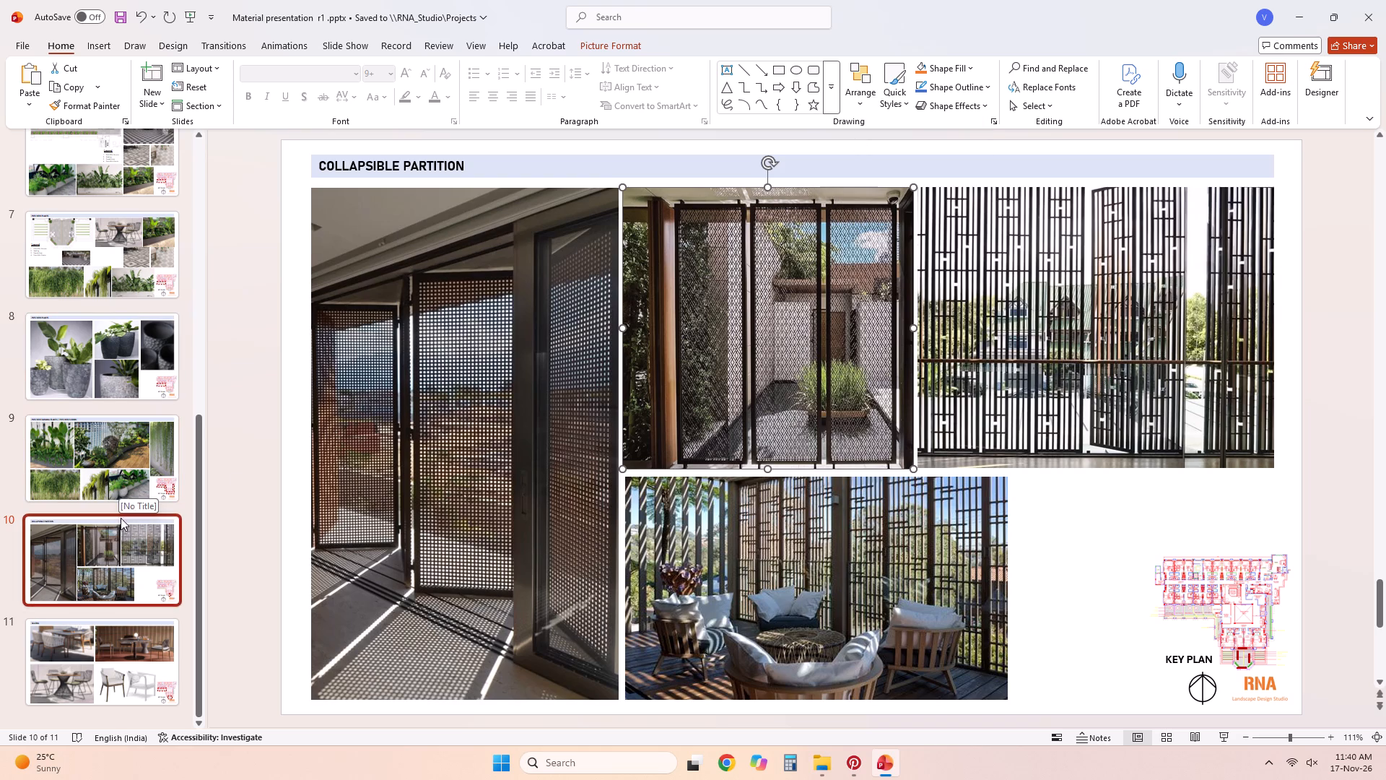
{"action": "left_click", "coordinate": [127, 281]}
{"action": "key", "text": "ctrl+v"}
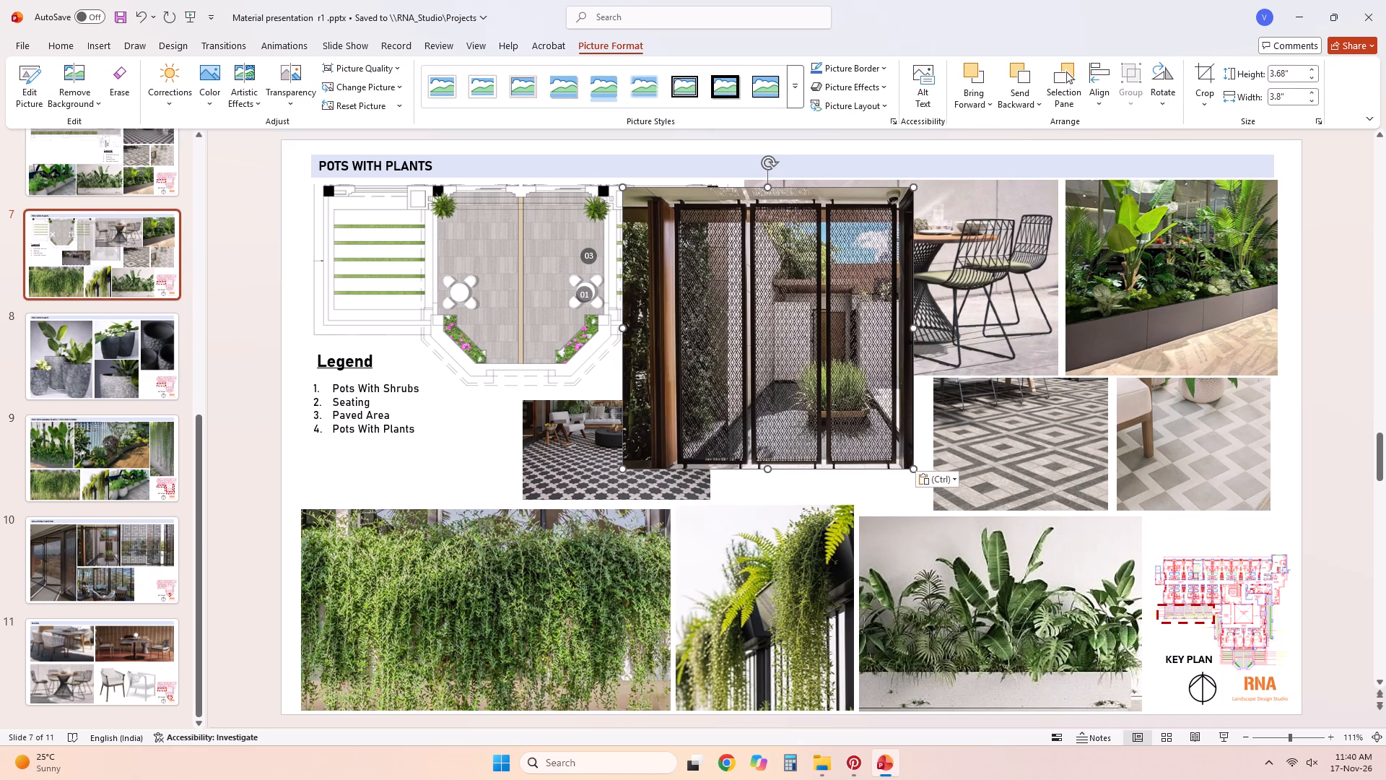
Shrink the pasted partition photo to about 3.06" by 3.16" and move it over toward the planter photo.
{"action": "left_click_drag", "start_coordinate": [911, 188], "coordinate": [886, 243]}
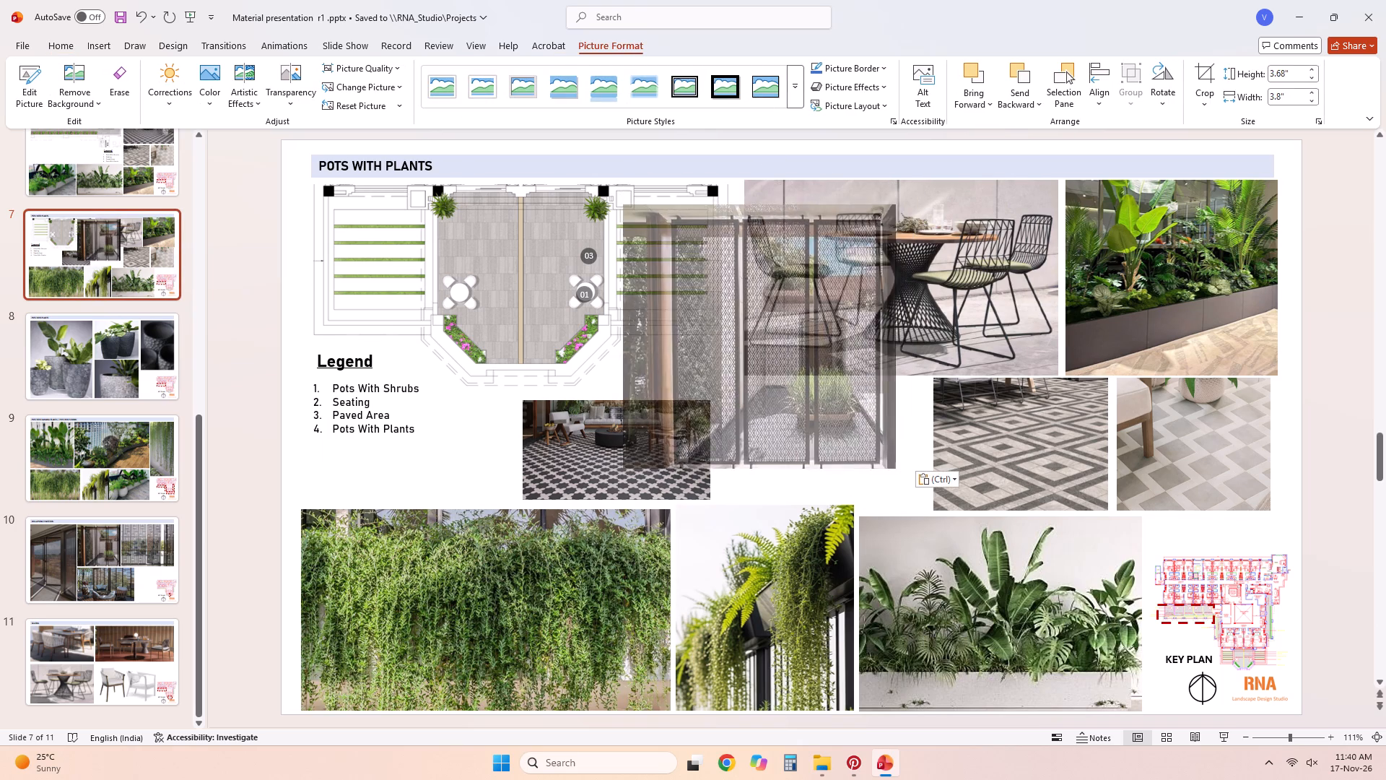
{"action": "left_click_drag", "start_coordinate": [886, 243], "coordinate": [865, 275]}
{"action": "left_click_drag", "start_coordinate": [827, 358], "coordinate": [1045, 366]}
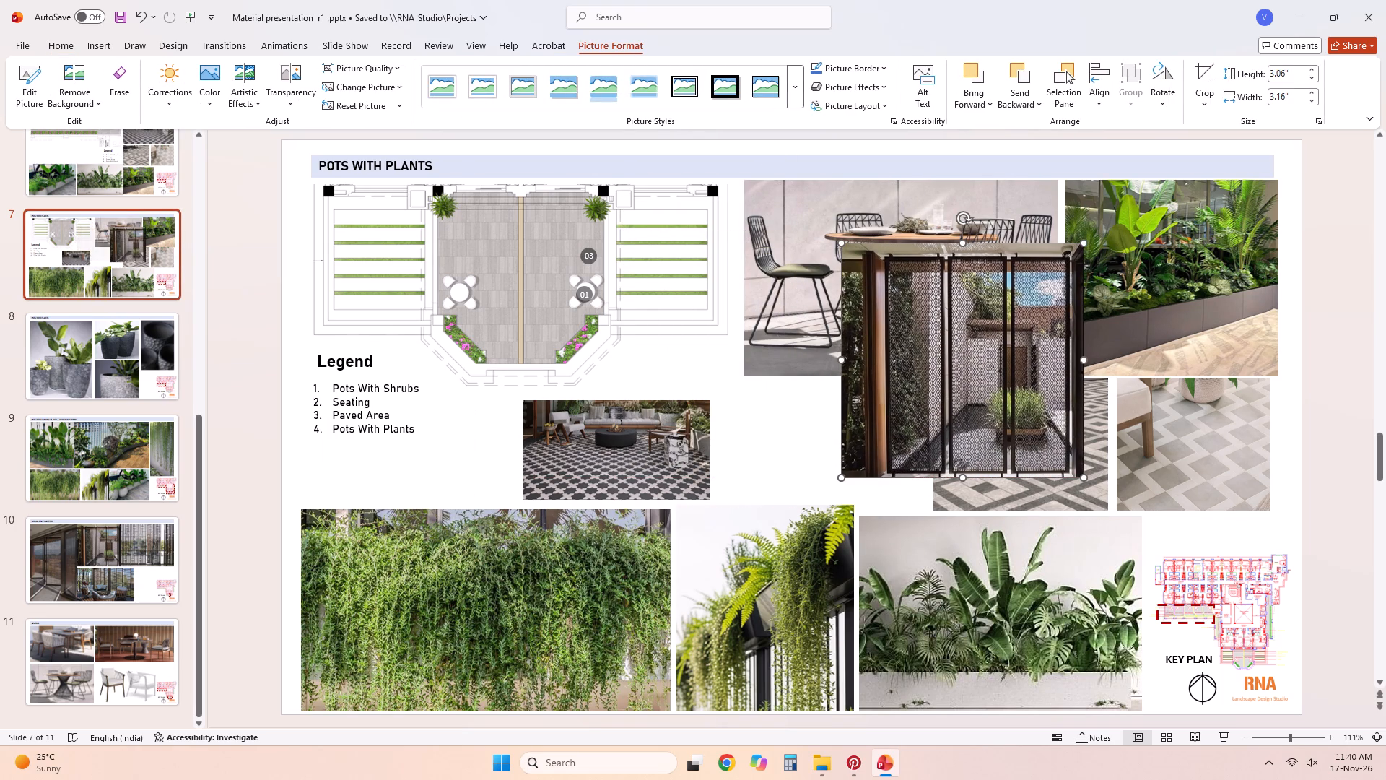
Clear space for the partition photo by moving both paving photos below the plan and the dark planter photo down over the bottom row.
{"action": "left_click_drag", "start_coordinate": [1101, 493], "coordinate": [560, 483]}
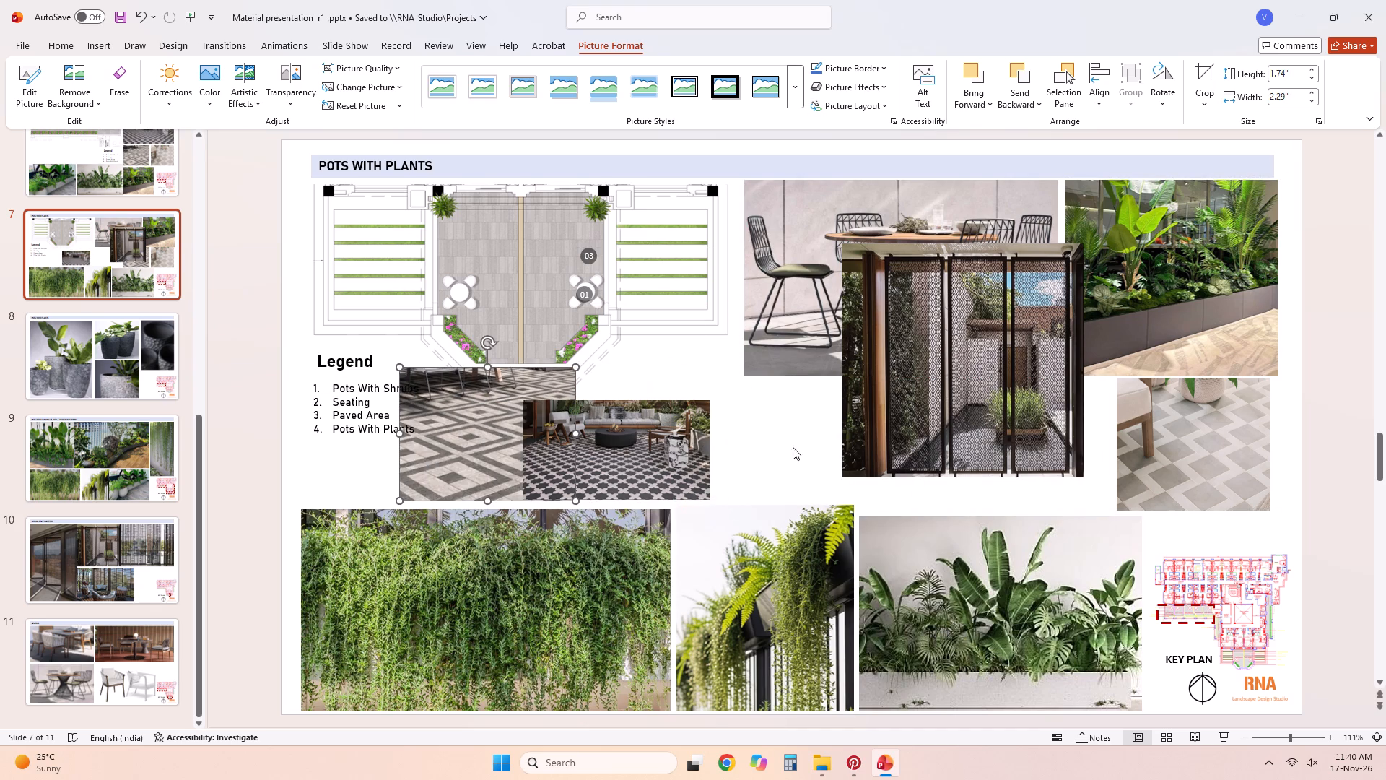
{"action": "left_click_drag", "start_coordinate": [1198, 434], "coordinate": [700, 446]}
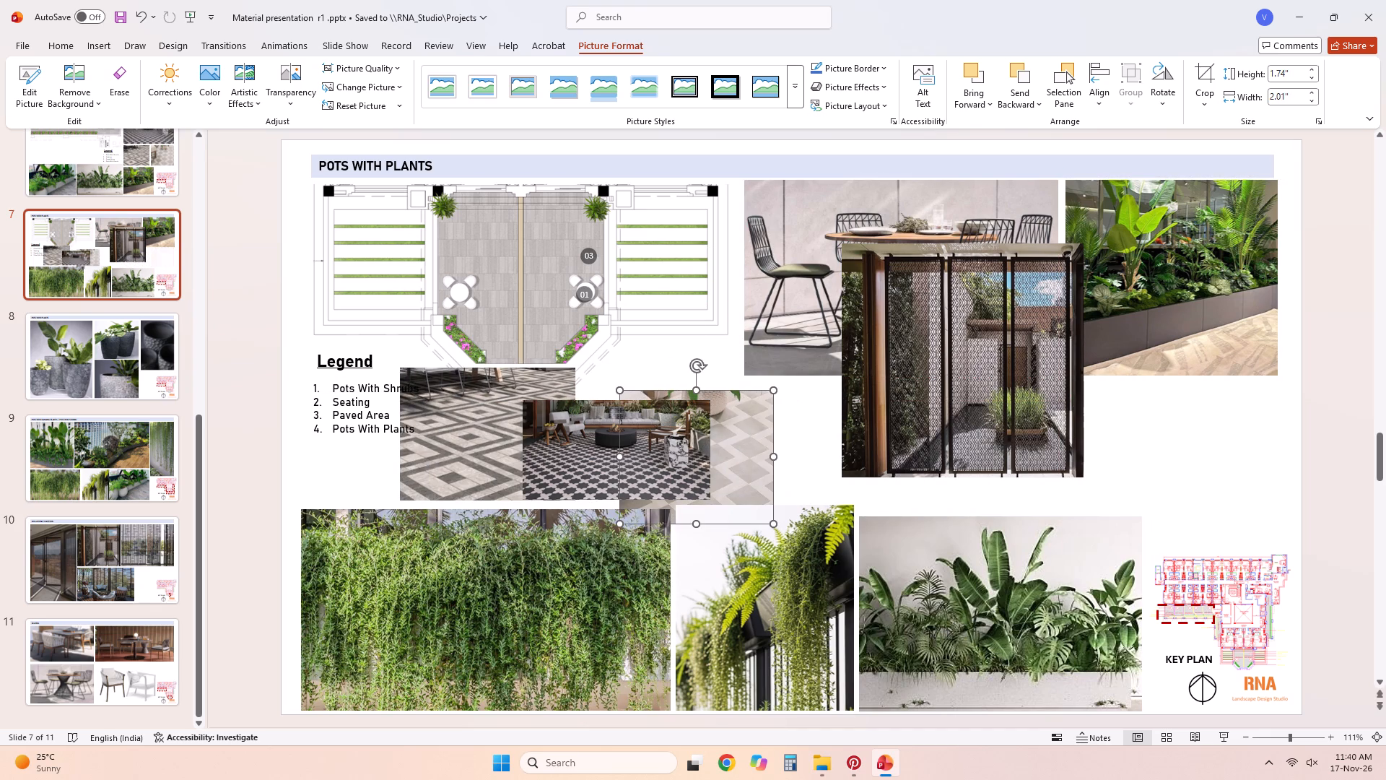
{"action": "left_click_drag", "start_coordinate": [1198, 314], "coordinate": [841, 597]}
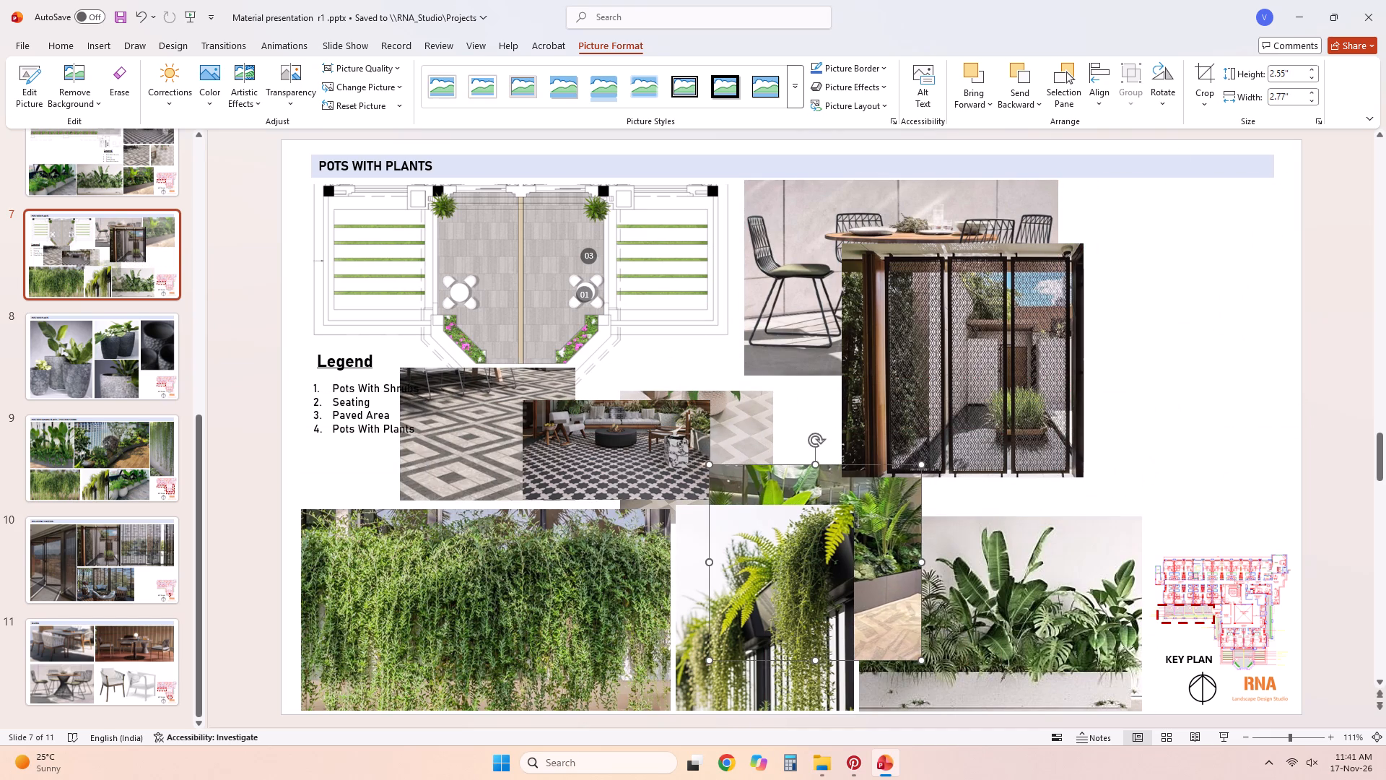
Place the partition photo in the slide's top-right corner and shrink it to about 2.7" by 2.78" to fit beside the seating photo.
{"action": "left_click_drag", "start_coordinate": [975, 402], "coordinate": [1157, 342]}
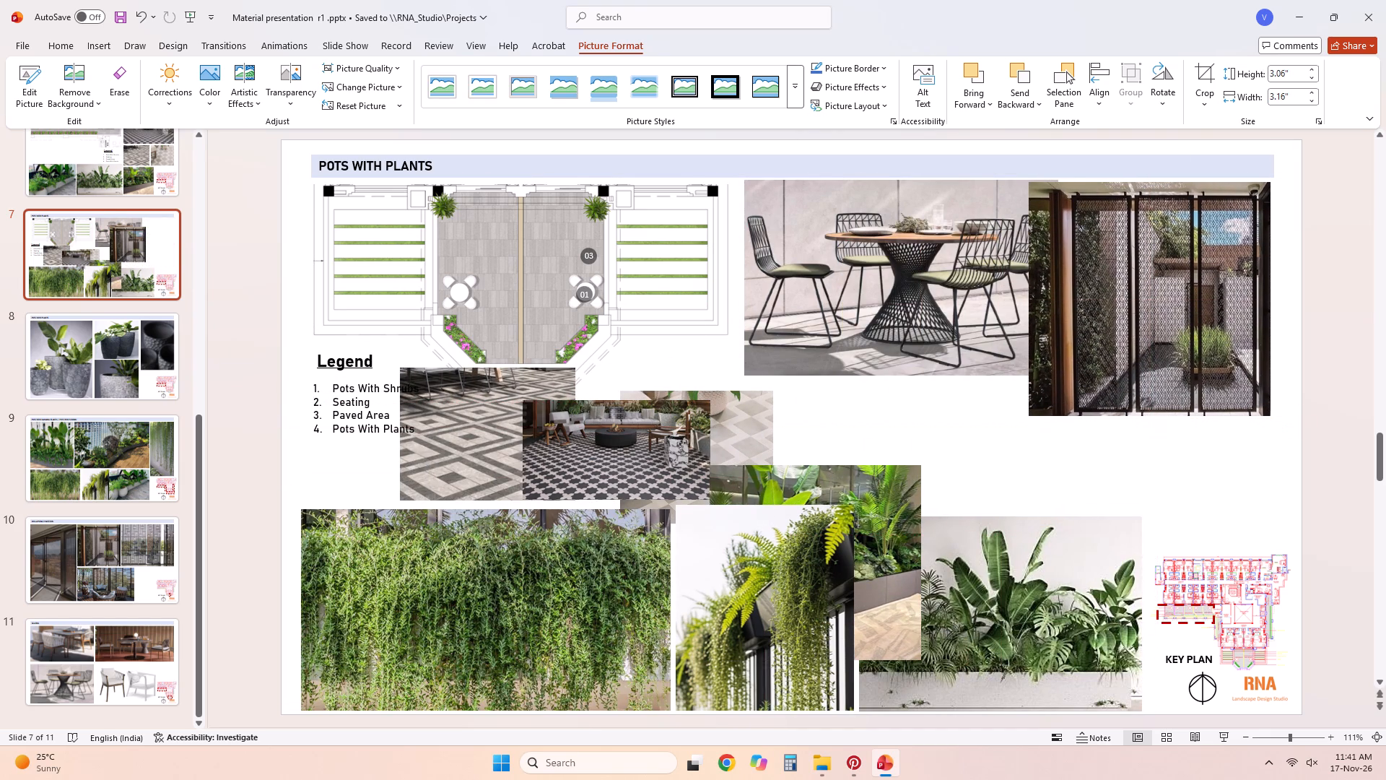
{"action": "left_click_drag", "start_coordinate": [1157, 342], "coordinate": [1165, 341]}
{"action": "left_click_drag", "start_coordinate": [1034, 414], "coordinate": [1052, 403]}
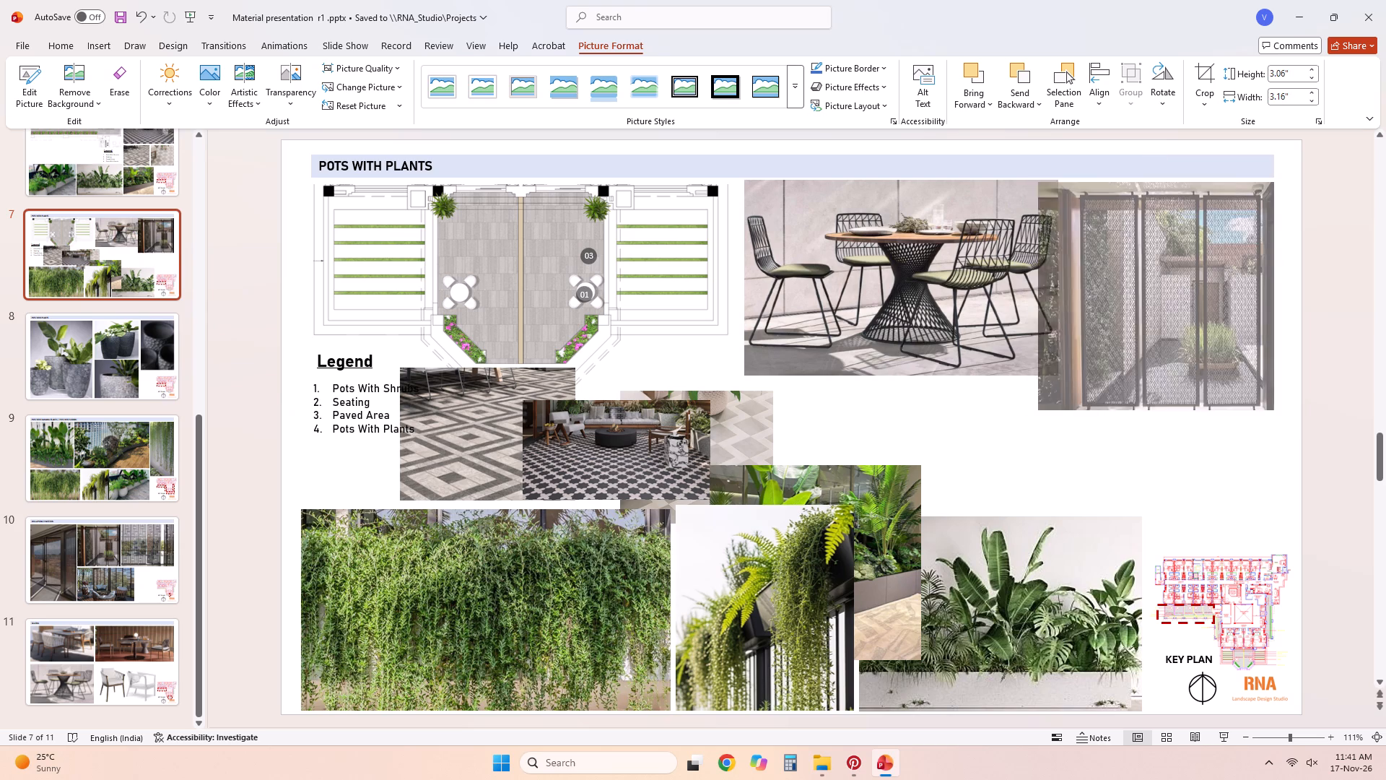
{"action": "left_click_drag", "start_coordinate": [1052, 403], "coordinate": [1086, 386]}
{"action": "left_click", "coordinate": [1129, 327]}
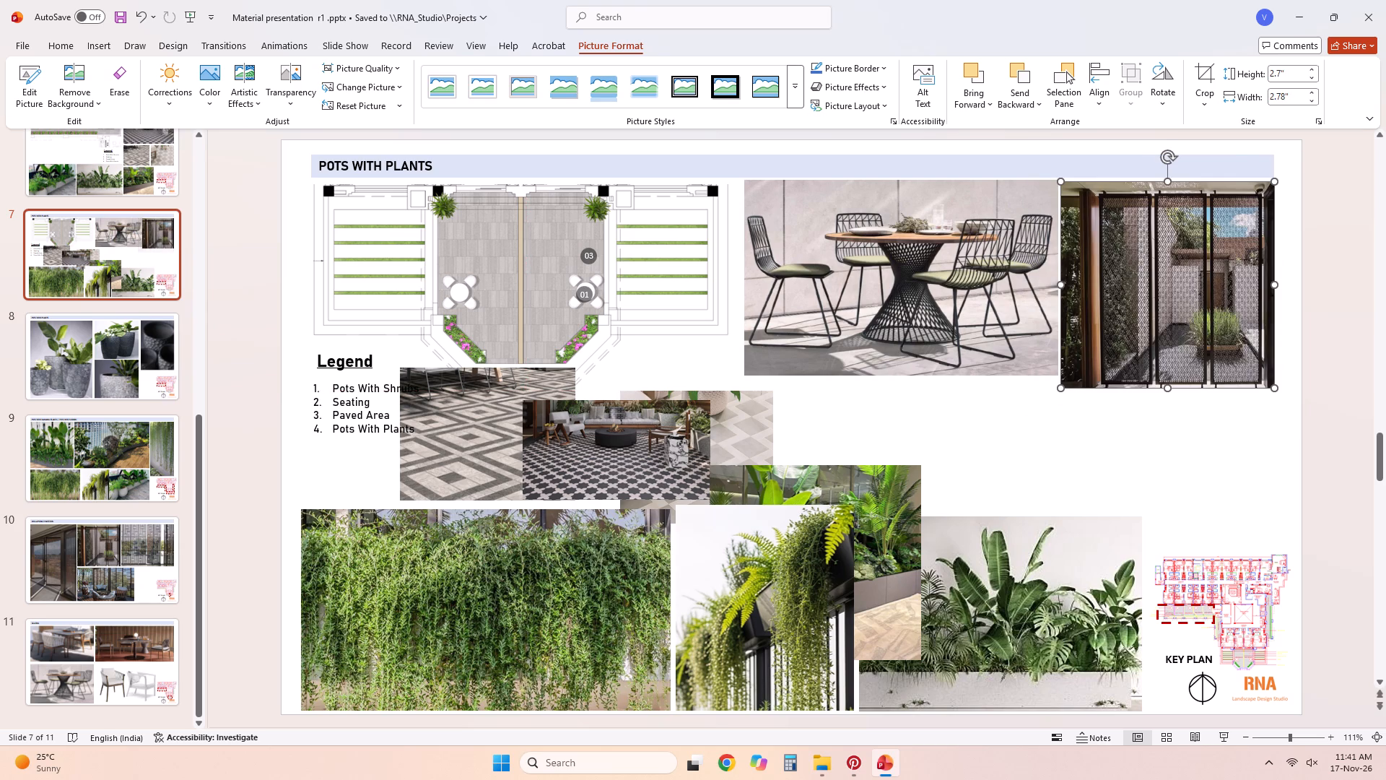
Nudge the seating photo slightly left and down, leaving a small gap before the partition photo.
{"action": "left_click", "coordinate": [995, 321]}
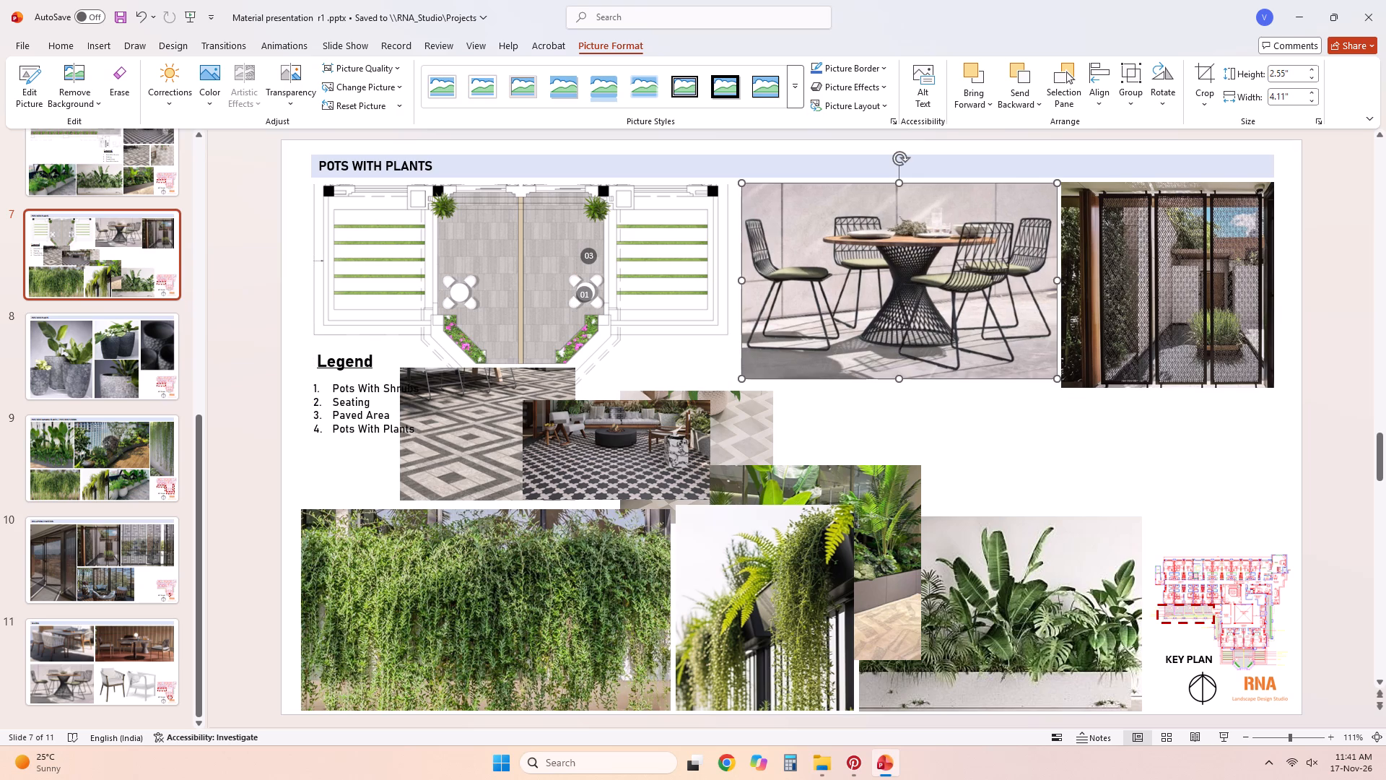
Crop a thin strip off the top of the partition photo, to a height of about 2.66".
{"action": "left_click", "coordinate": [1133, 361]}
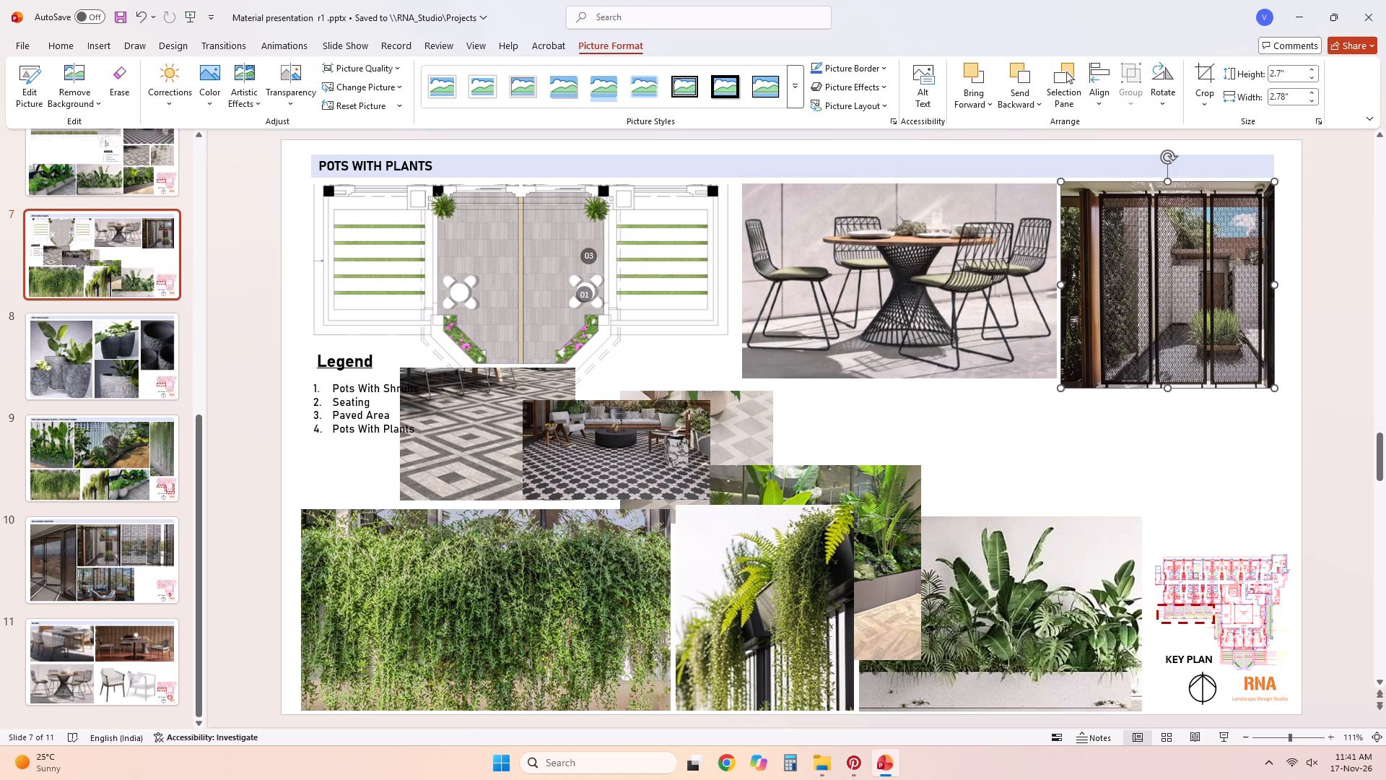
{"action": "right_click", "coordinate": [1154, 356]}
{"action": "left_click", "coordinate": [1228, 324]}
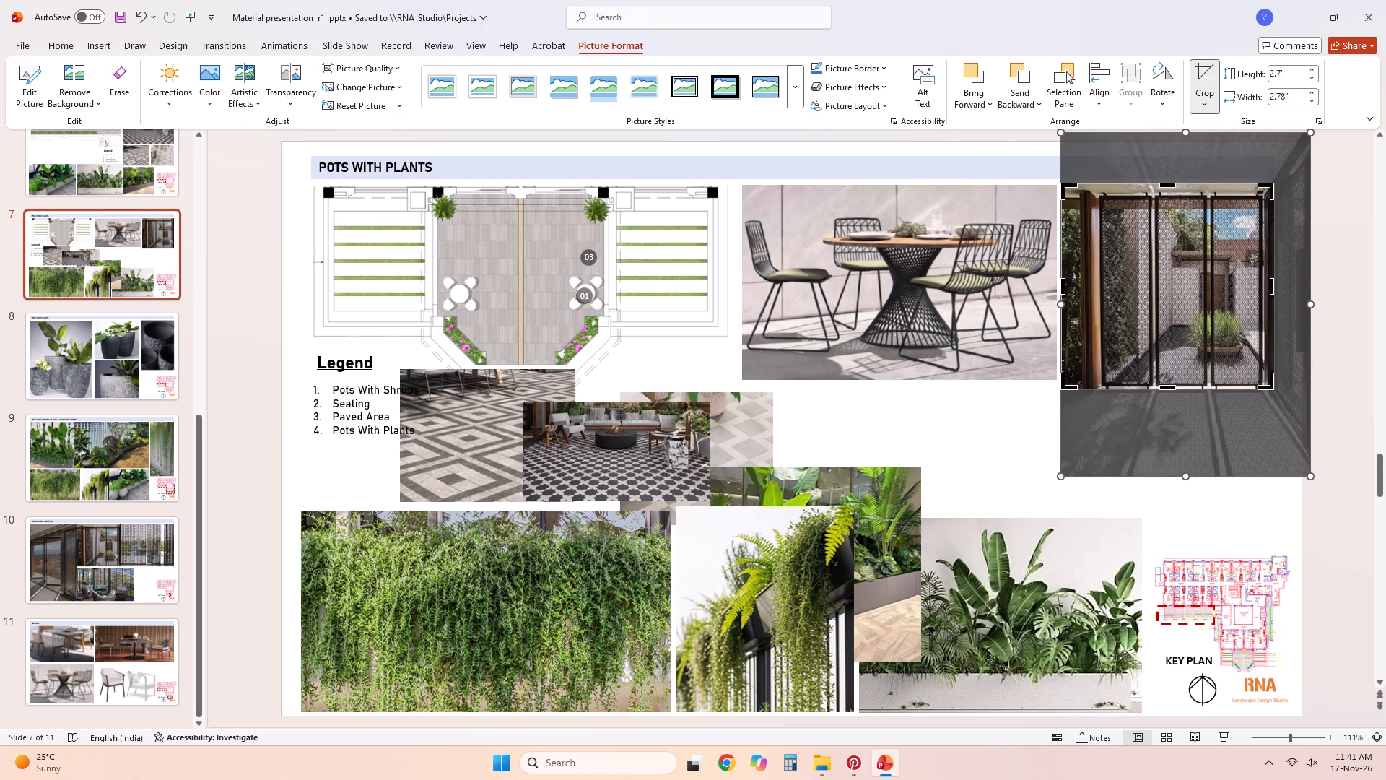
{"action": "left_click", "coordinate": [1168, 185]}
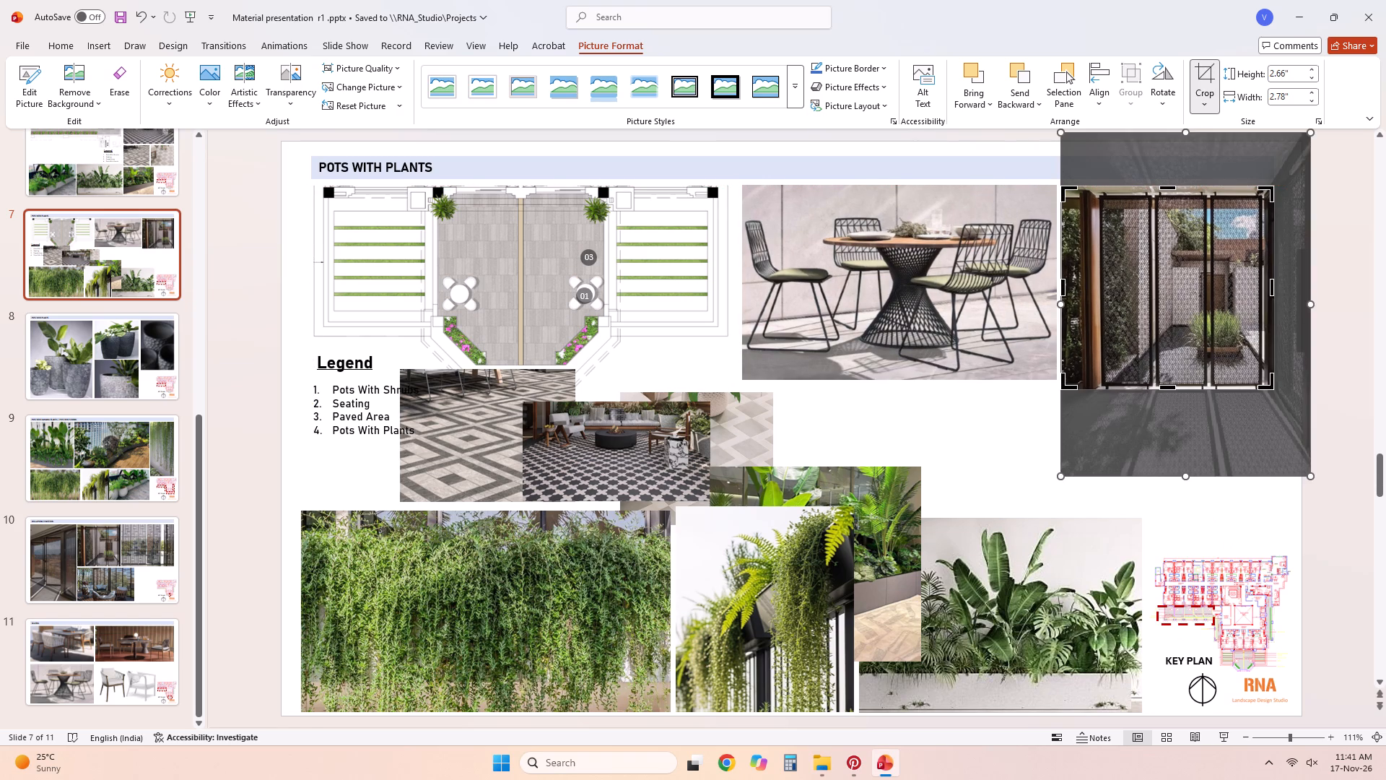
{"action": "left_click", "coordinate": [1009, 449]}
Shrink the partition photo slightly from its lower right corner, bringing its bottom edge closer to the seating photo's.
{"action": "left_click", "coordinate": [1175, 298]}
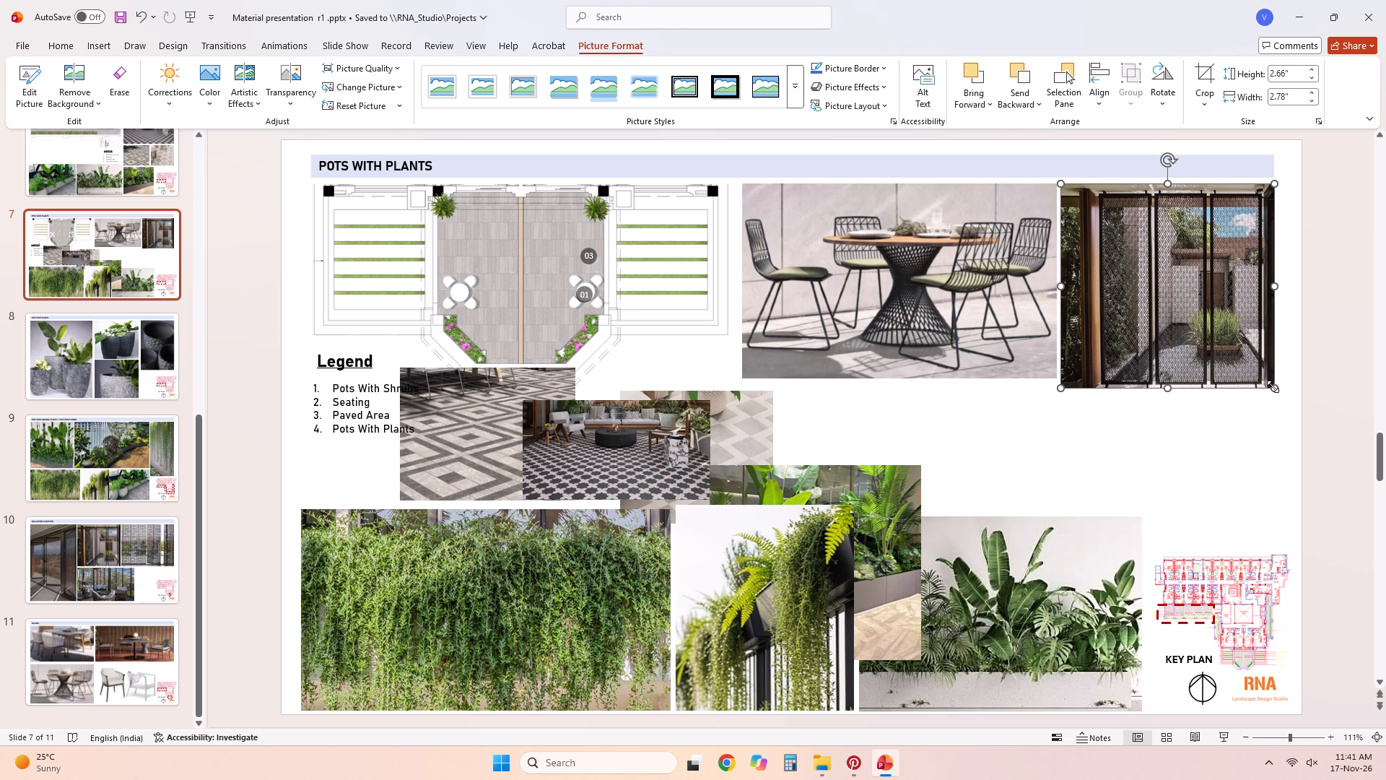
{"action": "left_click_drag", "start_coordinate": [1273, 386], "coordinate": [1260, 376]}
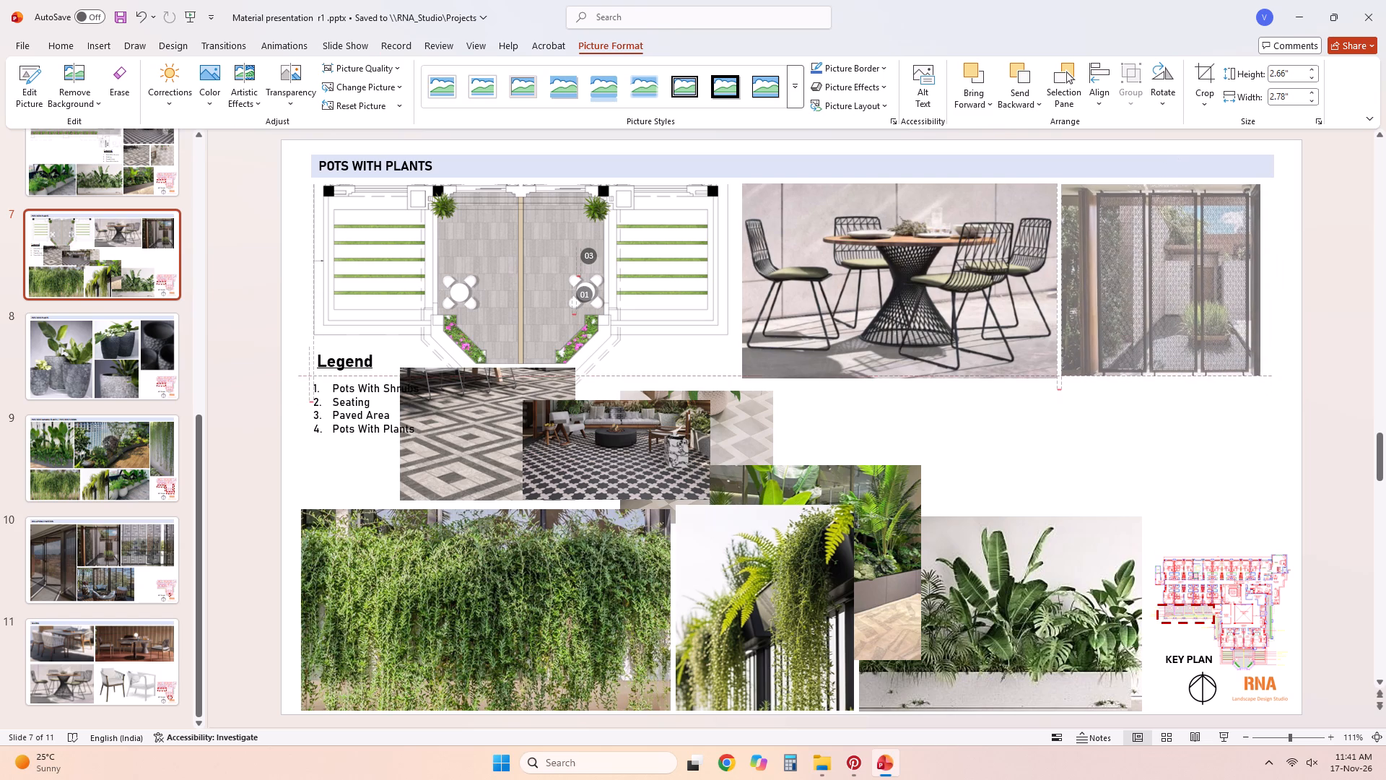
{"action": "left_click_drag", "start_coordinate": [1260, 376], "coordinate": [1265, 383]}
{"action": "left_click", "coordinate": [1208, 467]}
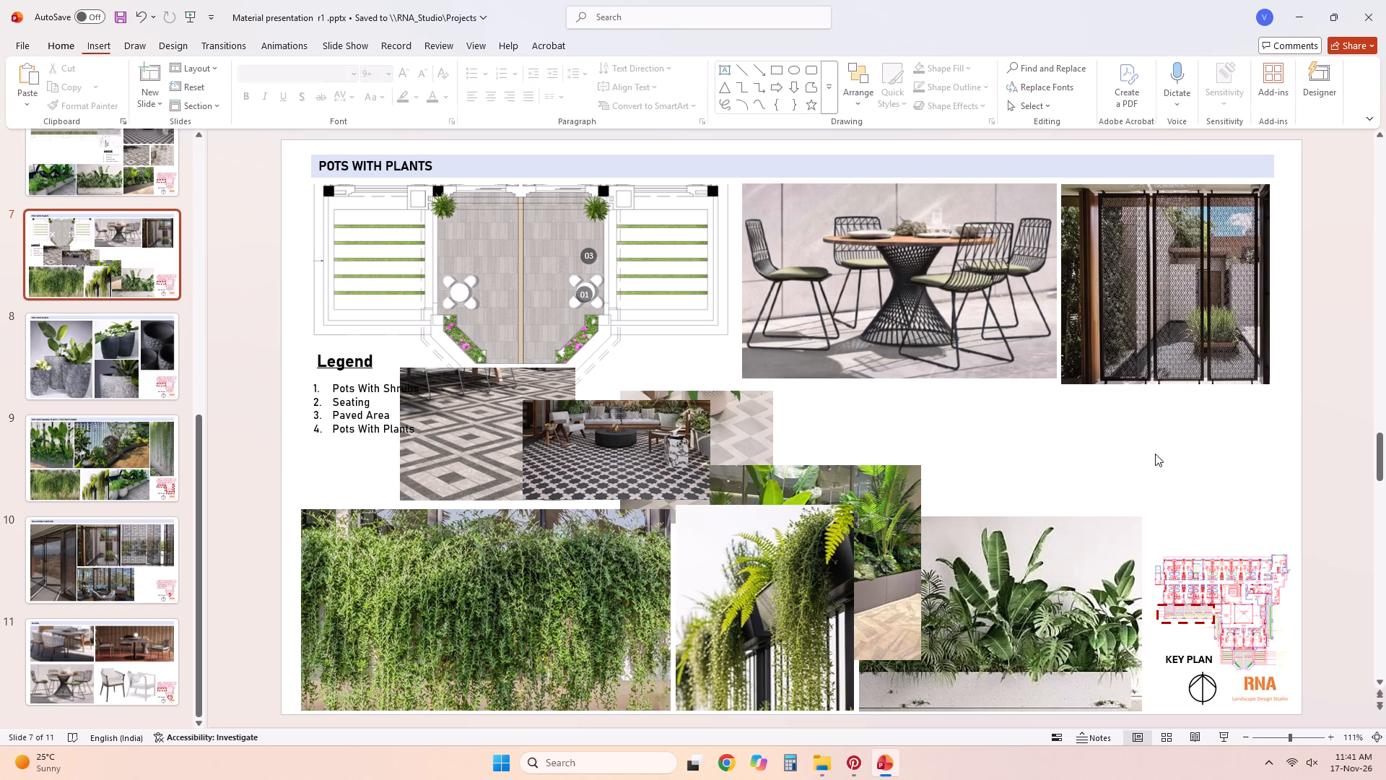
Place the light chevron paving photo below the partition photo, and move the dark planter photo up beneath the seating photo.
{"action": "left_click_drag", "start_coordinate": [754, 428], "coordinate": [1234, 431]}
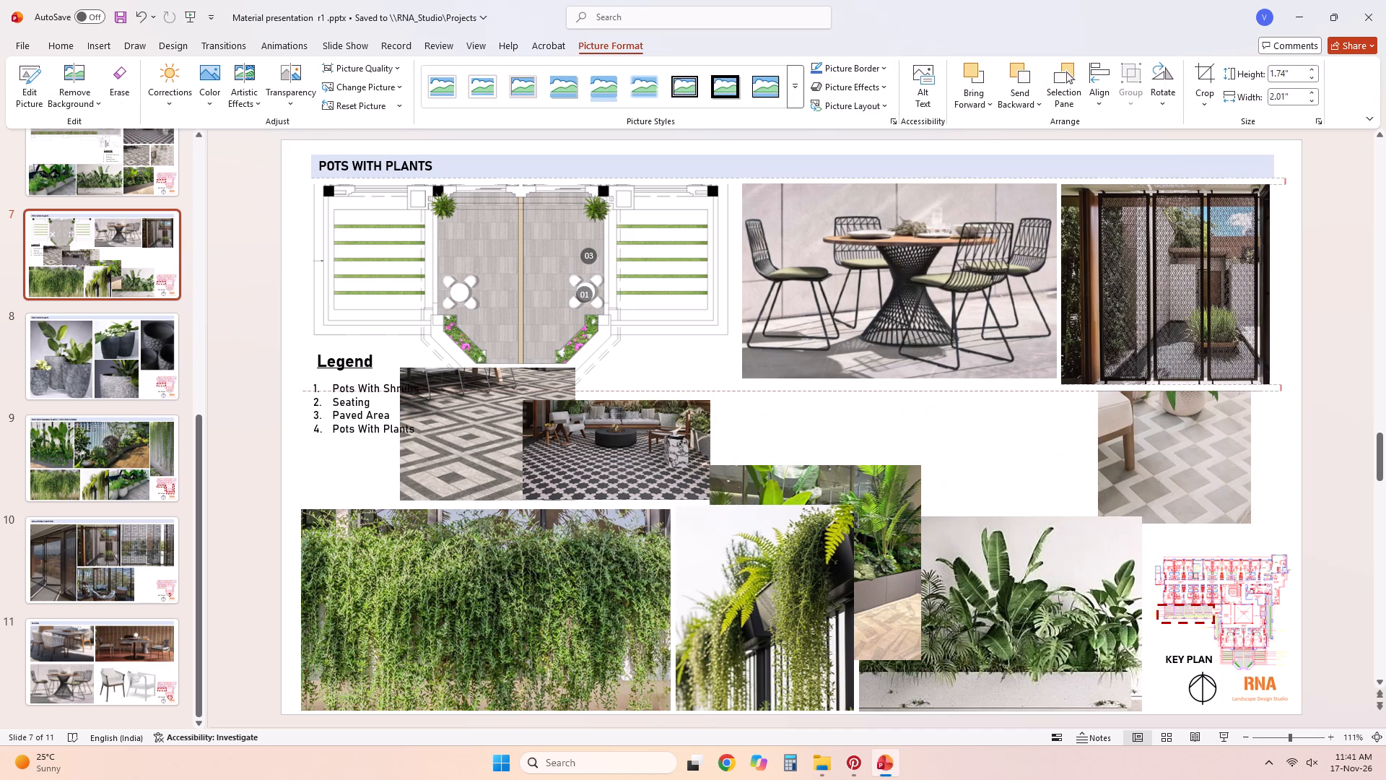
{"action": "left_click_drag", "start_coordinate": [1234, 431], "coordinate": [1262, 429]}
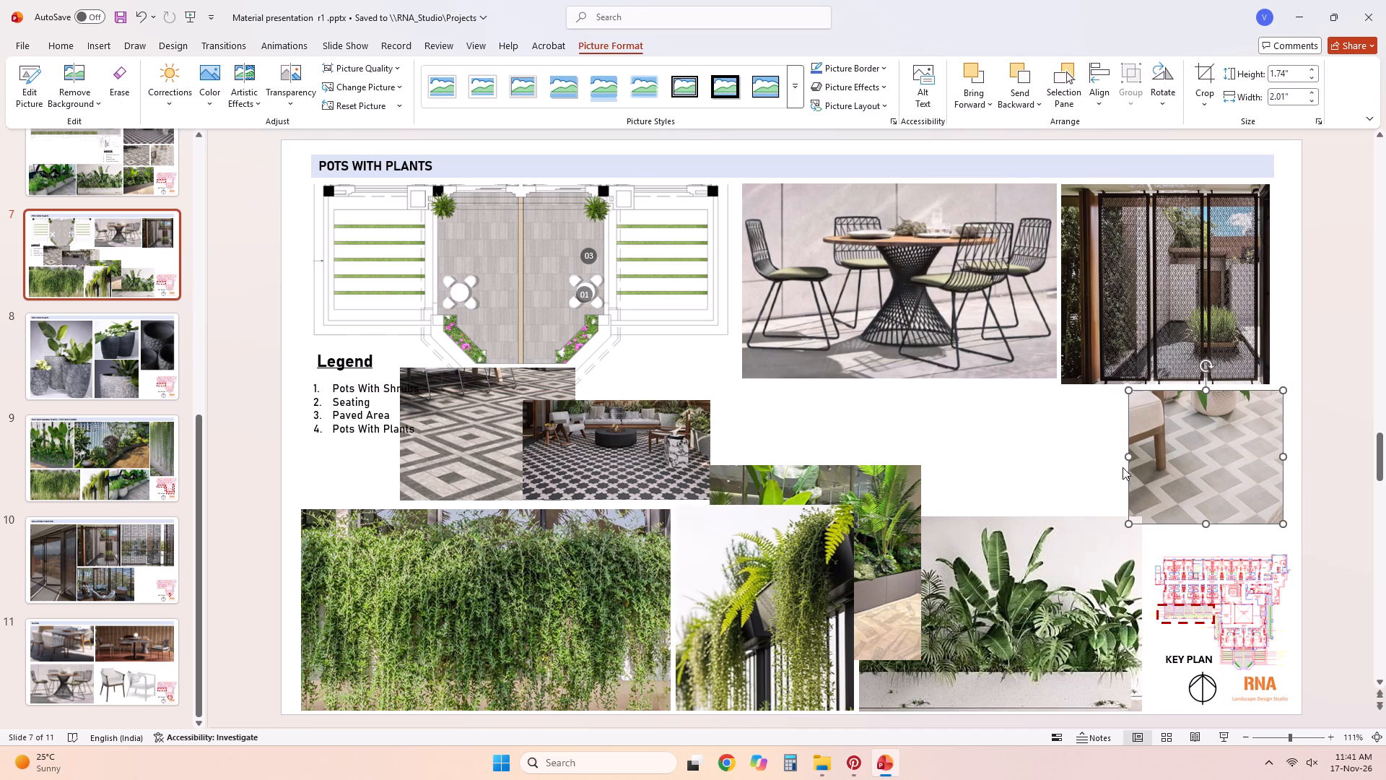
{"action": "left_click_drag", "start_coordinate": [880, 513], "coordinate": [998, 299]}
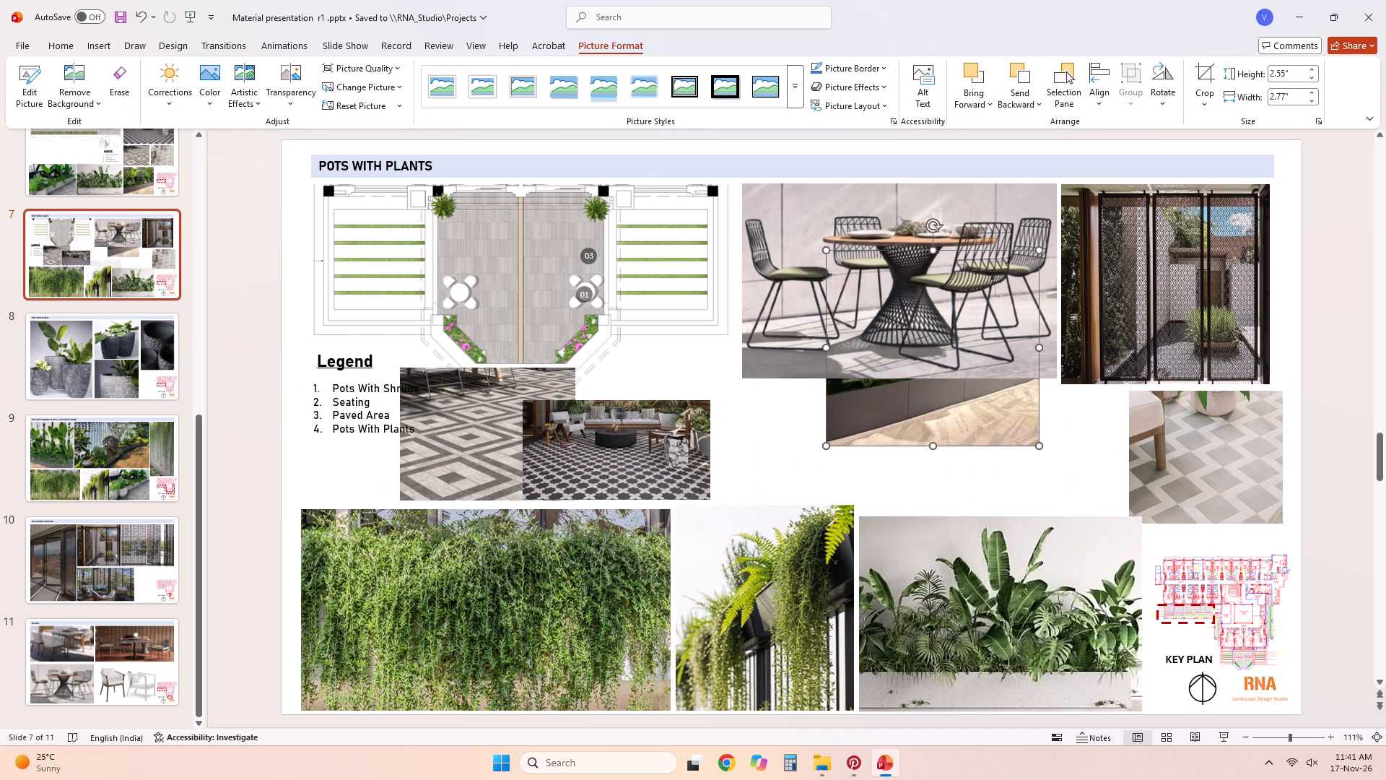
{"action": "left_click", "coordinate": [993, 561]}
{"action": "left_click", "coordinate": [847, 479]}
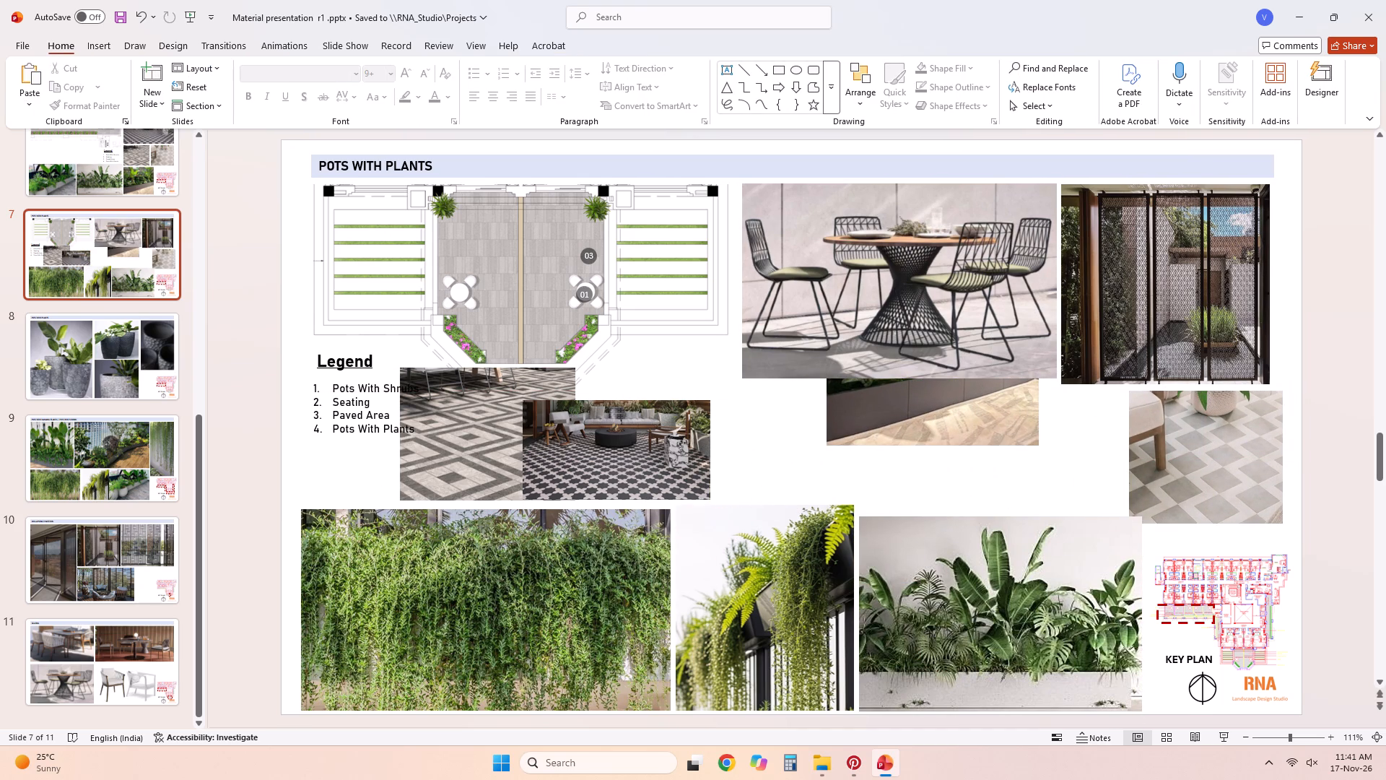
Shrink the creeper photo from its upper right corner, keeping its lower left corner in place.
{"action": "left_click", "coordinate": [583, 533]}
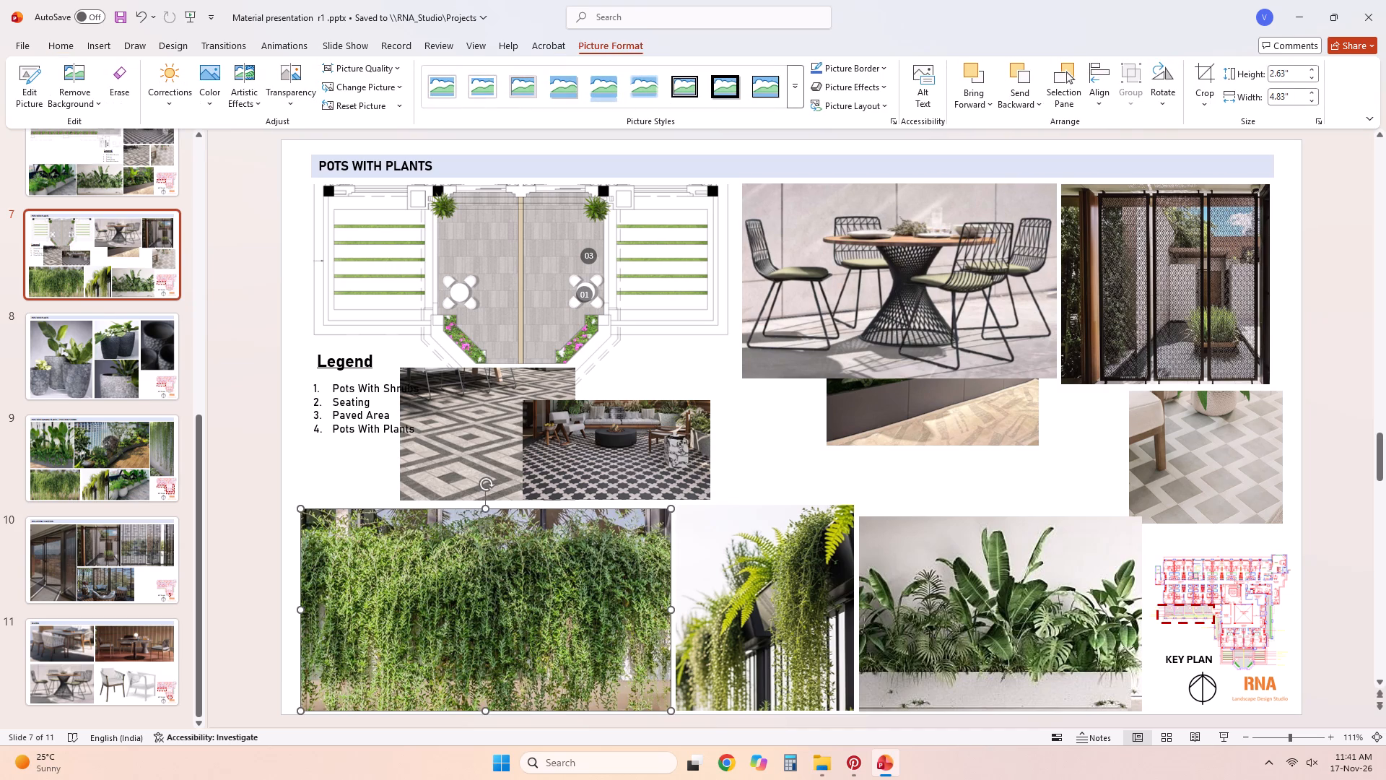
{"action": "left_click_drag", "start_coordinate": [670, 507], "coordinate": [655, 516]}
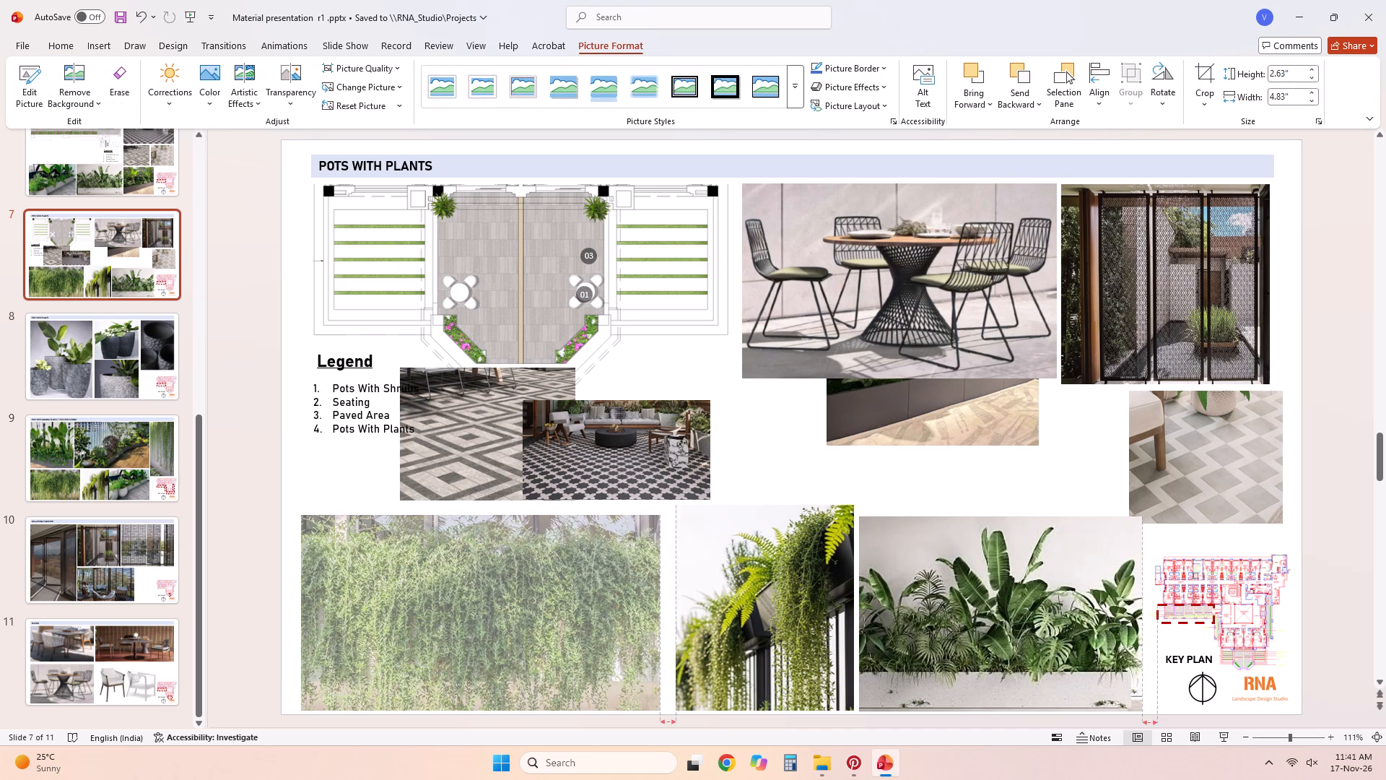
{"action": "left_click_drag", "start_coordinate": [655, 516], "coordinate": [647, 523]}
Shrink the hanging fern photo to the creeper photo's new height and move it left beside the creeper photo.
{"action": "left_click", "coordinate": [735, 515]}
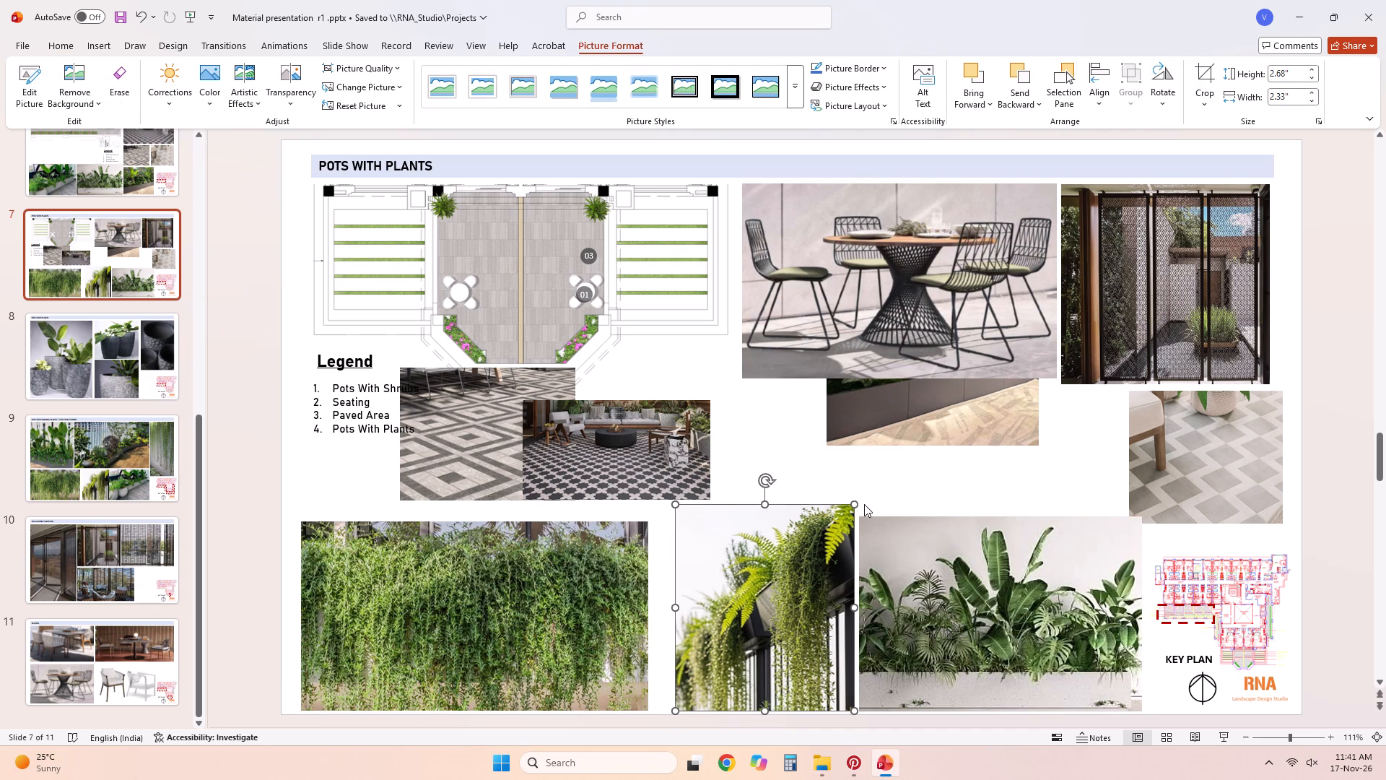
{"action": "left_click_drag", "start_coordinate": [855, 504], "coordinate": [832, 521]}
{"action": "left_click_drag", "start_coordinate": [783, 554], "coordinate": [764, 555]}
Move the tropical planting photo left beside the hanging fern photo and shrink it to the fern photo's height, about 2.47 inches.
{"action": "left_click_drag", "start_coordinate": [954, 543], "coordinate": [951, 543]}
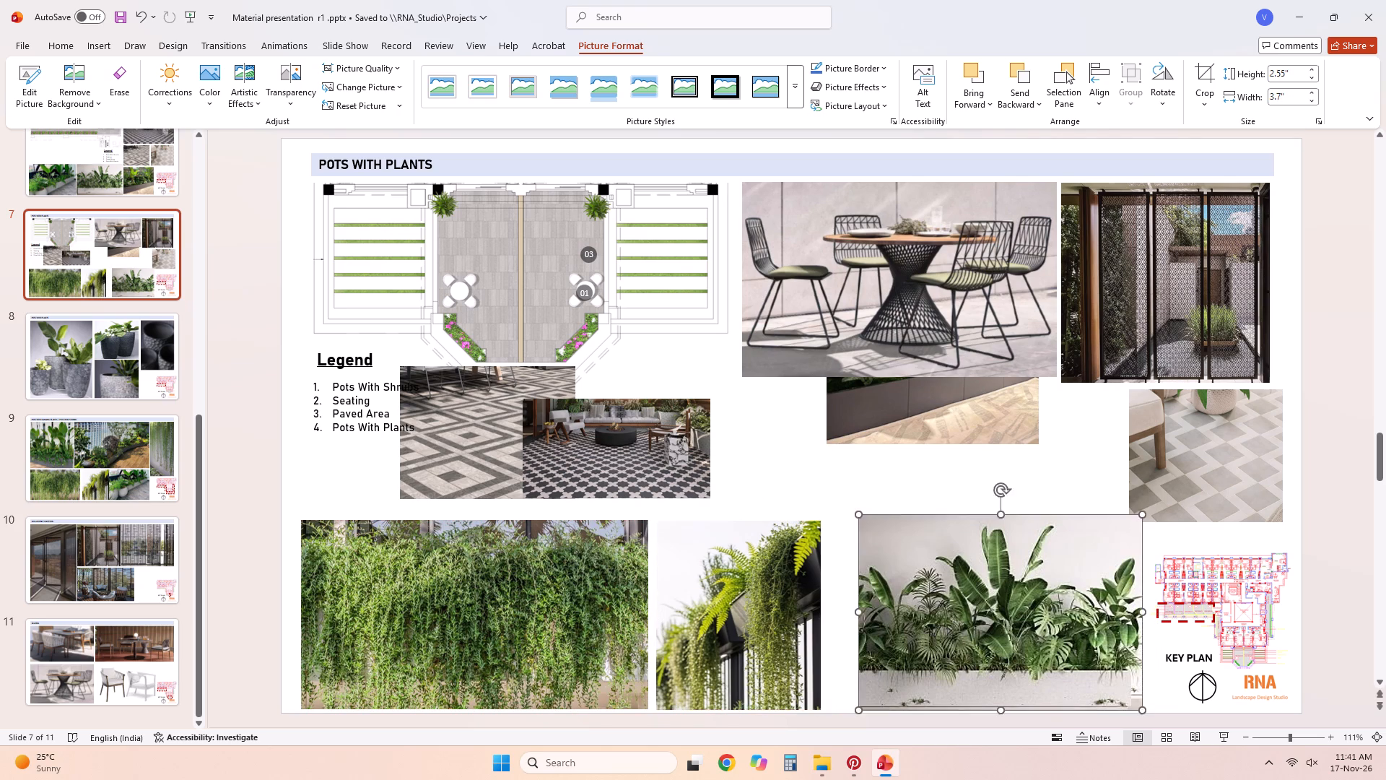
{"action": "left_click_drag", "start_coordinate": [951, 543], "coordinate": [915, 543]}
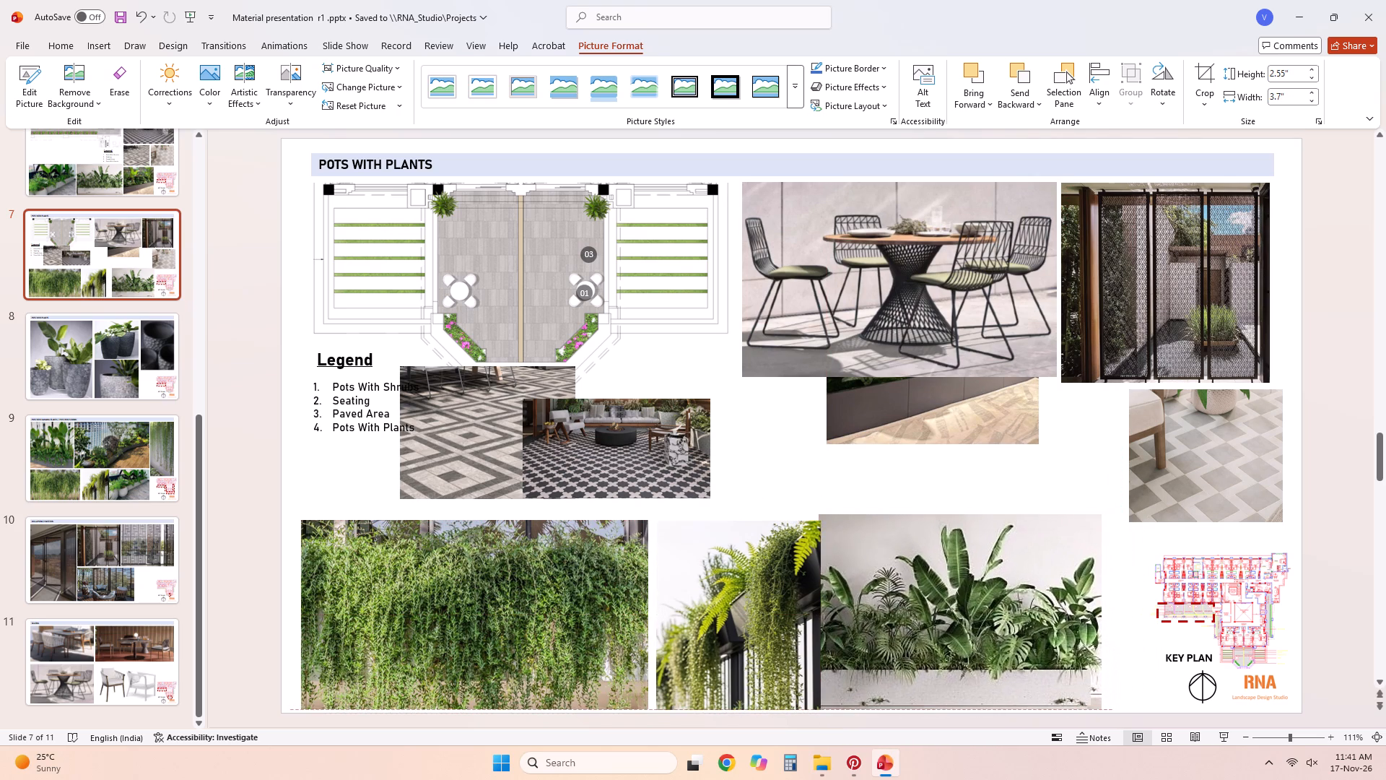
{"action": "left_click_drag", "start_coordinate": [915, 543], "coordinate": [920, 543]}
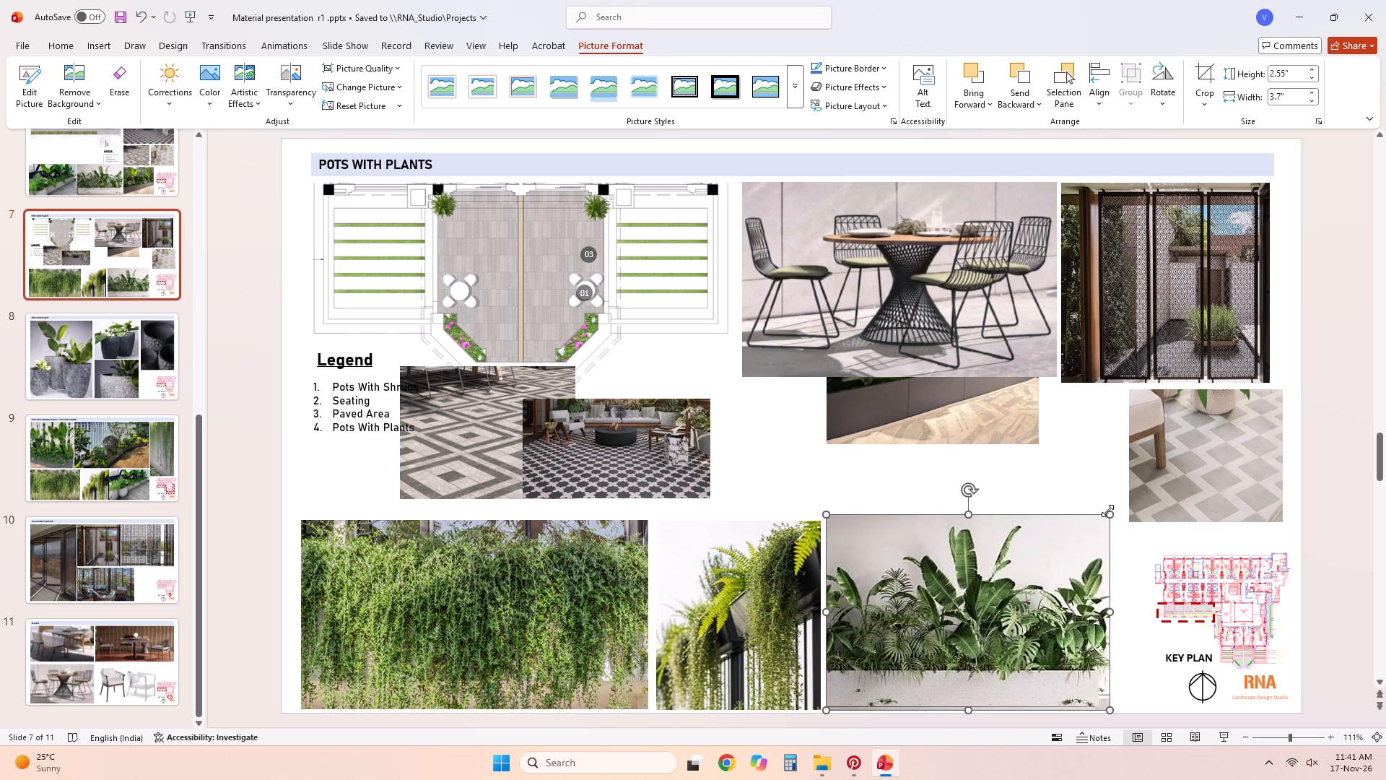
{"action": "left_click_drag", "start_coordinate": [1110, 514], "coordinate": [1102, 532]}
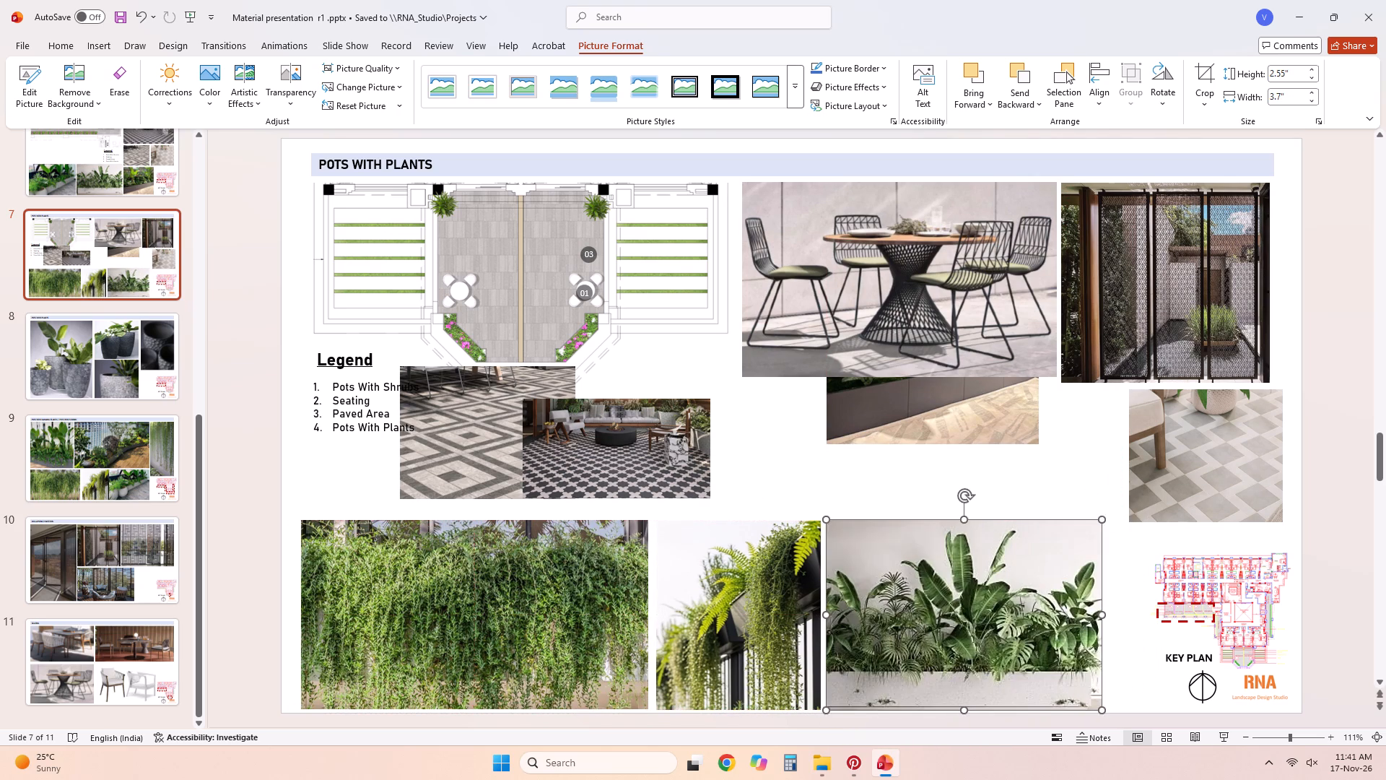
{"action": "left_click", "coordinate": [1024, 484]}
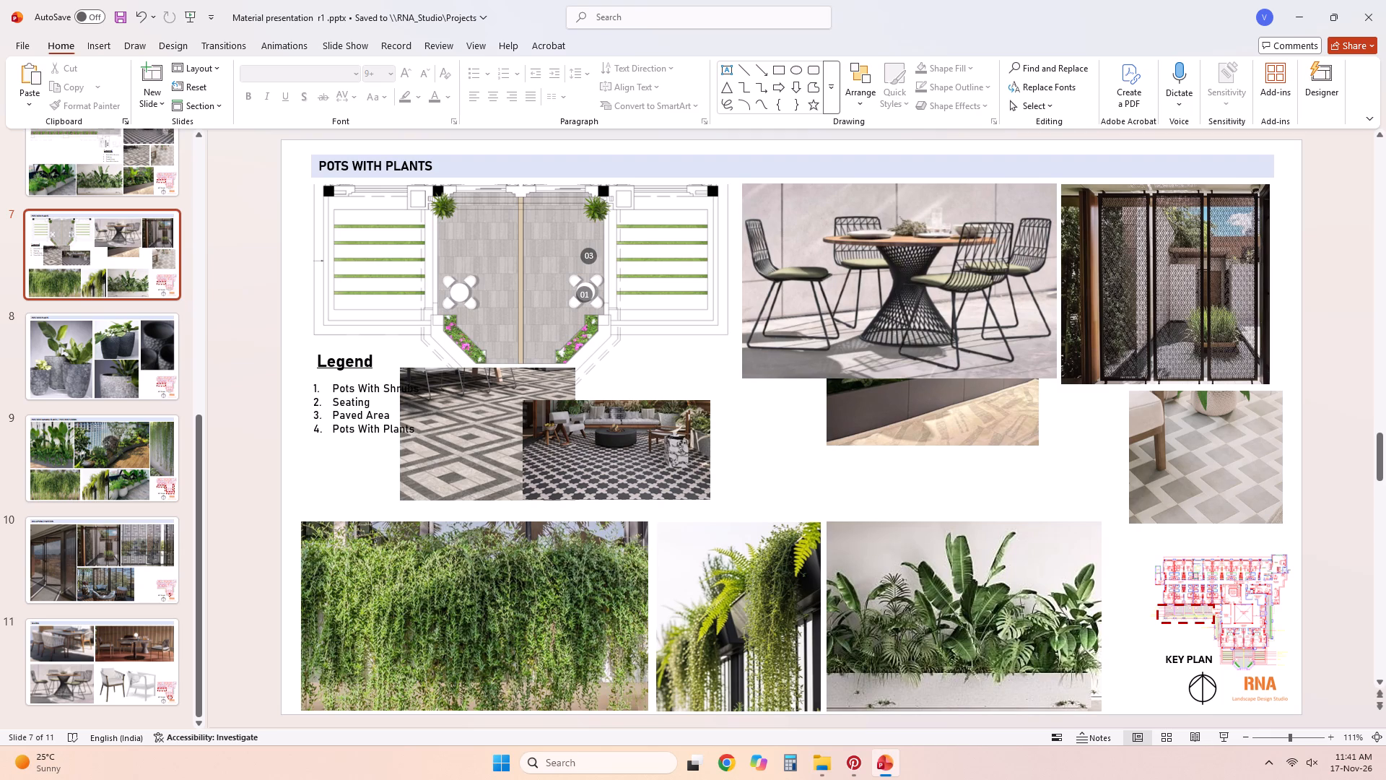
Shift the tropical planting and fern photos right, and align the creeper photo with their top and bottom edges.
{"action": "left_click_drag", "start_coordinate": [1035, 612], "coordinate": [1059, 615]}
{"action": "left_click", "coordinate": [982, 636]}
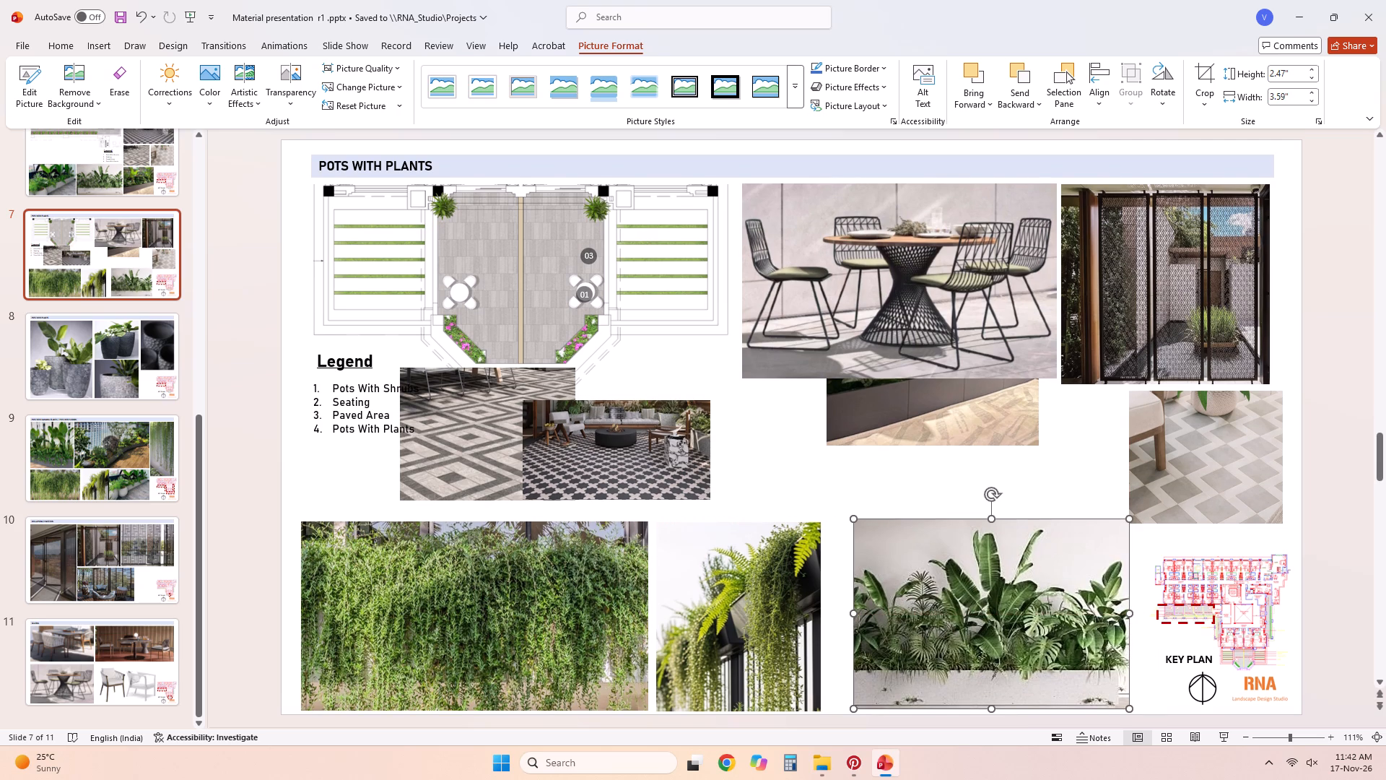
{"action": "left_click_drag", "start_coordinate": [787, 629], "coordinate": [817, 625]}
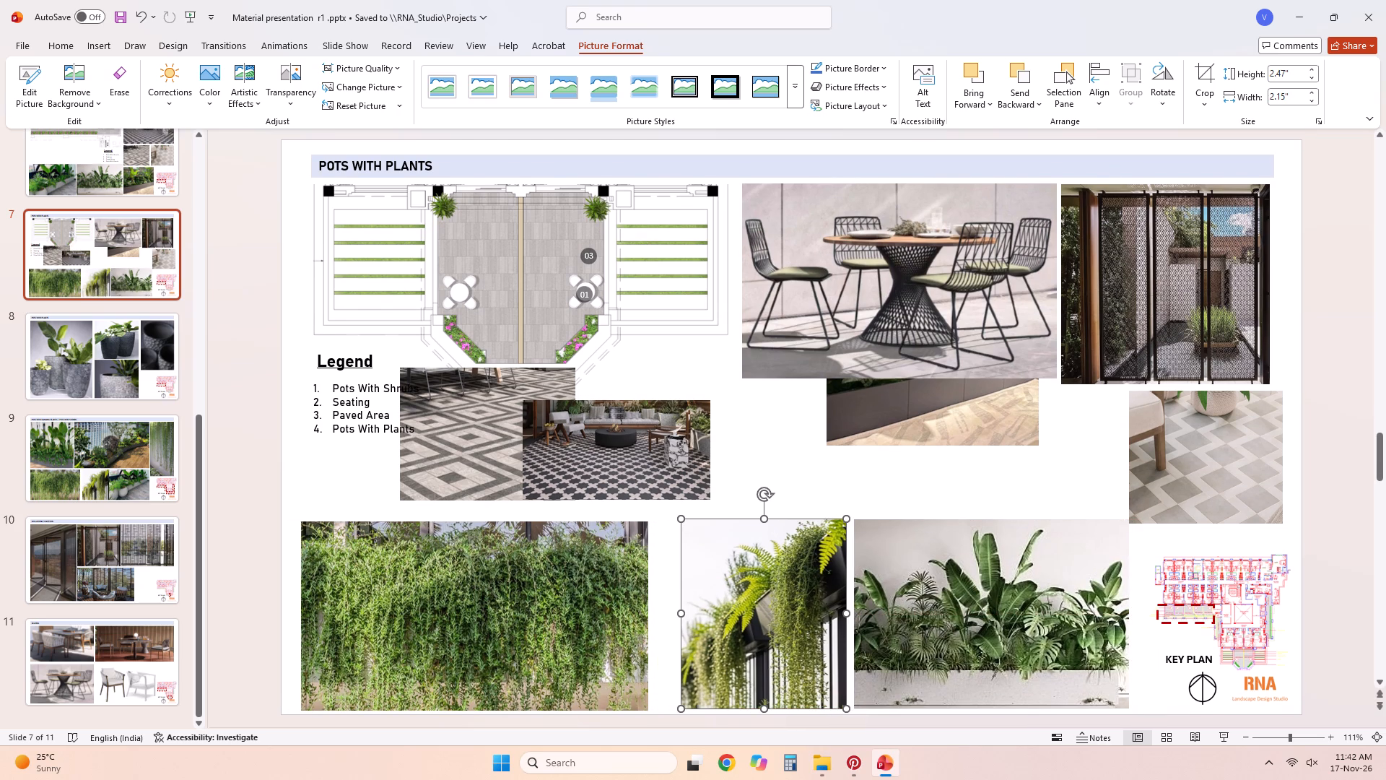
{"action": "left_click", "coordinate": [552, 607]}
{"action": "left_click", "coordinate": [573, 606]}
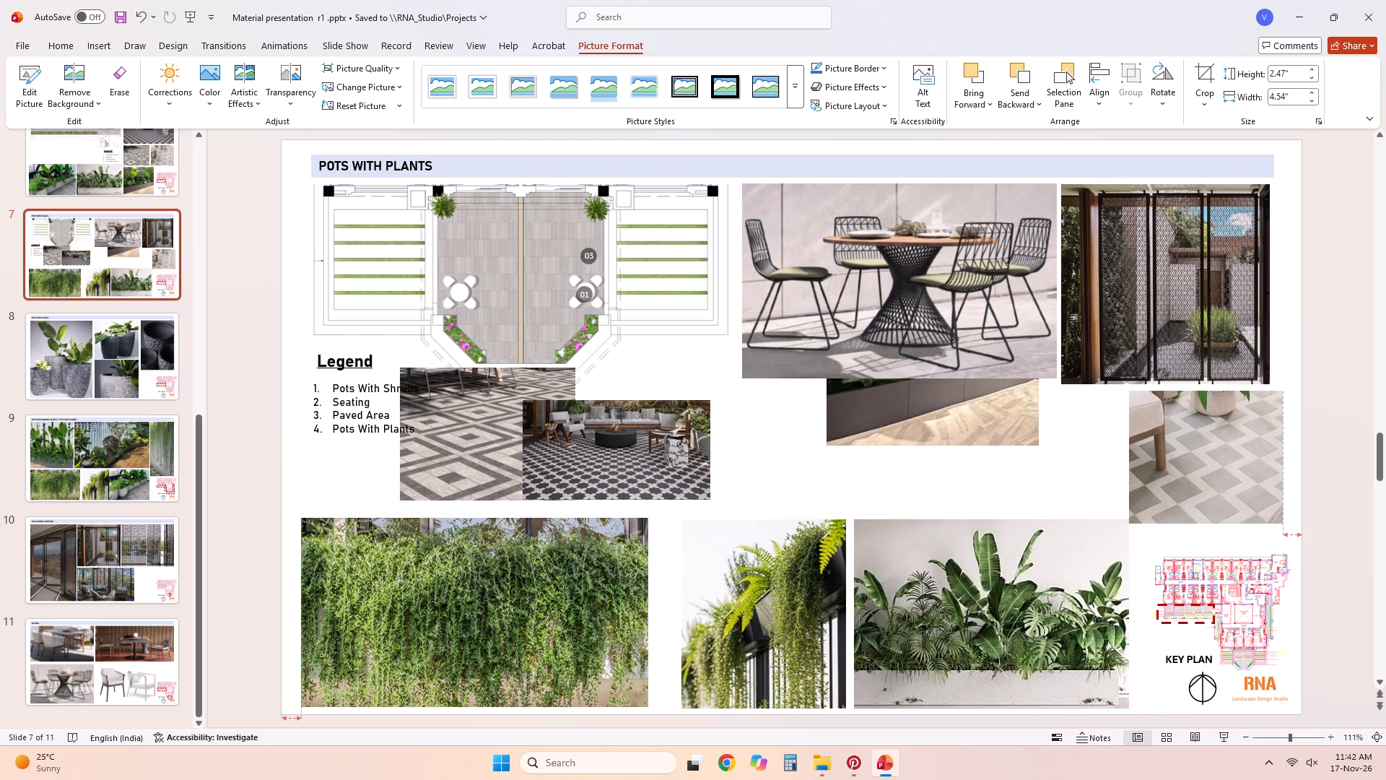
{"action": "left_click_drag", "start_coordinate": [573, 601], "coordinate": [573, 608]}
{"action": "left_click_drag", "start_coordinate": [573, 608], "coordinate": [575, 600]}
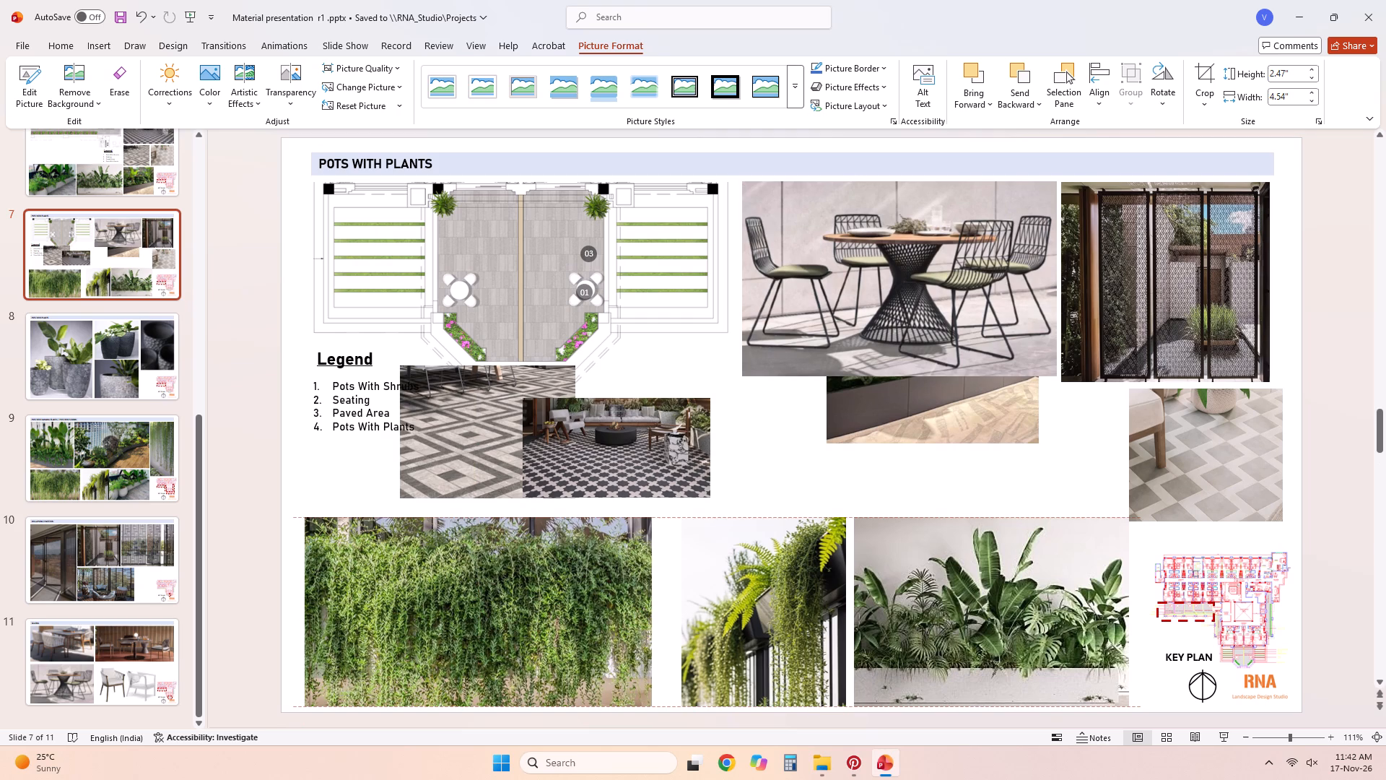
{"action": "left_click_drag", "start_coordinate": [575, 600], "coordinate": [575, 599]}
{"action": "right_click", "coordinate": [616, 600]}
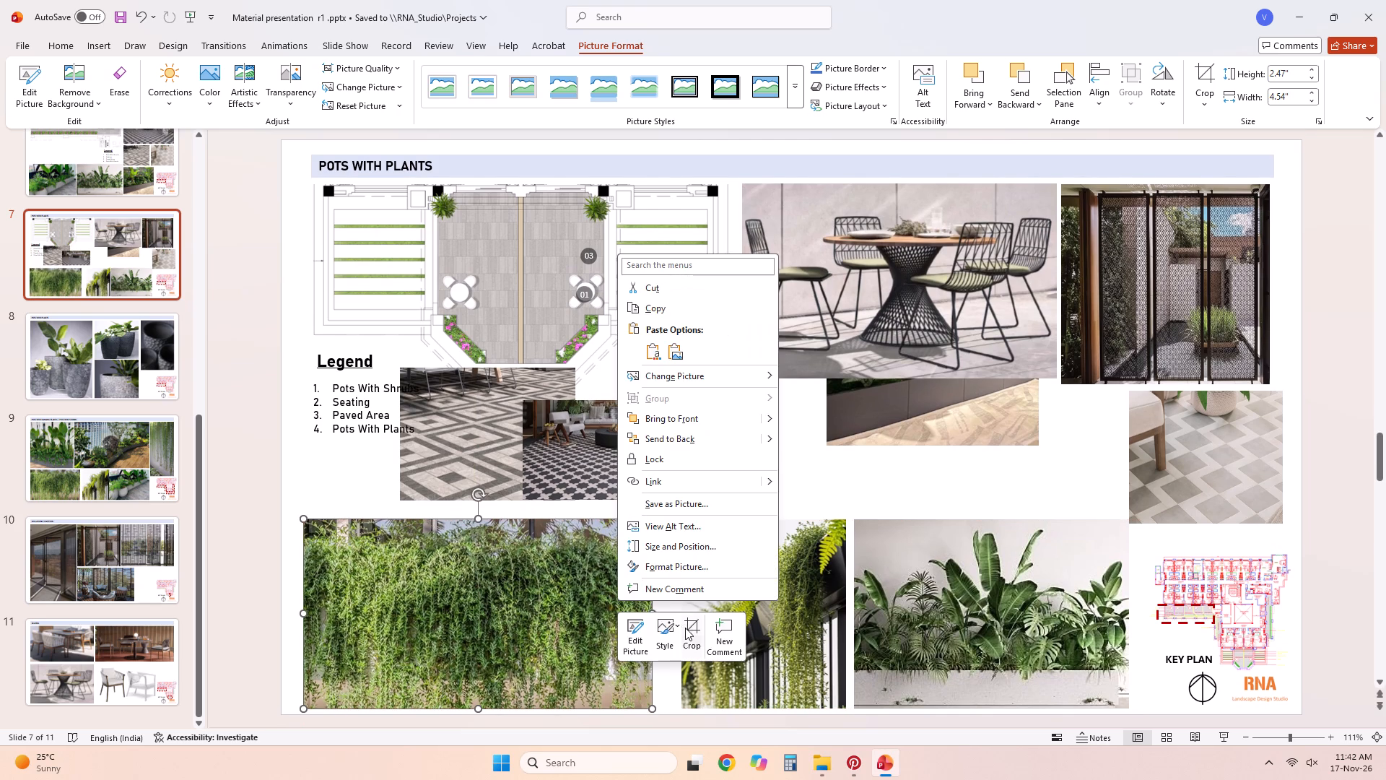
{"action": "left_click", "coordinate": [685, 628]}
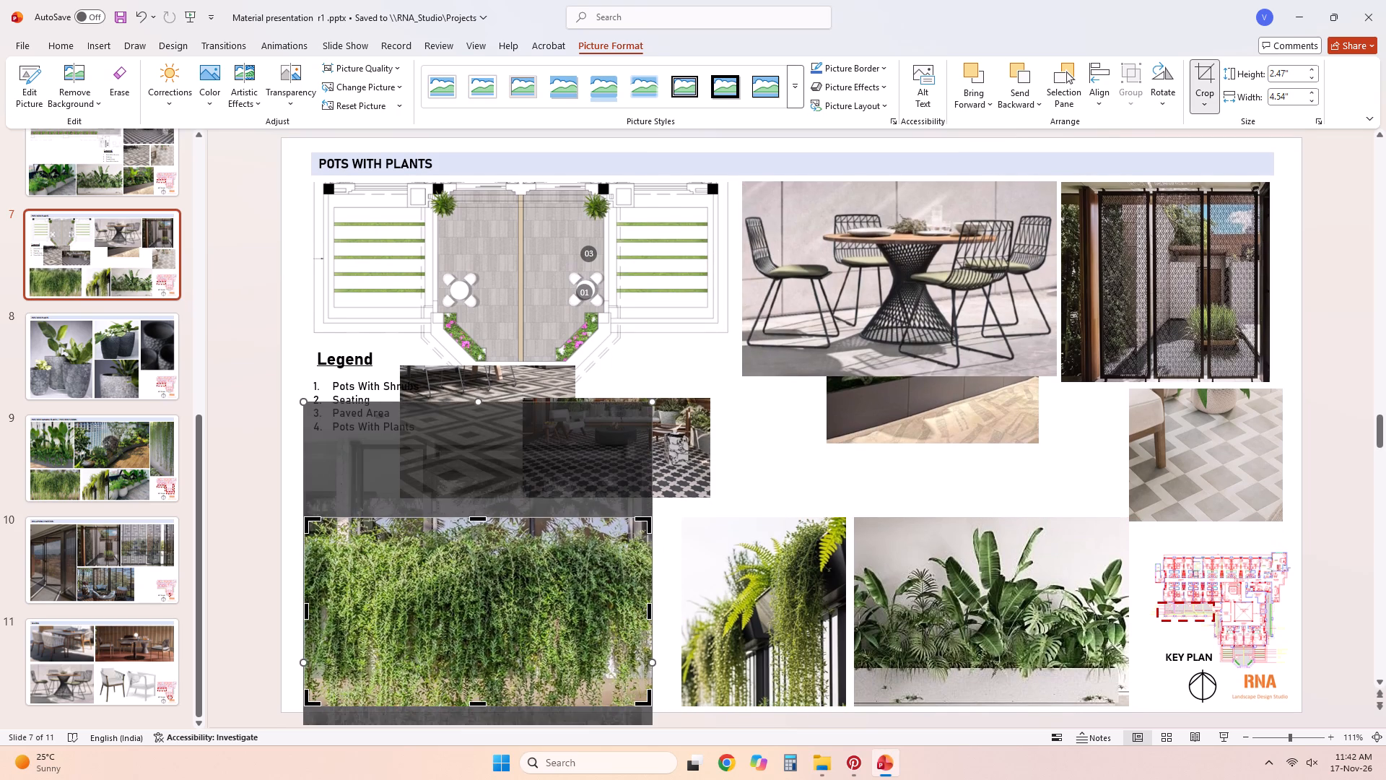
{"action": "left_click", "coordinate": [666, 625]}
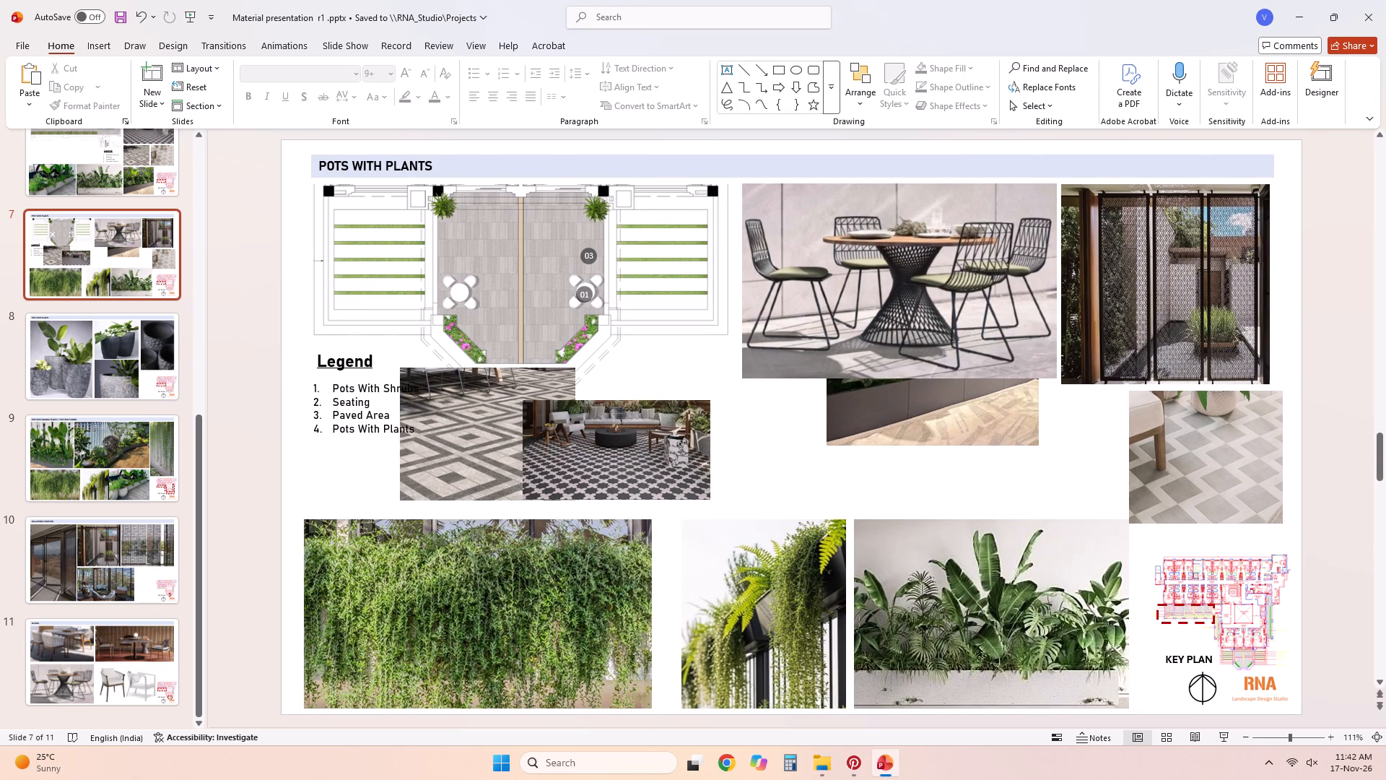
Widen the fern photo's crop on both sides and shift it slightly left to even the gaps with its neighbours.
{"action": "left_click", "coordinate": [745, 617]}
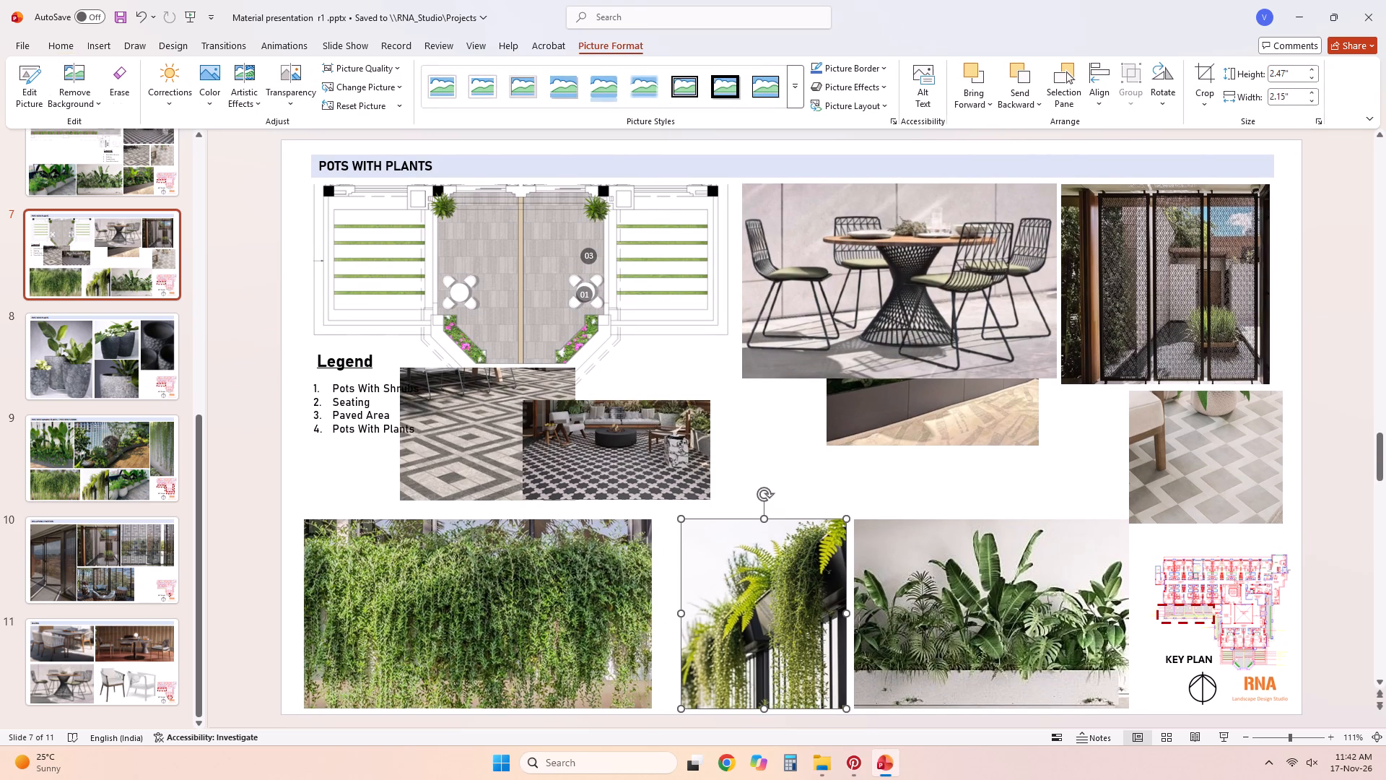
{"action": "right_click", "coordinate": [745, 617]}
{"action": "left_click", "coordinate": [823, 641]}
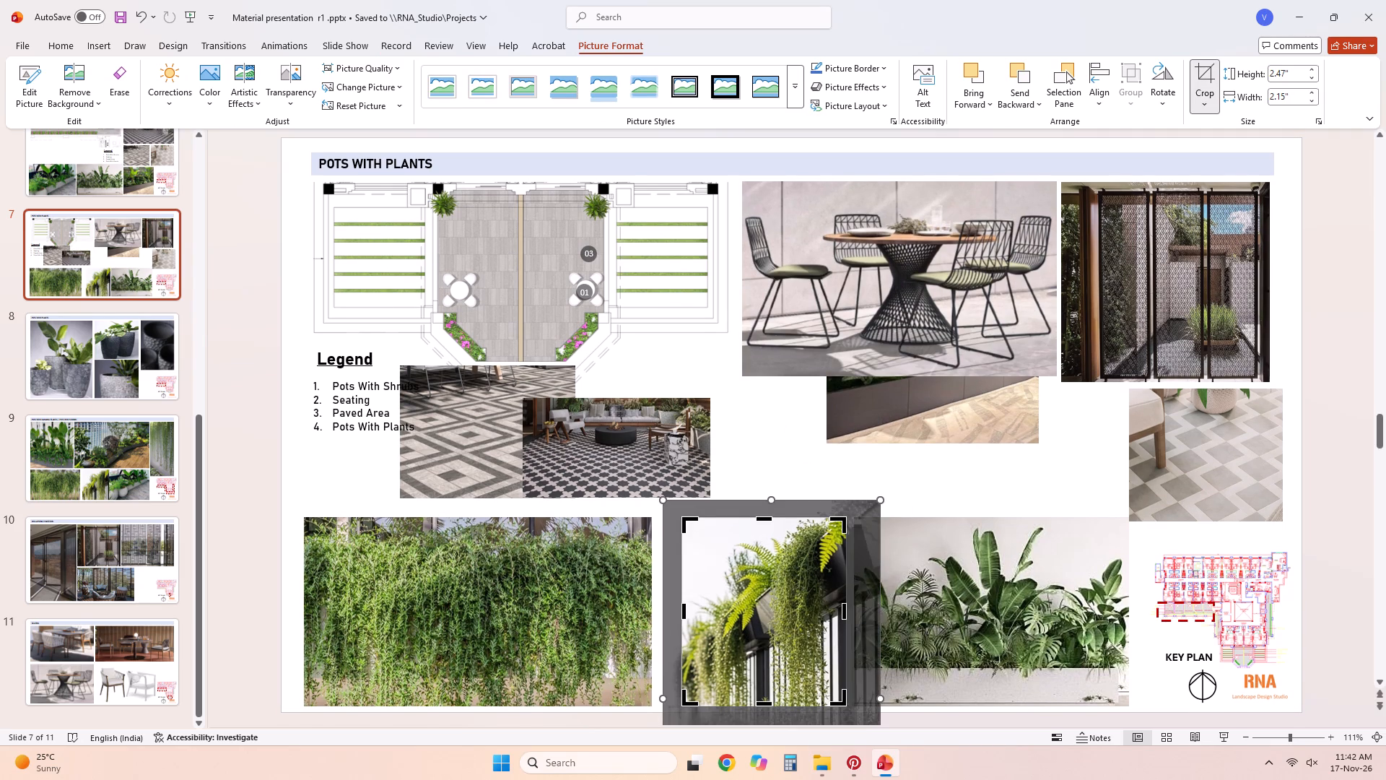
{"action": "left_click_drag", "start_coordinate": [844, 612], "coordinate": [853, 612]}
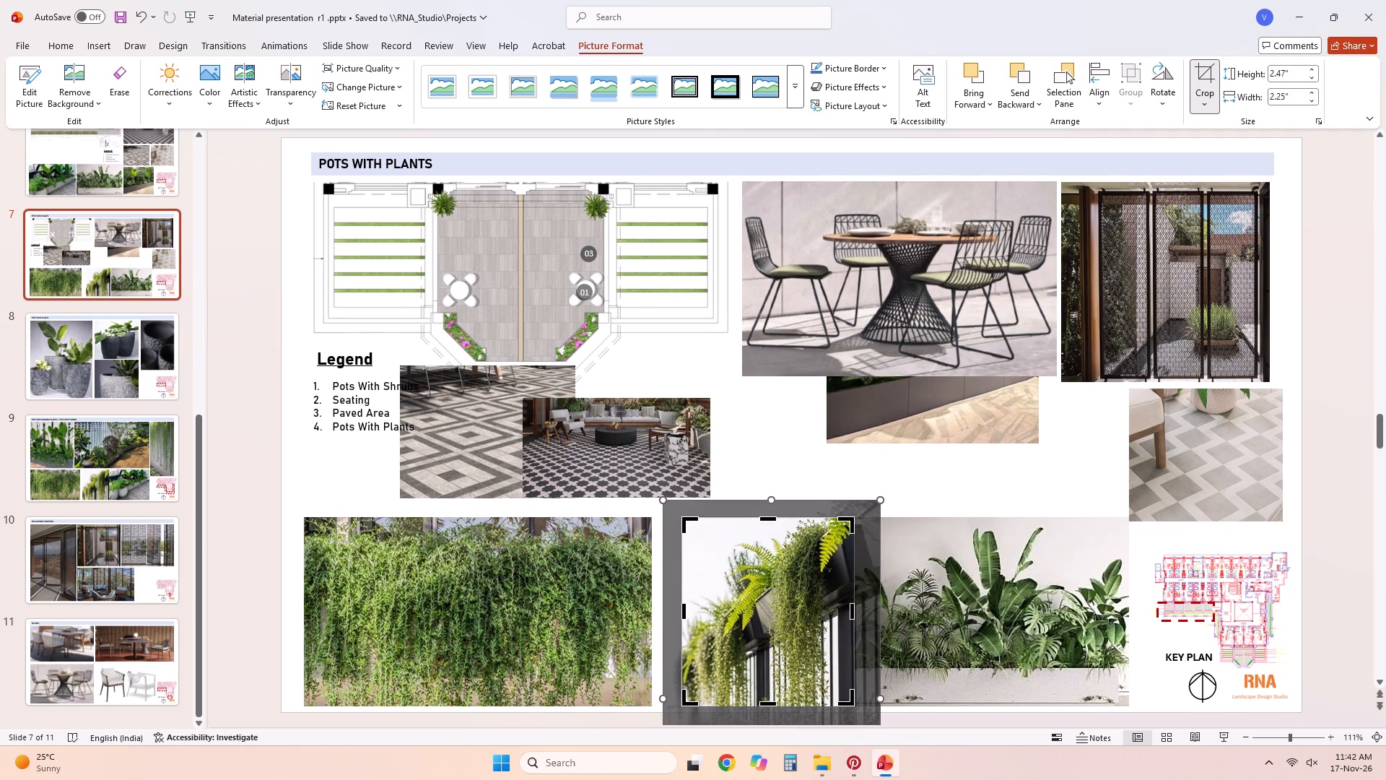
{"action": "left_click_drag", "start_coordinate": [683, 612], "coordinate": [676, 612]}
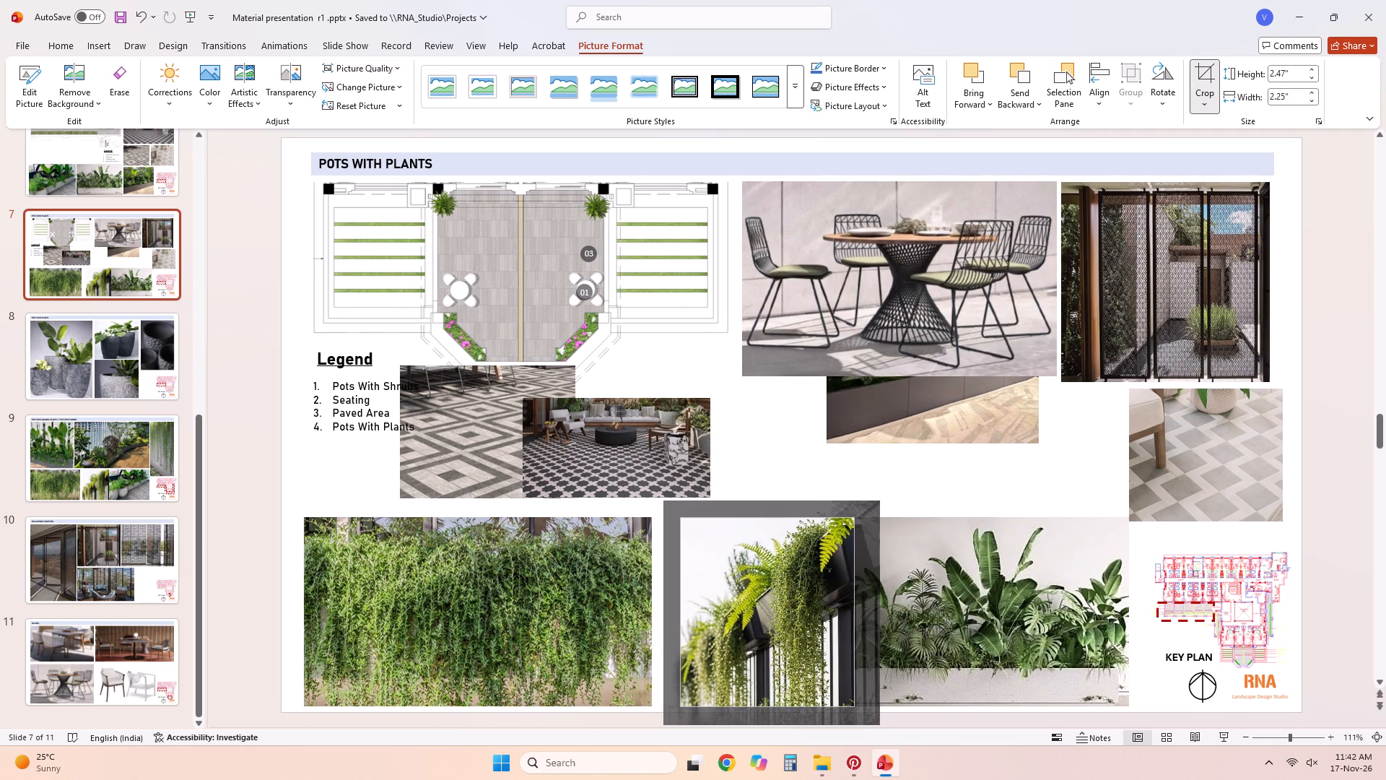
{"action": "left_click_drag", "start_coordinate": [676, 612], "coordinate": [669, 615]}
{"action": "left_click", "coordinate": [867, 493]}
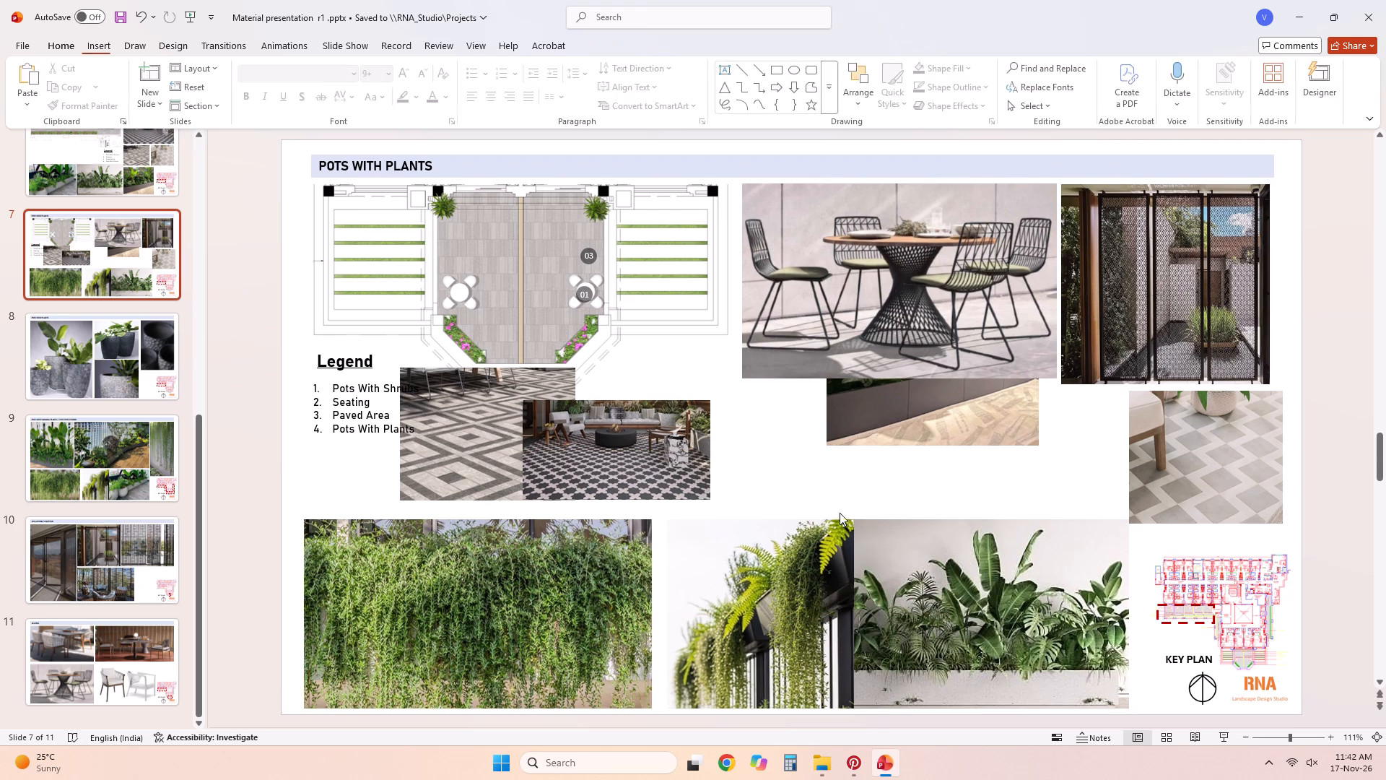
{"action": "left_click_drag", "start_coordinate": [777, 569], "coordinate": [769, 569]}
{"action": "left_click", "coordinate": [865, 489]}
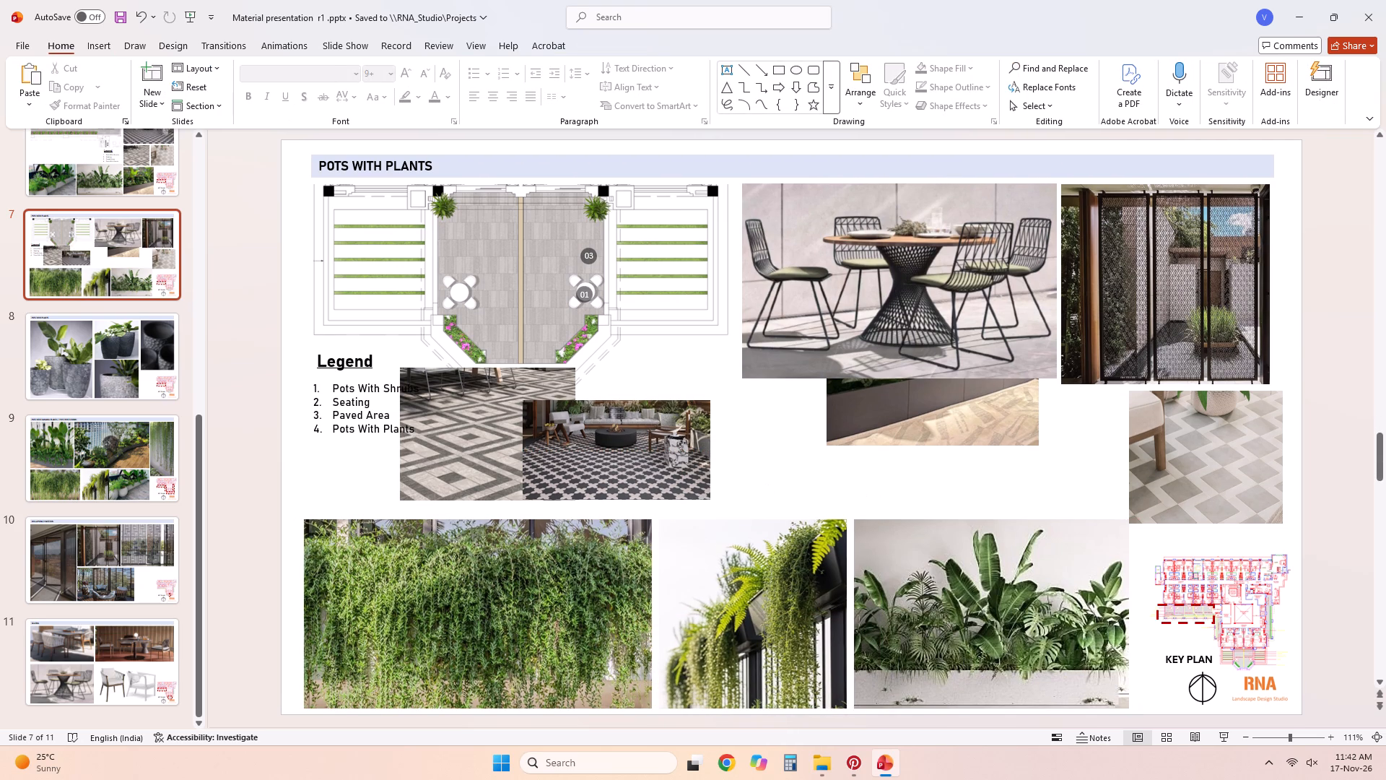
Move the dark planter photo out from beneath the seating photo and park it over the plan.
{"action": "left_click_drag", "start_coordinate": [939, 409], "coordinate": [914, 460]}
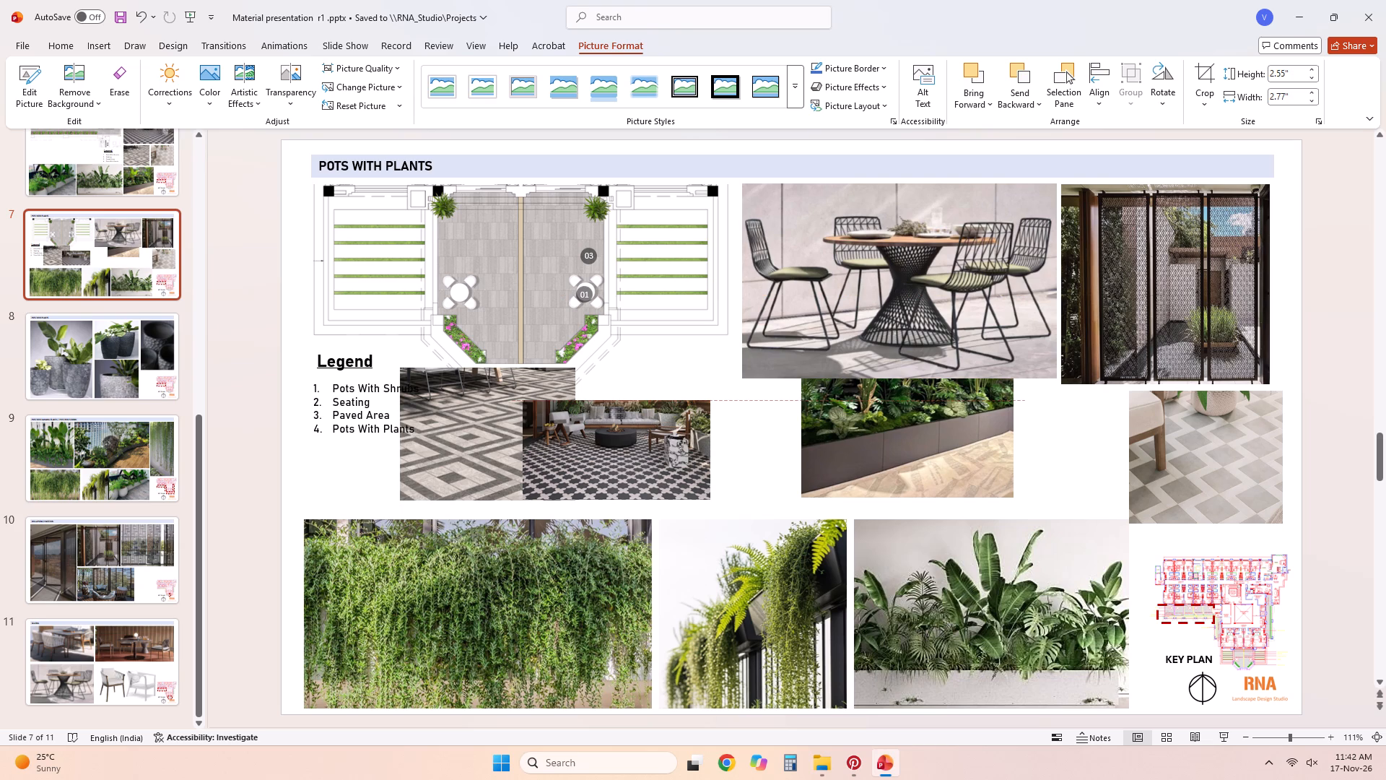
{"action": "left_click_drag", "start_coordinate": [914, 460], "coordinate": [895, 591]}
{"action": "left_click_drag", "start_coordinate": [990, 544], "coordinate": [1014, 529]}
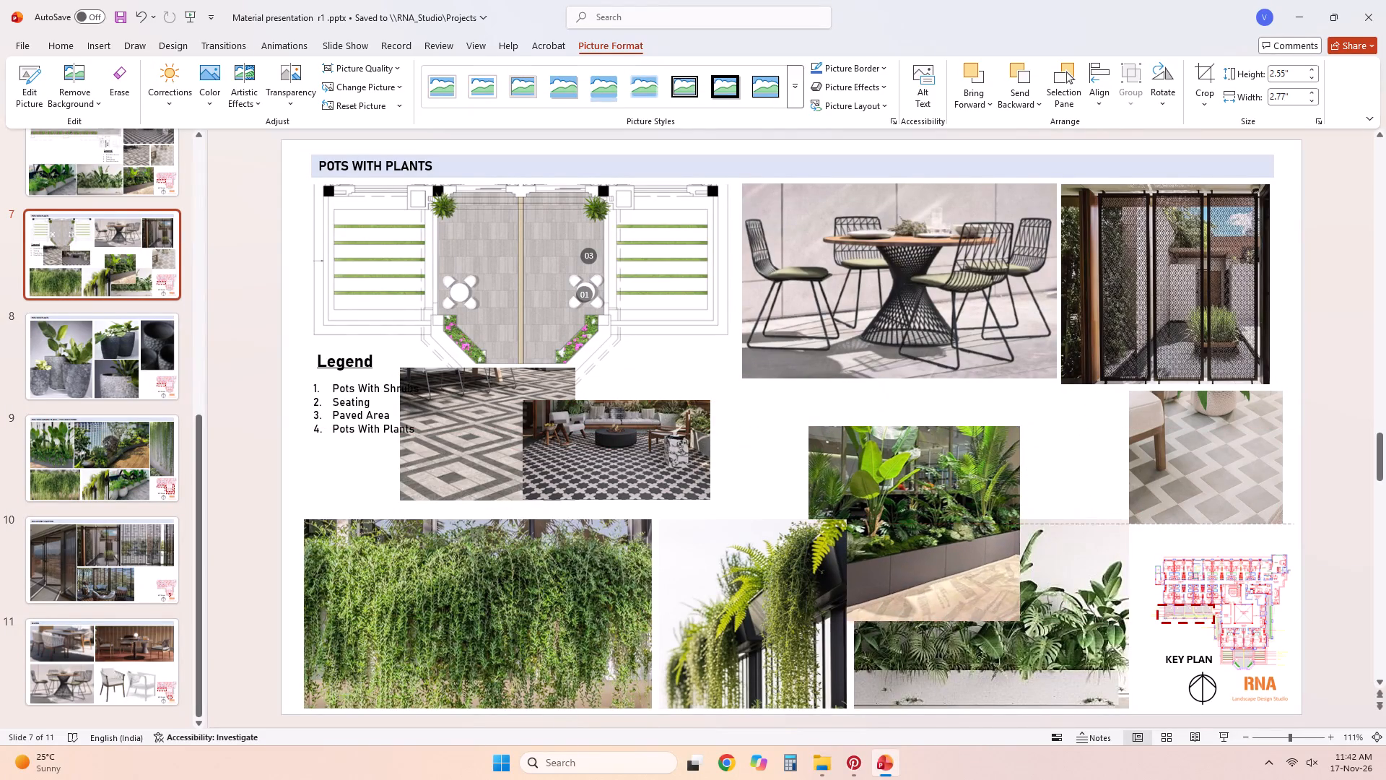
{"action": "left_click_drag", "start_coordinate": [1014, 529], "coordinate": [1076, 519]}
{"action": "left_click_drag", "start_coordinate": [1086, 493], "coordinate": [555, 479]}
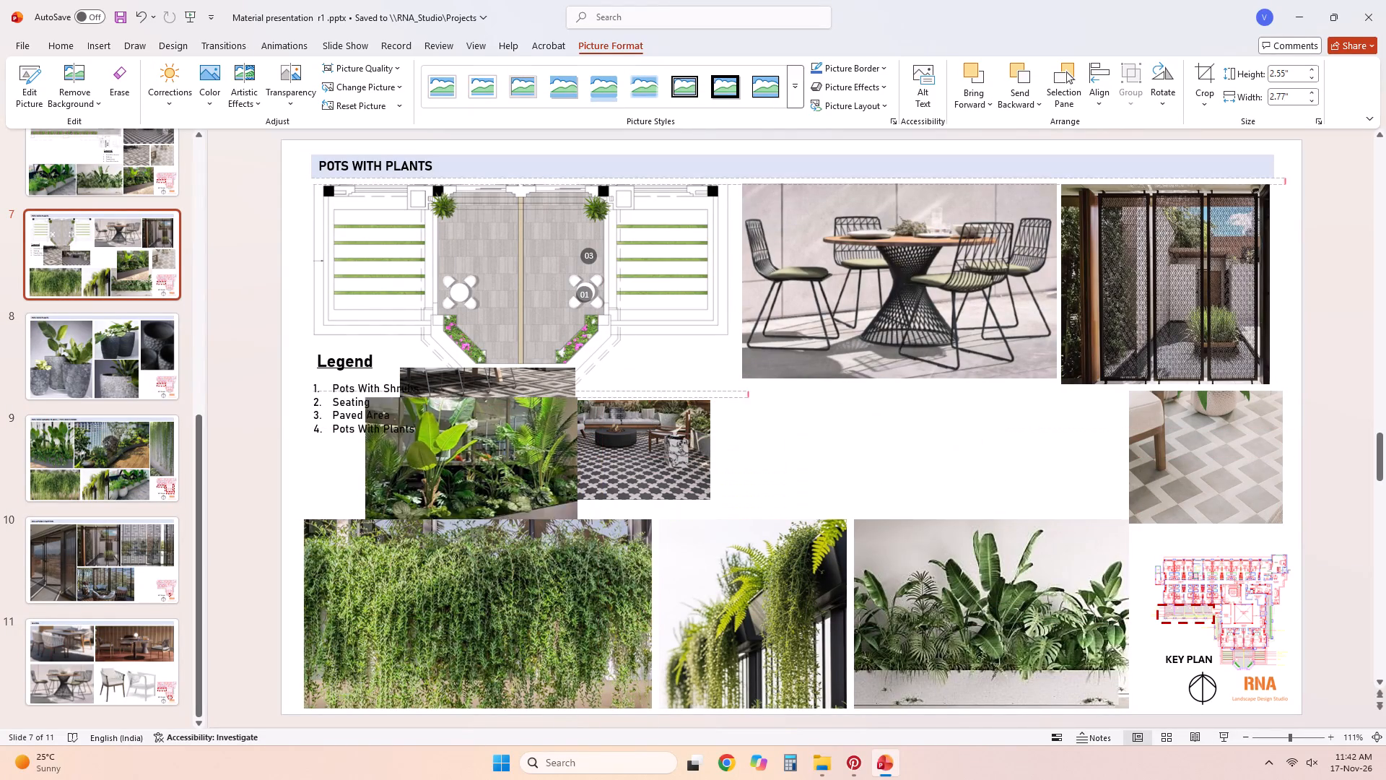
{"action": "left_click_drag", "start_coordinate": [555, 479], "coordinate": [570, 307]}
Move the black-and-white patterned patio photo beneath the seating photo, near the light chevron paving photo.
{"action": "left_click_drag", "start_coordinate": [658, 425], "coordinate": [1046, 429]}
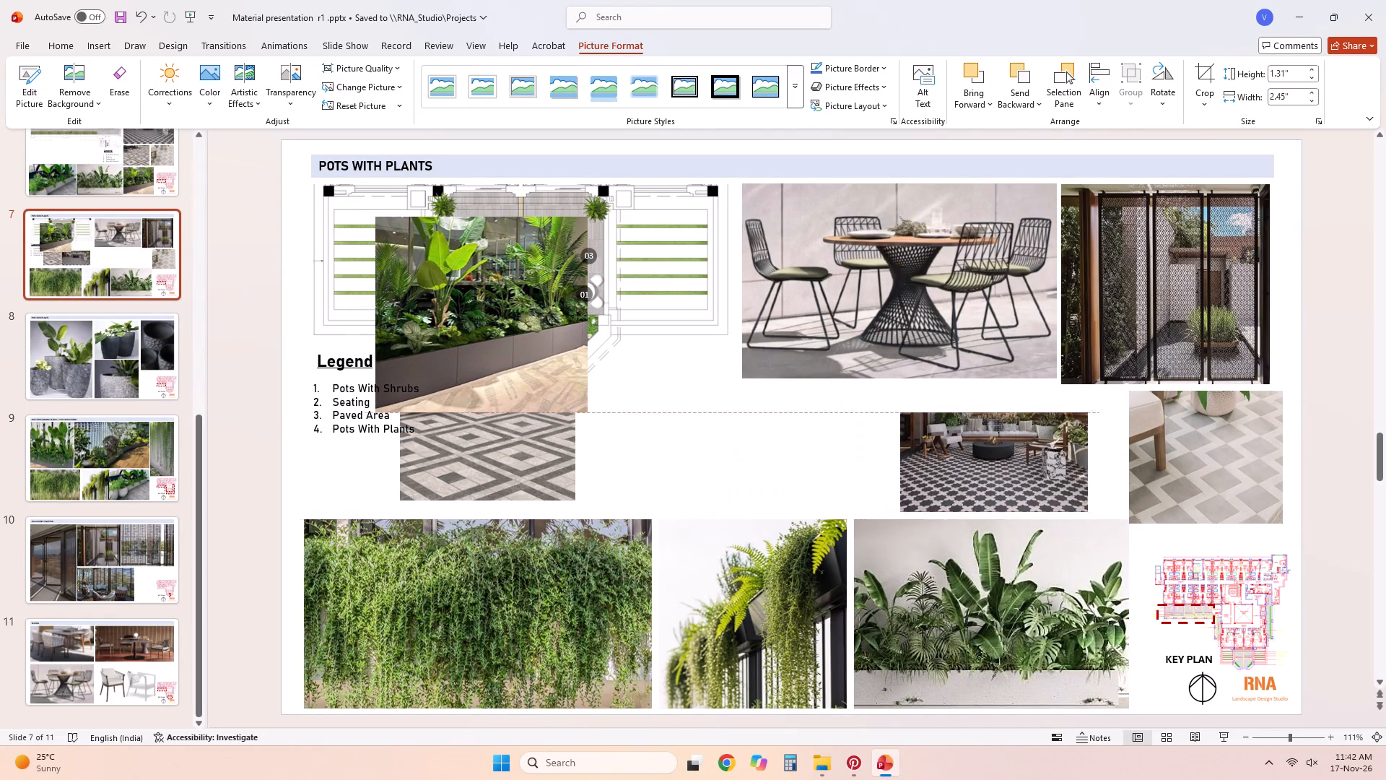
{"action": "left_click_drag", "start_coordinate": [1046, 429], "coordinate": [1056, 420]}
Enlarge the seating photo from its lower left corner so its bottom edge meets the partition photo's bottom edge.
{"action": "left_click", "coordinate": [1104, 326]}
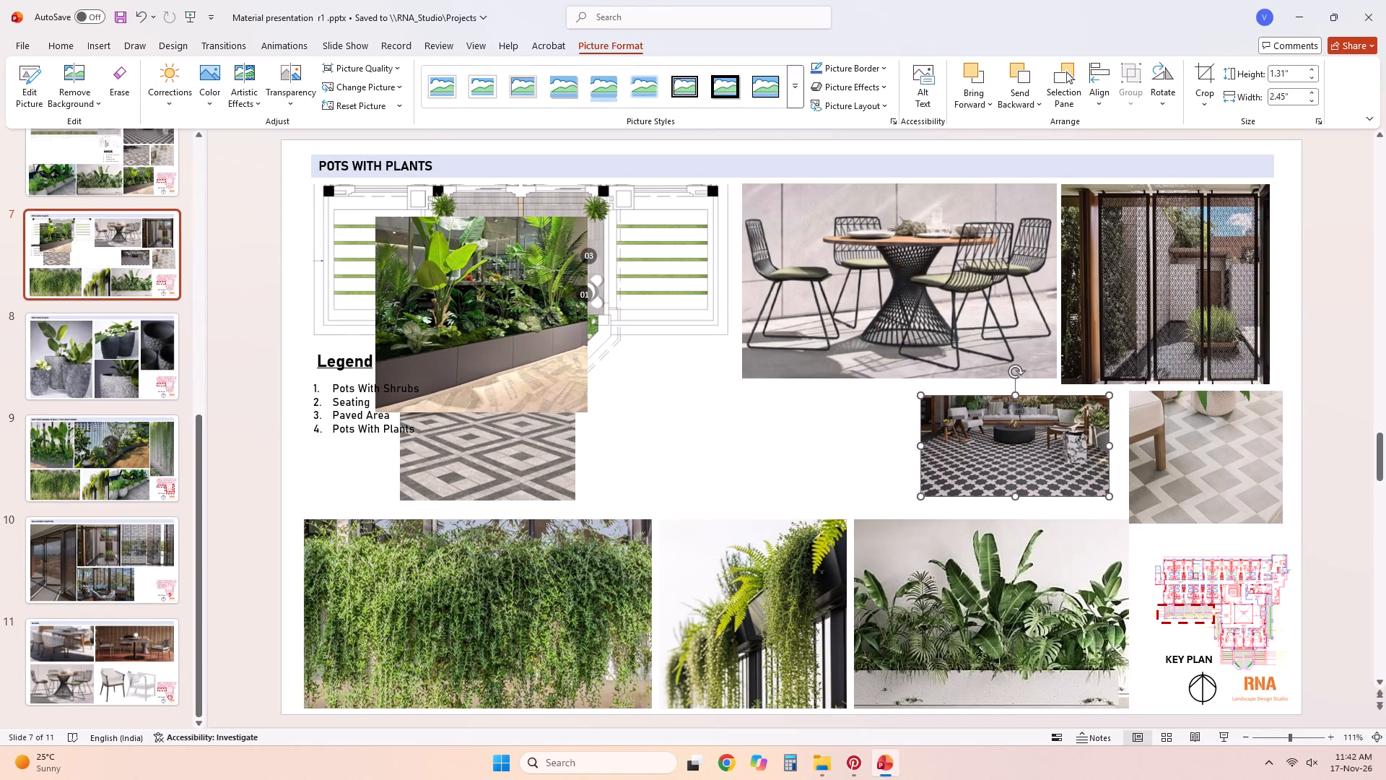
{"action": "left_click", "coordinate": [1005, 350]}
{"action": "left_click", "coordinate": [742, 378]}
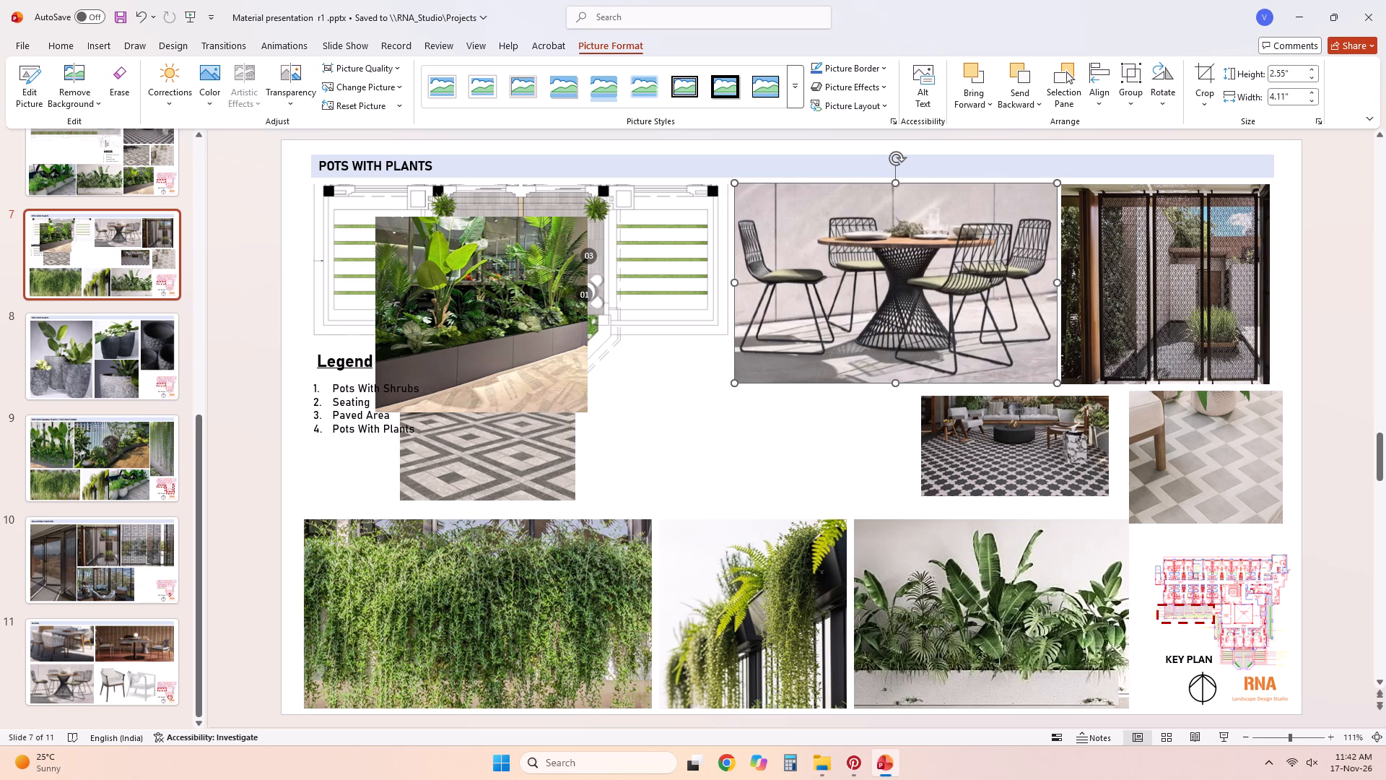
{"action": "left_click", "coordinate": [733, 437]}
Align the patterned patio photo's top with the chevron photo's and enlarge it from its lower left corner to about 1.6 by 2.99 inches.
{"action": "left_click_drag", "start_coordinate": [1001, 441], "coordinate": [1002, 441]}
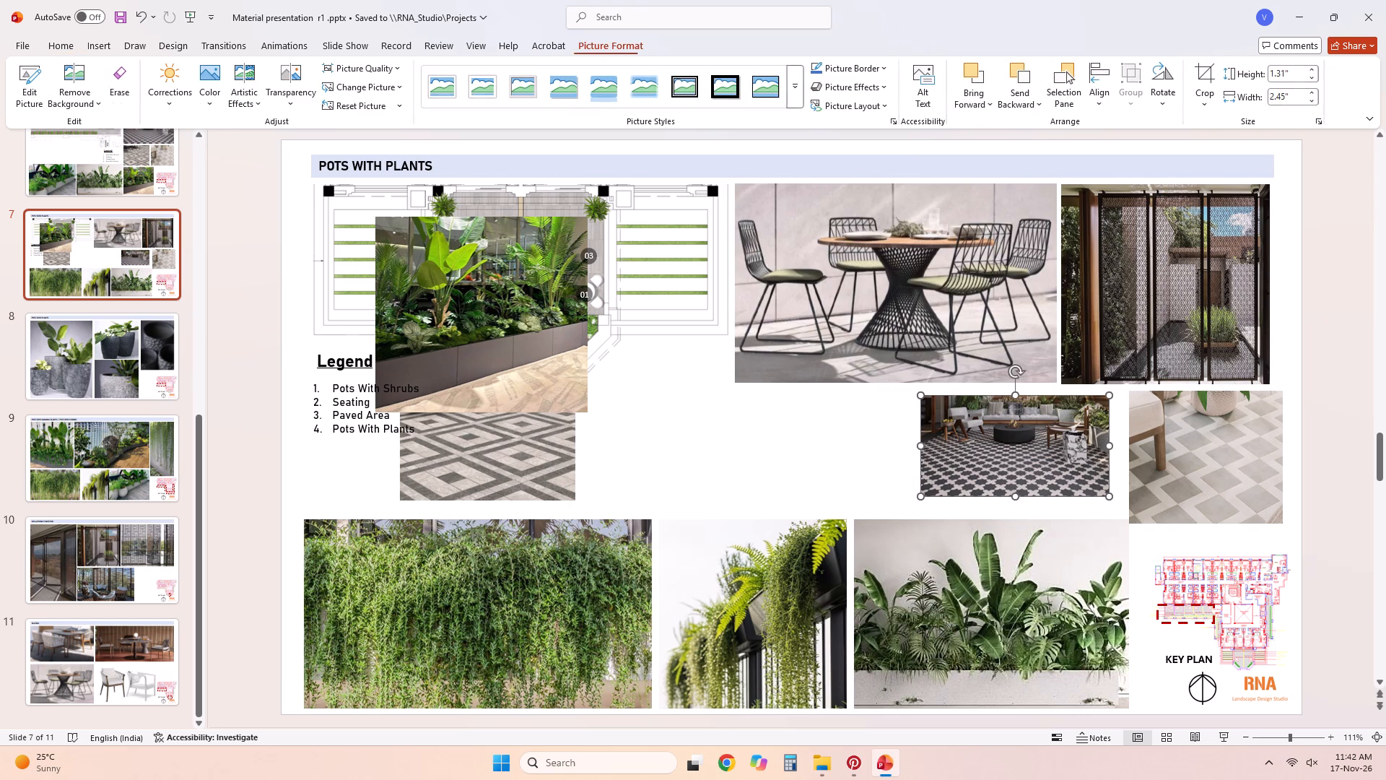
{"action": "left_click_drag", "start_coordinate": [1002, 441], "coordinate": [1013, 435]}
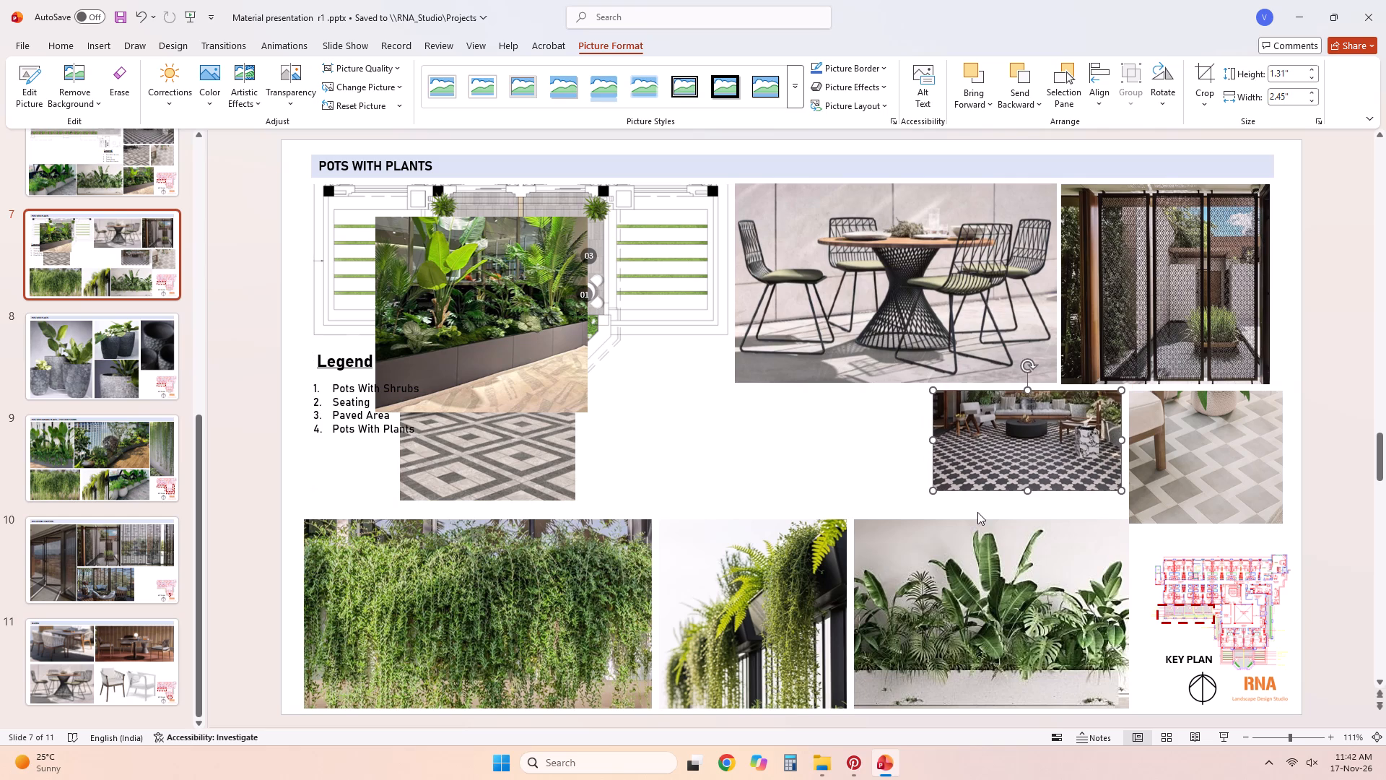
{"action": "left_click_drag", "start_coordinate": [930, 493], "coordinate": [927, 502]}
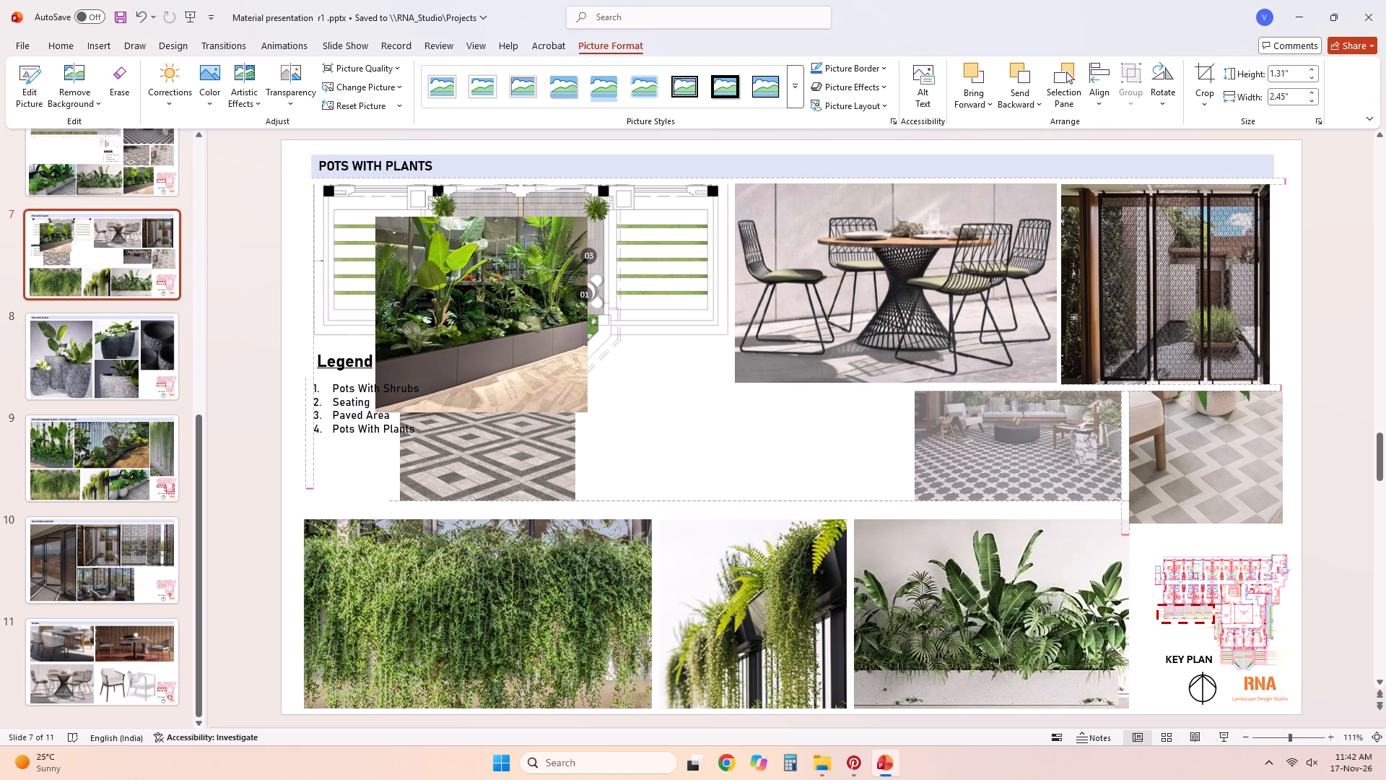
{"action": "left_click_drag", "start_coordinate": [927, 502], "coordinate": [921, 511]}
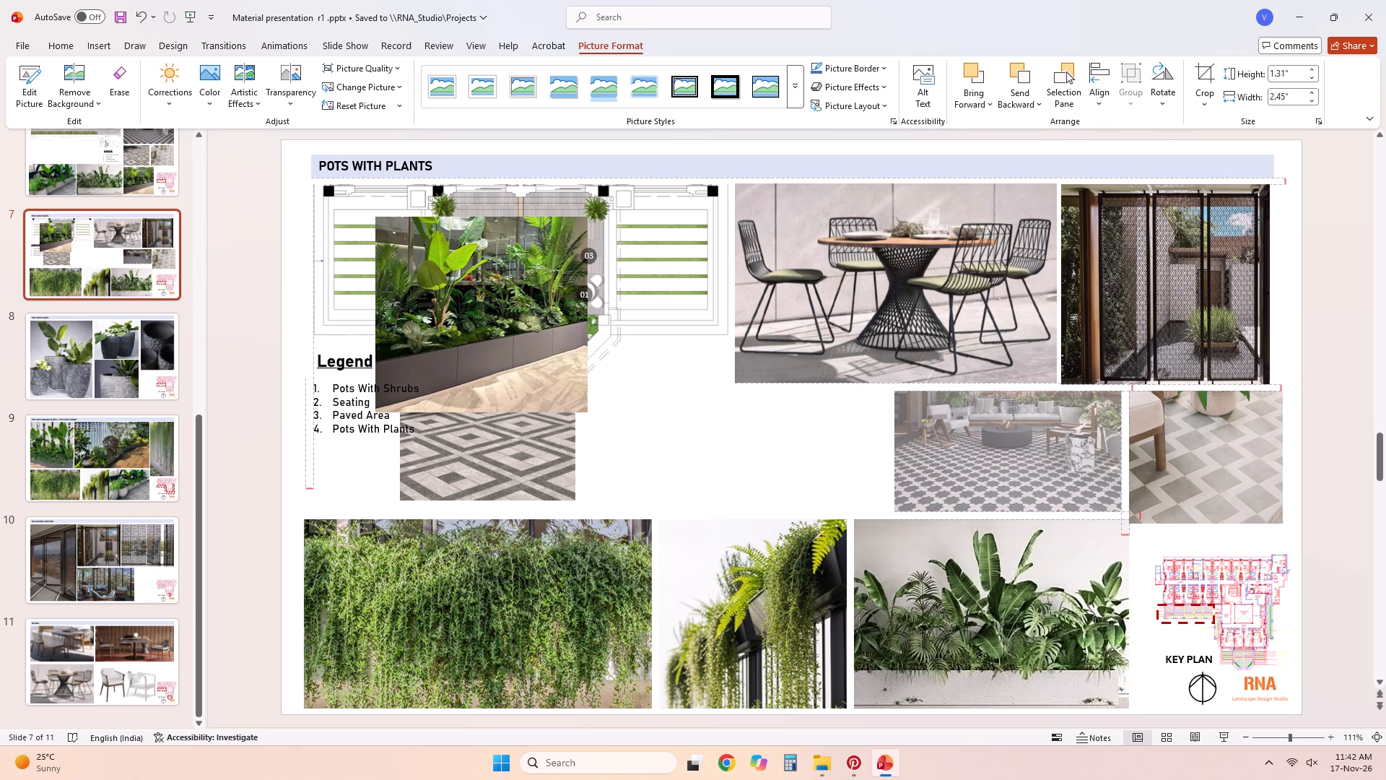
{"action": "left_click_drag", "start_coordinate": [921, 511], "coordinate": [913, 513]}
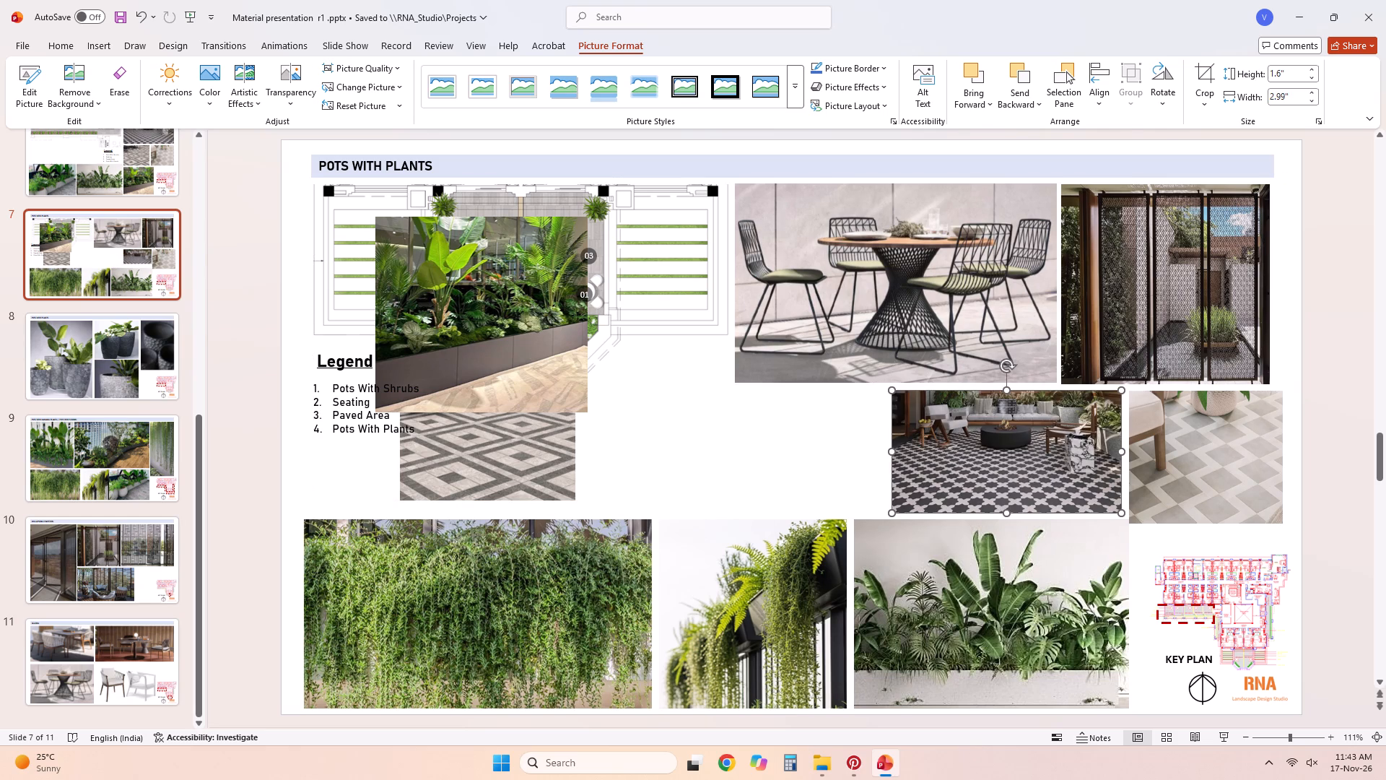
Crop the left side of the patterned patio photo to a width of about 2.73 inches.
{"action": "right_click", "coordinate": [967, 468]}
{"action": "left_click", "coordinate": [1040, 505]}
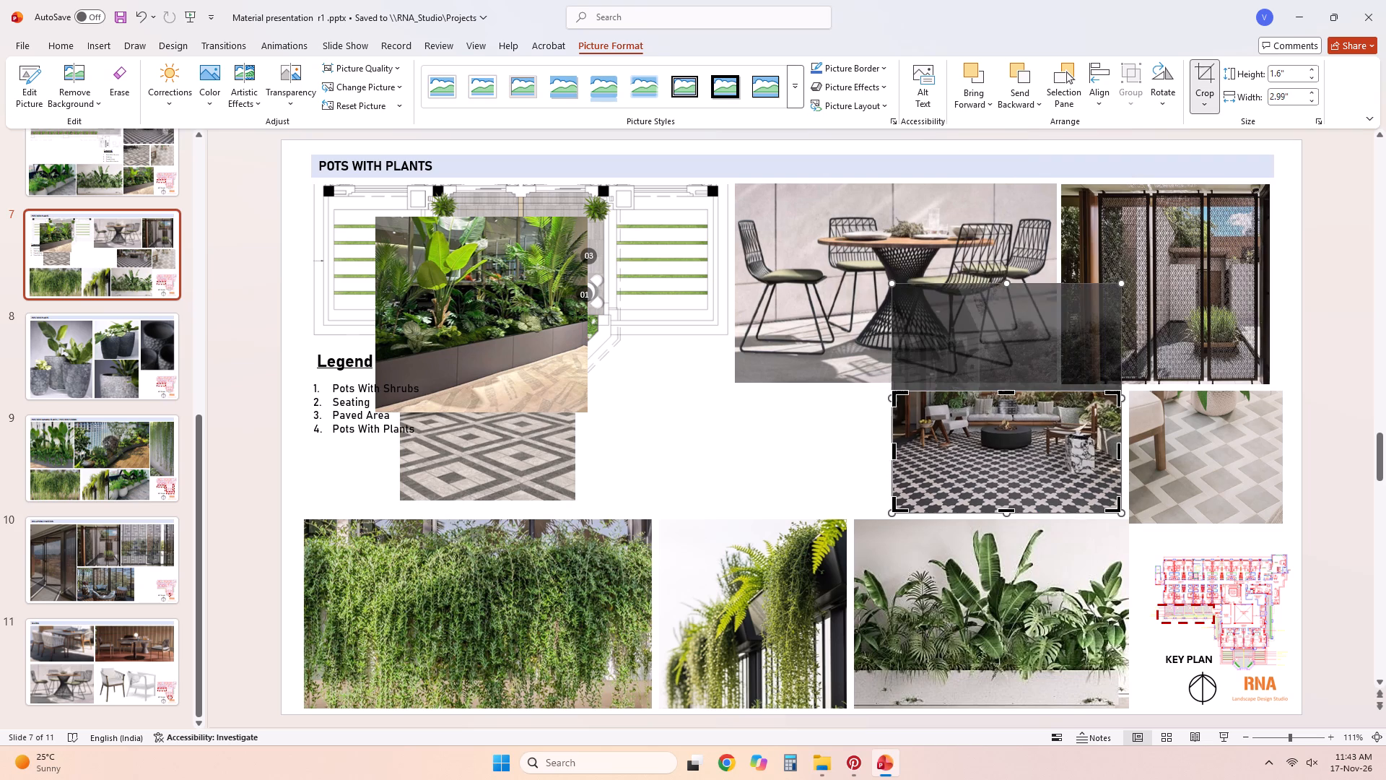
{"action": "left_click_drag", "start_coordinate": [896, 451], "coordinate": [915, 451]}
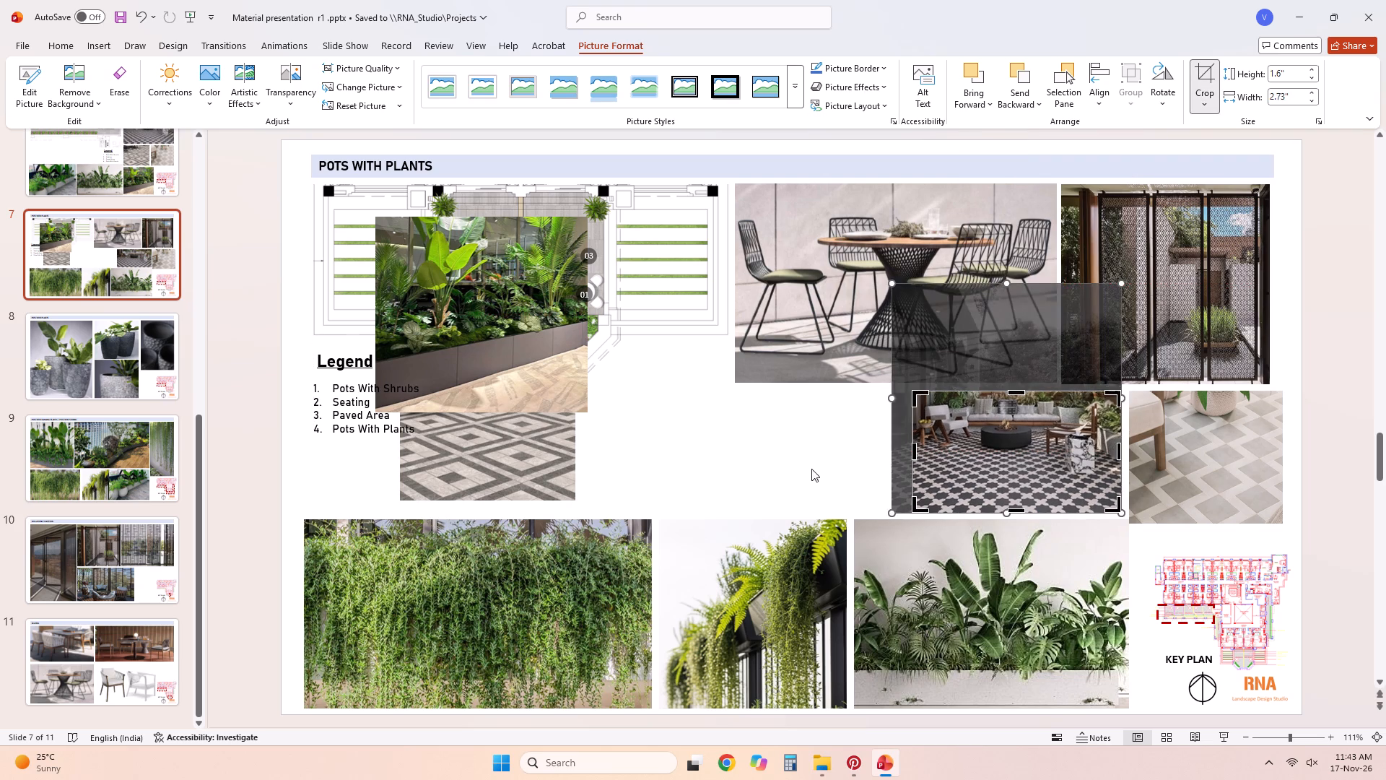
{"action": "left_click", "coordinate": [811, 469]}
Move the diamond-pattern paving photo below the seating photo, directly left of the patio photo, with their bottom edges lined up.
{"action": "left_click_drag", "start_coordinate": [522, 463], "coordinate": [850, 482]}
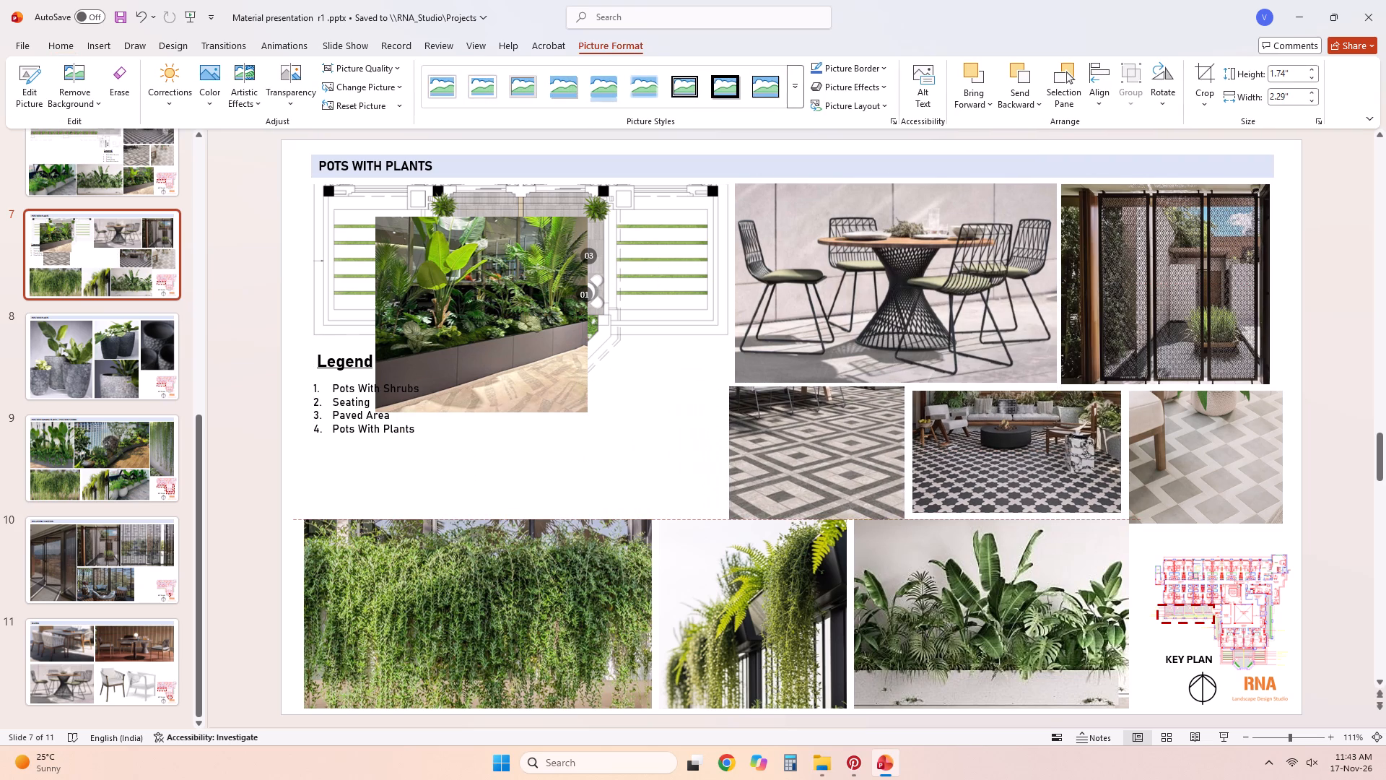
{"action": "left_click_drag", "start_coordinate": [850, 482], "coordinate": [855, 487]}
{"action": "left_click", "coordinate": [855, 487]}
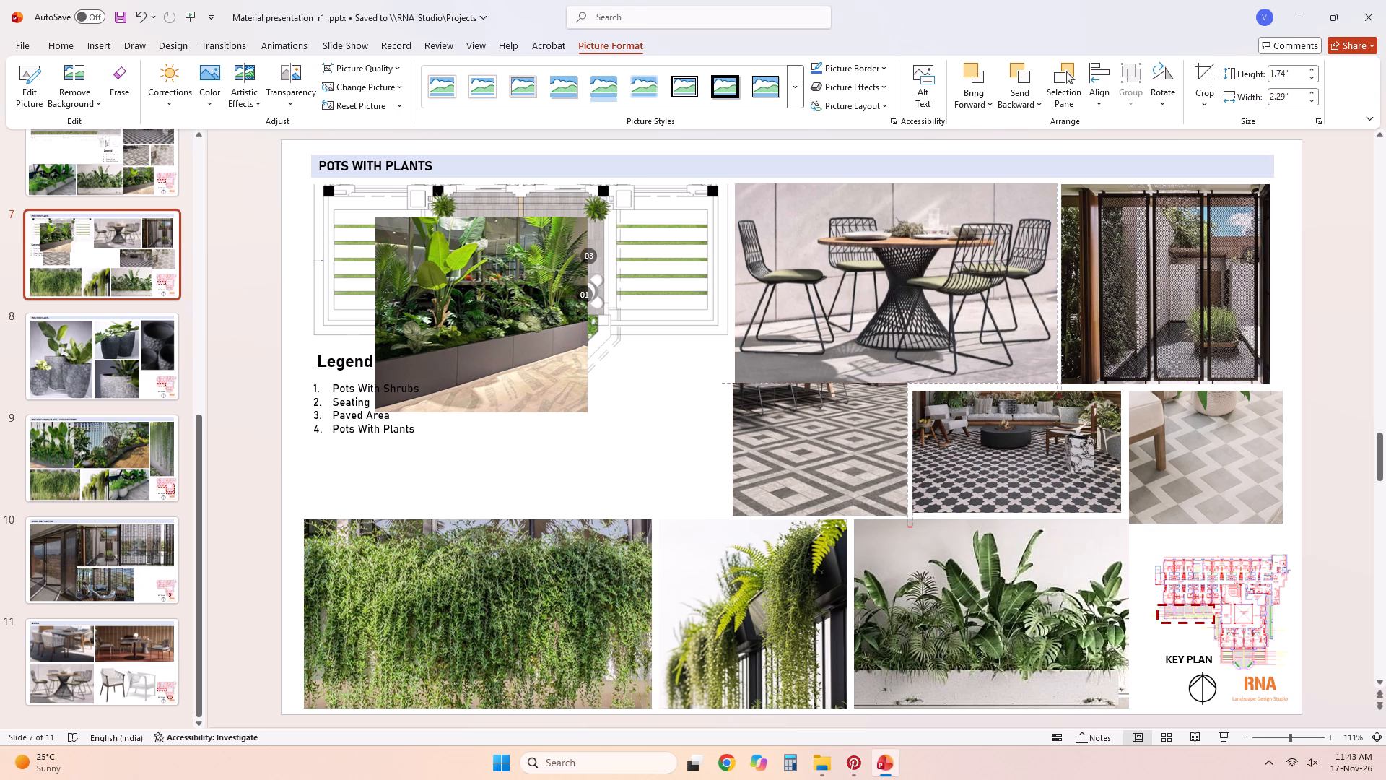
{"action": "left_click", "coordinate": [852, 482]}
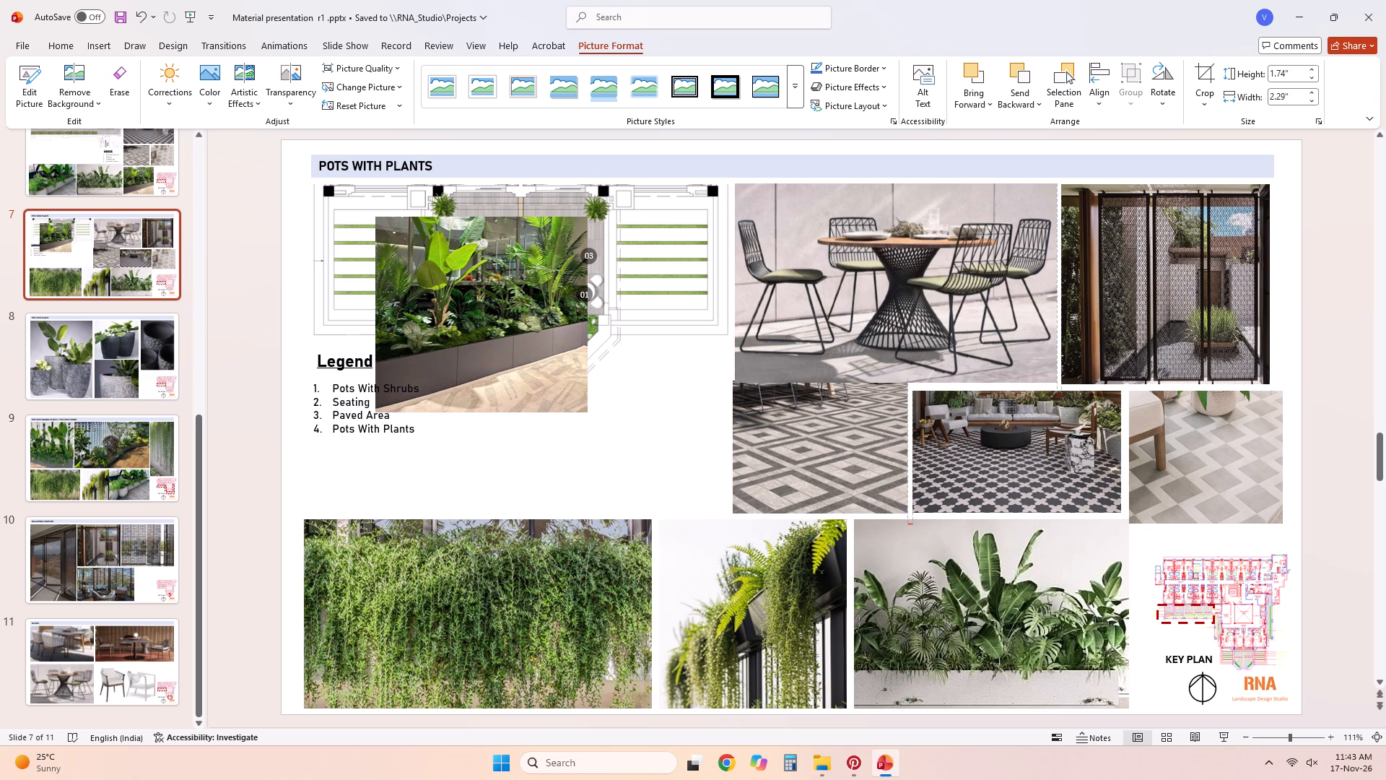
Crop the bottom of the chevron paving photo so its lower edge lines up with the patterned patio photo's.
{"action": "left_click", "coordinate": [1177, 506]}
{"action": "right_click", "coordinate": [1177, 507]}
{"action": "left_click", "coordinate": [1248, 535]}
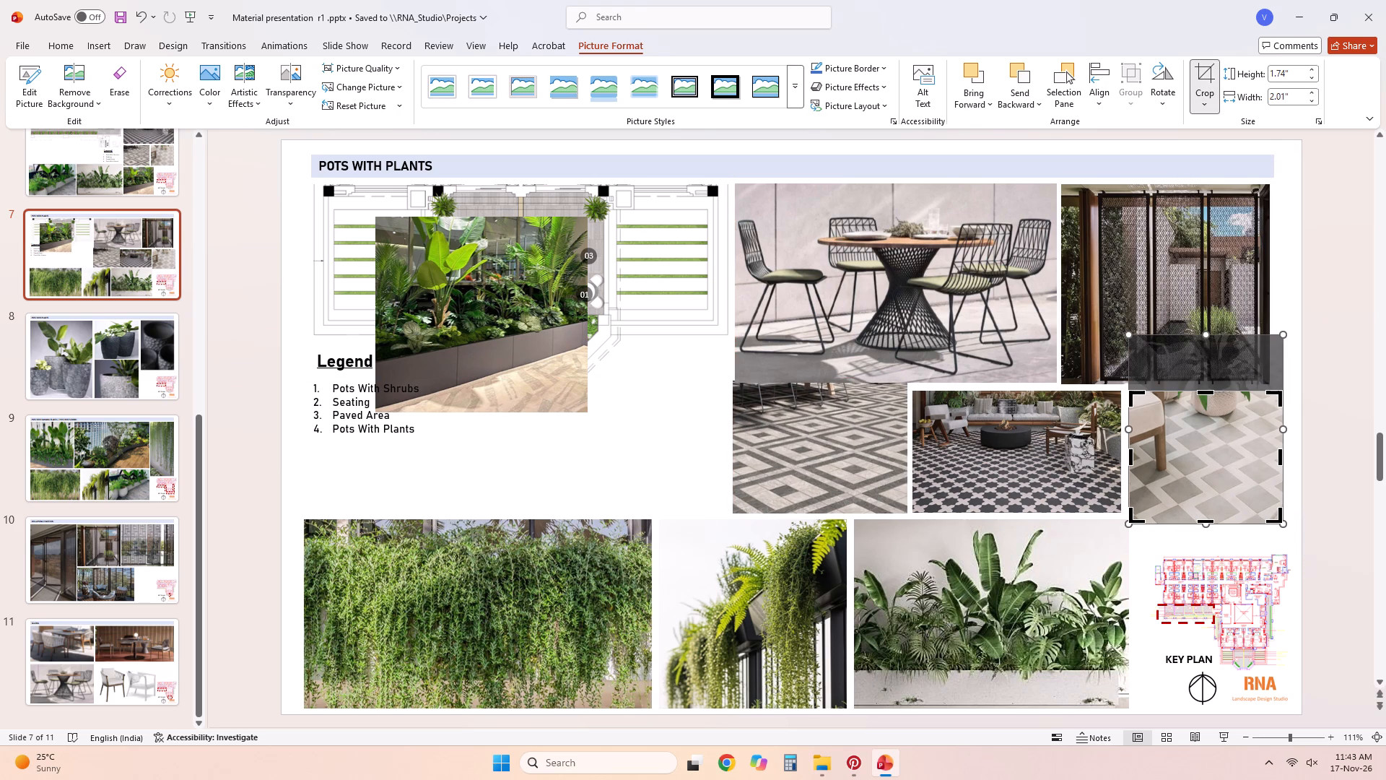
{"action": "left_click_drag", "start_coordinate": [1206, 519], "coordinate": [1206, 513]}
{"action": "left_click", "coordinate": [1203, 558]}
Crop the top of the diamond-pattern paving photo so its upper edge lines up with the patterned patio photo's.
{"action": "right_click", "coordinate": [836, 448]}
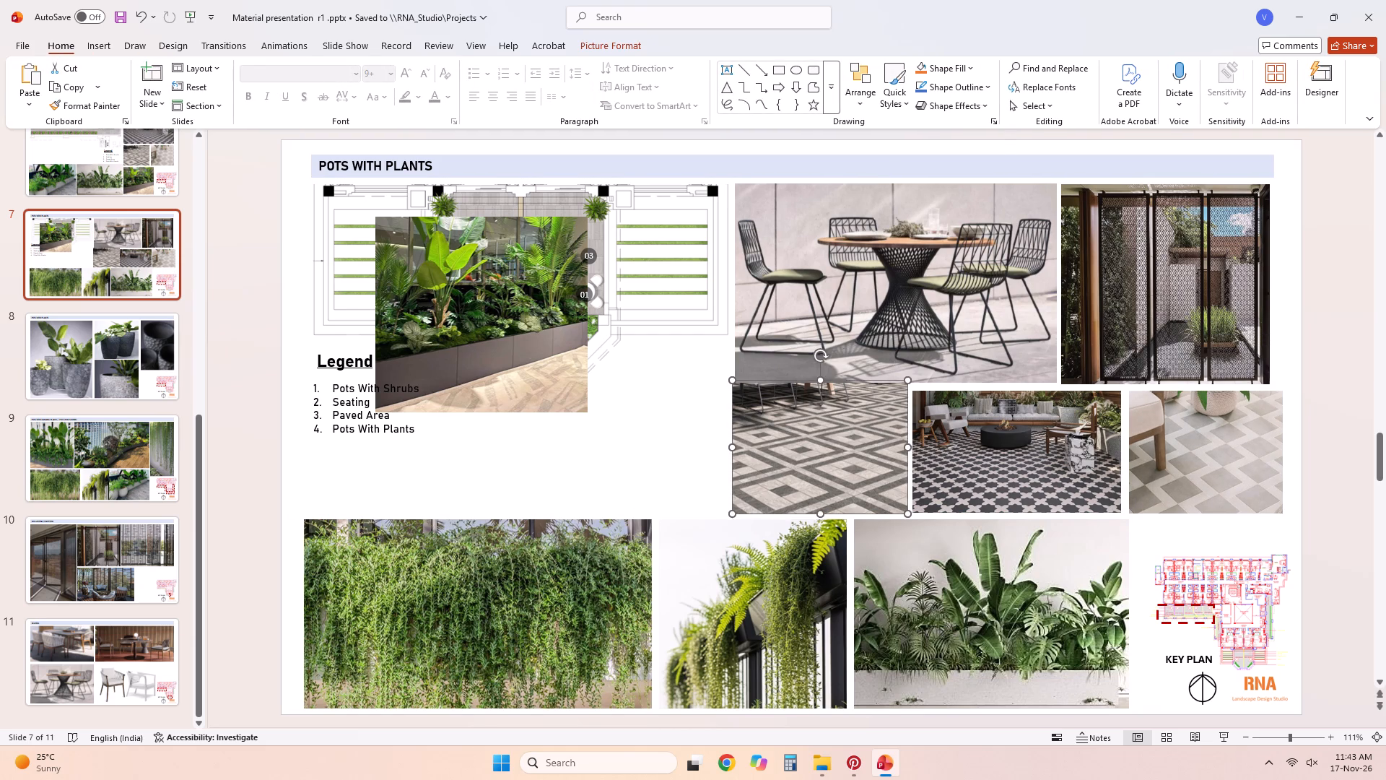
{"action": "left_click", "coordinate": [912, 477]}
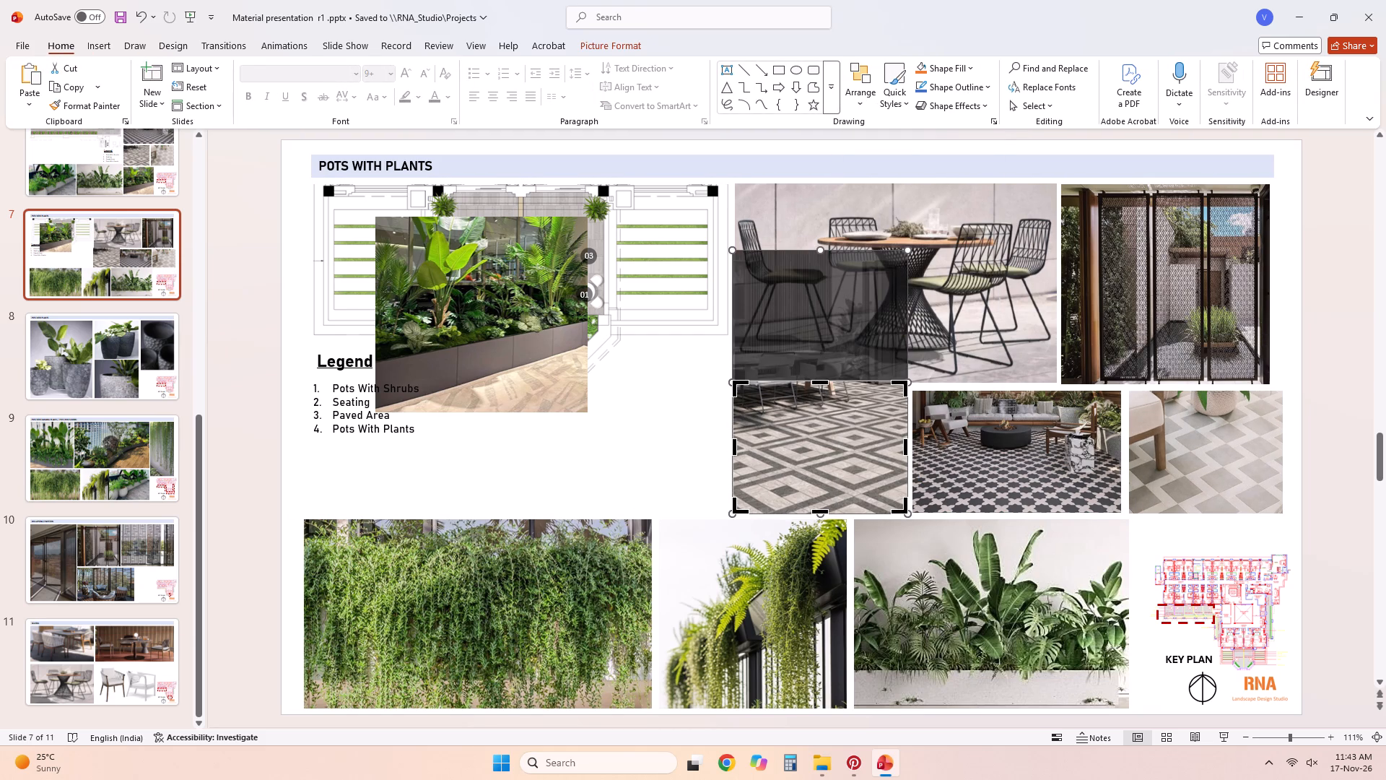
{"action": "left_click_drag", "start_coordinate": [823, 382], "coordinate": [824, 394]}
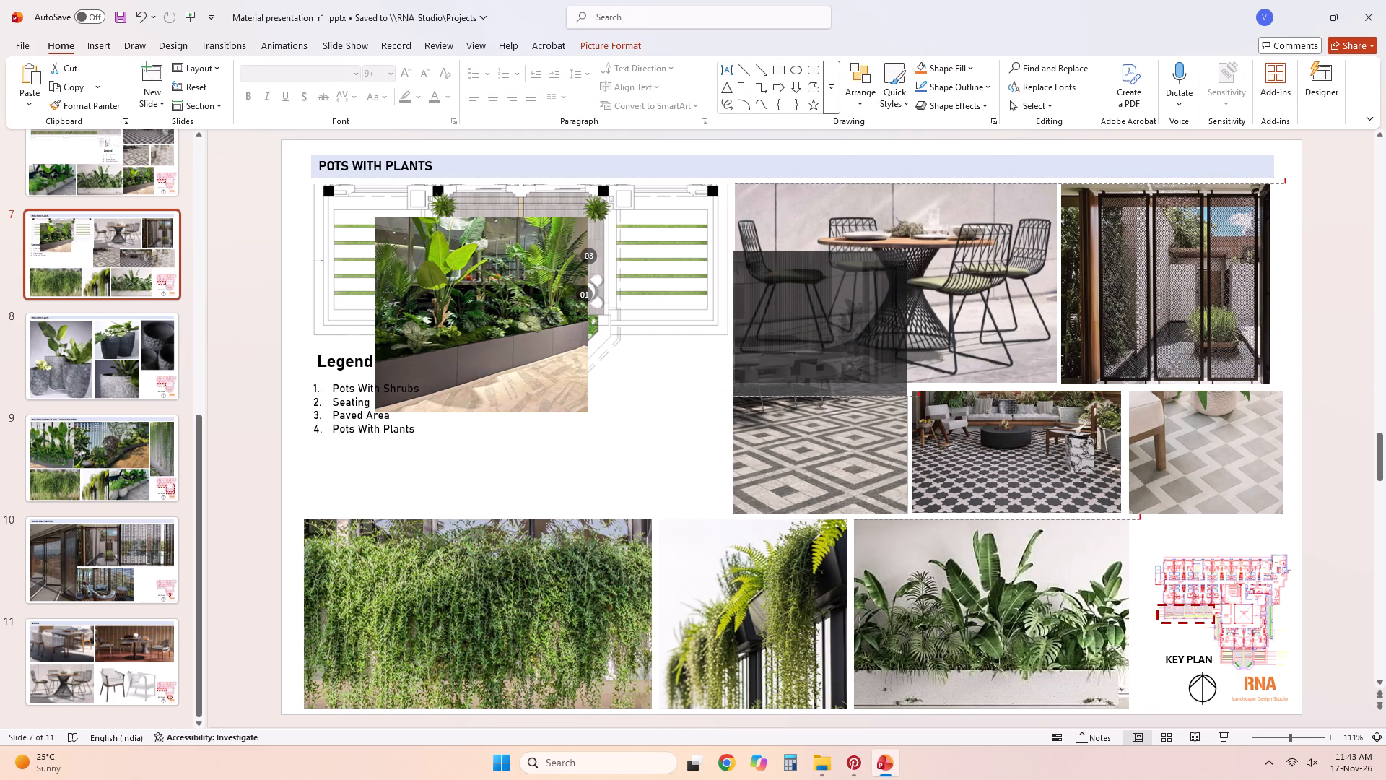
{"action": "left_click_drag", "start_coordinate": [824, 394], "coordinate": [826, 391]}
{"action": "left_click", "coordinate": [706, 415]}
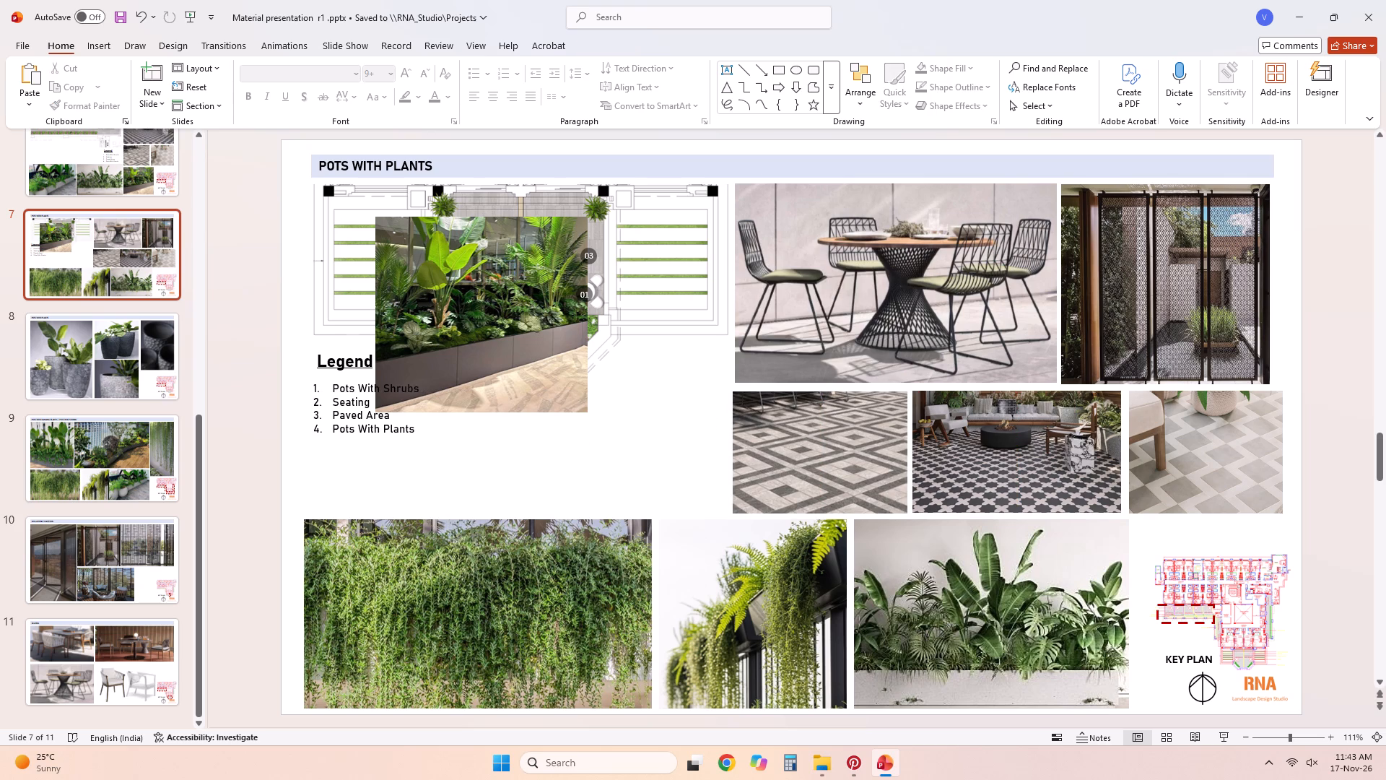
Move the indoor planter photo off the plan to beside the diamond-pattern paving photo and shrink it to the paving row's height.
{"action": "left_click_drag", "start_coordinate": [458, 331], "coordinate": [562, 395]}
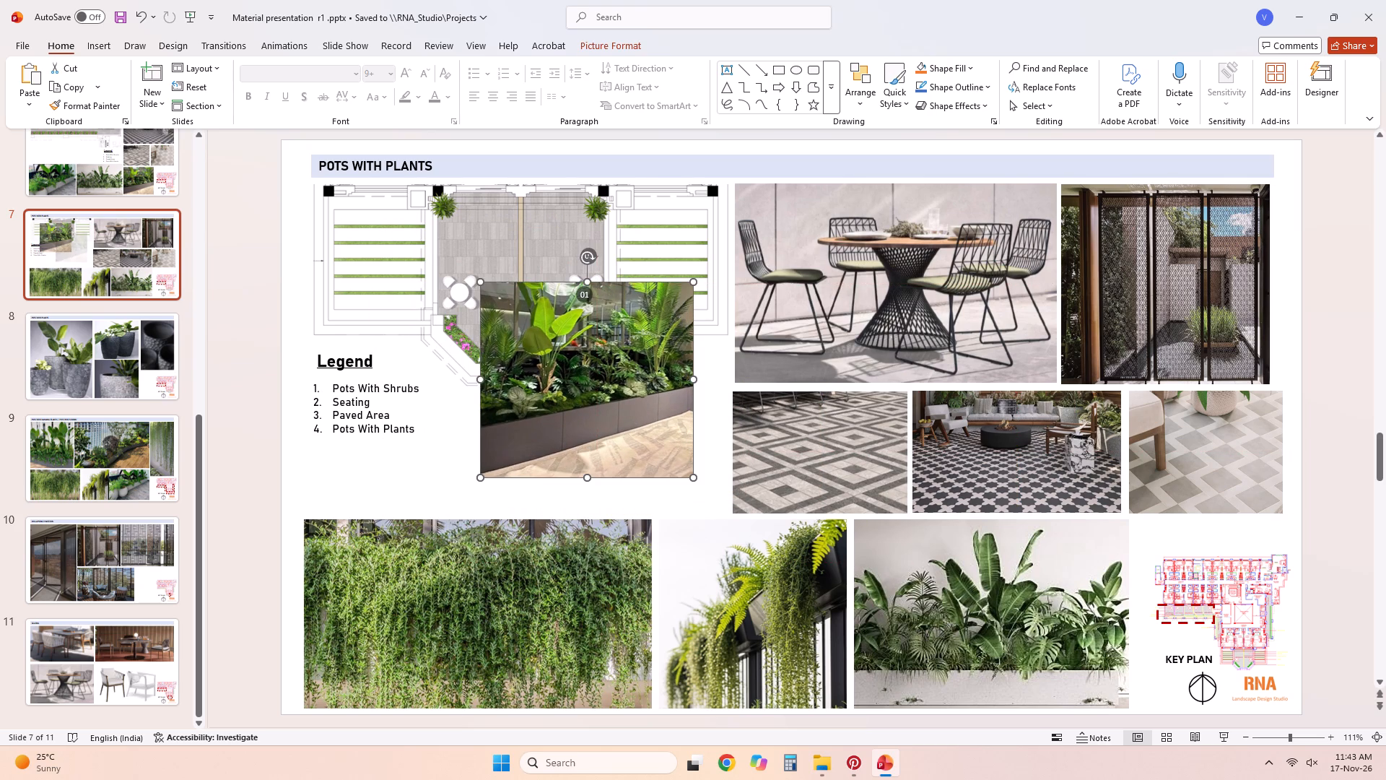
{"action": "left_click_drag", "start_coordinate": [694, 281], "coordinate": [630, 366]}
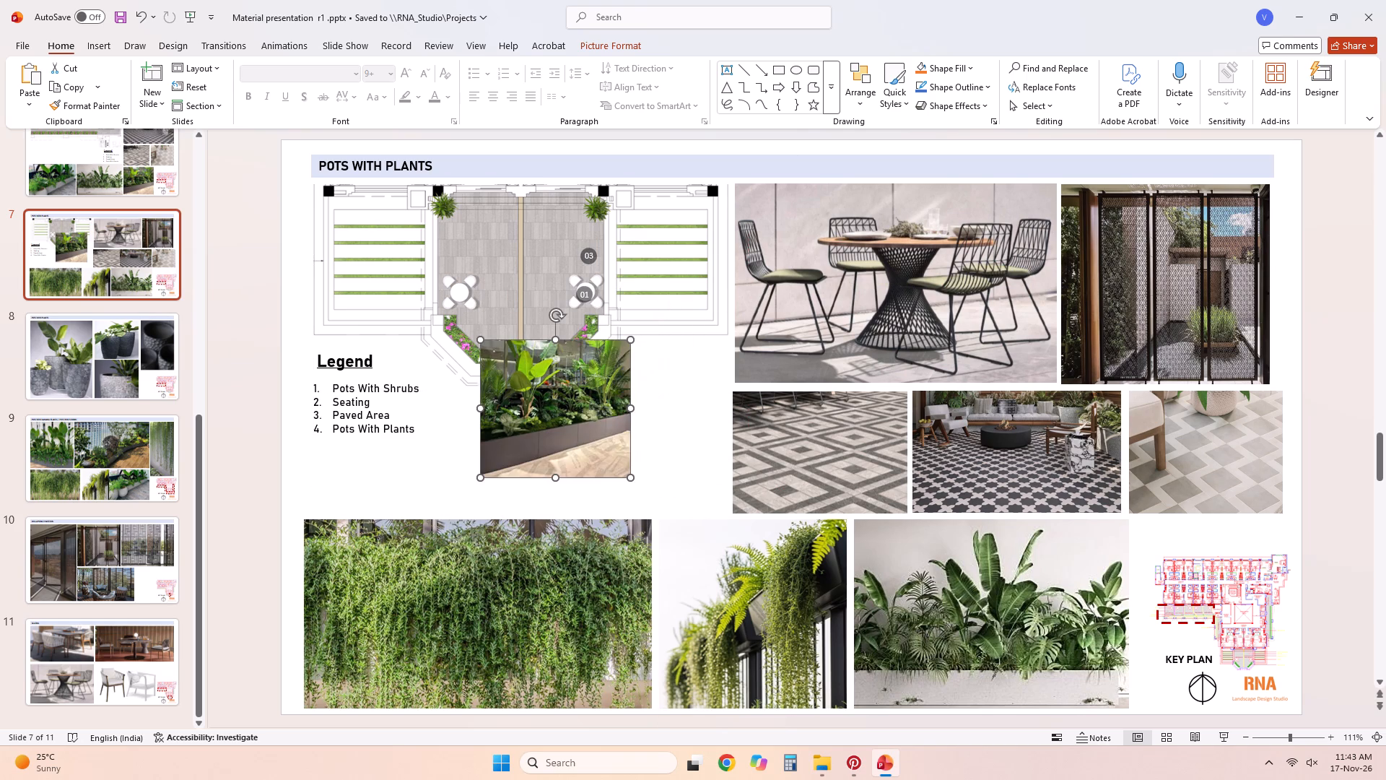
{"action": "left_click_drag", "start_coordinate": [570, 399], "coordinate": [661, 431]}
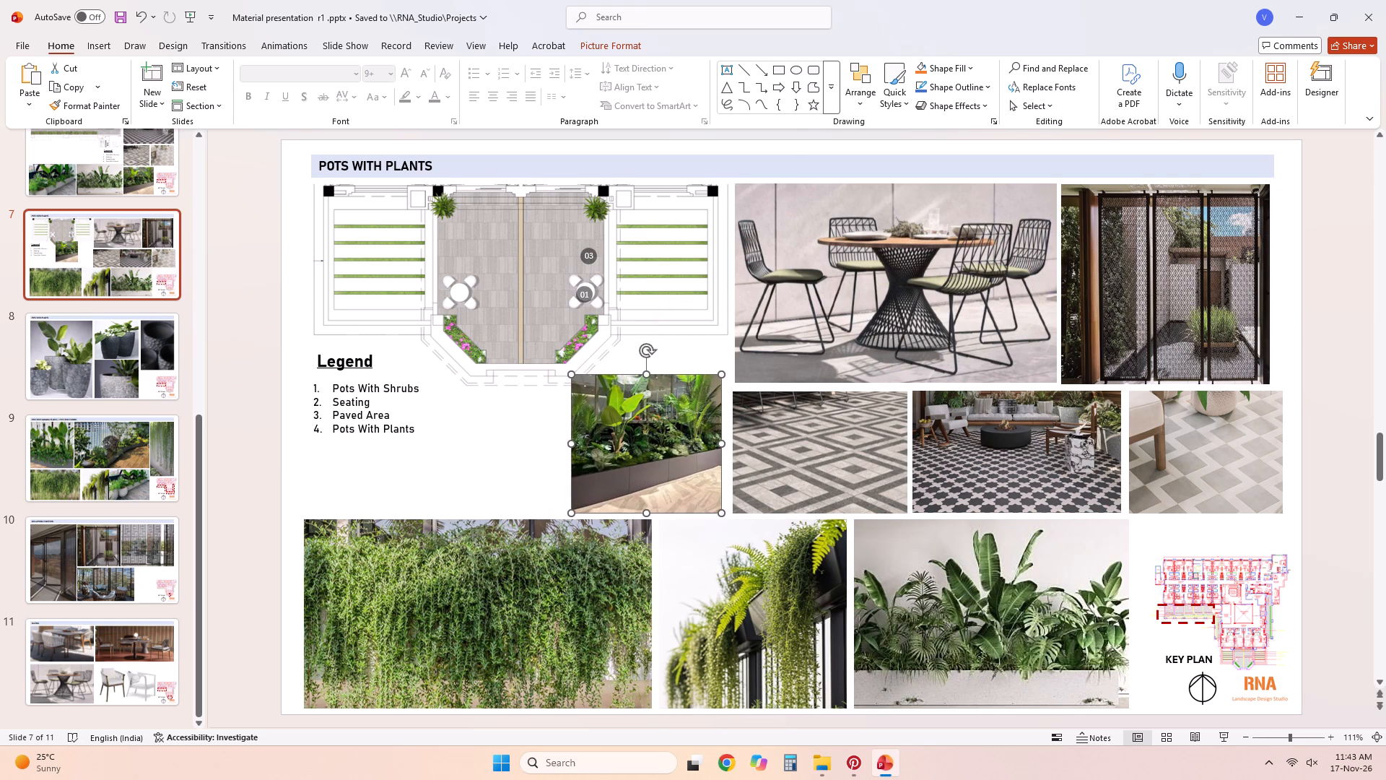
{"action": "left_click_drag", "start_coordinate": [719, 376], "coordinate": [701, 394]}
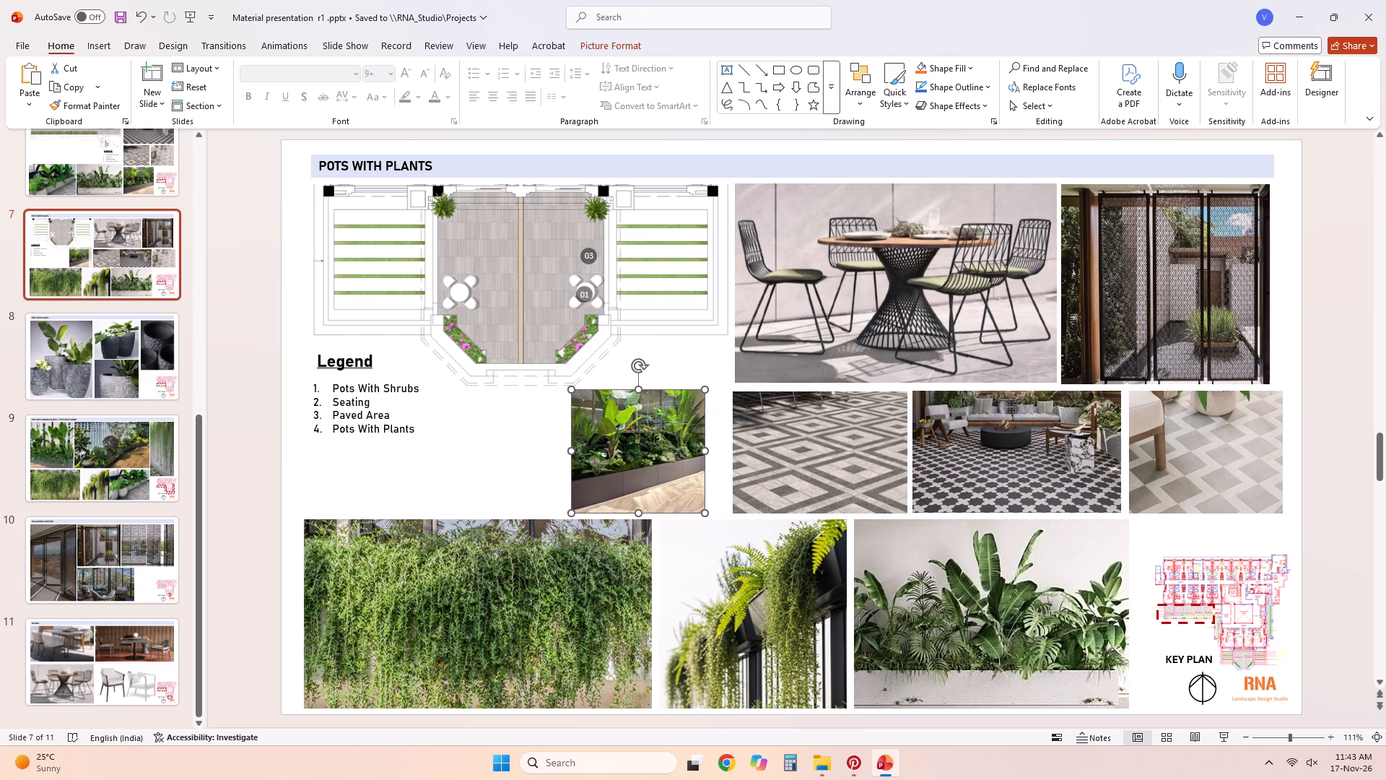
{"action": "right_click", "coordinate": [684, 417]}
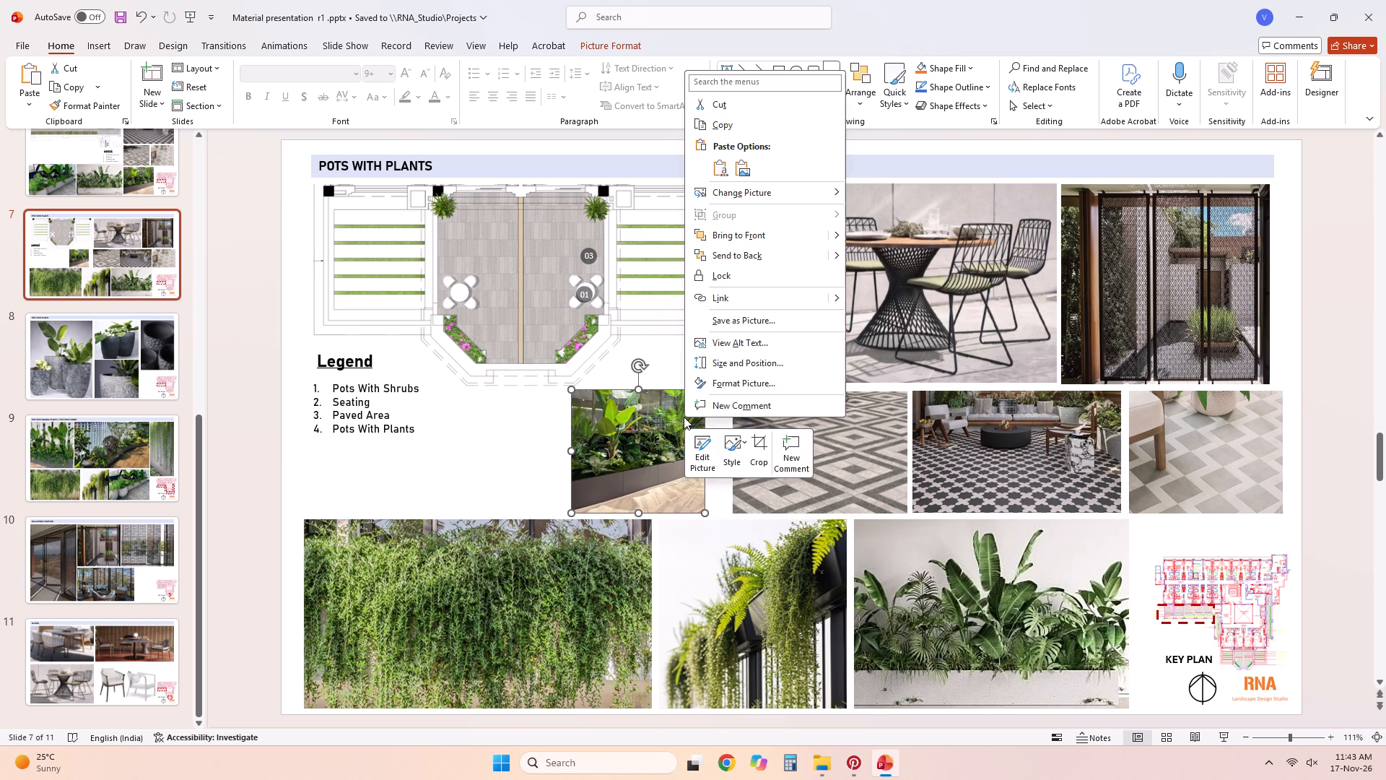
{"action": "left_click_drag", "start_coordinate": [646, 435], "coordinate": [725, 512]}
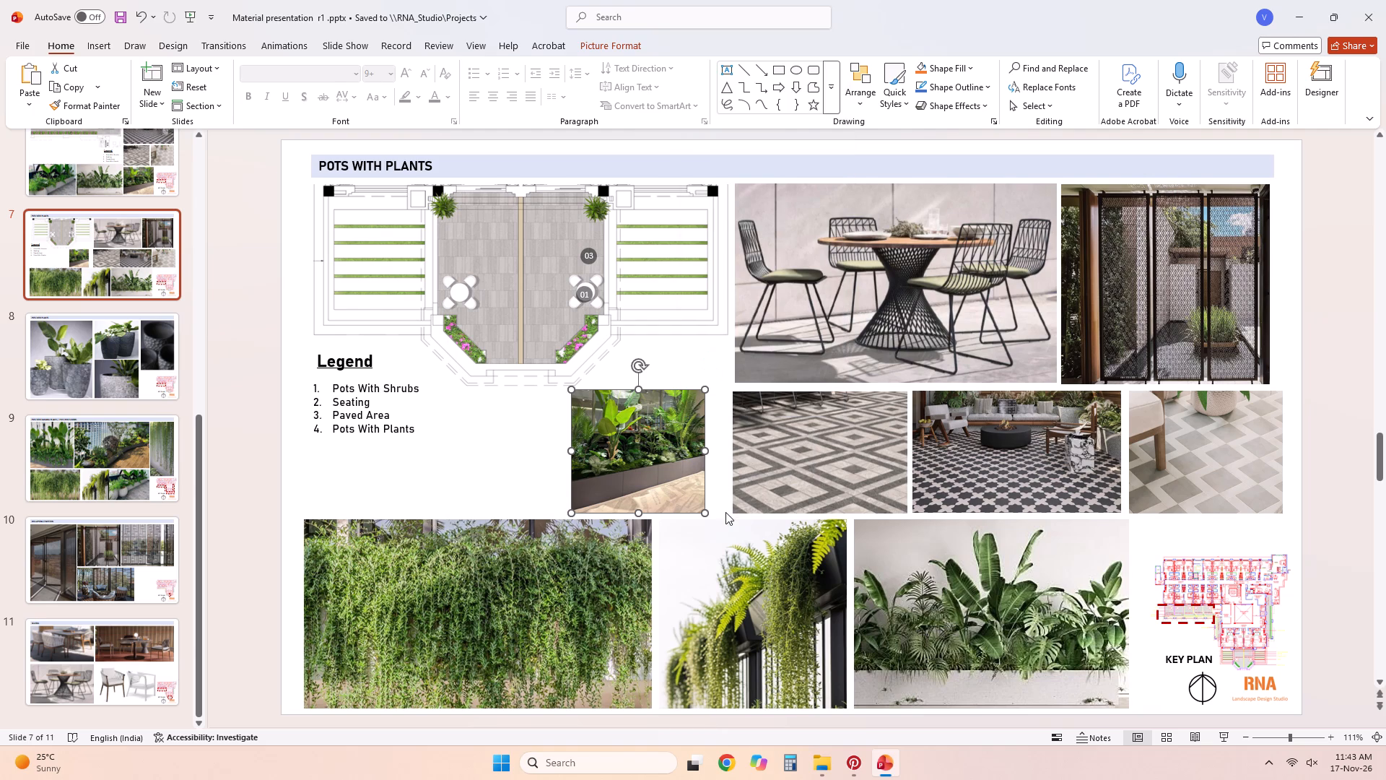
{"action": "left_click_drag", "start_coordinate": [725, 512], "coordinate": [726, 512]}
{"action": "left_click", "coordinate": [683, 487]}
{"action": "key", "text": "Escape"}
Move the indoor planter photo onto the white-wall plant photo's top left corner and enlarge it to the bottom row's height.
{"action": "left_click_drag", "start_coordinate": [660, 464], "coordinate": [945, 591]}
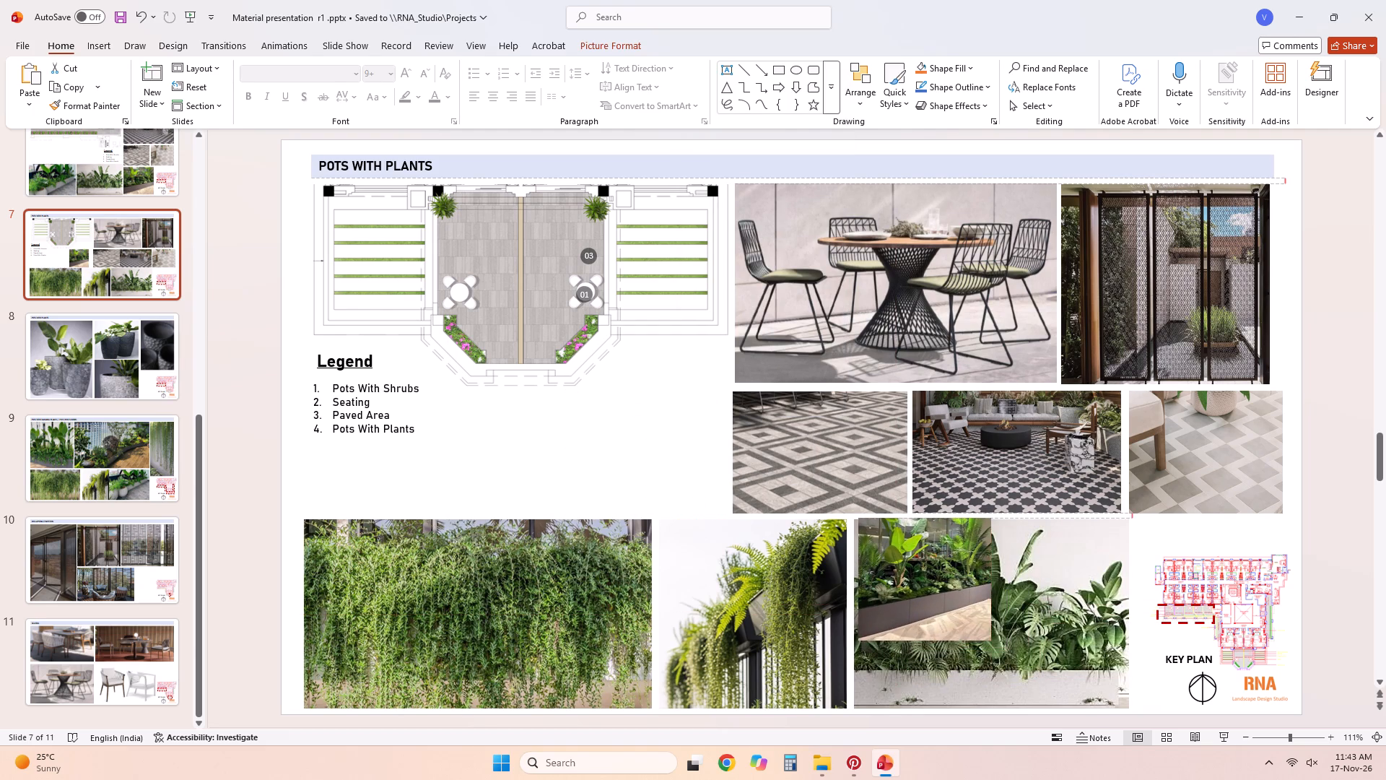
{"action": "left_click_drag", "start_coordinate": [945, 591], "coordinate": [938, 594]}
{"action": "left_click_drag", "start_coordinate": [988, 643], "coordinate": [1012, 656]}
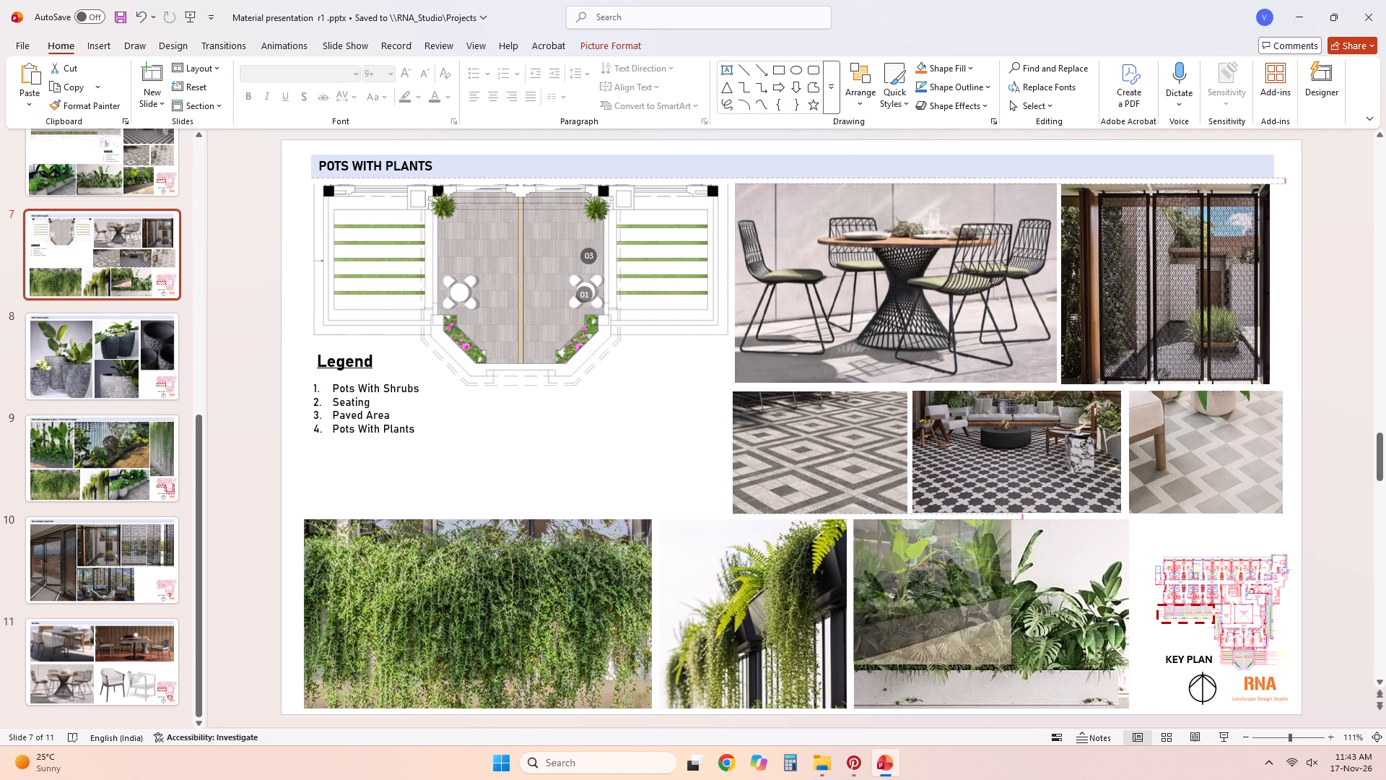
{"action": "left_click_drag", "start_coordinate": [1012, 656], "coordinate": [1058, 669]}
Extend the indoor planter photo's crop on its right side to reveal more of the picture.
{"action": "right_click", "coordinate": [995, 615]}
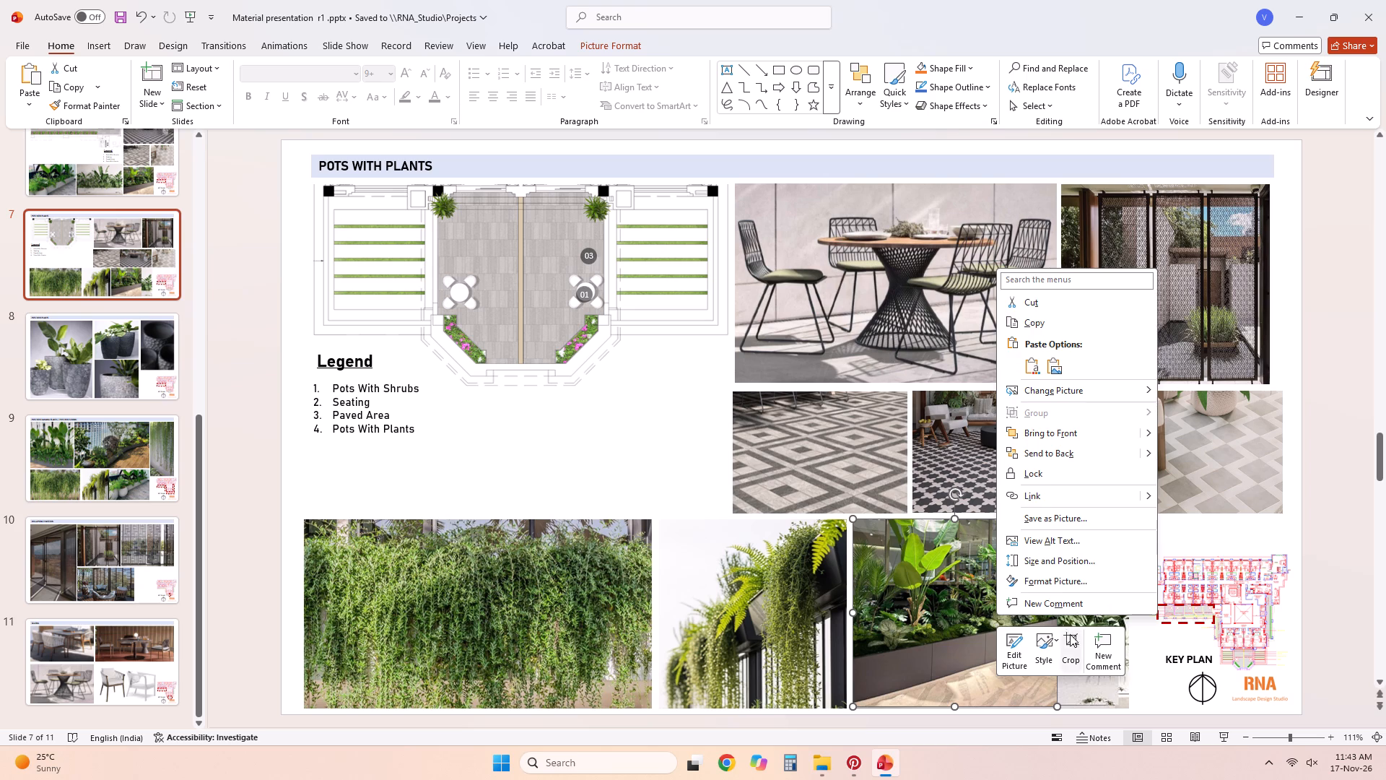
{"action": "left_click", "coordinate": [1071, 635]}
{"action": "left_click_drag", "start_coordinate": [1055, 615], "coordinate": [1076, 615]}
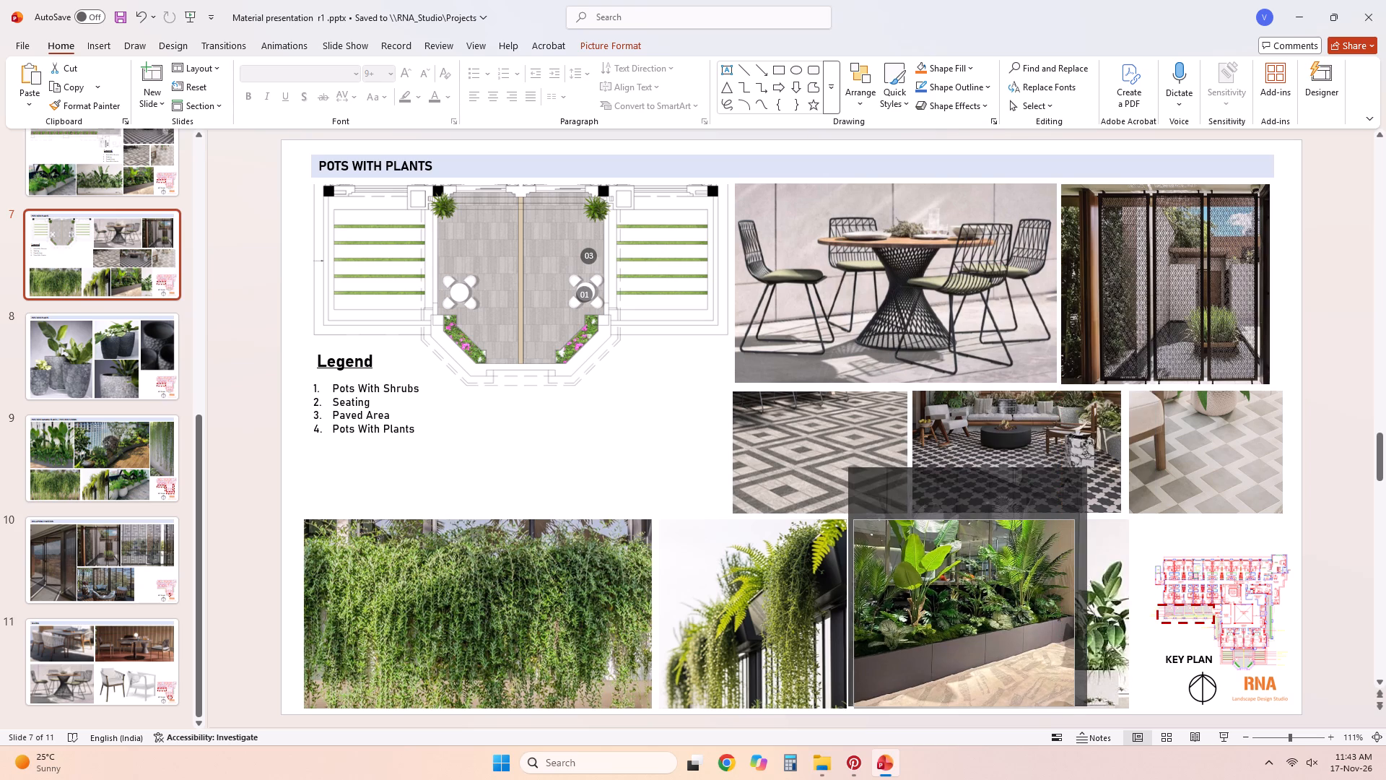
{"action": "left_click_drag", "start_coordinate": [1076, 615], "coordinate": [1078, 615]}
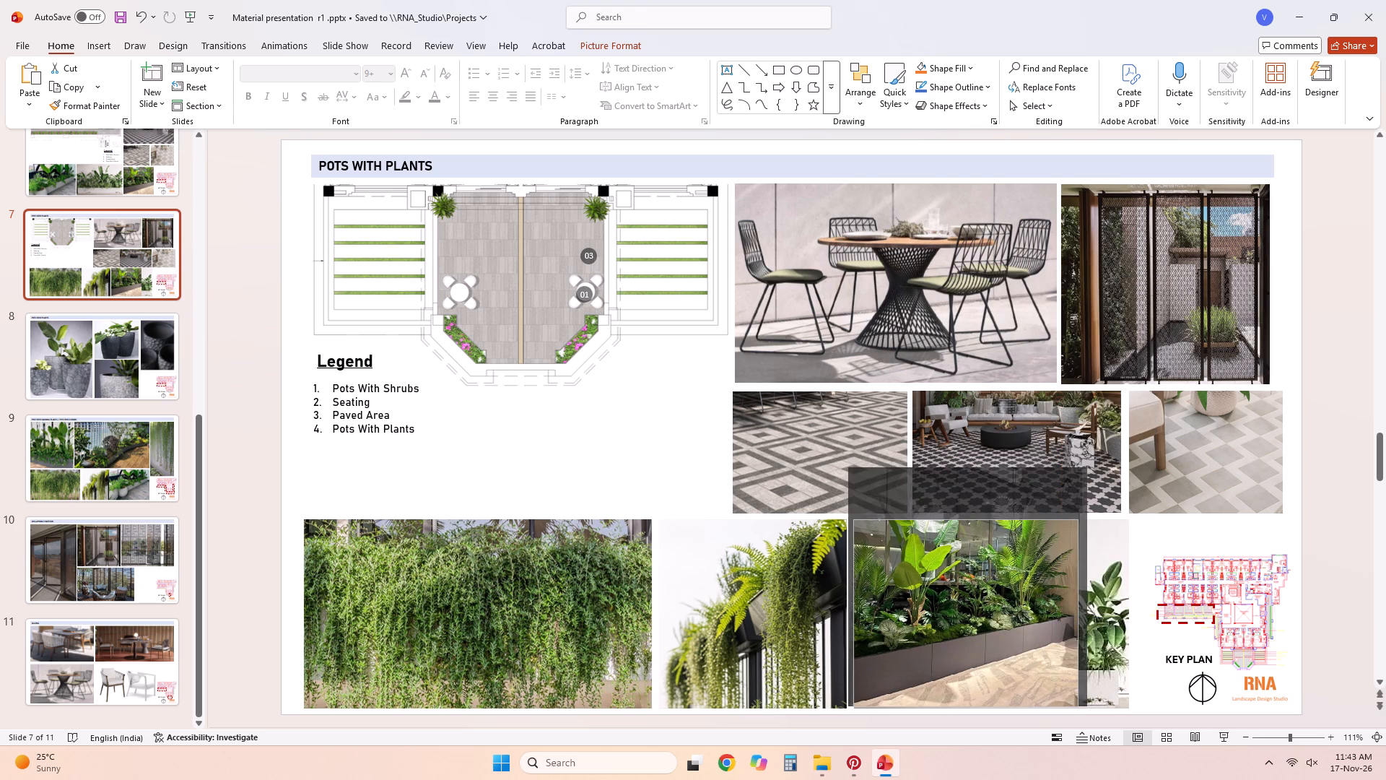
{"action": "left_click_drag", "start_coordinate": [1078, 615], "coordinate": [1080, 615]}
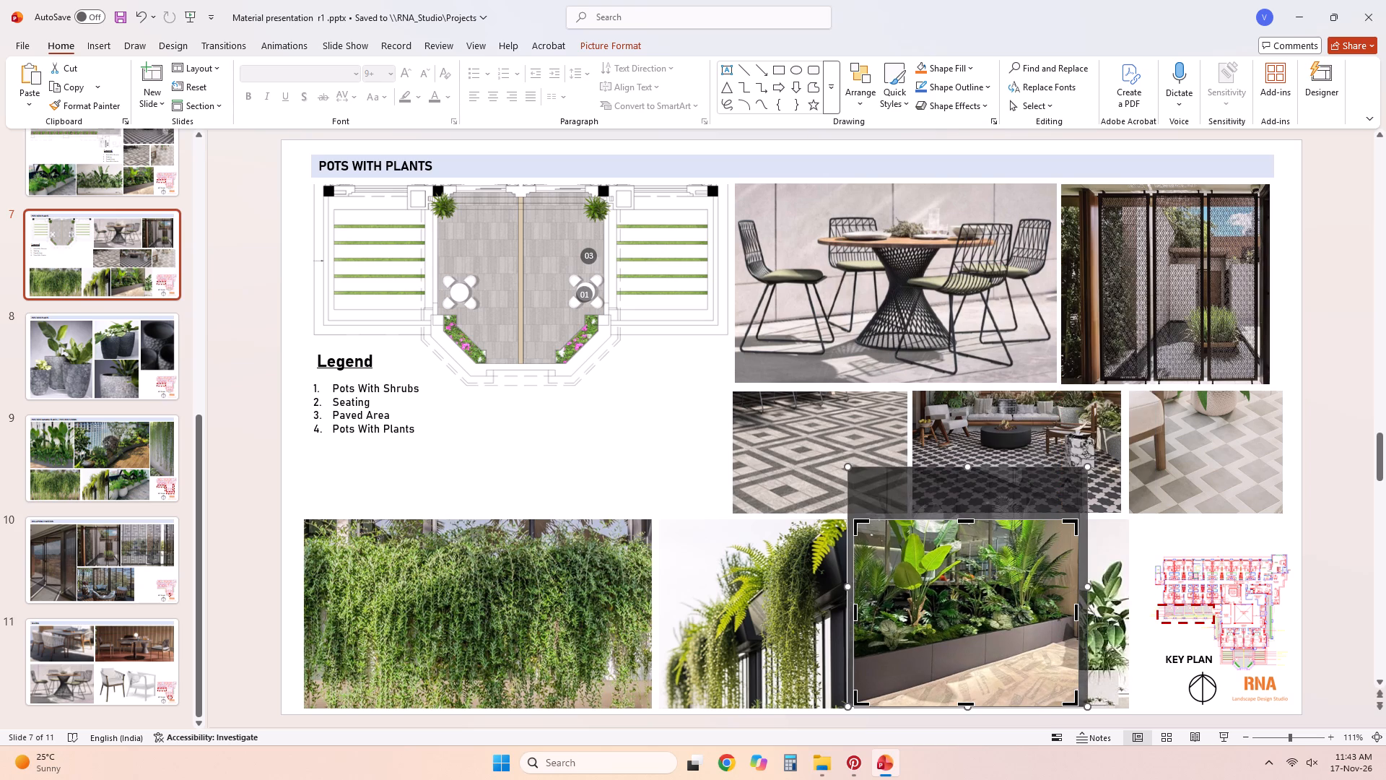
{"action": "left_click", "coordinate": [670, 481]}
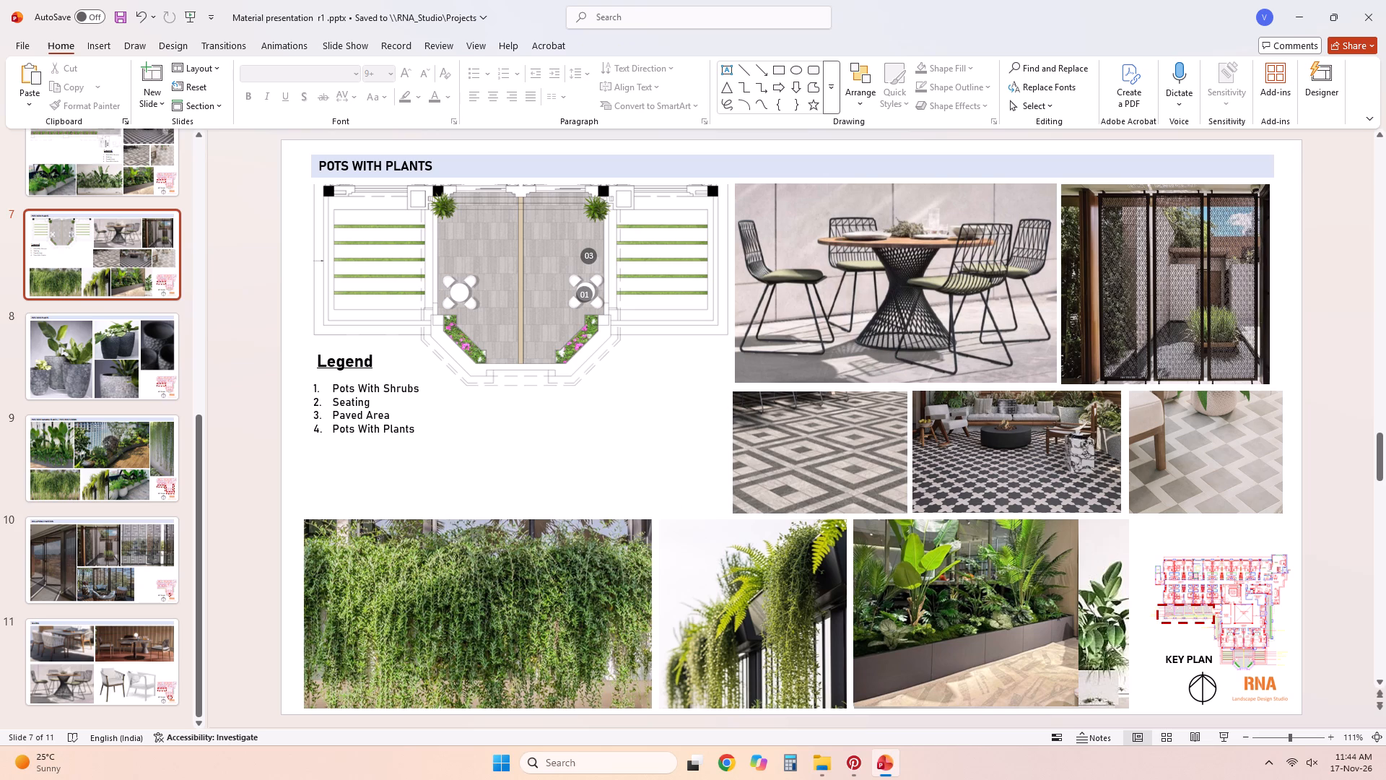
Delete the white-wall plant photo lying behind the indoor planter photo in the bottom row.
{"action": "left_click", "coordinate": [1037, 608]}
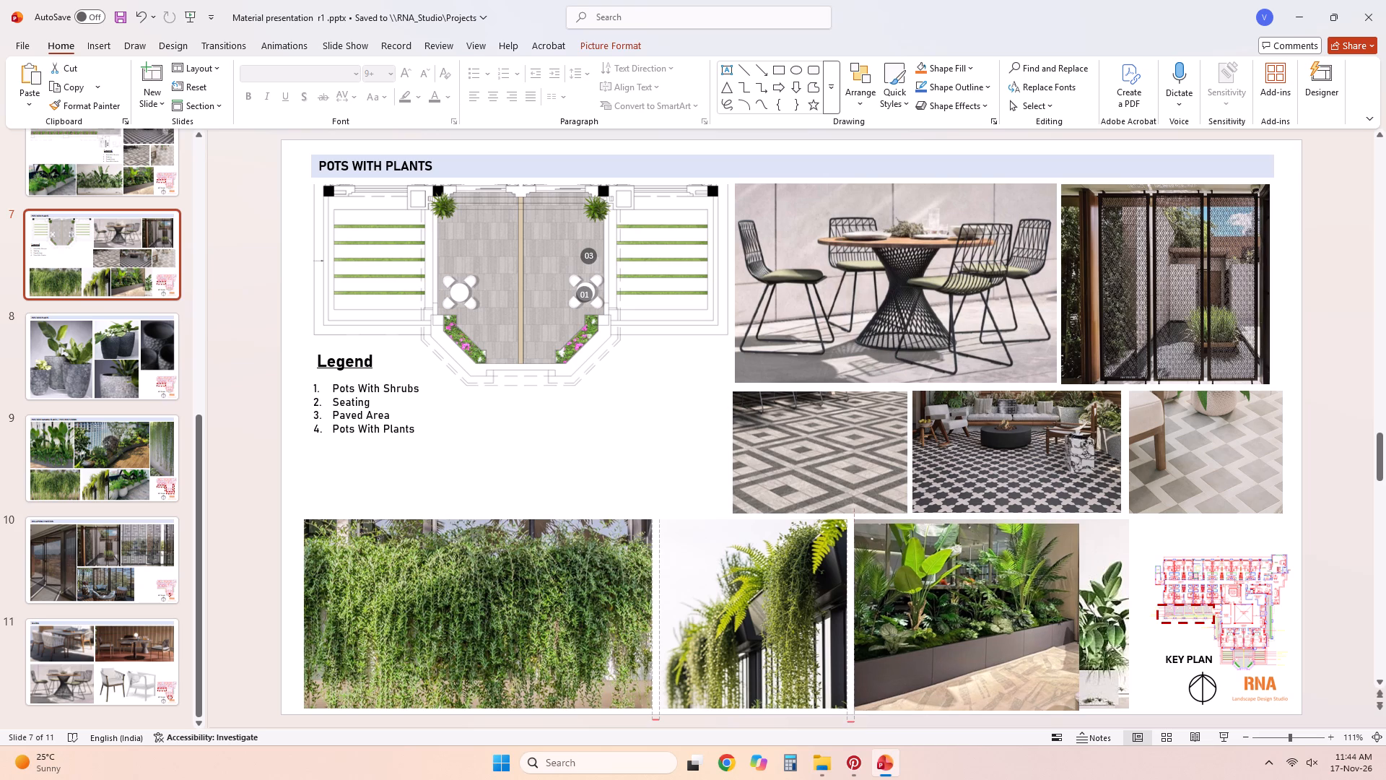
{"action": "left_click", "coordinate": [692, 476]}
{"action": "left_click", "coordinate": [1111, 639]}
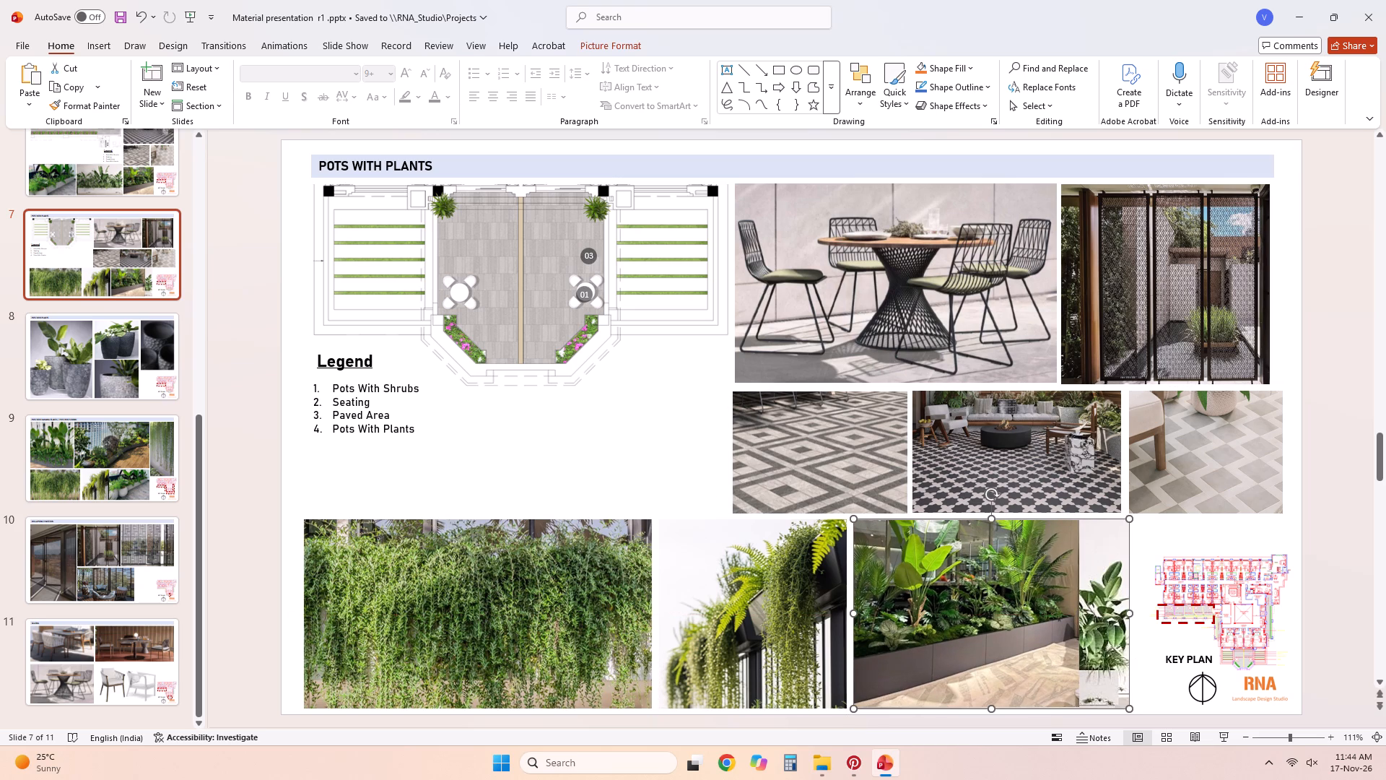
{"action": "key", "text": "Delete"}
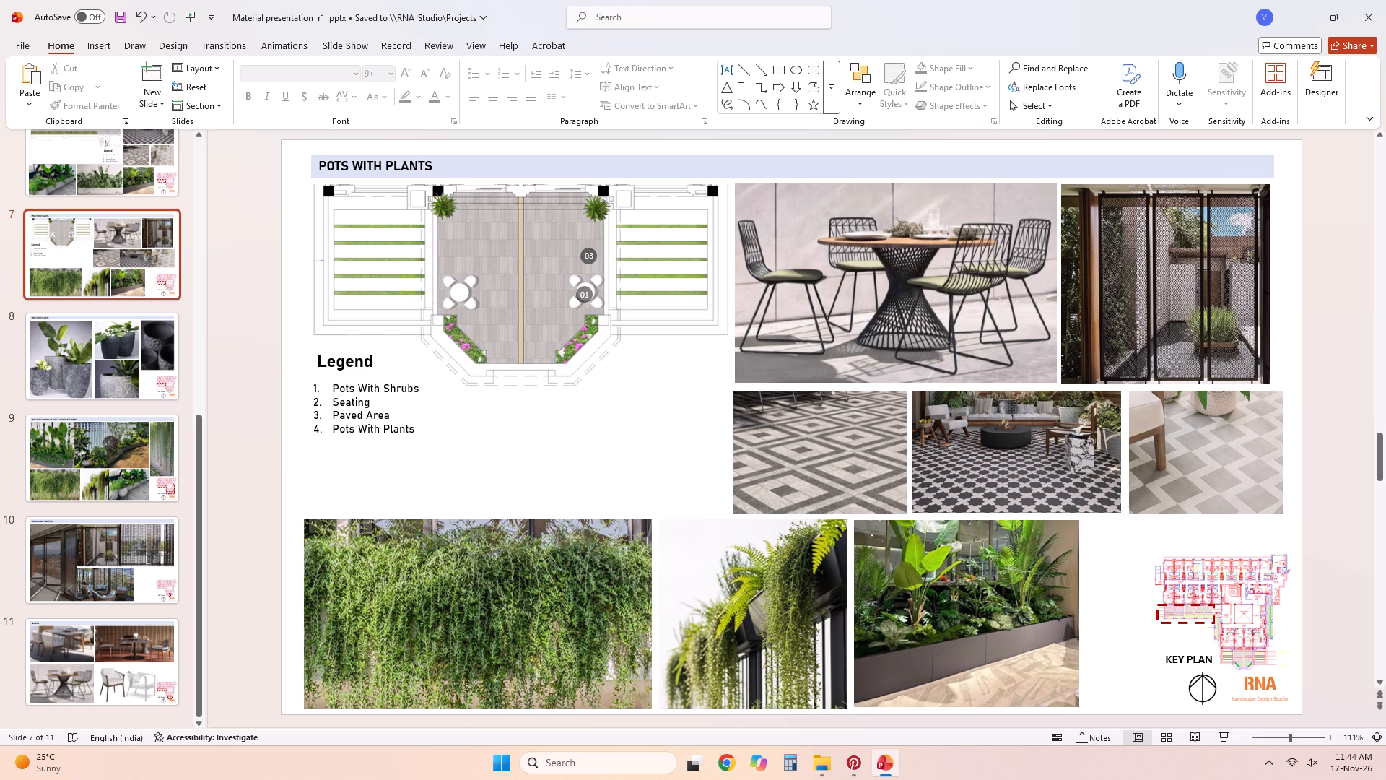
{"action": "left_click", "coordinate": [1009, 632]}
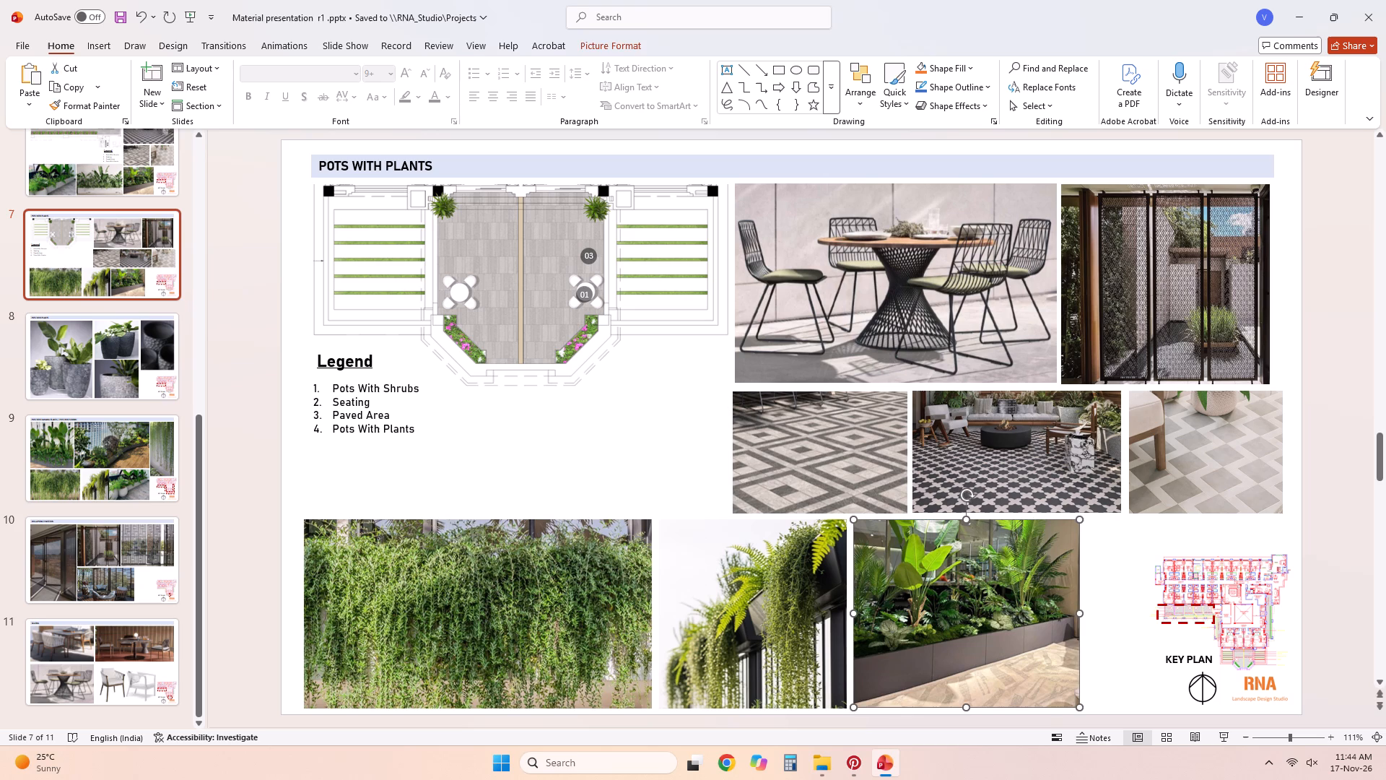
{"action": "left_click", "coordinate": [597, 430]}
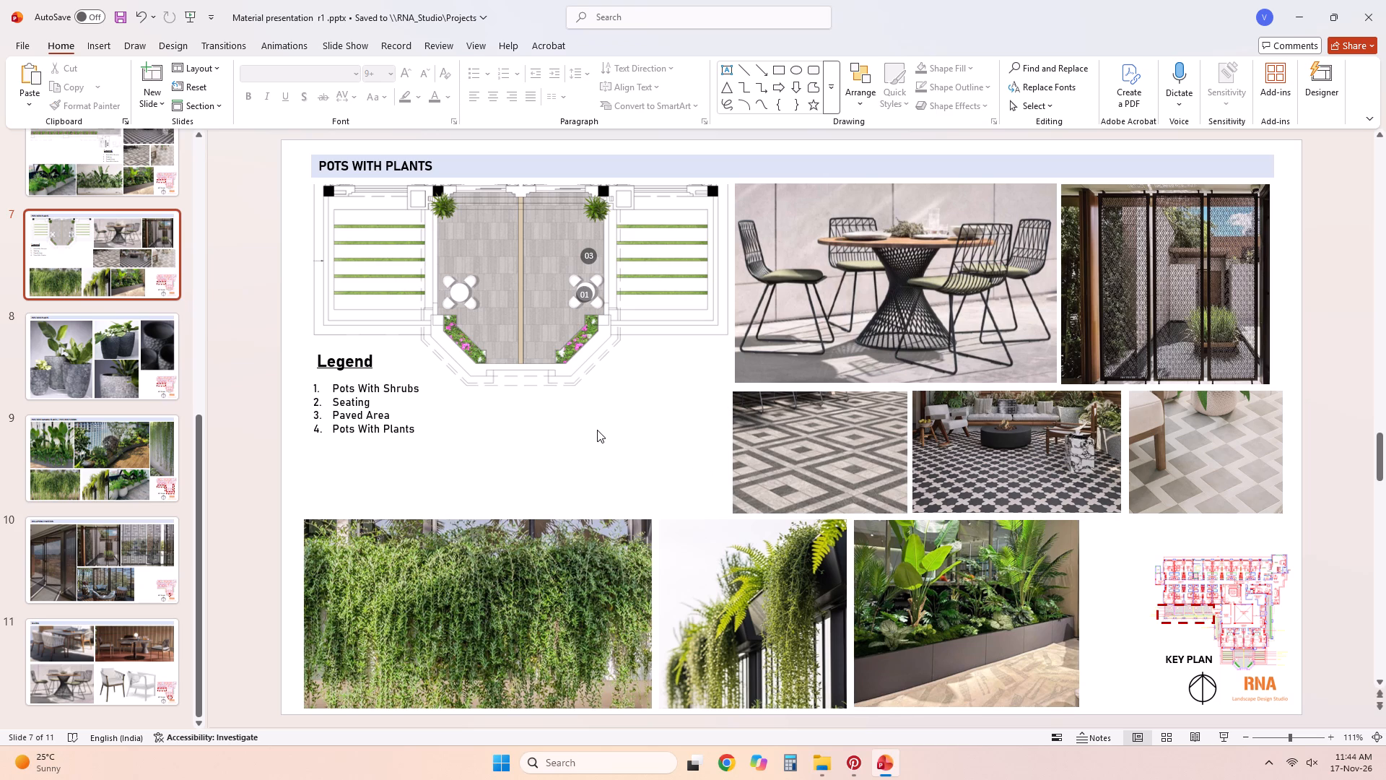
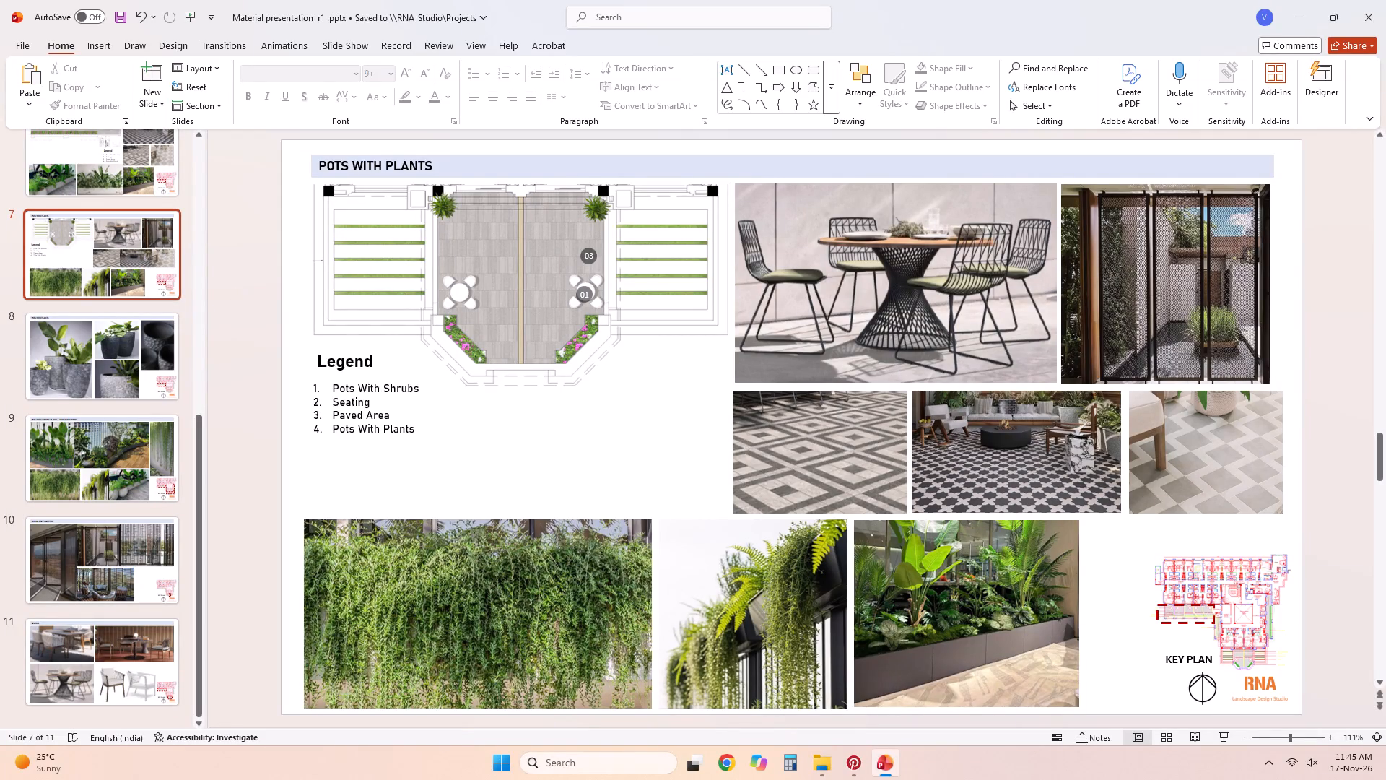
Copy the Legend heading and its six-item list from the first-floor landscape layout on slide 3.
{"action": "scroll", "coordinate": [113, 191], "scroll_direction": "up", "scroll_amount": 5}
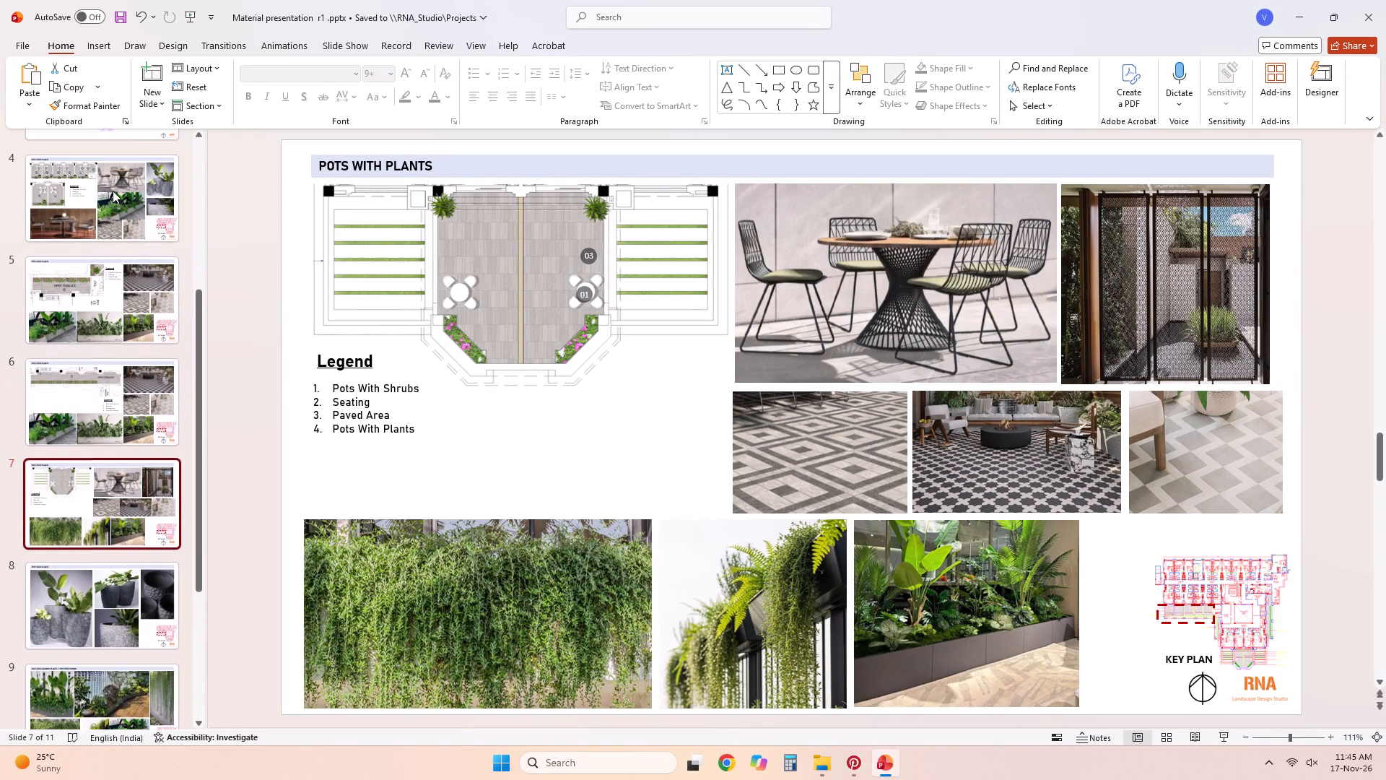
{"action": "scroll", "coordinate": [113, 191], "scroll_direction": "up", "scroll_amount": 5}
{"action": "left_click", "coordinate": [134, 325]}
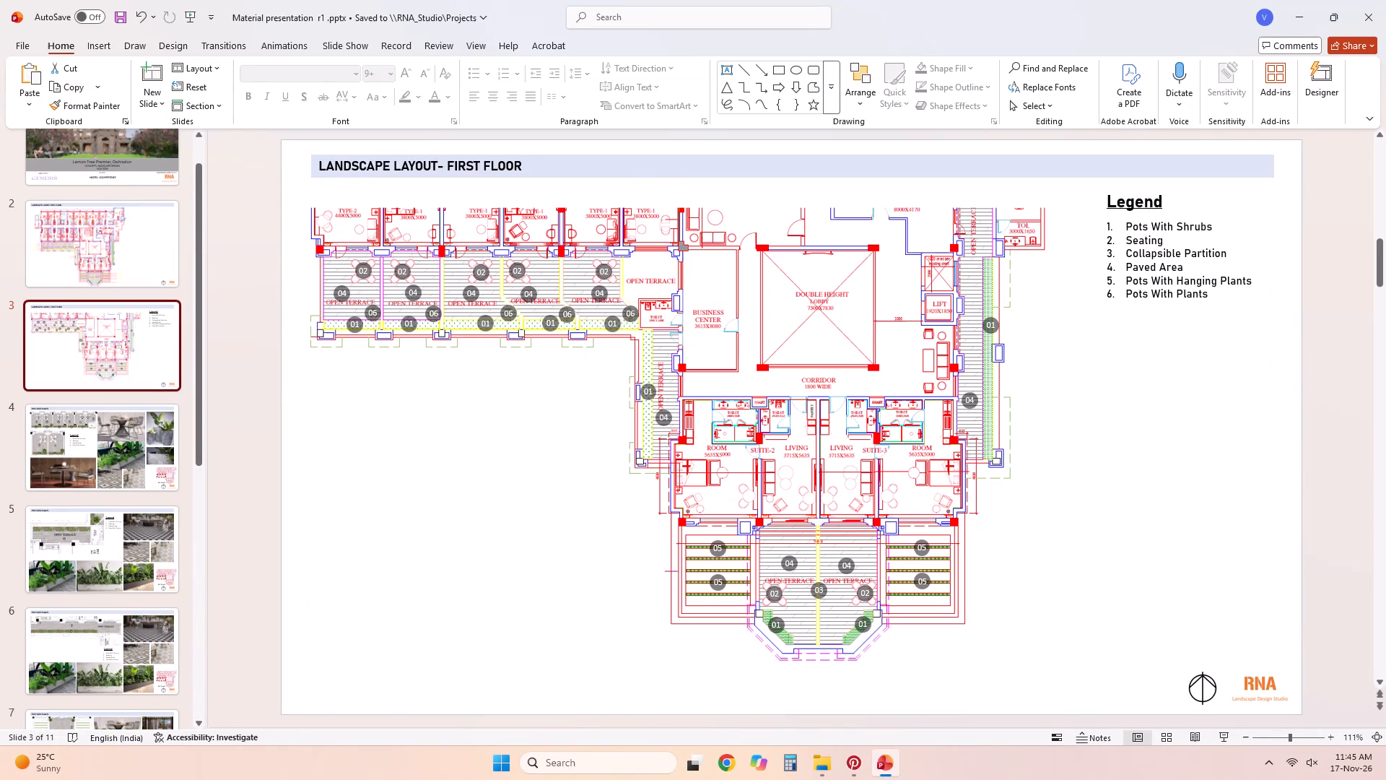
{"action": "left_click", "coordinate": [1214, 321]}
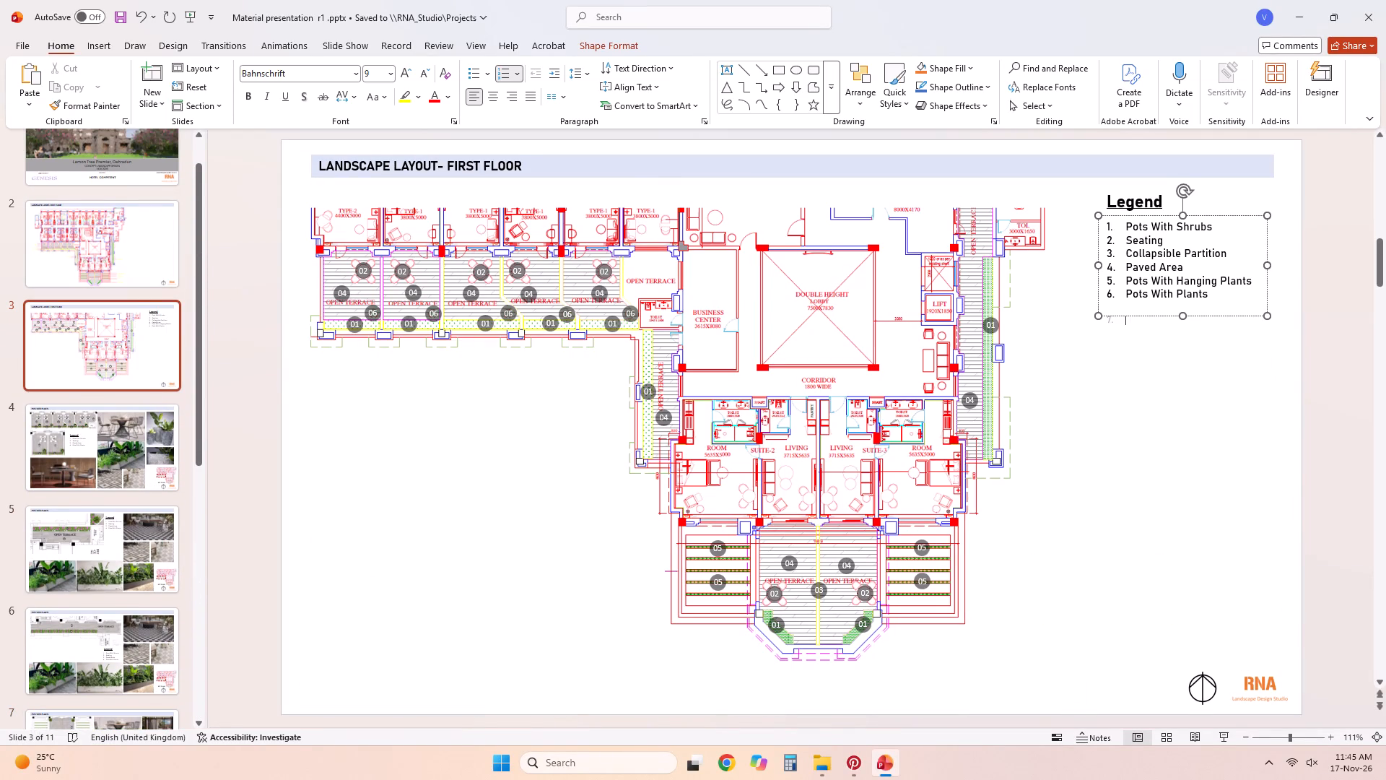
{"action": "left_click", "coordinate": [1169, 204], "text": "shift"}
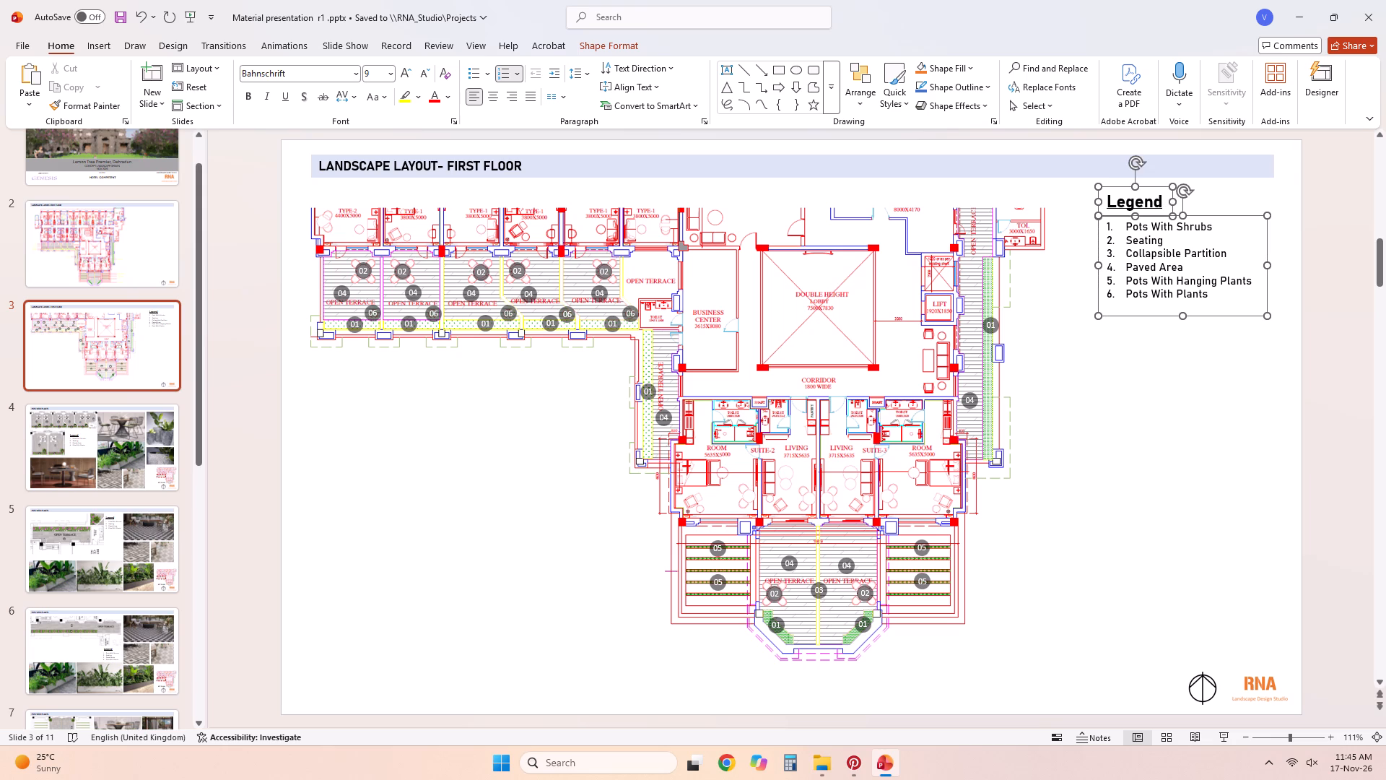
{"action": "key", "text": "ctrl+c"}
Paste the copied Legend heading and list onto slide 7, beside the old legend below the plan.
{"action": "scroll", "coordinate": [170, 593], "scroll_direction": "down", "scroll_amount": 4}
{"action": "left_click", "coordinate": [123, 608]}
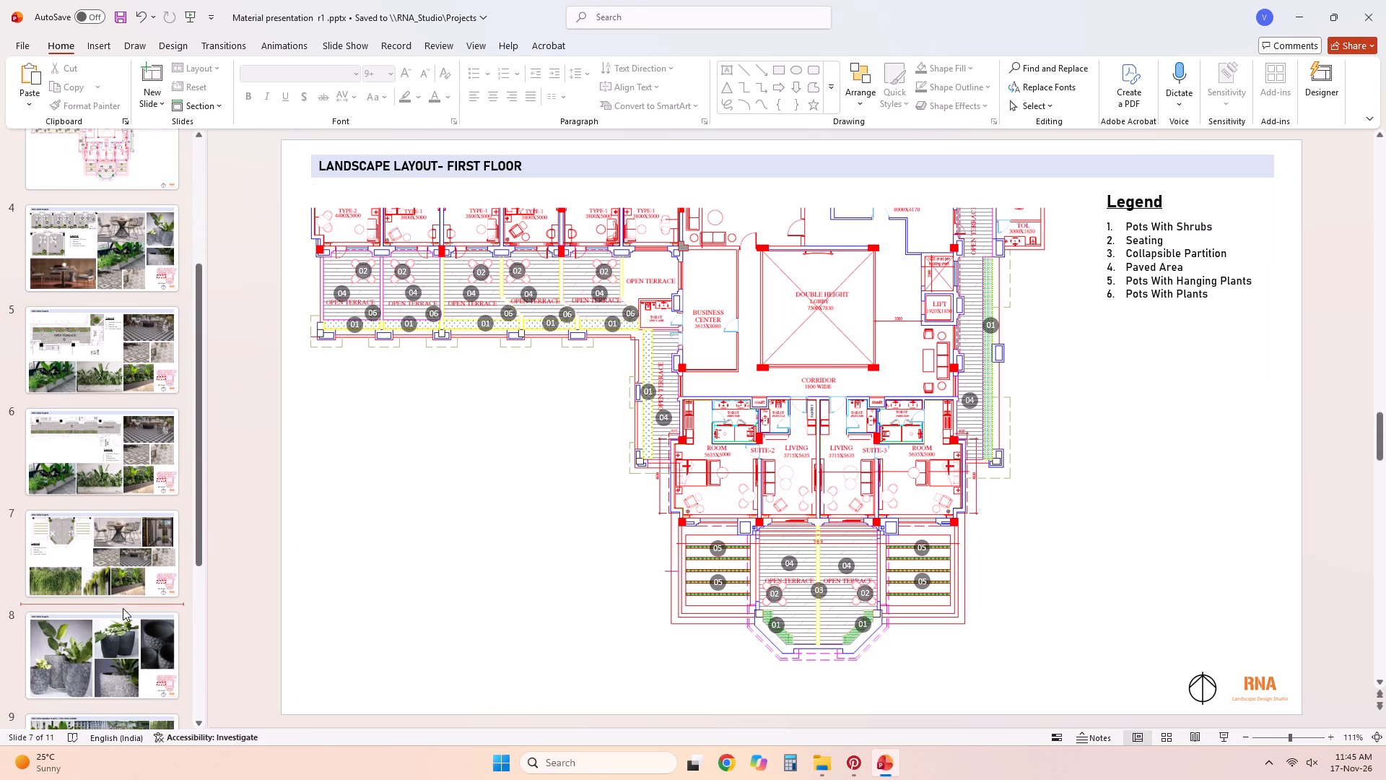
{"action": "left_click", "coordinate": [133, 575]}
{"action": "left_click", "coordinate": [435, 452]}
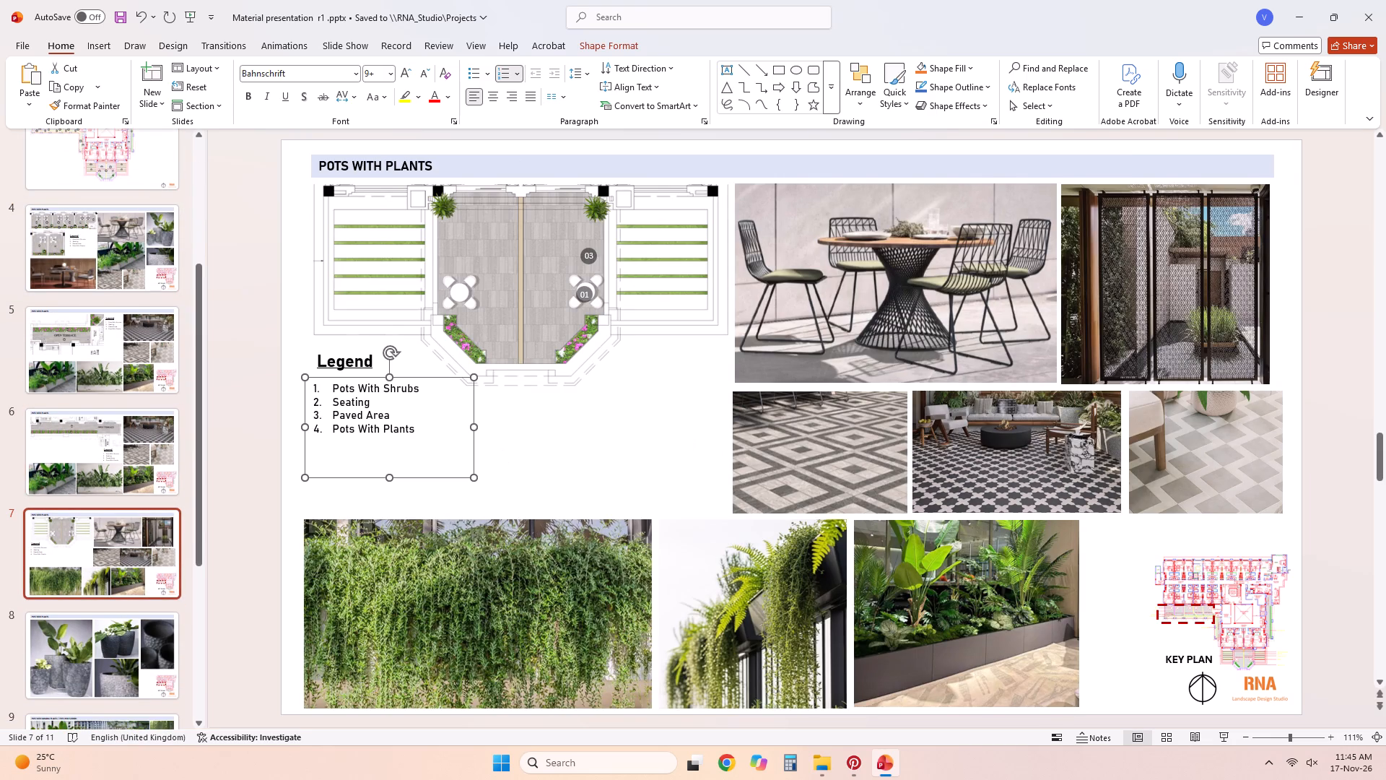
{"action": "left_click", "coordinate": [529, 461]}
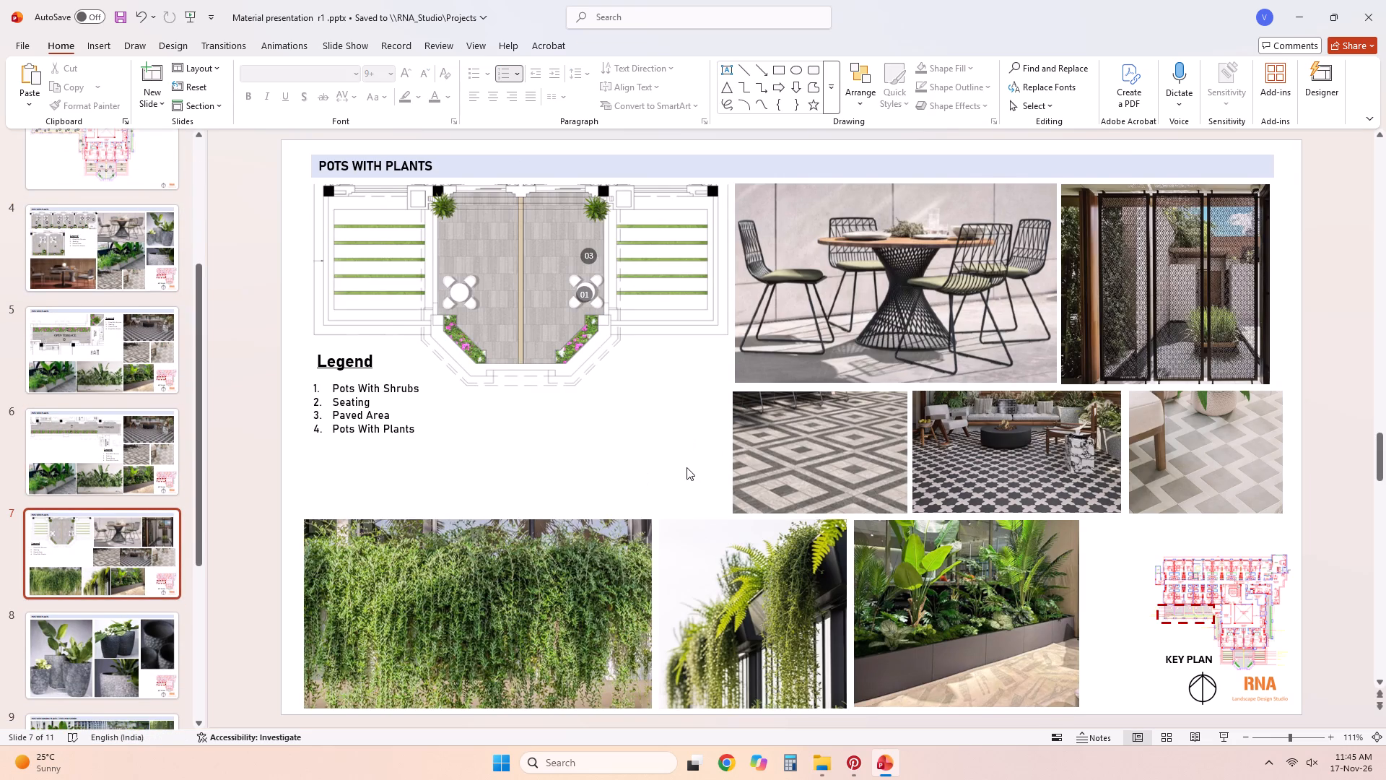
{"action": "key", "text": "ctrl+v"}
{"action": "left_click_drag", "start_coordinate": [1099, 279], "coordinate": [430, 479]}
Remove the old four-item legend list and its Legend heading from slide 7.
{"action": "left_click", "coordinate": [404, 441]}
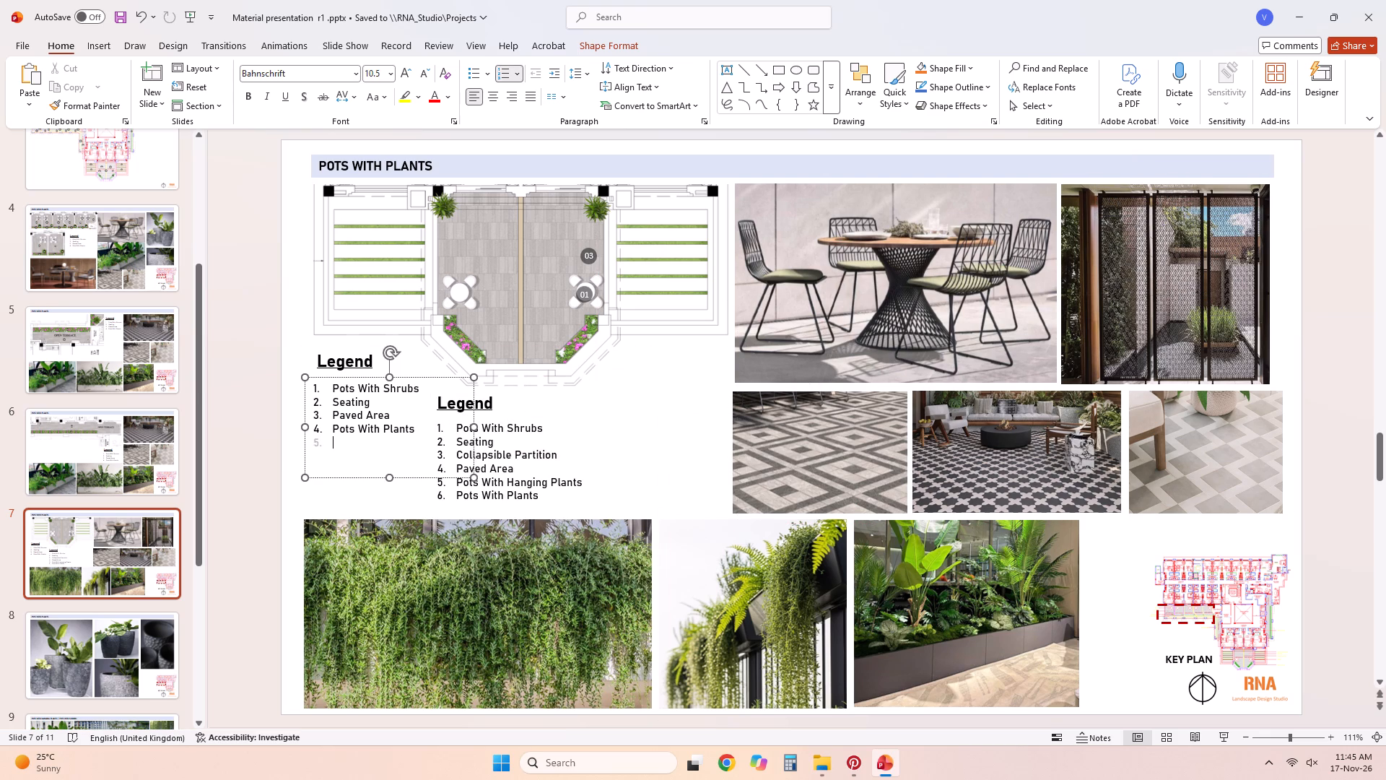
{"action": "key", "text": "Delete"}
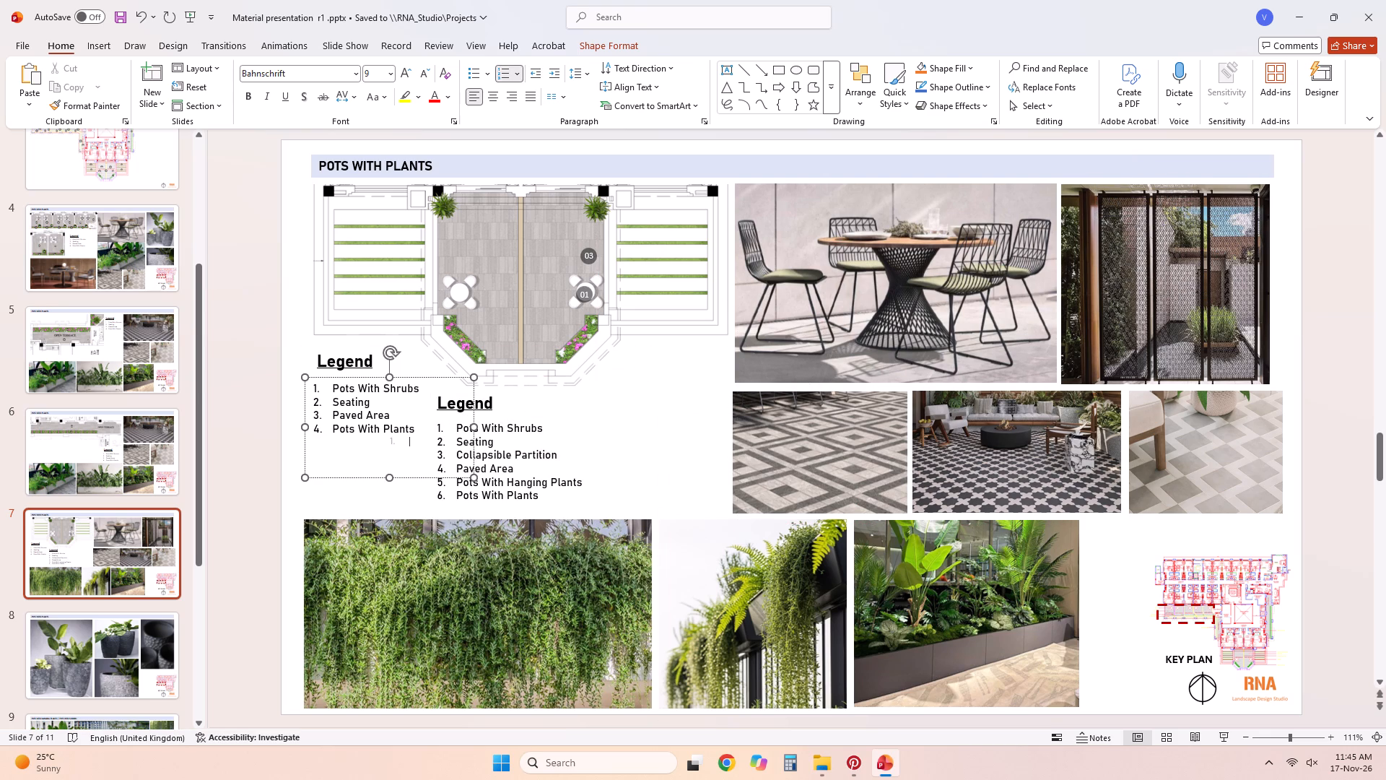
{"action": "key", "text": "Delete"}
{"action": "right_click", "coordinate": [419, 379]}
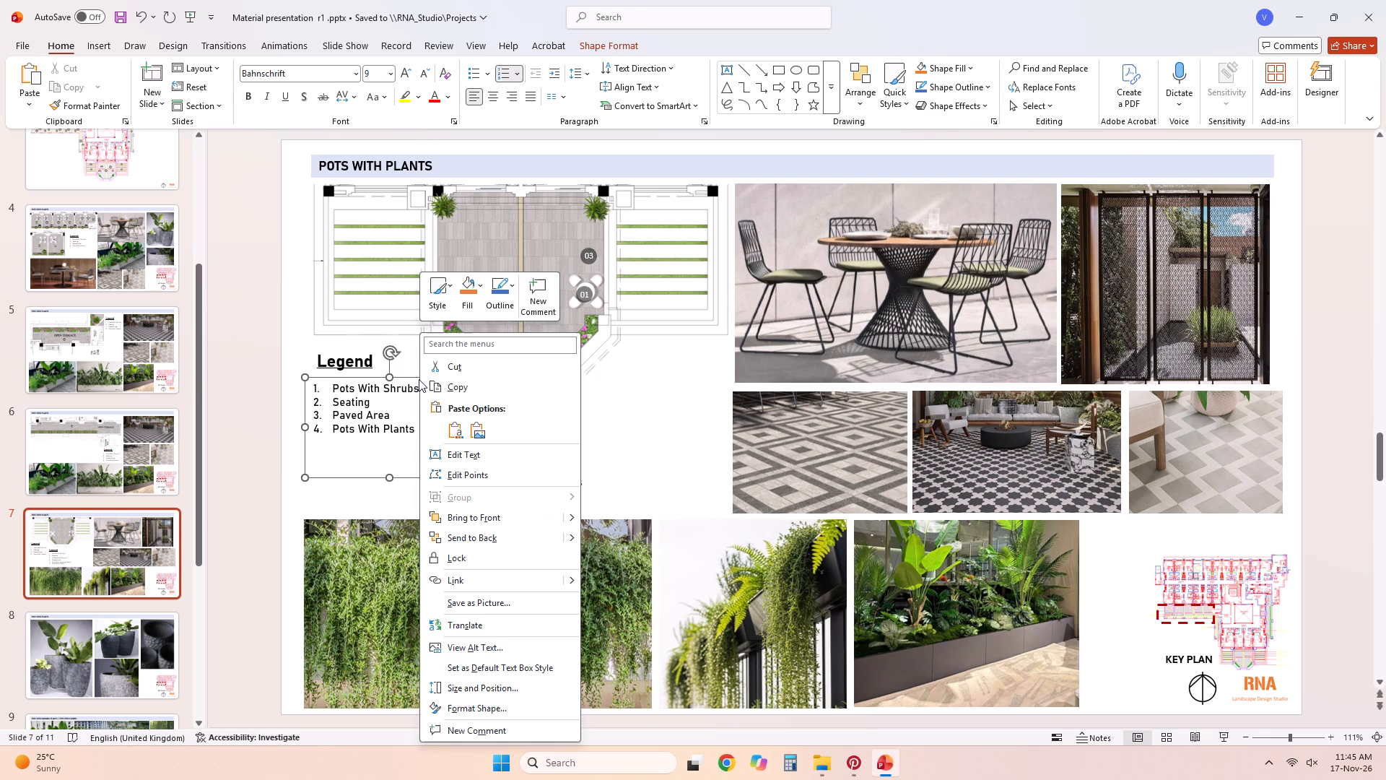
{"action": "left_click", "coordinate": [476, 364]}
{"action": "left_click", "coordinate": [365, 377]}
{"action": "left_click", "coordinate": [374, 370]}
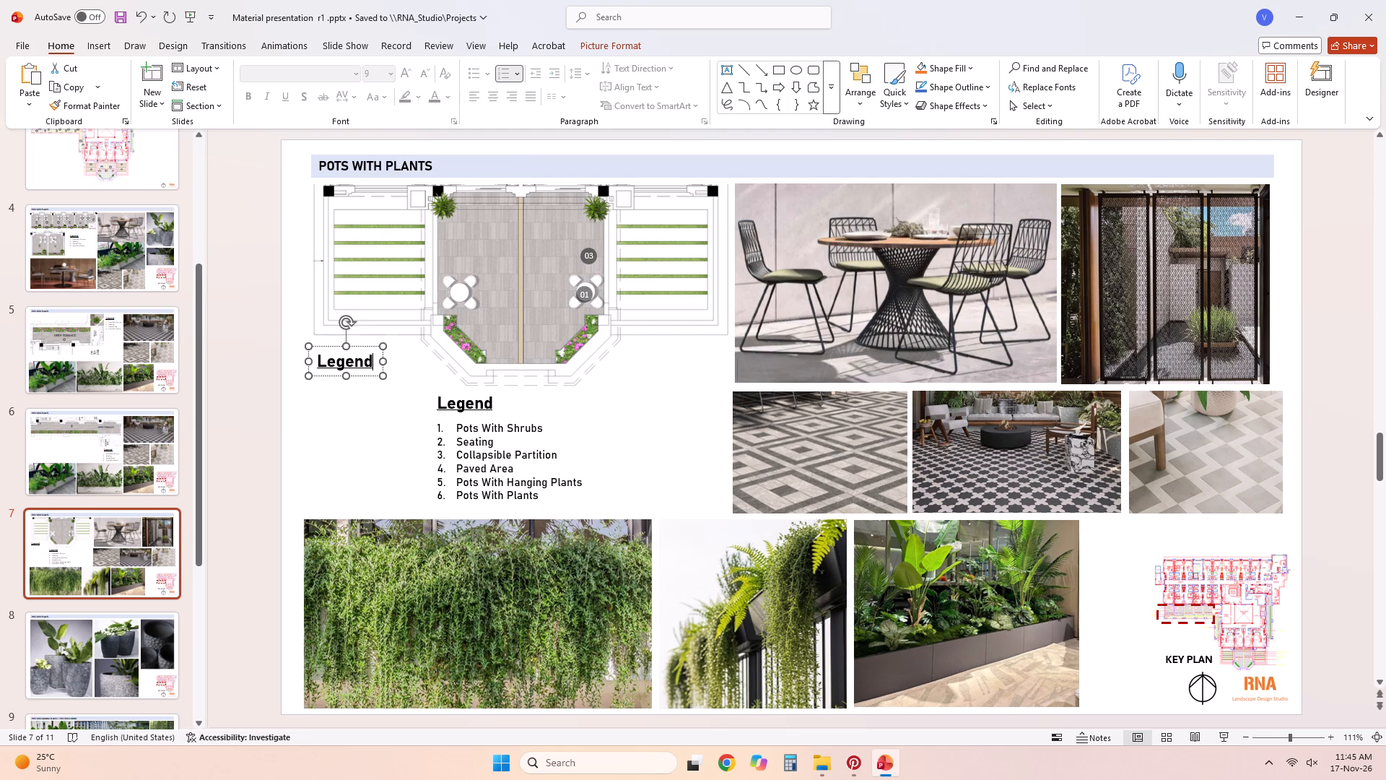
{"action": "right_click", "coordinate": [374, 375]}
{"action": "left_click", "coordinate": [408, 365]}
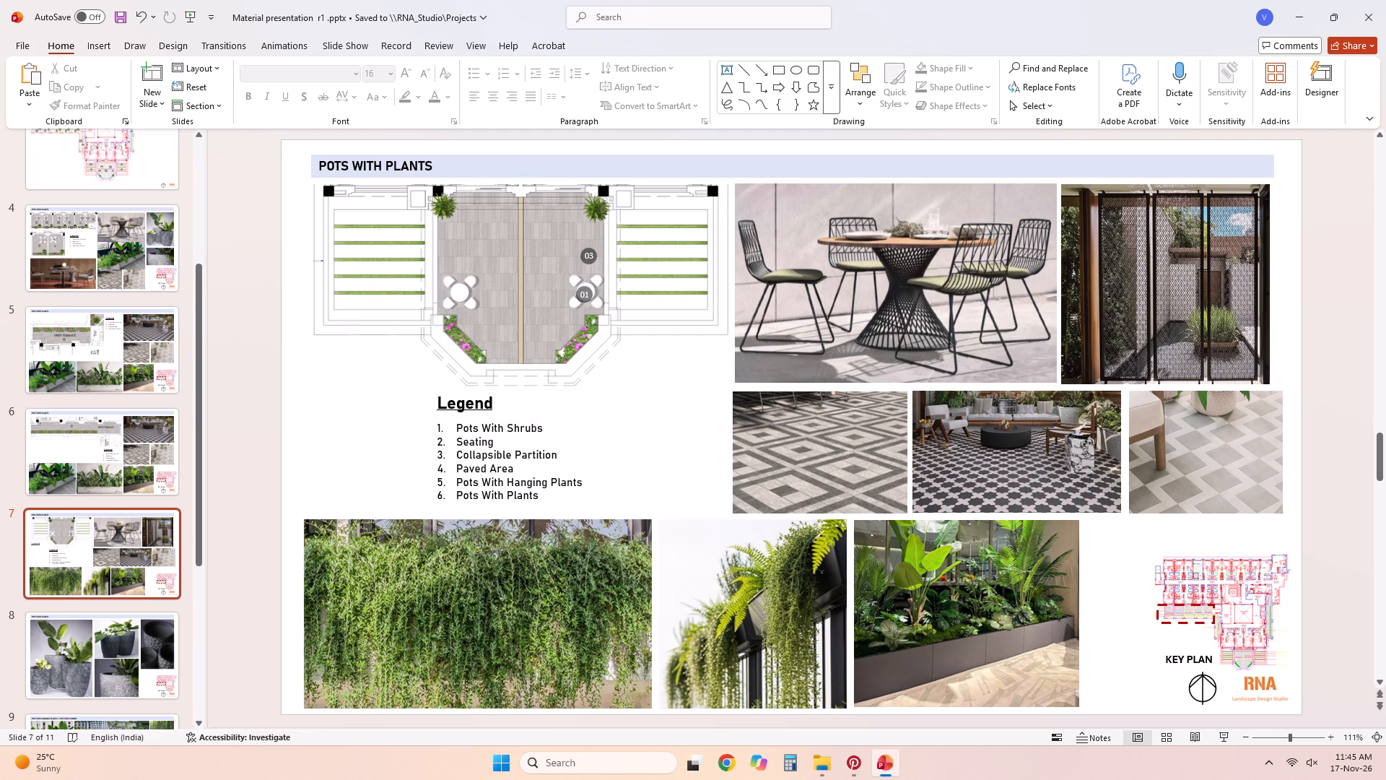
Move the new Legend heading and six-item list together into the old legend's place below the plan's left side.
{"action": "left_click", "coordinate": [483, 411]}
{"action": "left_click", "coordinate": [539, 446], "text": "shift"}
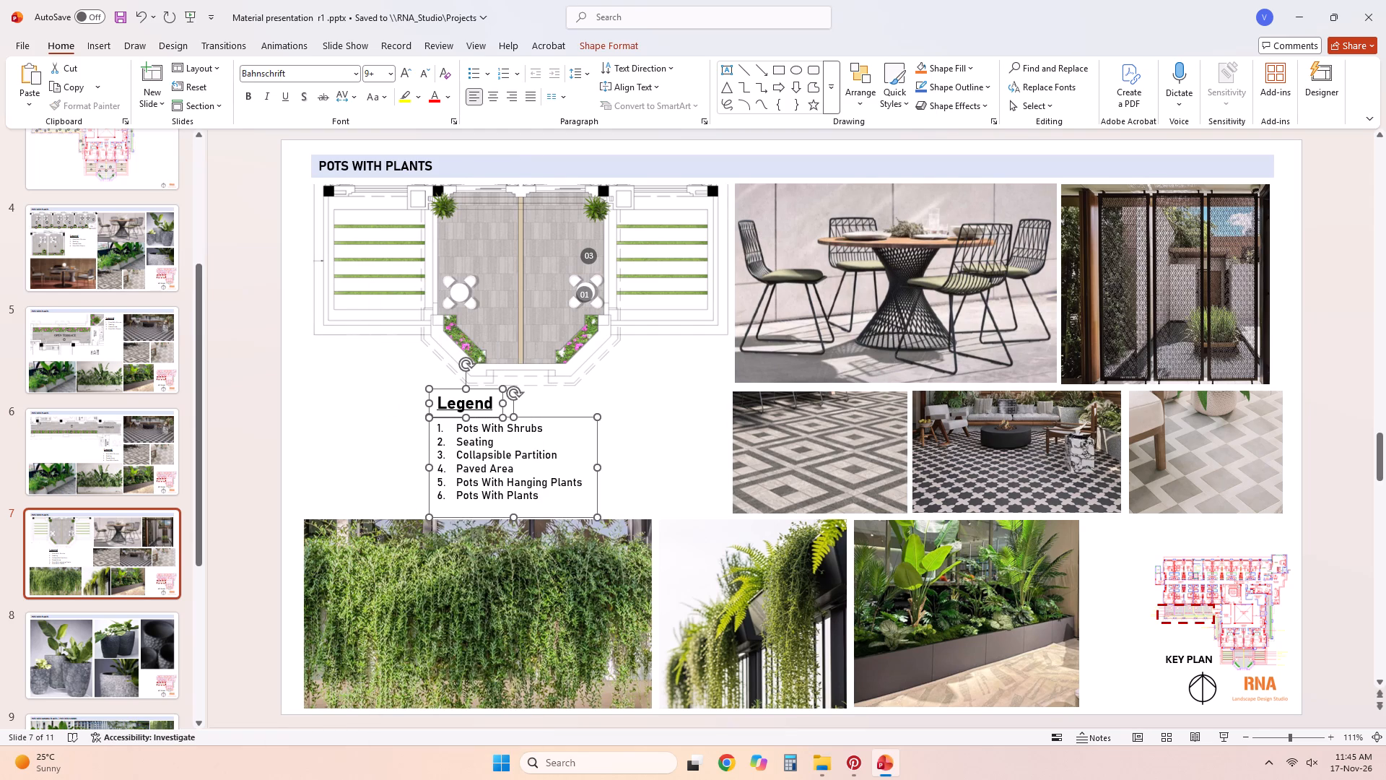
{"action": "key", "text": "m"}
{"action": "key", "text": "Return"}
{"action": "left_click", "coordinate": [603, 469]}
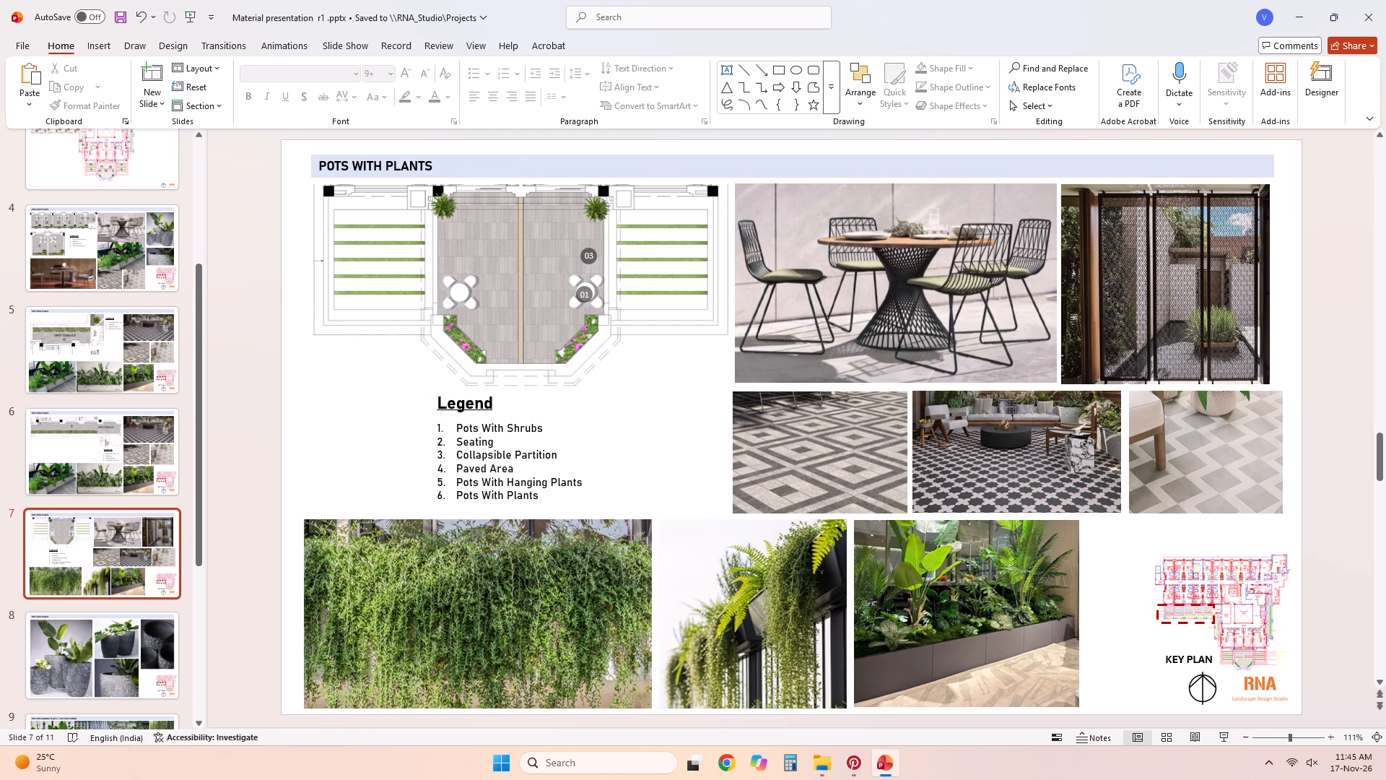
{"action": "left_click", "coordinate": [614, 469]}
{"action": "left_click", "coordinate": [552, 462]}
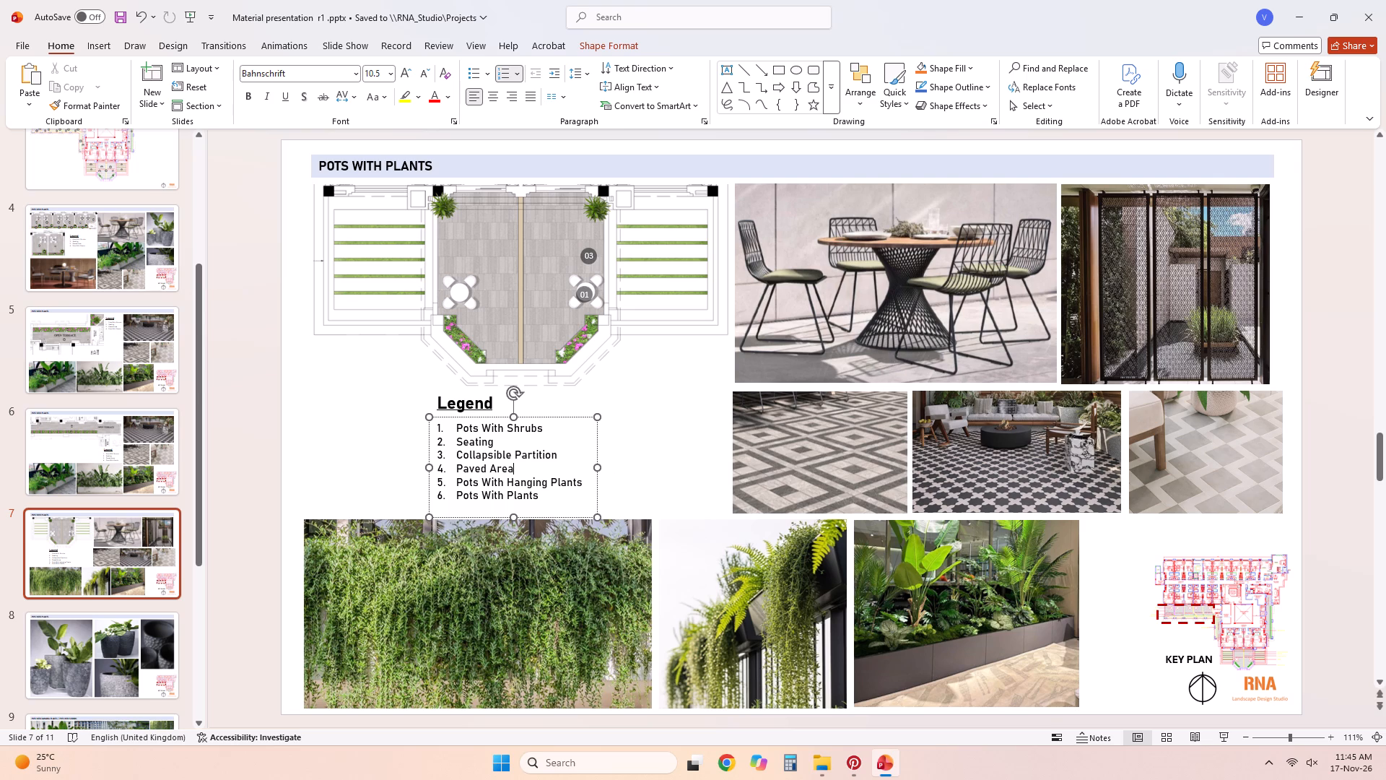
{"action": "left_click", "coordinate": [494, 409], "text": "shift"}
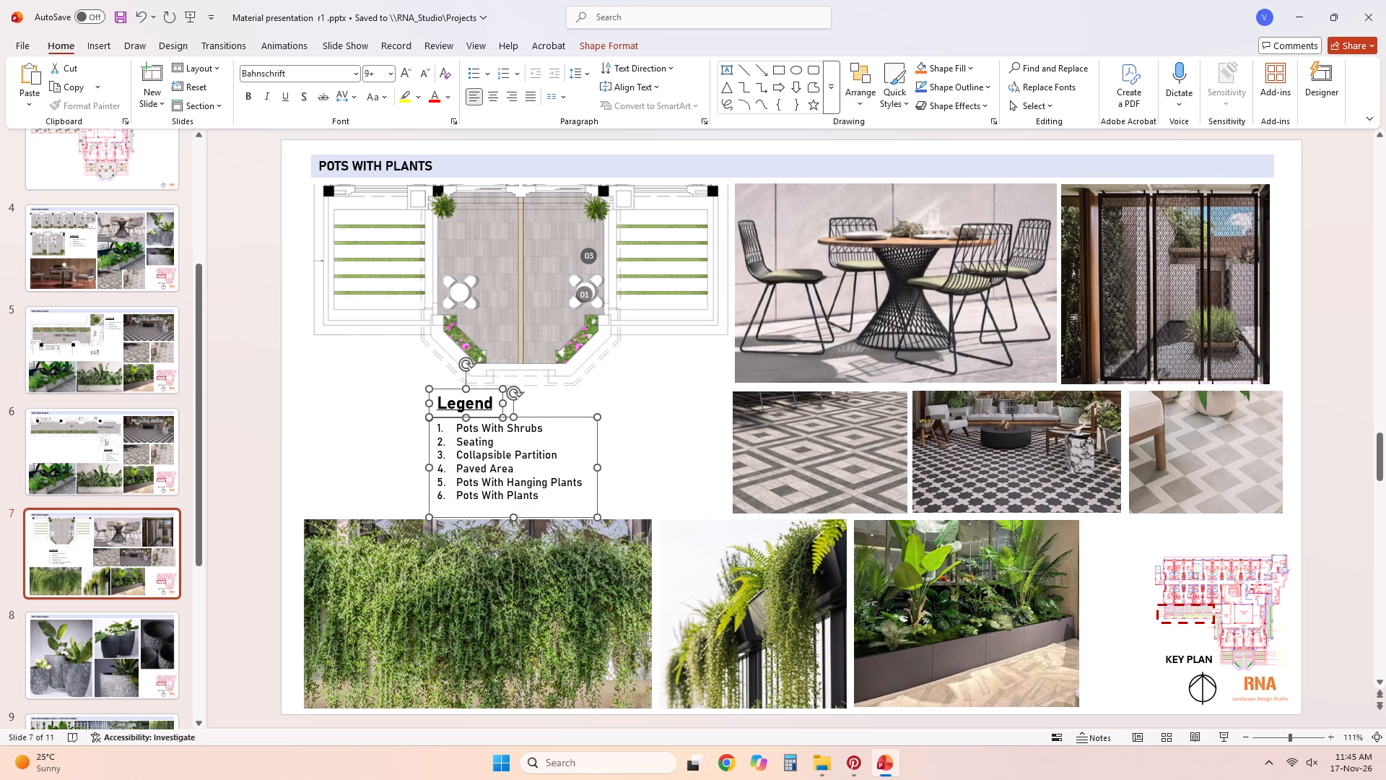
{"action": "left_click_drag", "start_coordinate": [549, 516], "coordinate": [437, 485]}
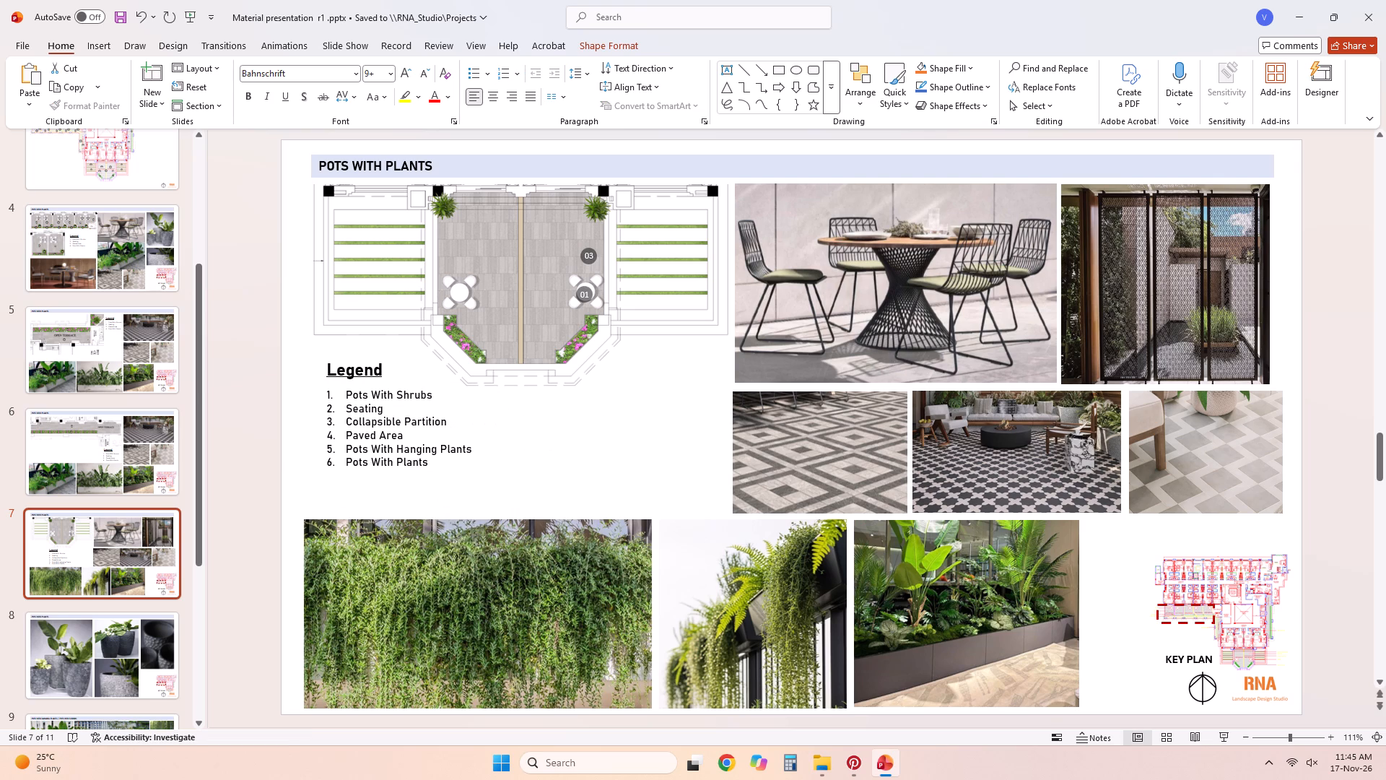
{"action": "left_click_drag", "start_coordinate": [437, 485], "coordinate": [423, 479]}
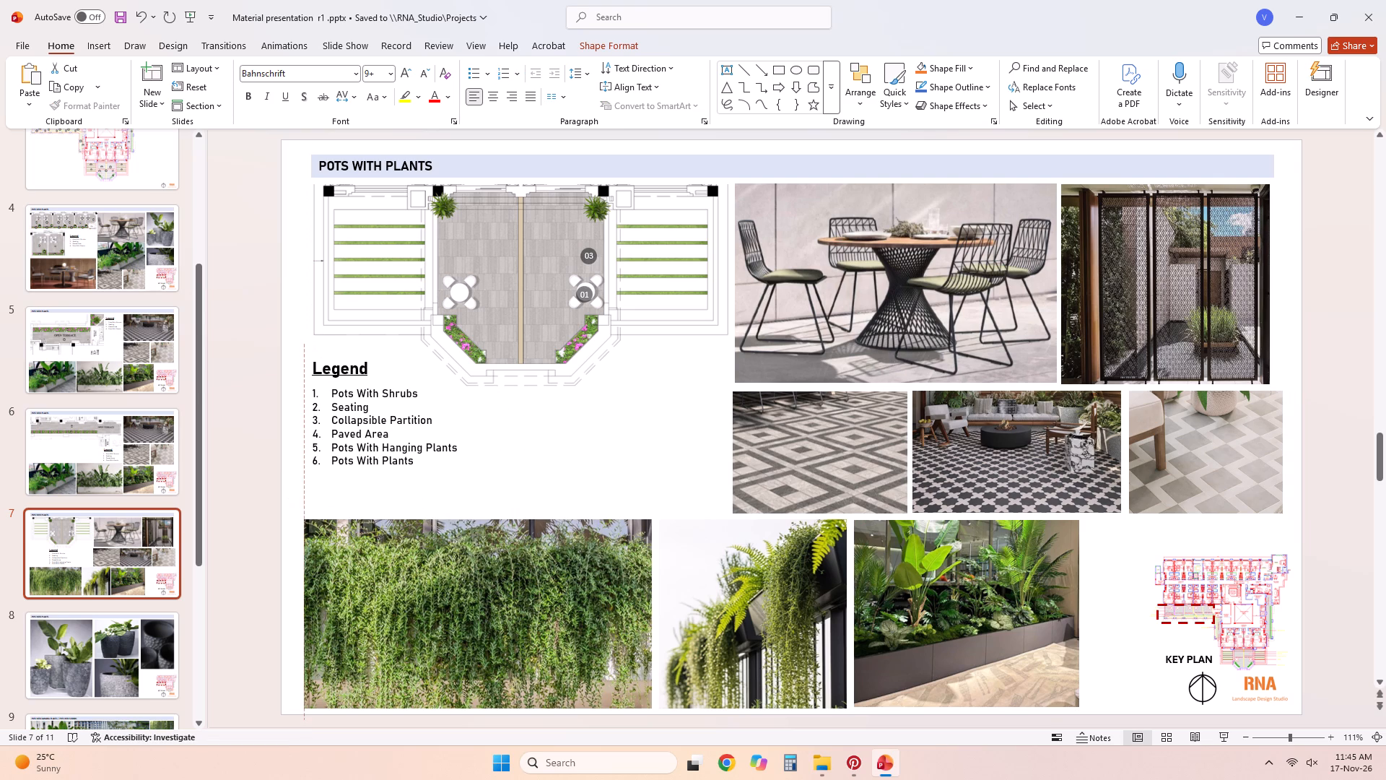
{"action": "left_click_drag", "start_coordinate": [423, 479], "coordinate": [435, 474]}
{"action": "left_click", "coordinate": [583, 485]}
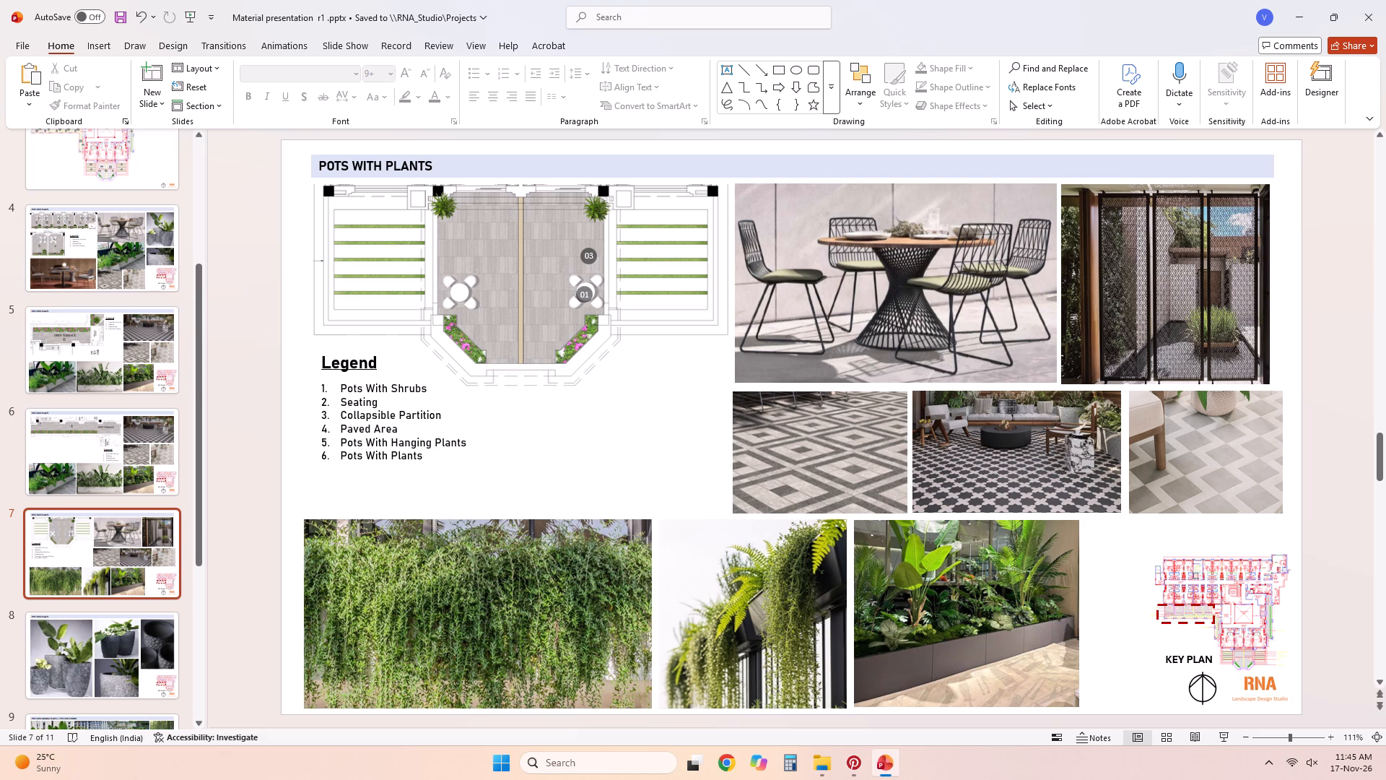
Move the 01 marker from the plan's right-hand table down onto the right-hand flower bed.
{"action": "left_click", "coordinate": [583, 299]}
{"action": "left_click", "coordinate": [654, 490]}
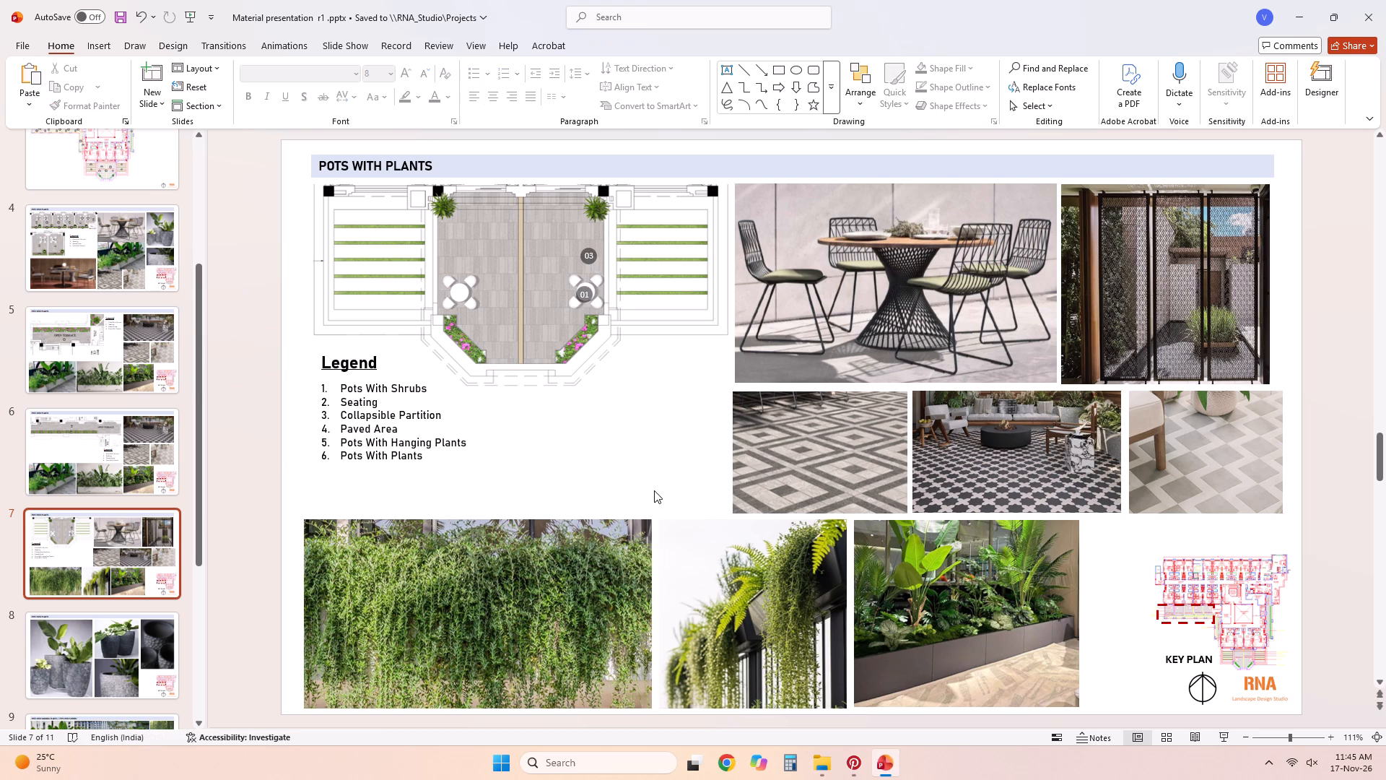
{"action": "left_click", "coordinate": [593, 295]}
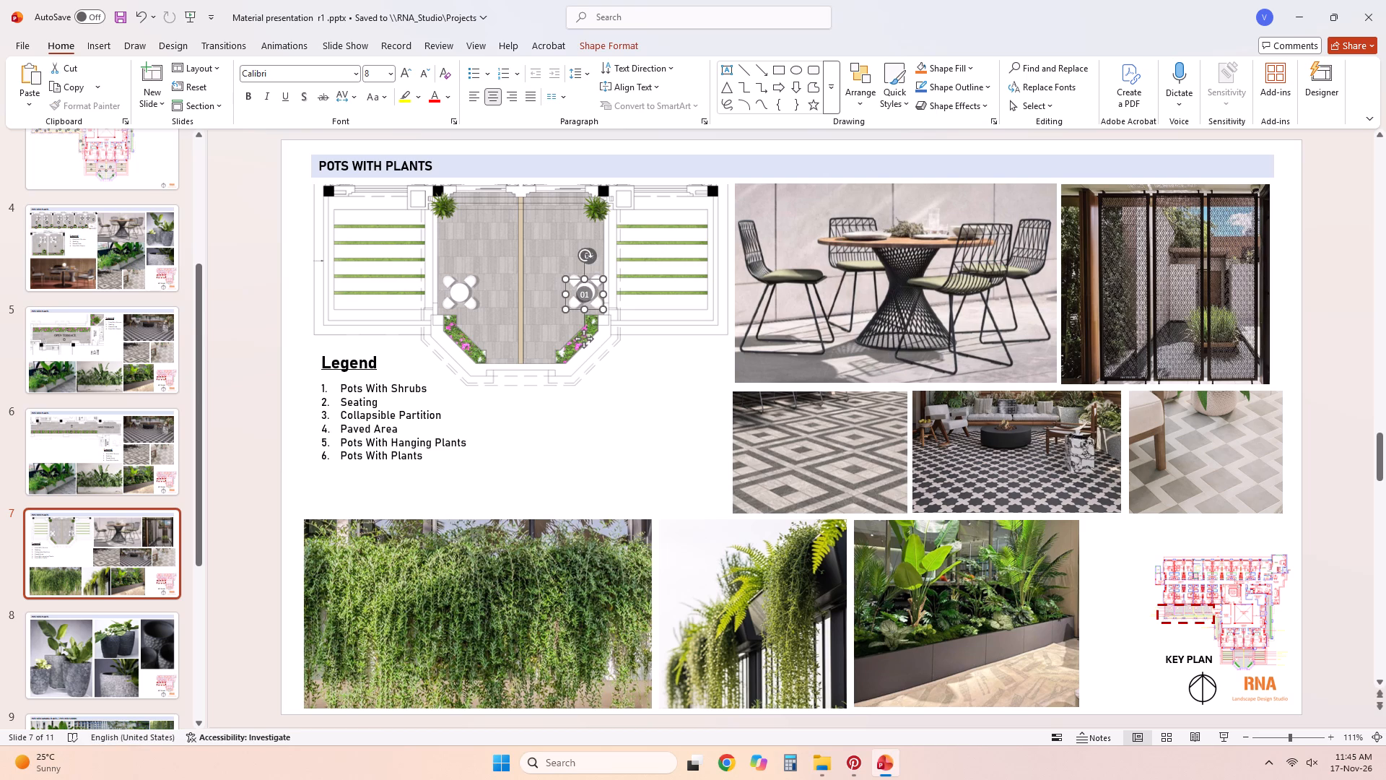
{"action": "left_click_drag", "start_coordinate": [584, 339], "coordinate": [582, 386]}
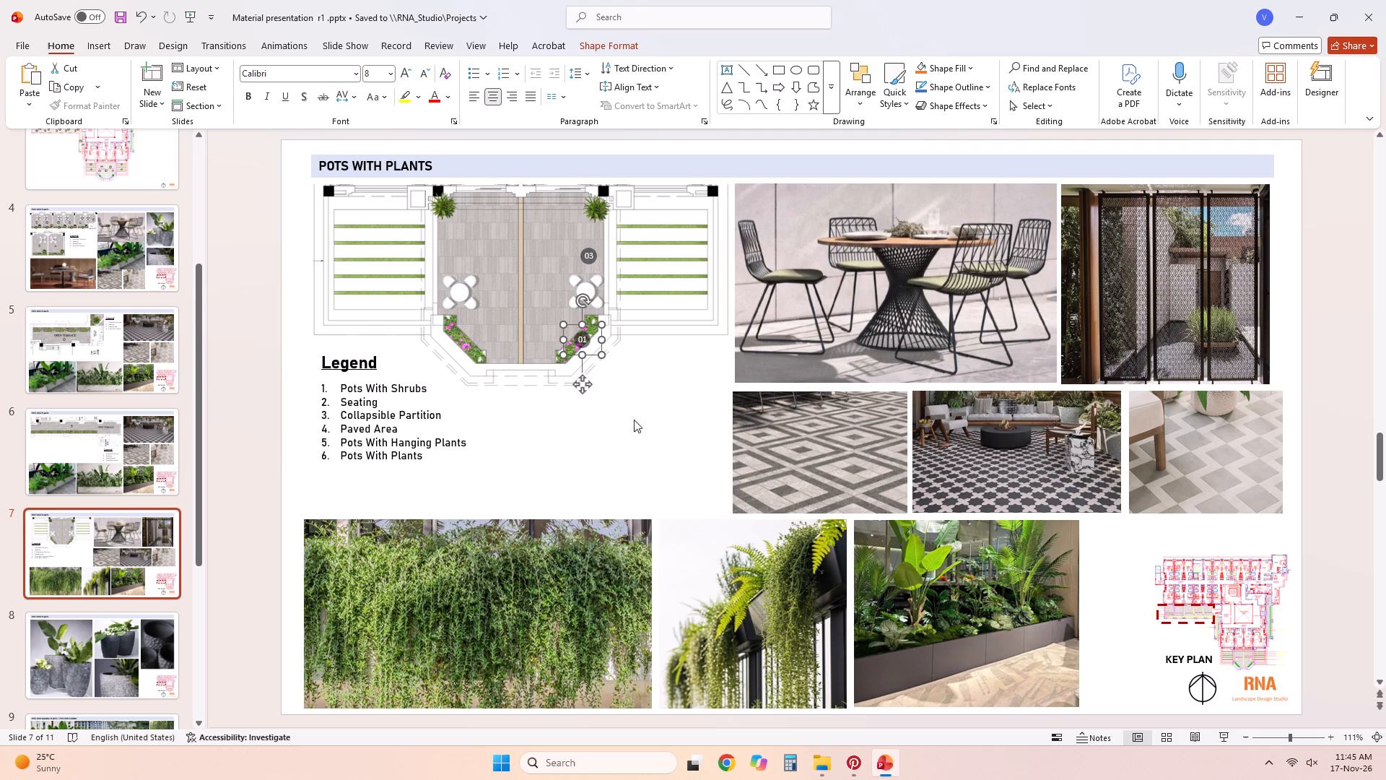
{"action": "left_click", "coordinate": [674, 465]}
Duplicate the 01 marker and place the copy on the plan's left-hand flower bed.
{"action": "left_click", "coordinate": [595, 347]}
{"action": "key", "text": "ctrl+c"}
{"action": "key", "text": "ctrl+v"}
{"action": "left_click_drag", "start_coordinate": [596, 398], "coordinate": [567, 393]}
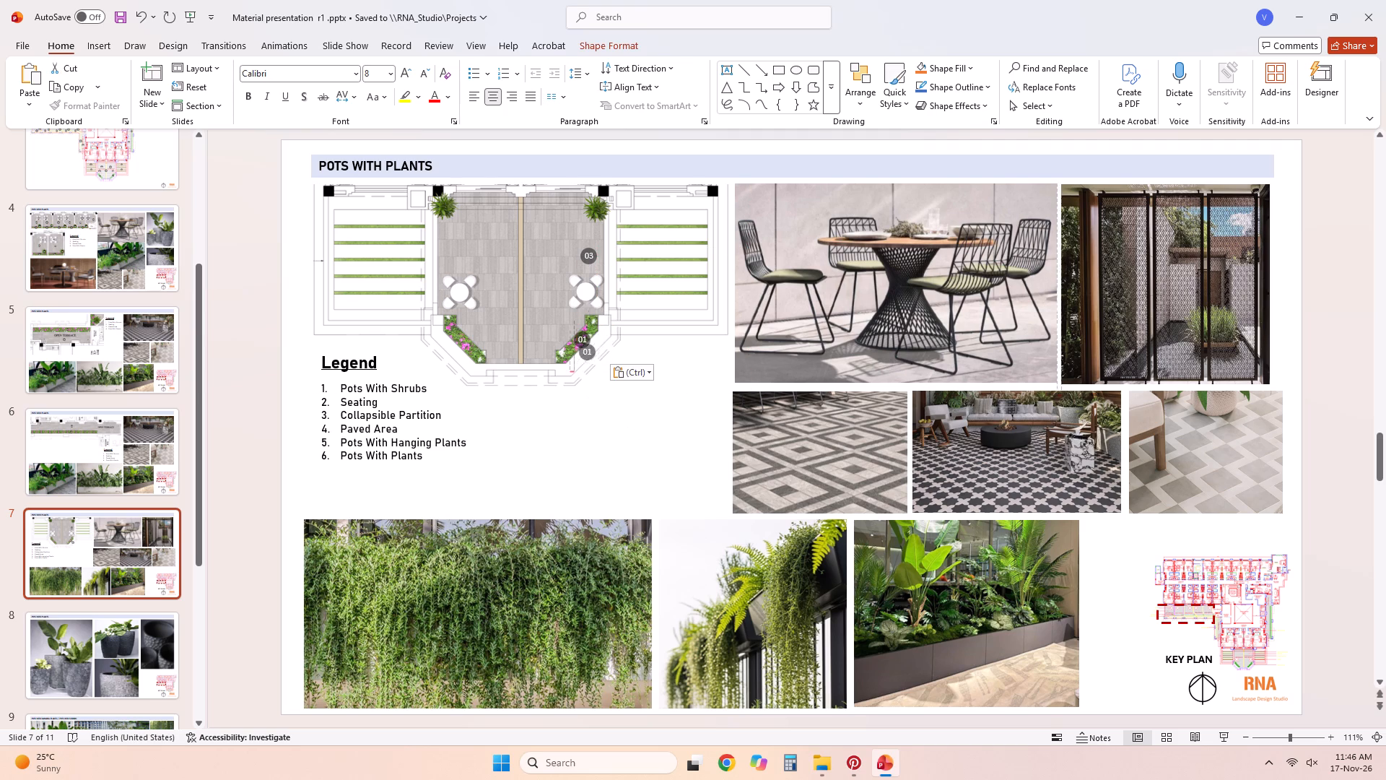
{"action": "left_click_drag", "start_coordinate": [567, 393], "coordinate": [464, 386]}
Paste another 01 marker, centre it on the plan's right-hand table and renumber it 02.
{"action": "left_click", "coordinate": [665, 480]}
{"action": "key", "text": "ctrl+v"}
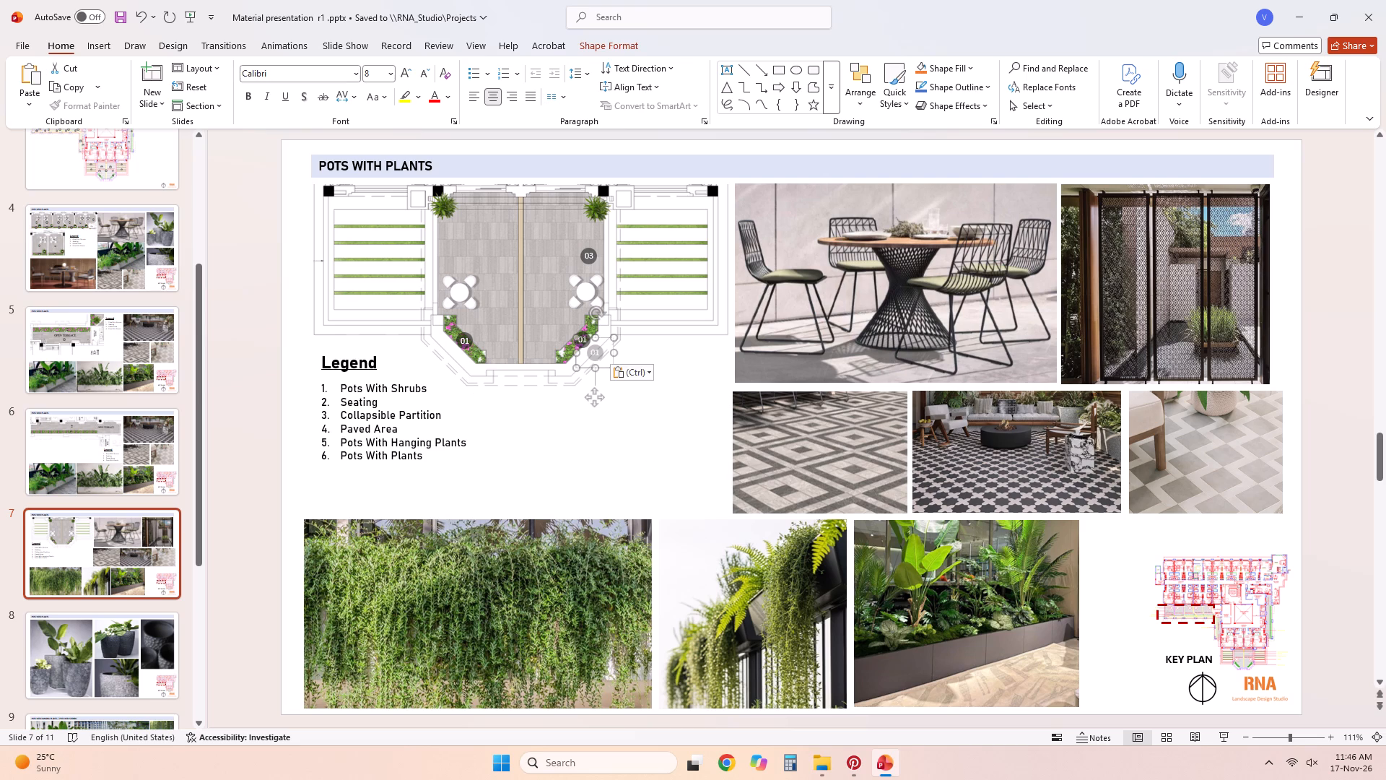
{"action": "left_click_drag", "start_coordinate": [595, 396], "coordinate": [587, 337]}
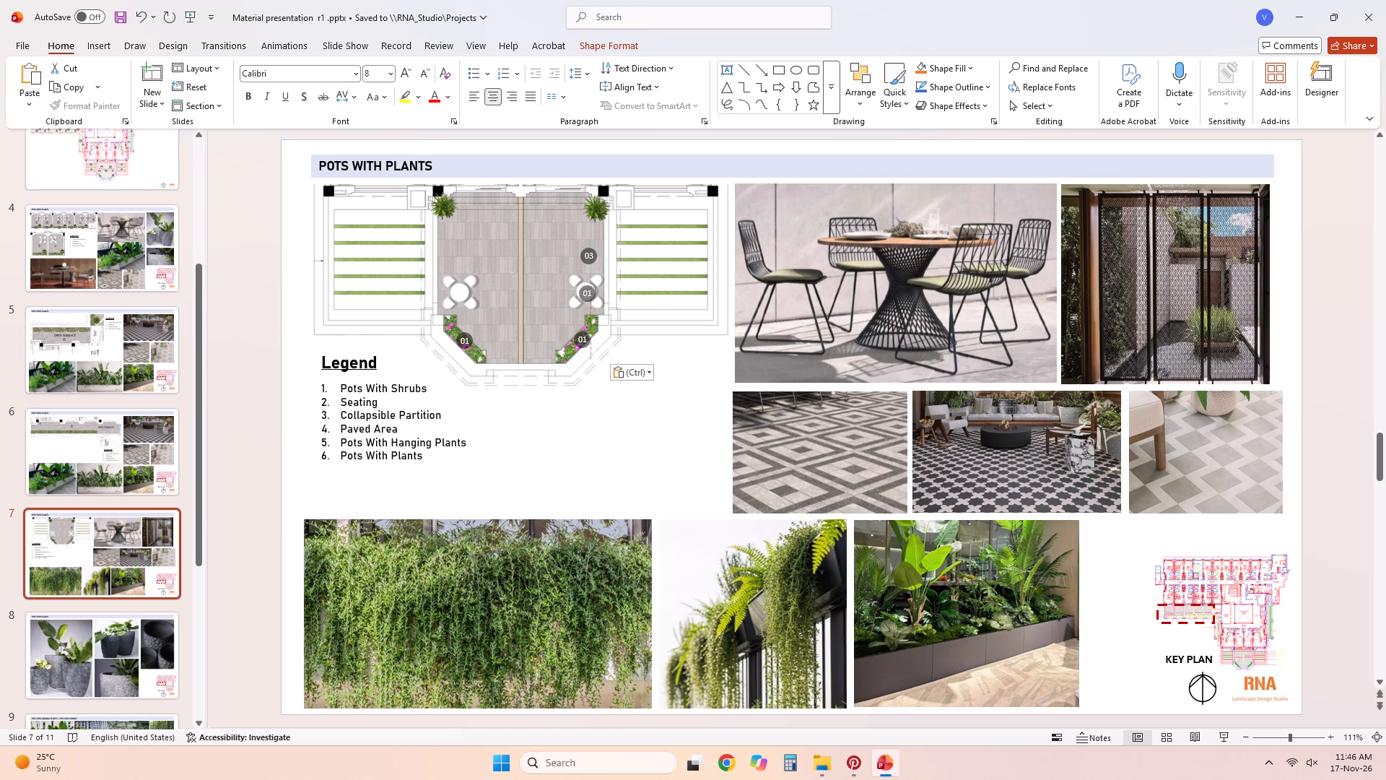
{"action": "left_click_drag", "start_coordinate": [587, 337], "coordinate": [586, 331]}
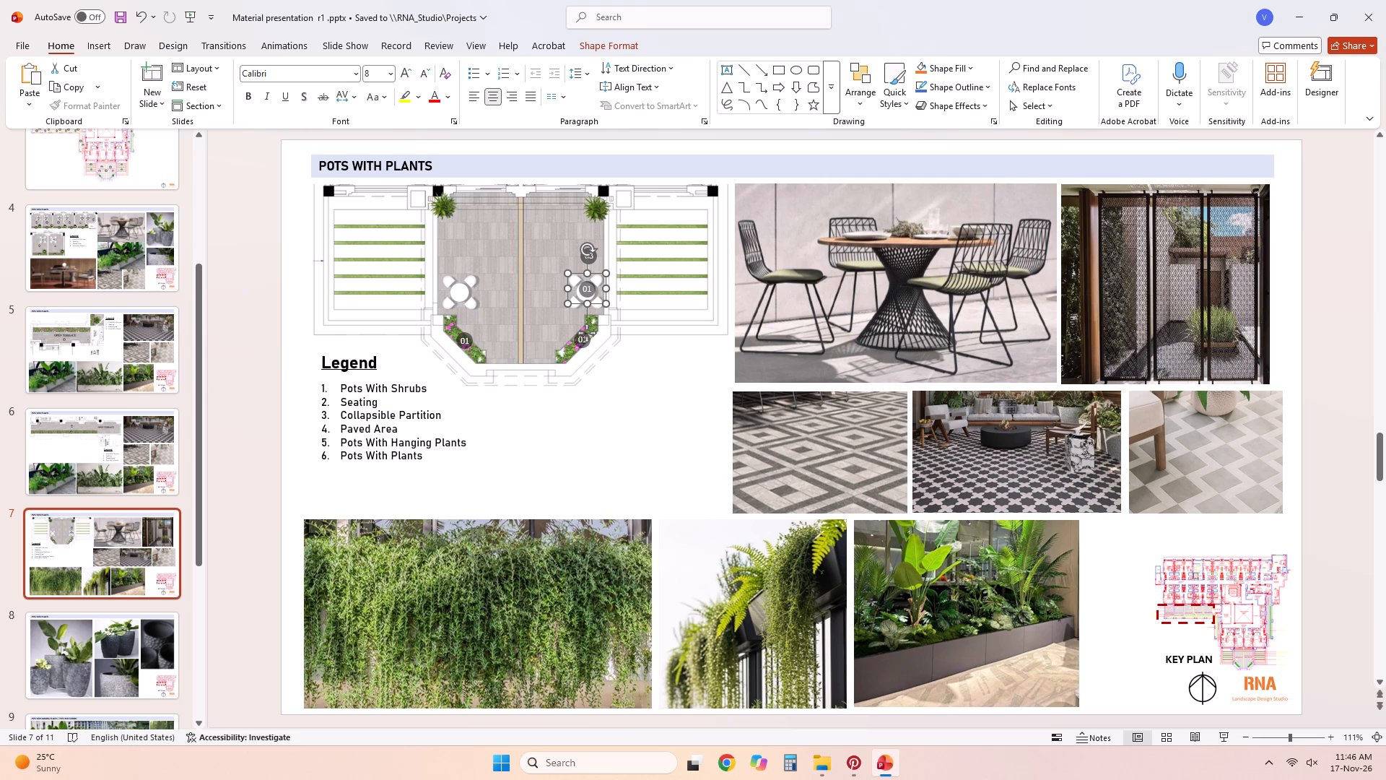
{"action": "key", "text": "Down"}
{"action": "key", "text": "Down"}
{"action": "key", "text": "Left"}
{"action": "key", "text": "Left"}
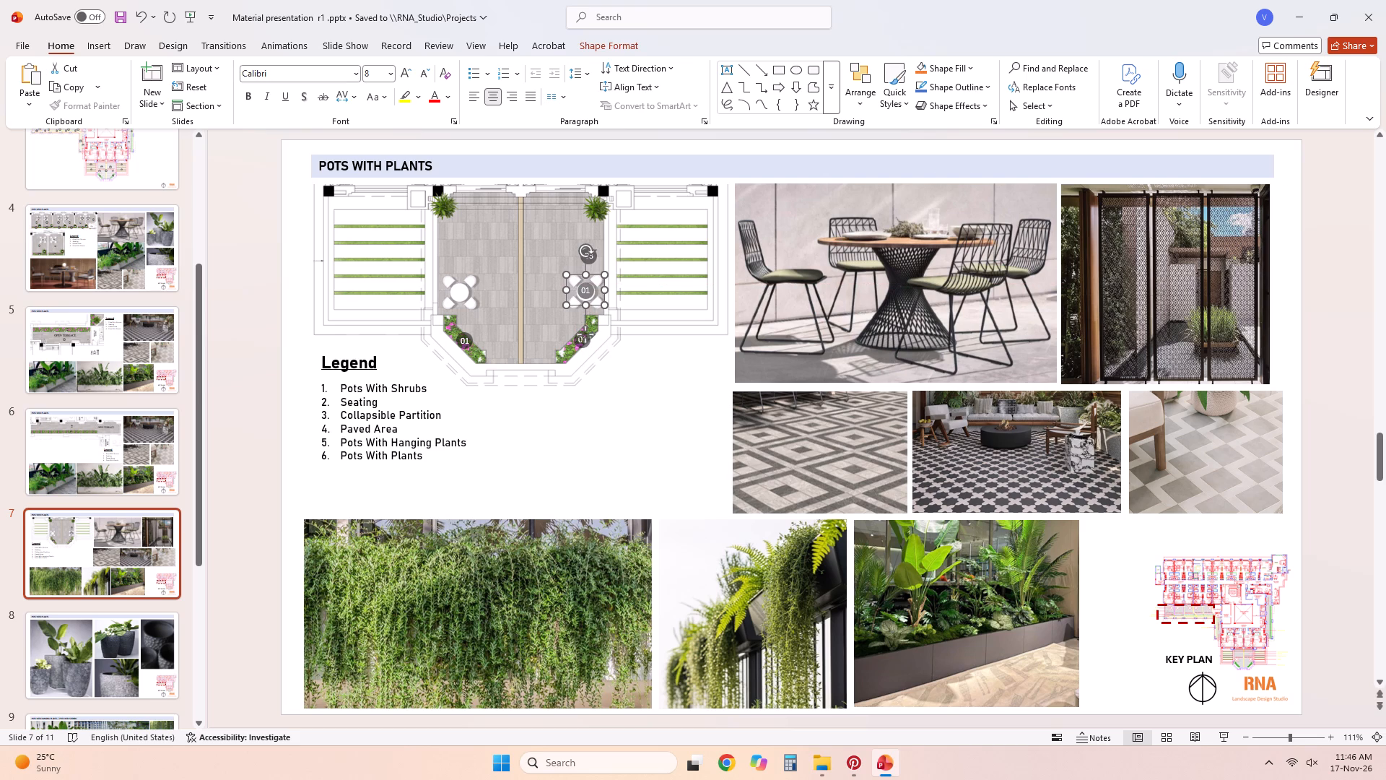
{"action": "key", "text": "Down"}
{"action": "double_click", "coordinate": [583, 291]}
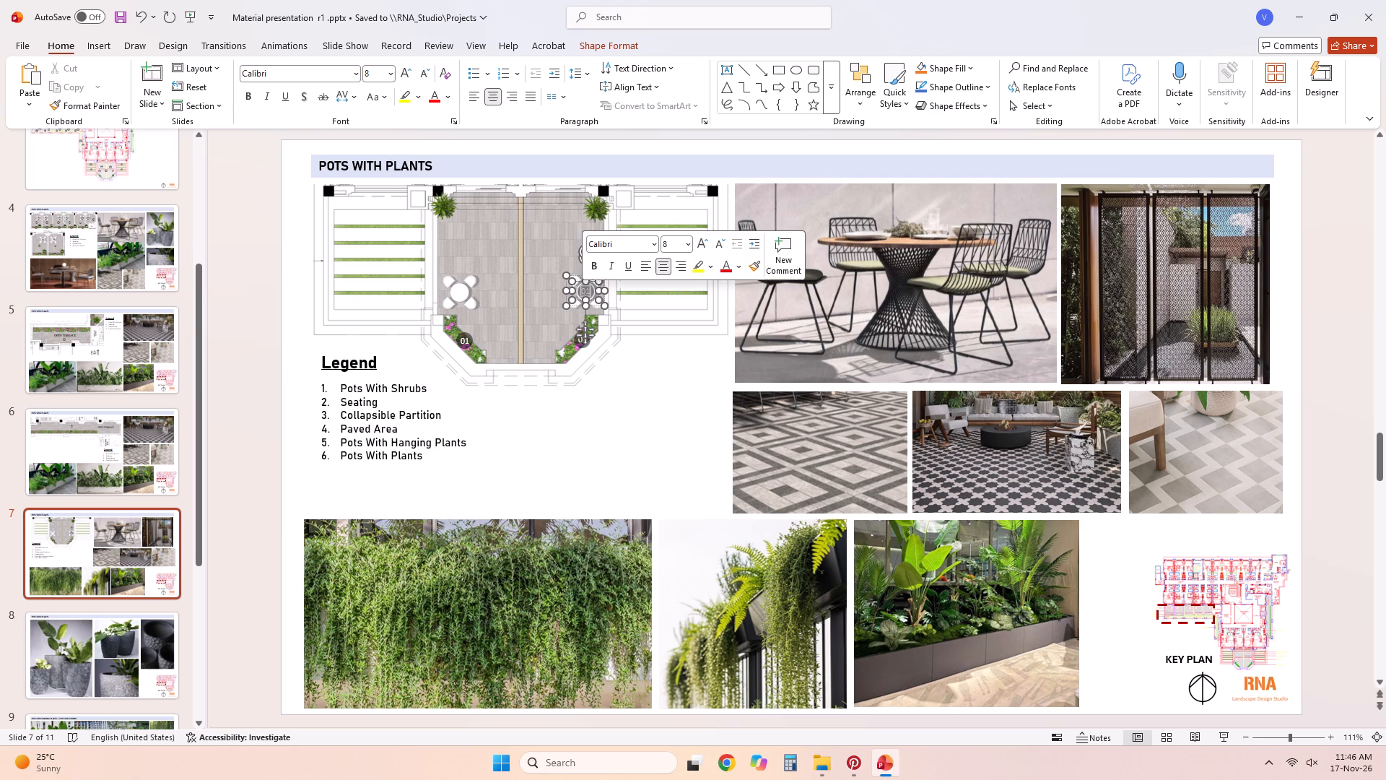
{"action": "type", "text": "02"}
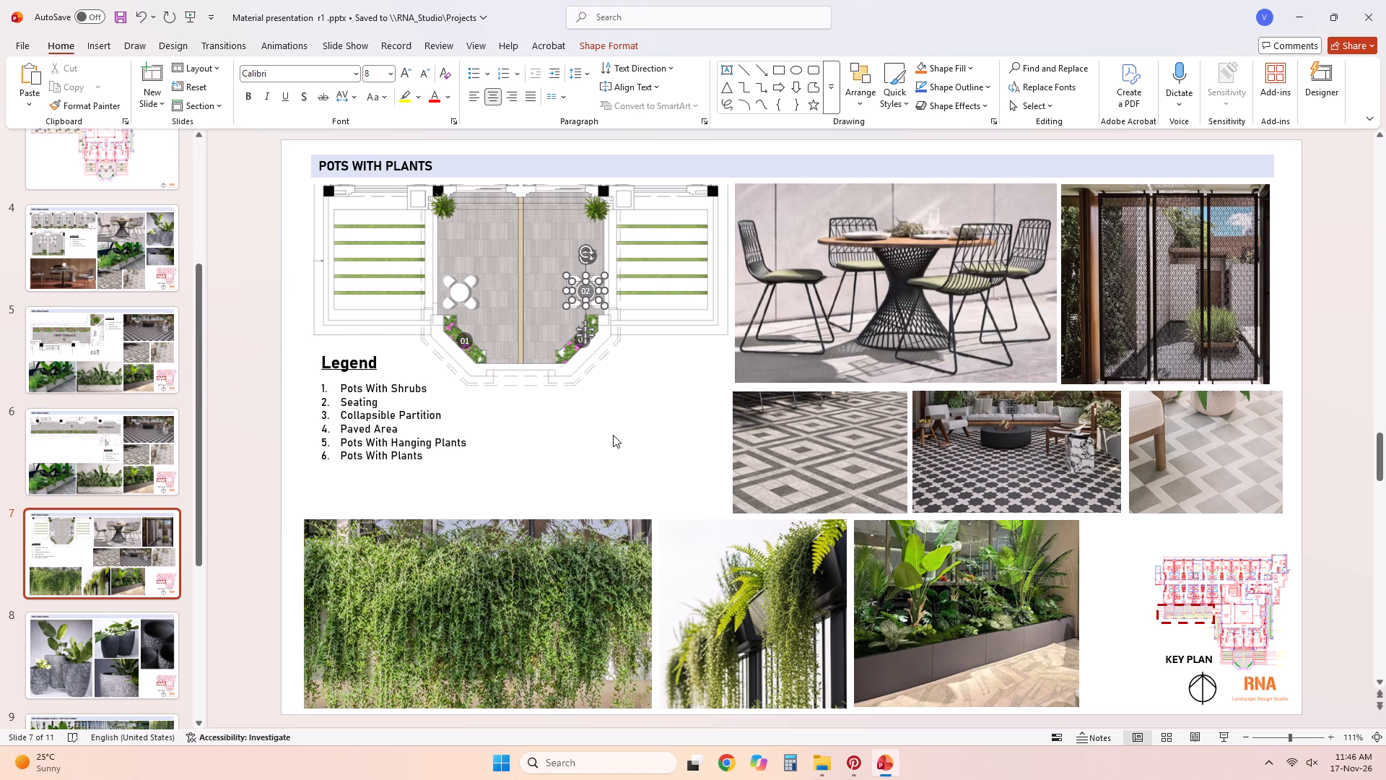
{"action": "left_click", "coordinate": [613, 435]}
Duplicate the 02 marker and centre the copy on the plan's left-hand table.
{"action": "left_click", "coordinate": [579, 289]}
{"action": "key", "text": "ctrl+c"}
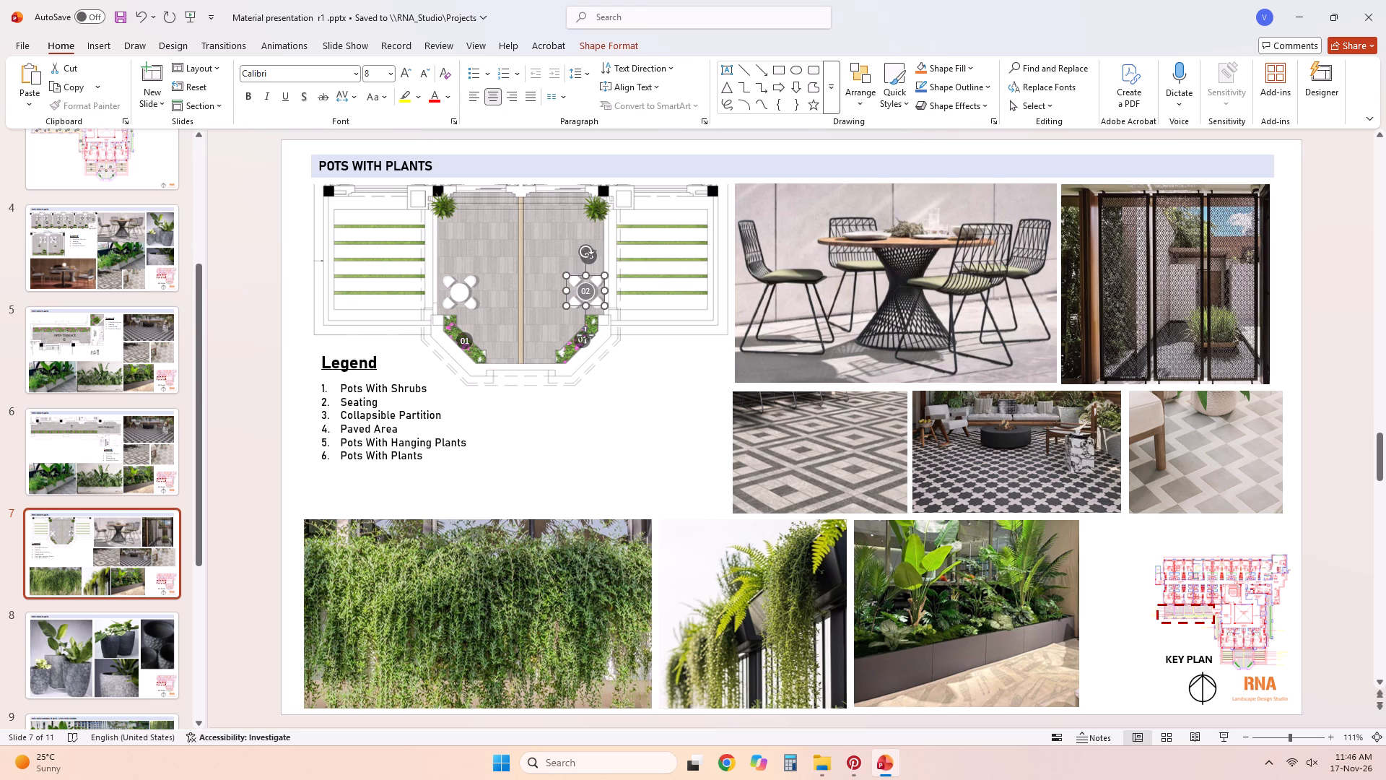
{"action": "key", "text": "ctrl+v"}
{"action": "left_click_drag", "start_coordinate": [597, 352], "coordinate": [549, 344]}
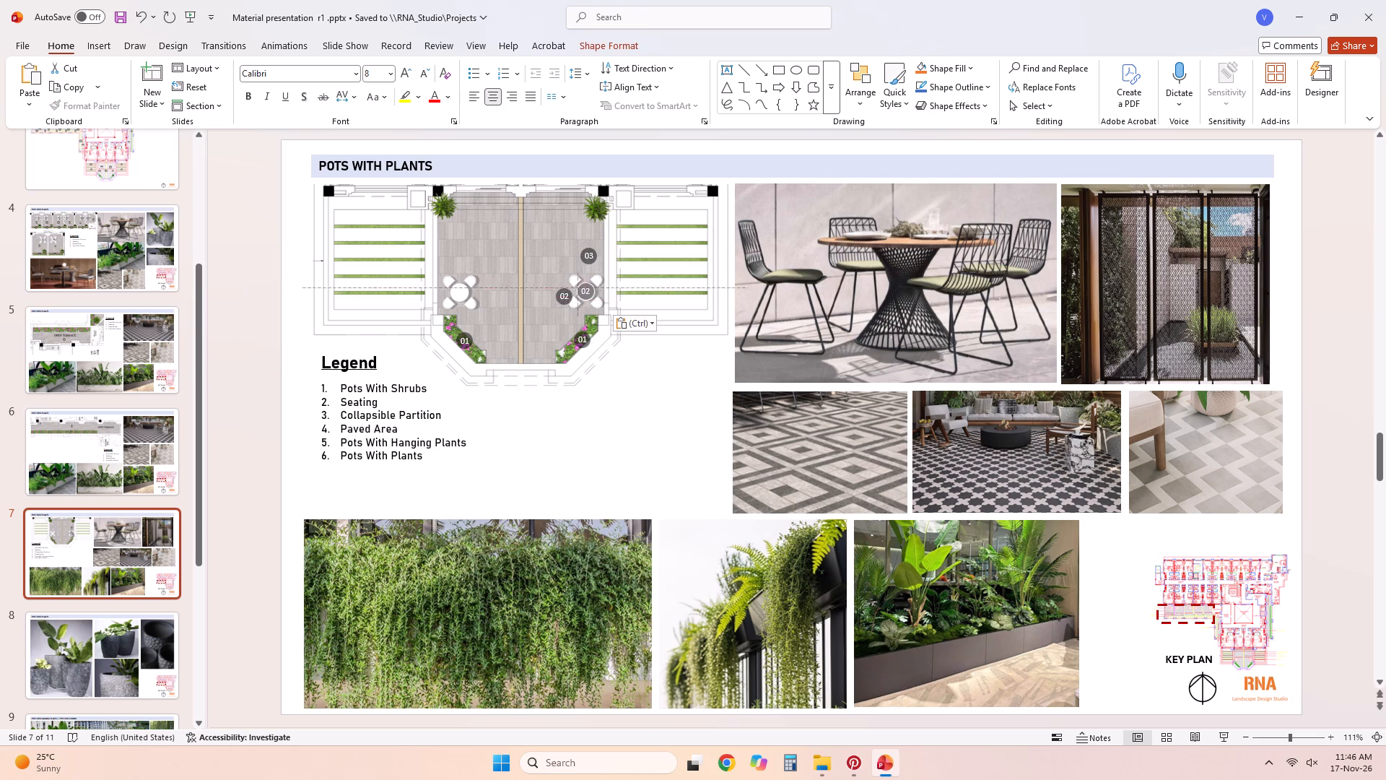
{"action": "left_click_drag", "start_coordinate": [549, 344], "coordinate": [461, 340]}
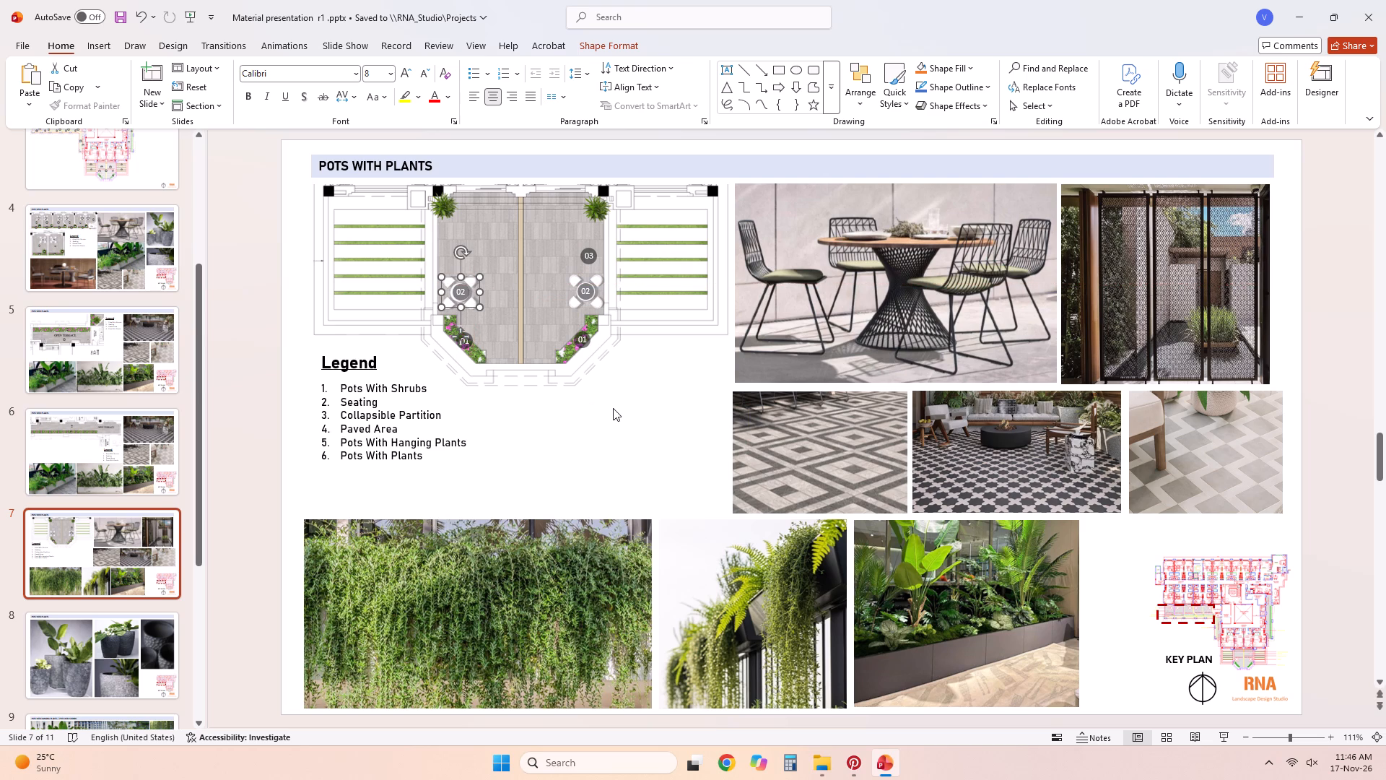
{"action": "key", "text": "Left"}
{"action": "key", "text": "Down"}
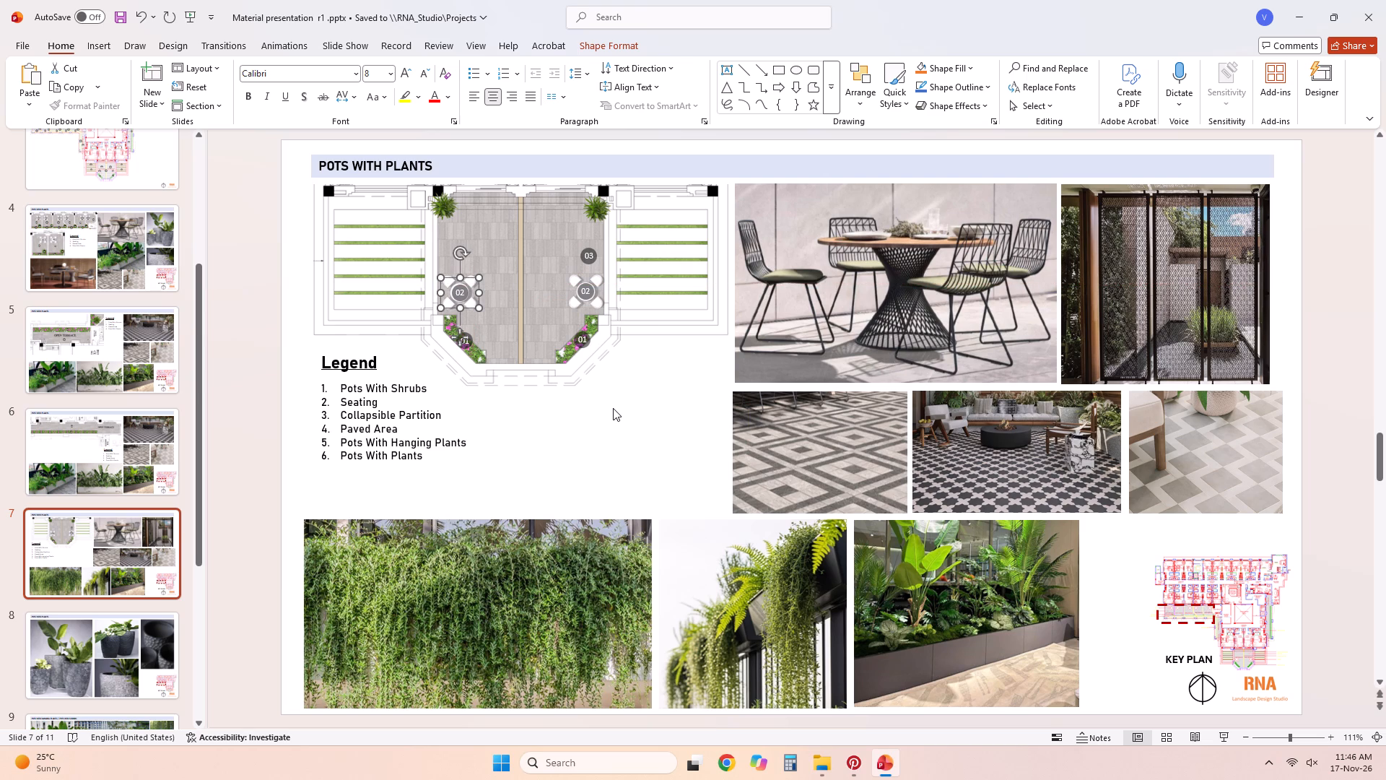
Paste another 02 marker, centre it on the plan's middle partition line and renumber it 03.
{"action": "left_click", "coordinate": [652, 474]}
{"action": "key", "text": "ctrl+v"}
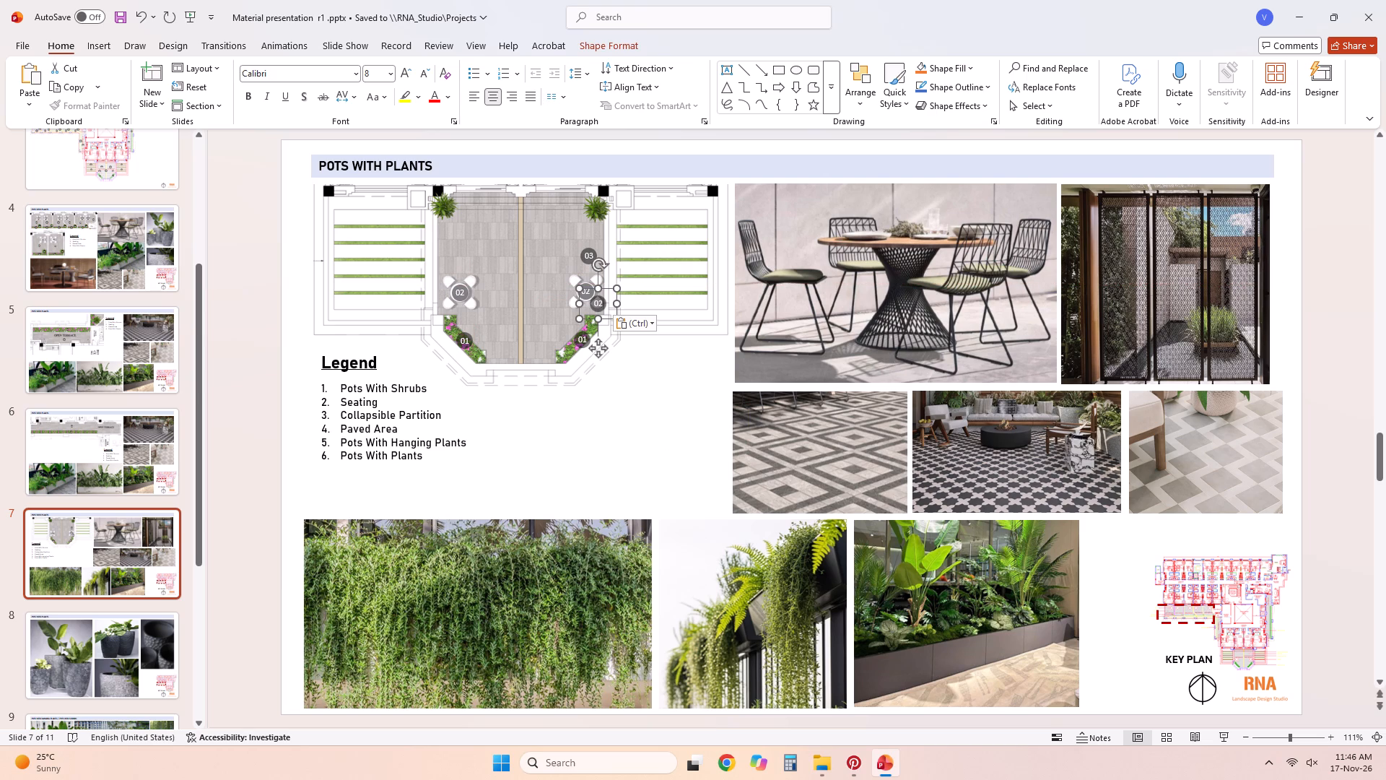
{"action": "left_click_drag", "start_coordinate": [601, 350], "coordinate": [536, 329]}
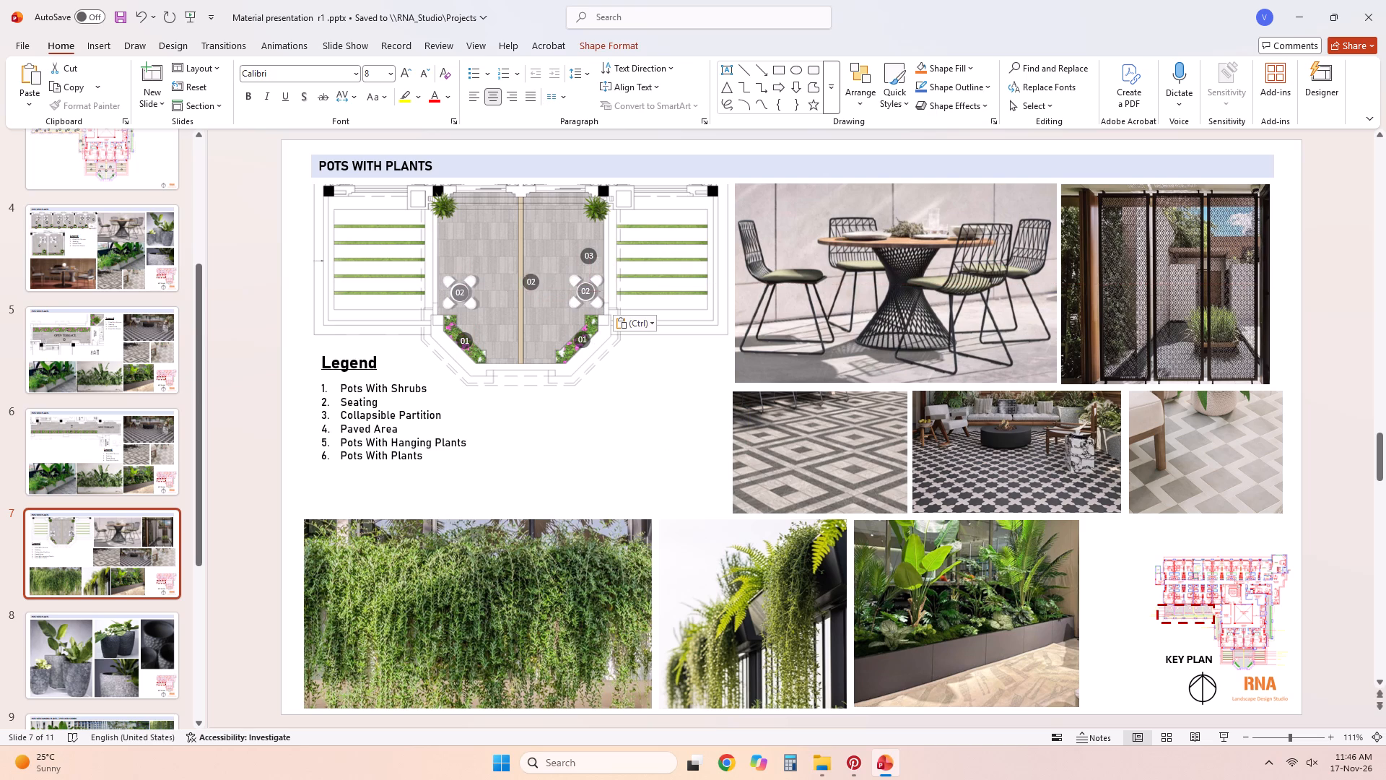
{"action": "left_click_drag", "start_coordinate": [536, 329], "coordinate": [523, 329]}
{"action": "left_click_drag", "start_coordinate": [523, 329], "coordinate": [524, 329]}
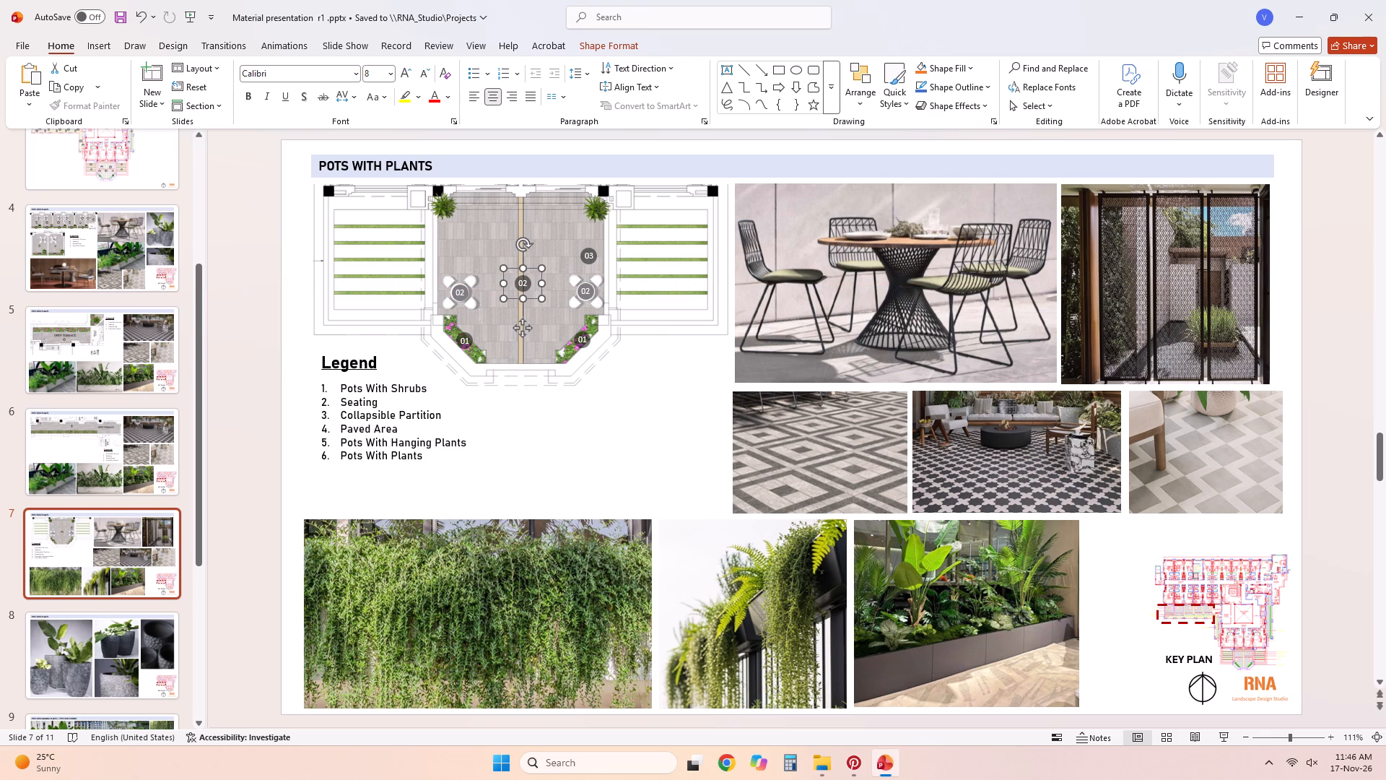
{"action": "double_click", "coordinate": [522, 283]}
{"action": "type", "text": "03"}
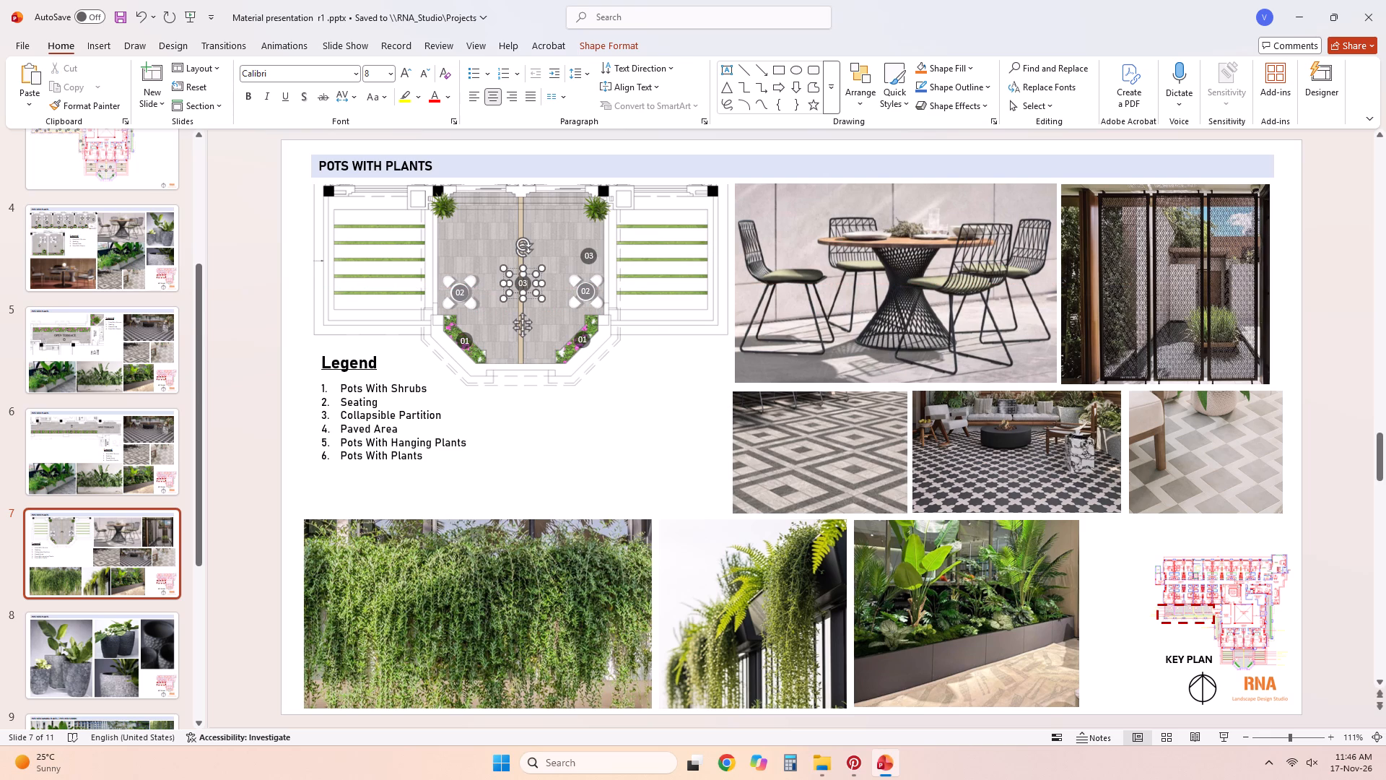
{"action": "left_click", "coordinate": [593, 466]}
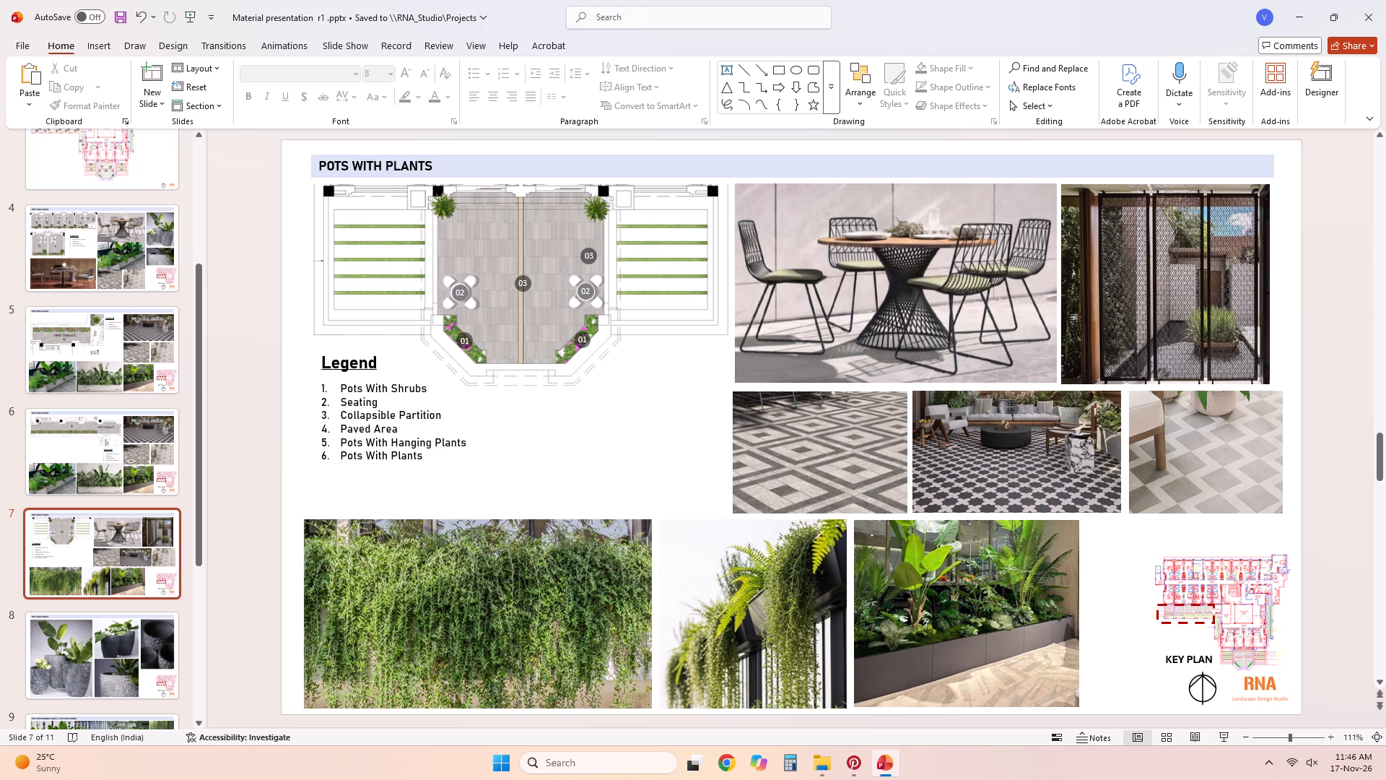
Paste another 02 marker onto the upper part of the plan's right-hand paved area and renumber it 04.
{"action": "key", "text": "ctrl+v"}
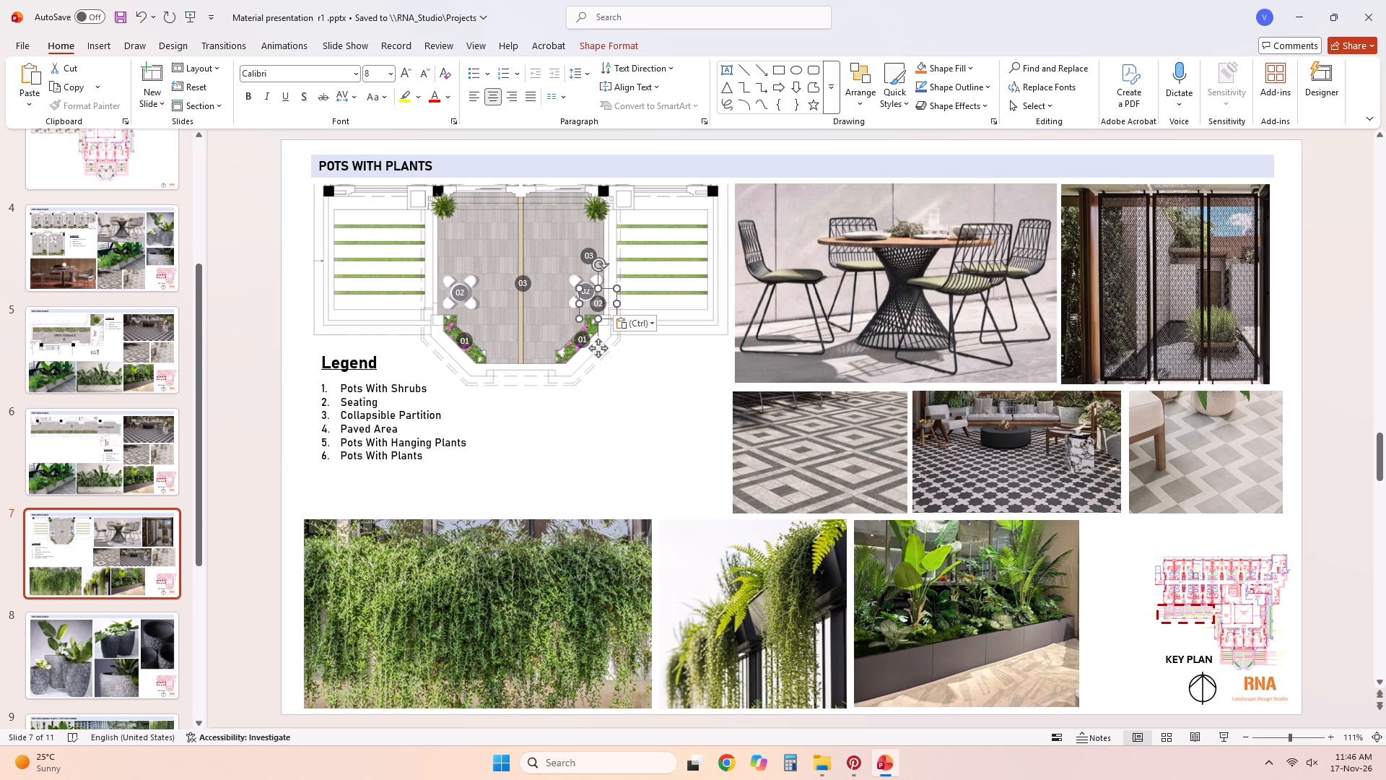
{"action": "left_click_drag", "start_coordinate": [601, 347], "coordinate": [572, 284]}
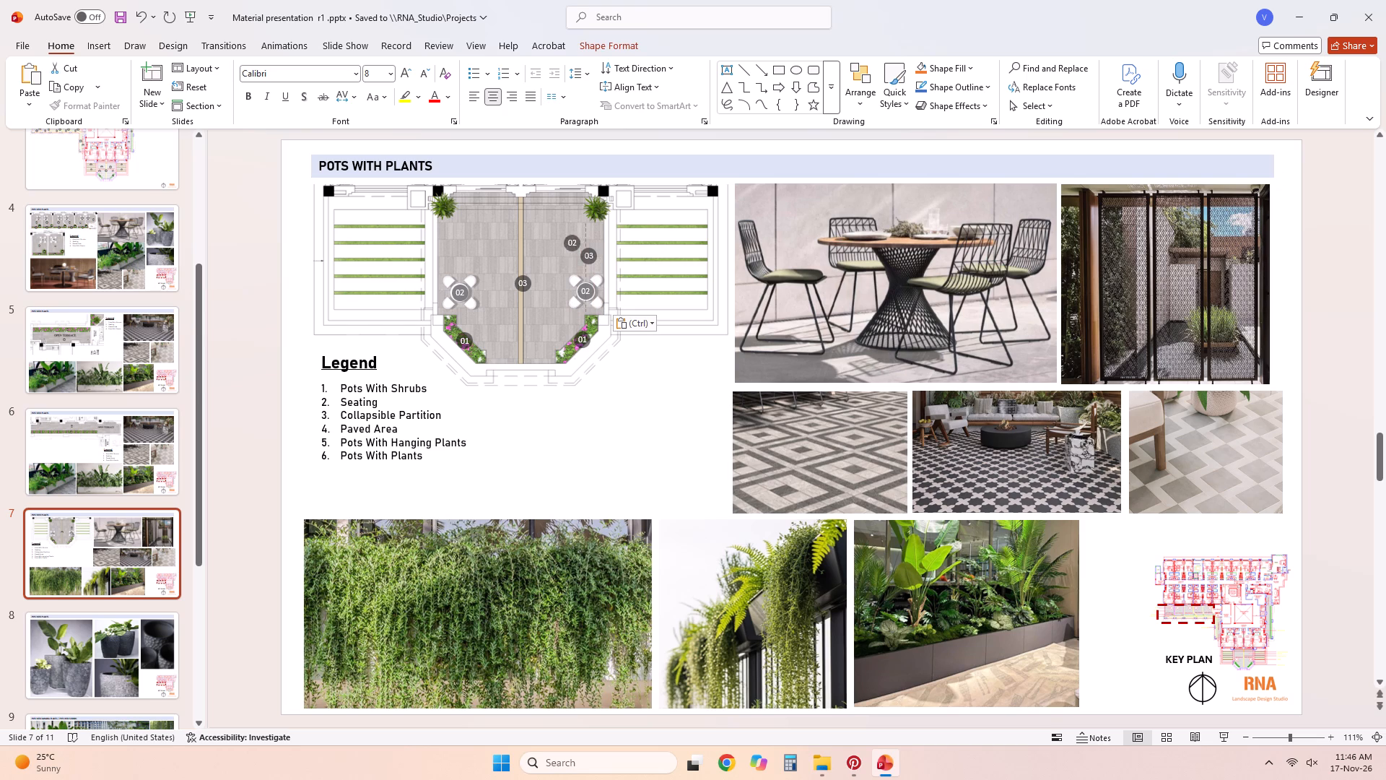
{"action": "left_click_drag", "start_coordinate": [572, 284], "coordinate": [557, 281]}
{"action": "double_click", "coordinate": [556, 238]}
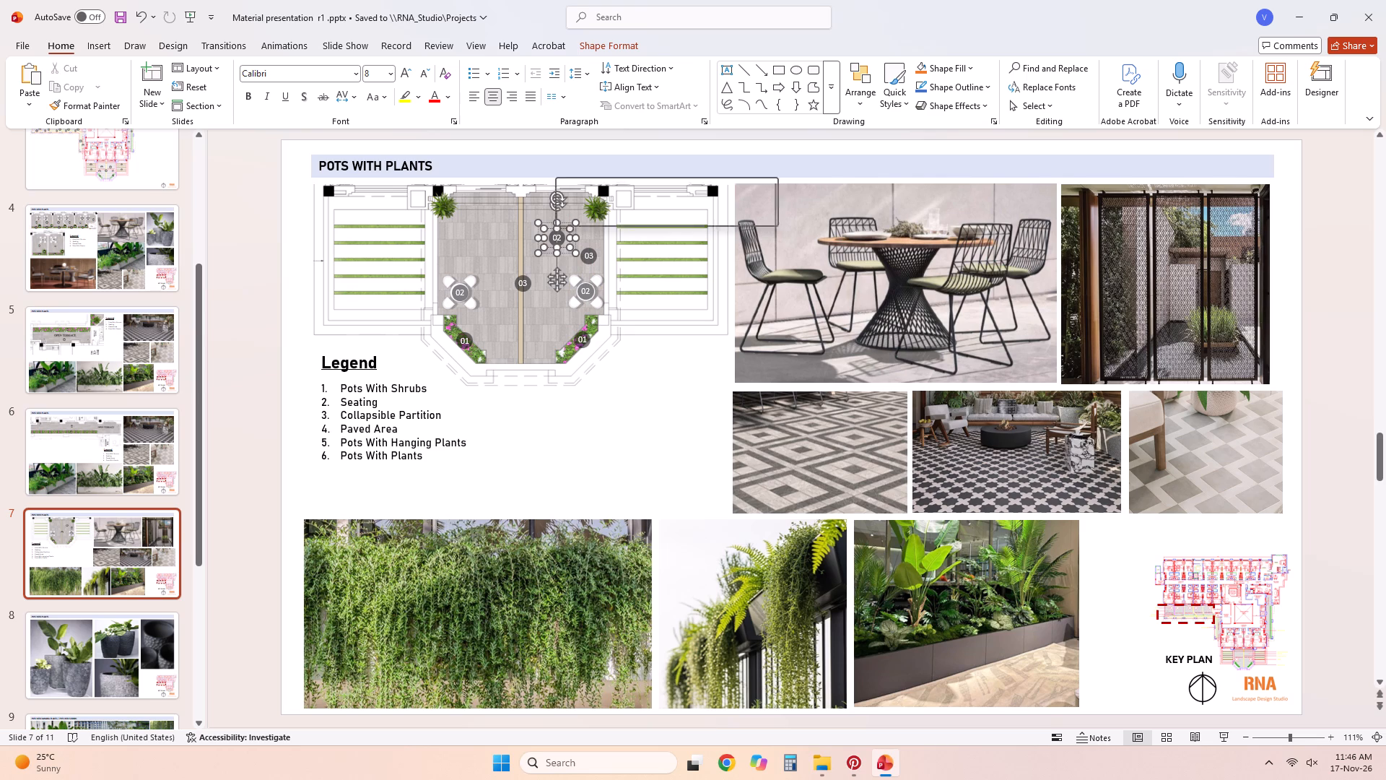
{"action": "type", "text": "04"}
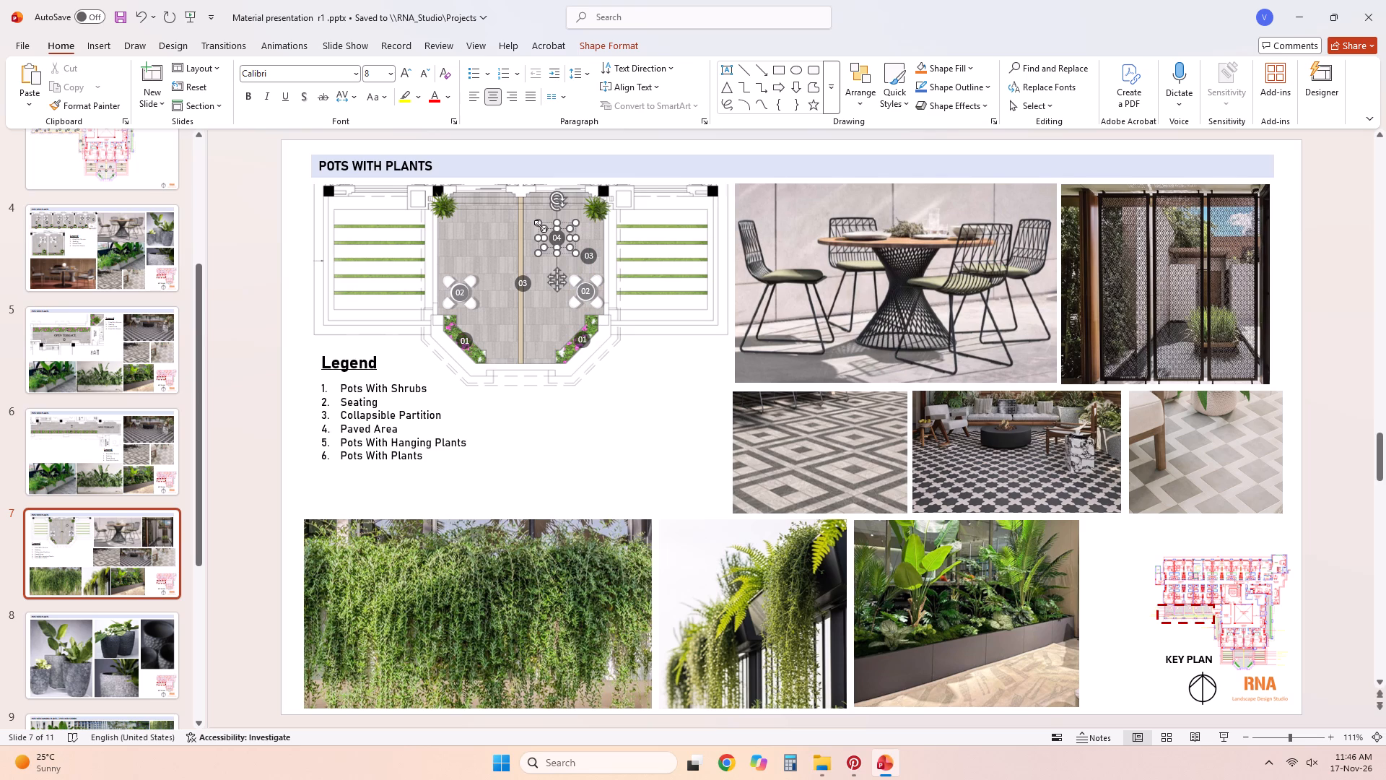
{"action": "left_click", "coordinate": [645, 478]}
Renumber the leftover 03 marker above the right-hand table as 04 and move it to the upper part of the left-hand paved area.
{"action": "left_click", "coordinate": [588, 248]}
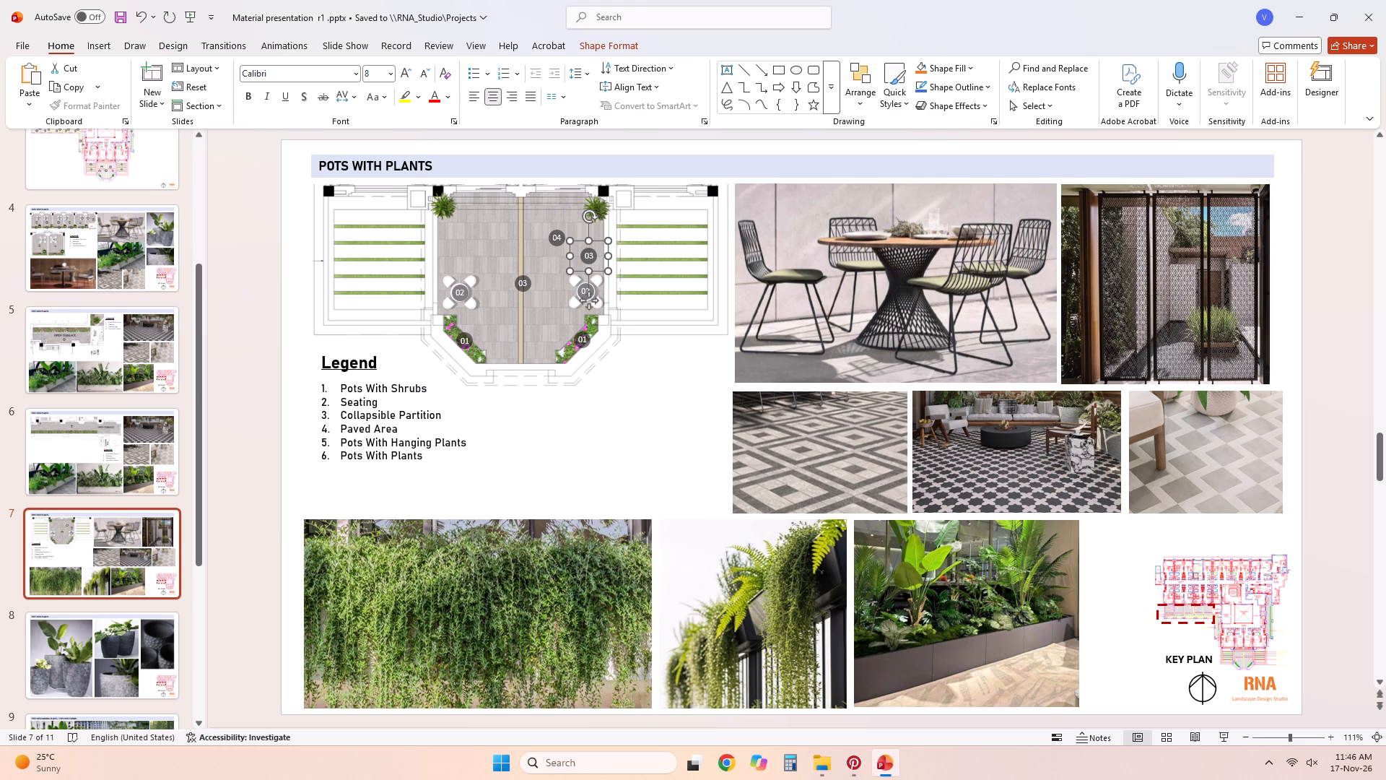
{"action": "double_click", "coordinate": [585, 256]}
{"action": "type", "text": "04"}
{"action": "left_click", "coordinate": [686, 432]}
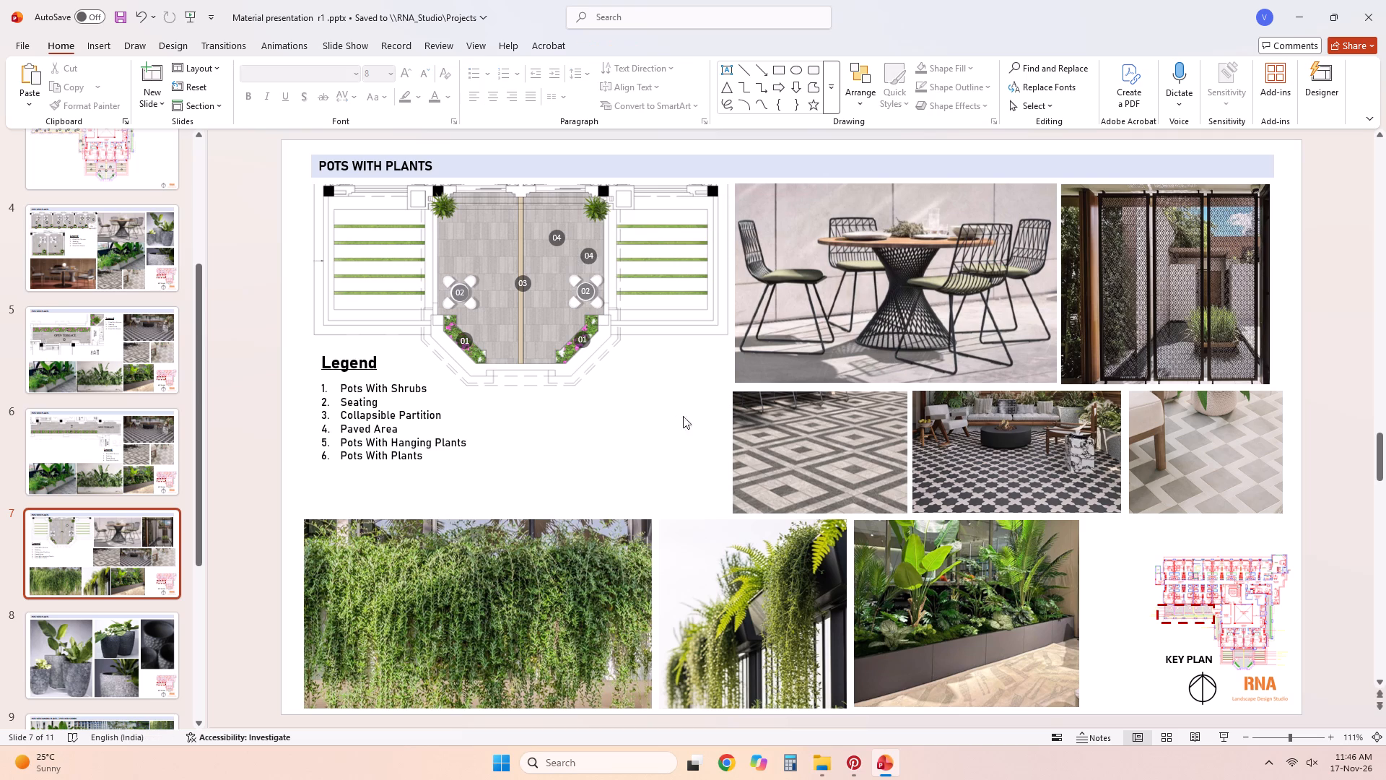
{"action": "left_click", "coordinate": [594, 262]}
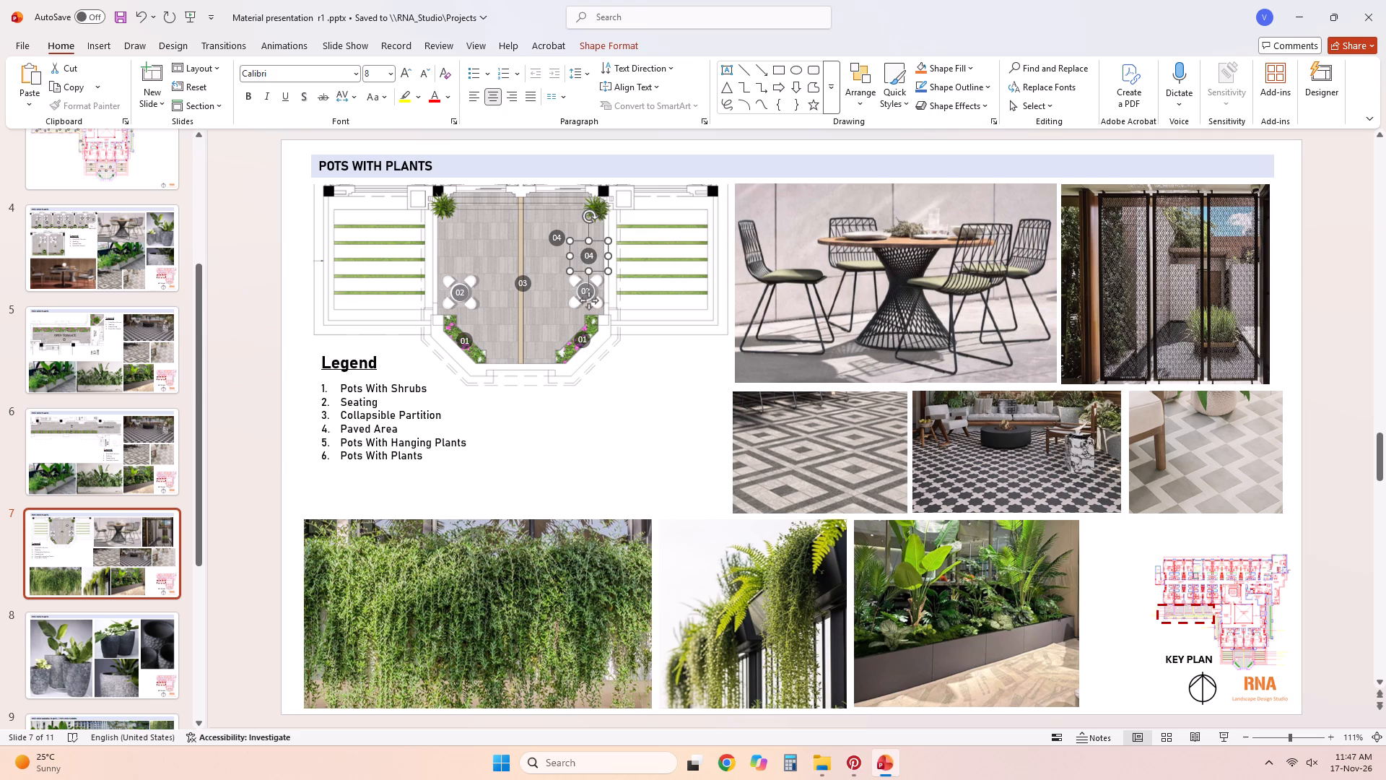
{"action": "left_click_drag", "start_coordinate": [590, 290], "coordinate": [476, 278]}
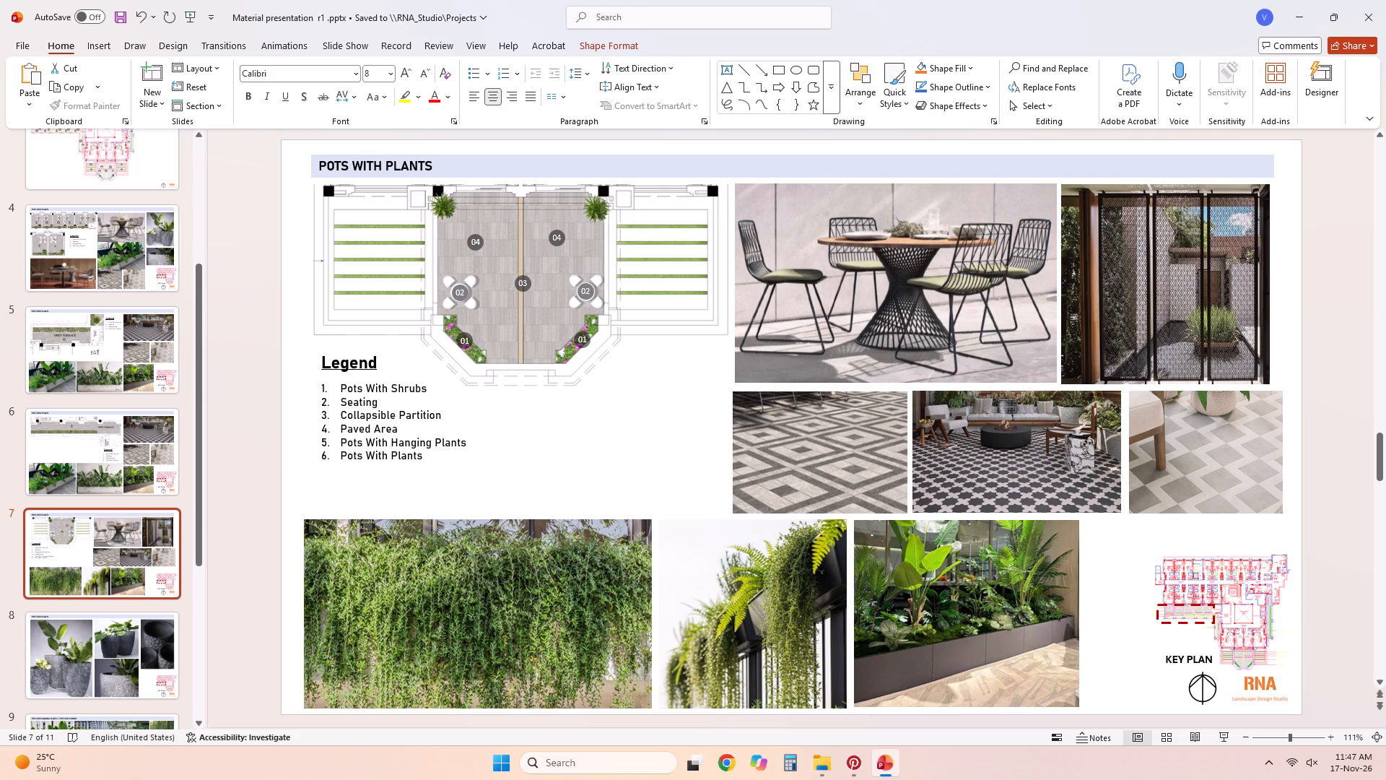
{"action": "left_click_drag", "start_coordinate": [476, 278], "coordinate": [480, 272]}
{"action": "left_click", "coordinate": [676, 493]}
Paste another 02 marker onto the lowest green strip in the plan's right-hand wing and renumber it 05.
{"action": "key", "text": "ctrl+v"}
{"action": "left_click_drag", "start_coordinate": [598, 350], "coordinate": [653, 343]}
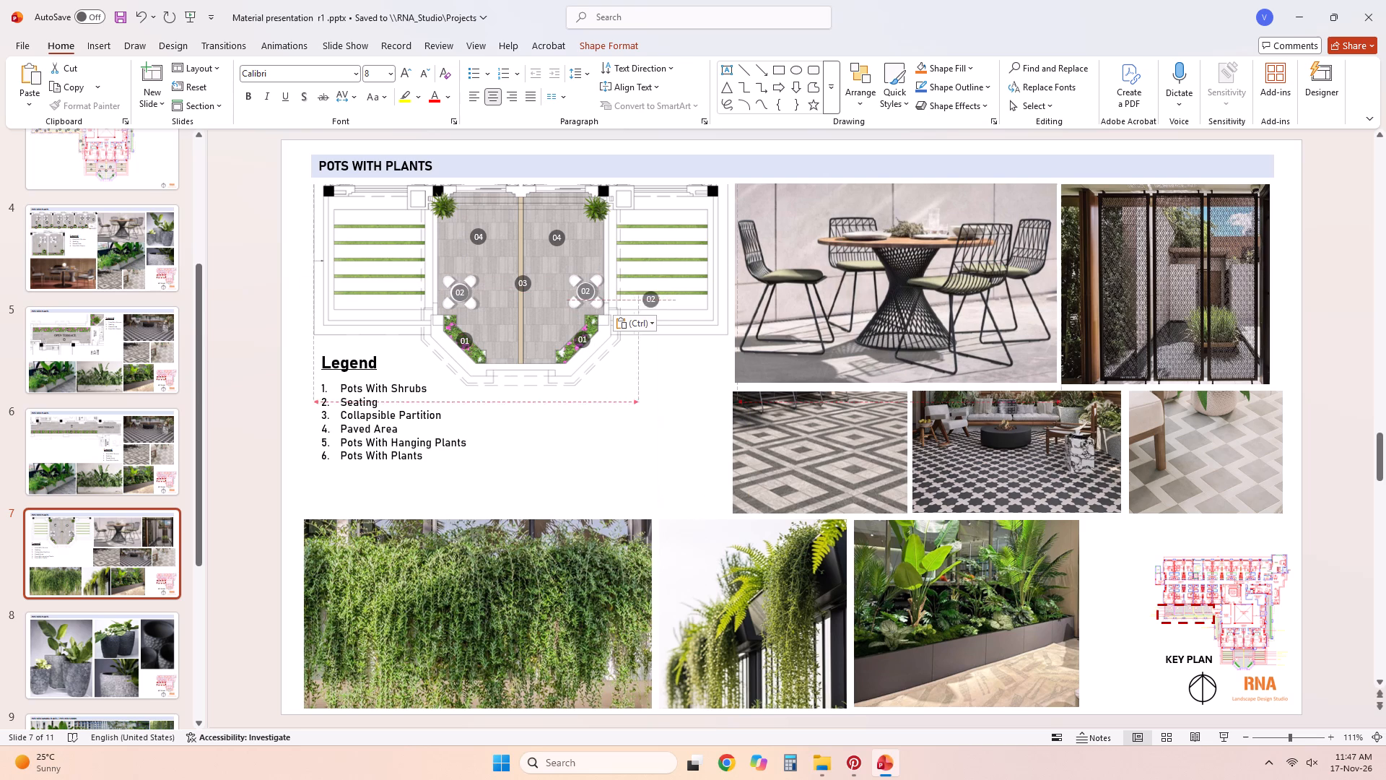
{"action": "left_click_drag", "start_coordinate": [653, 343], "coordinate": [661, 339]}
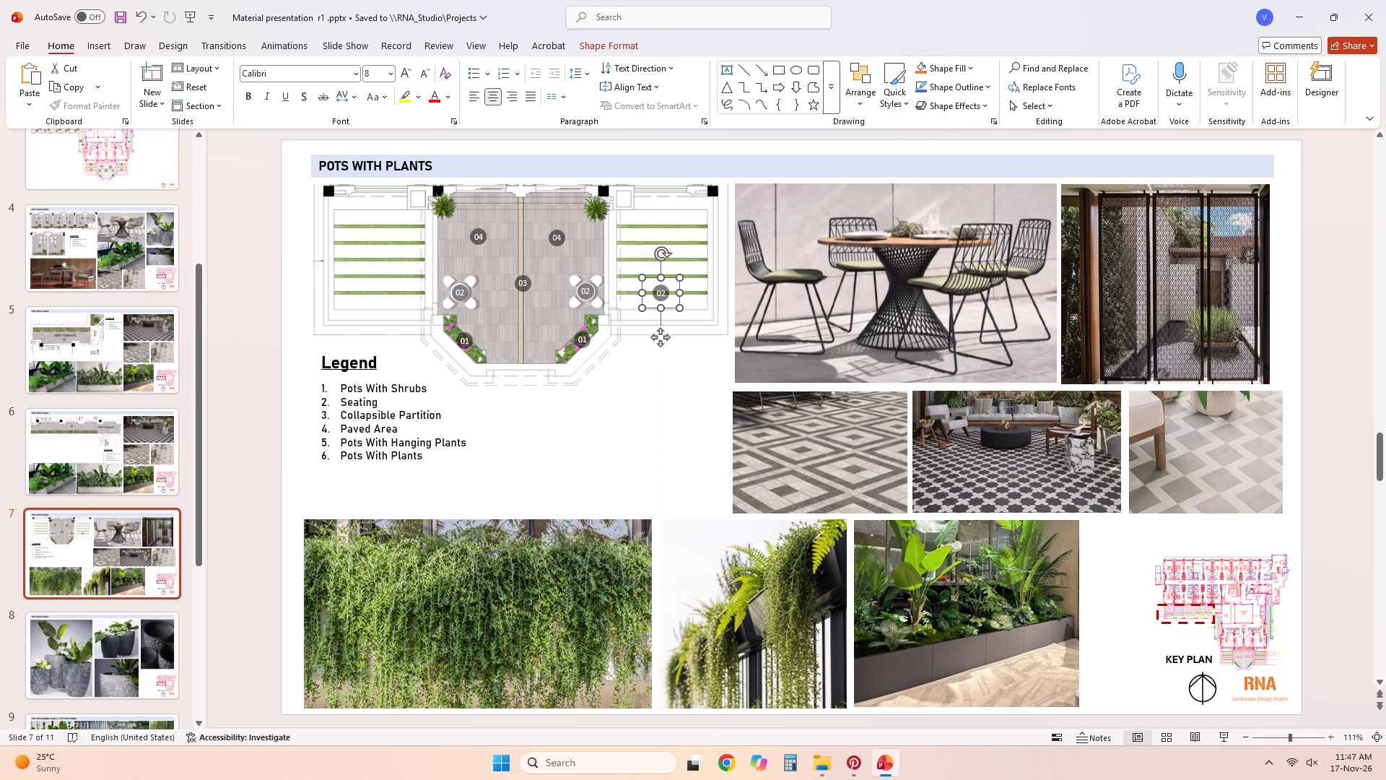
{"action": "double_click", "coordinate": [660, 292]}
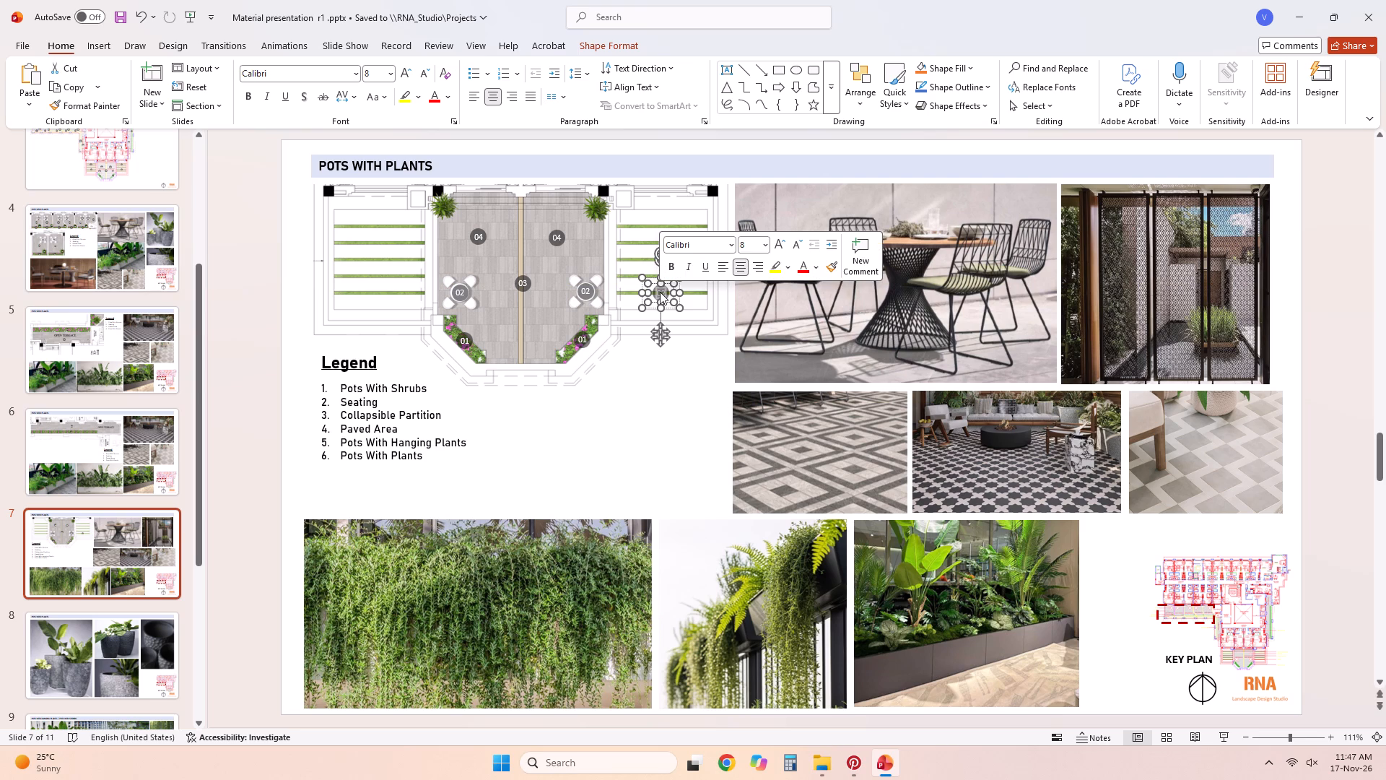
{"action": "type", "text": "05"}
{"action": "left_click", "coordinate": [650, 464]}
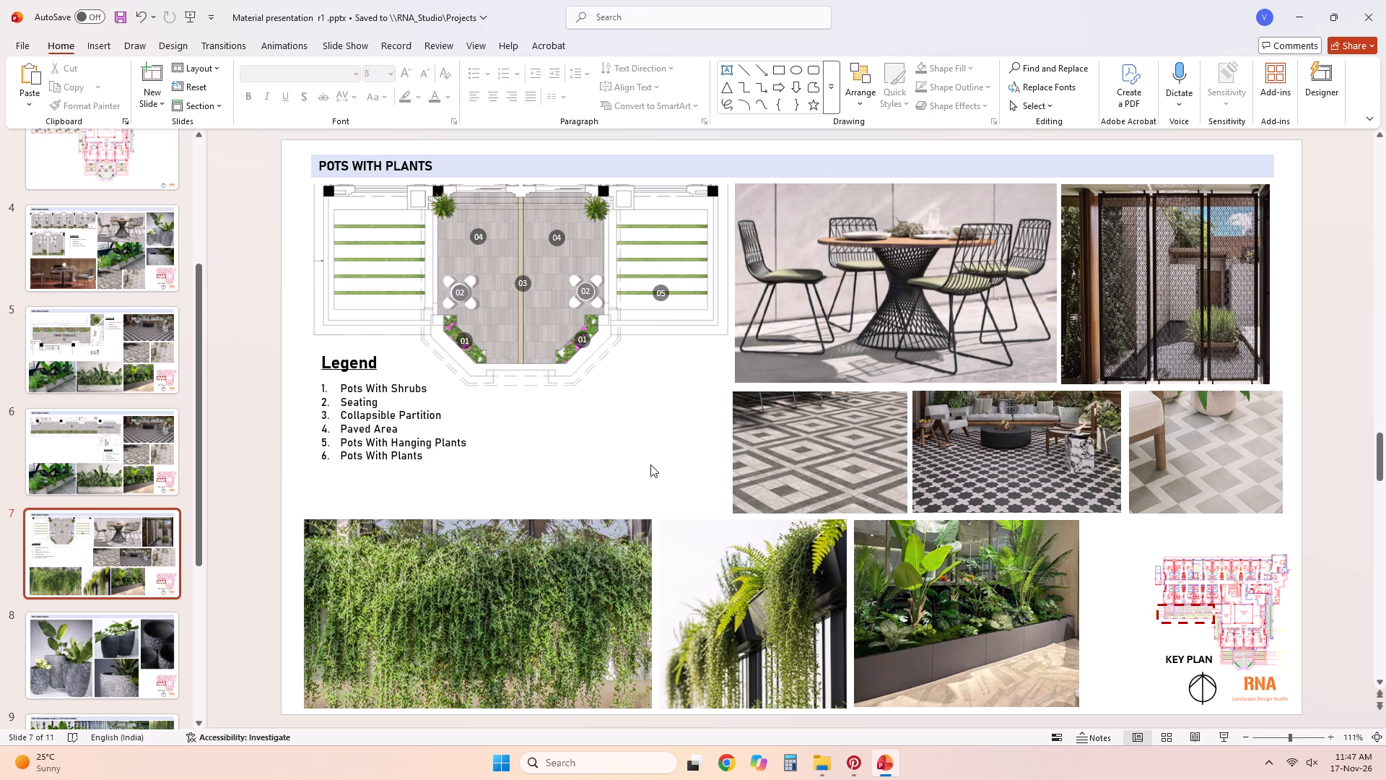
Paste another 02 marker onto the middle green strip of the right-hand wing, aligned above the 05 marker, and renumber it 05.
{"action": "key", "text": "ctrl+v"}
{"action": "left_click_drag", "start_coordinate": [598, 347], "coordinate": [660, 303]}
{"action": "left_click", "coordinate": [656, 257]}
{"action": "double_click", "coordinate": [663, 264]}
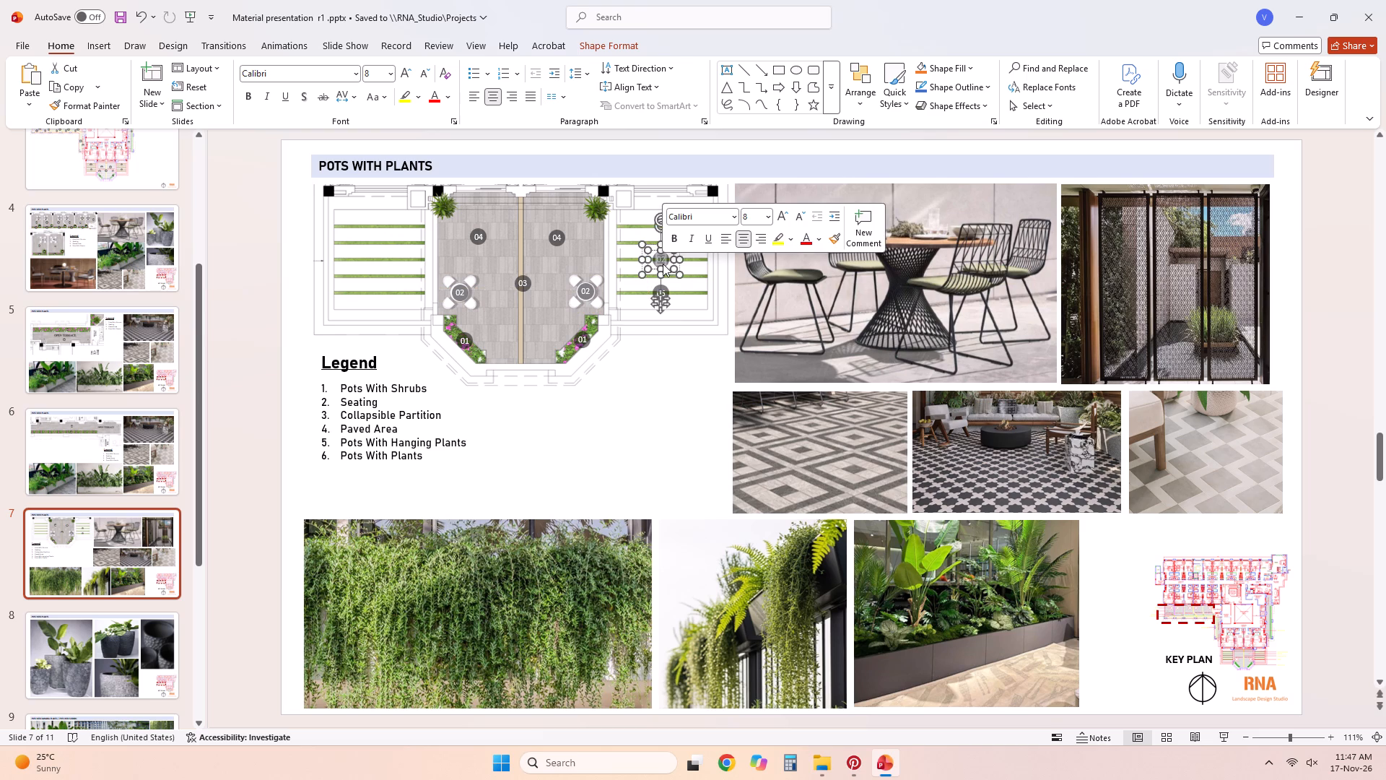
{"action": "type", "text": "05"}
{"action": "left_click", "coordinate": [695, 411]}
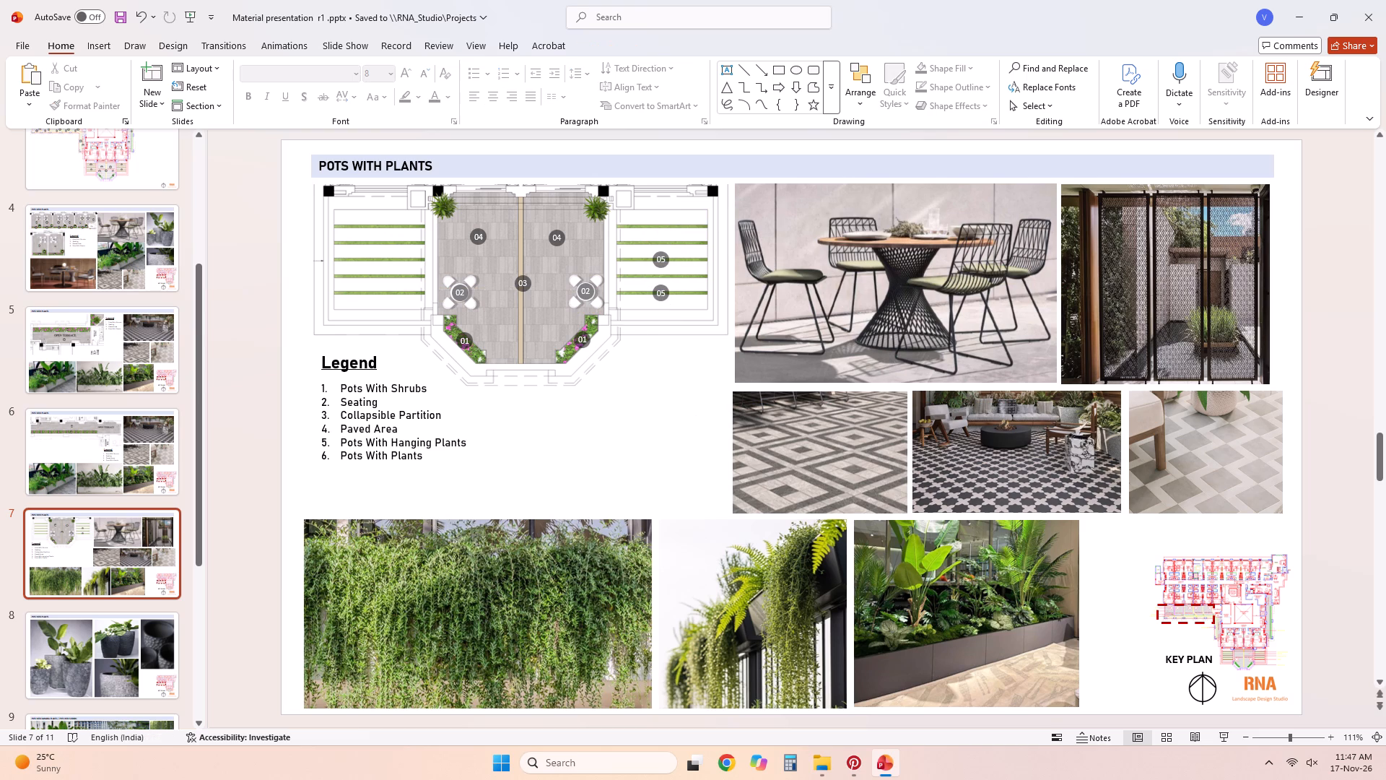
Duplicate the lowest 05 marker and place the copy on the top green strip of the right-hand wing, in line with the others.
{"action": "left_click", "coordinate": [659, 260]}
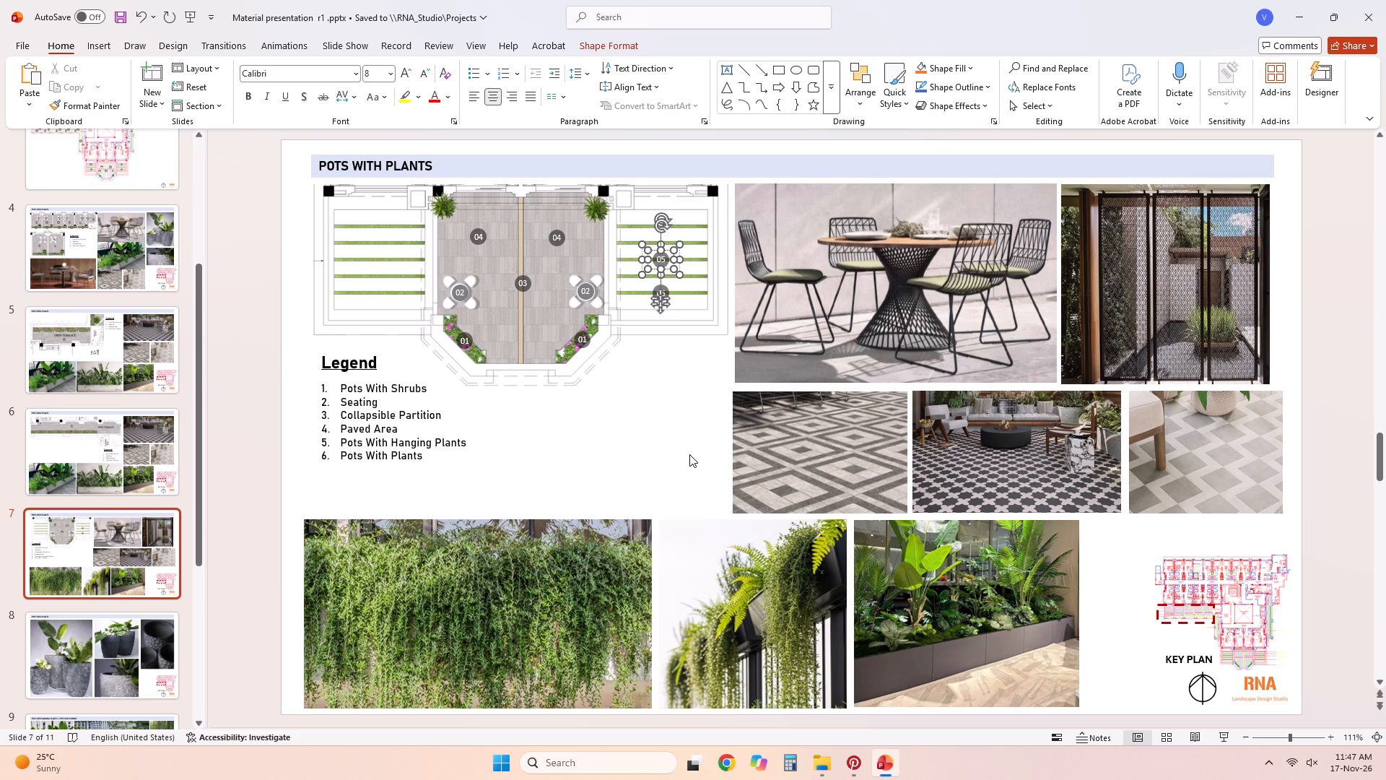
{"action": "left_click", "coordinate": [689, 454]}
{"action": "left_click", "coordinate": [664, 304]}
{"action": "left_click", "coordinate": [663, 296]}
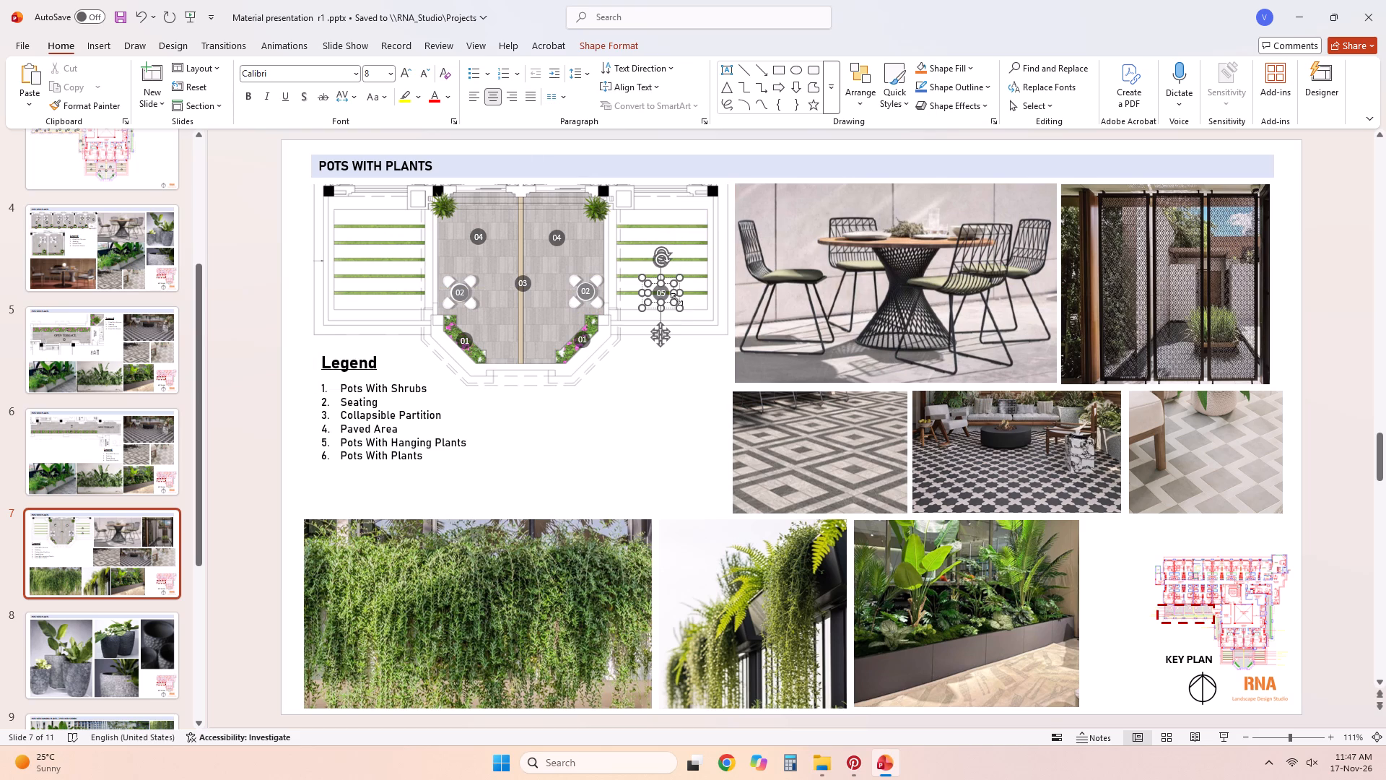
{"action": "left_click", "coordinate": [675, 311]}
{"action": "left_click", "coordinate": [671, 298]}
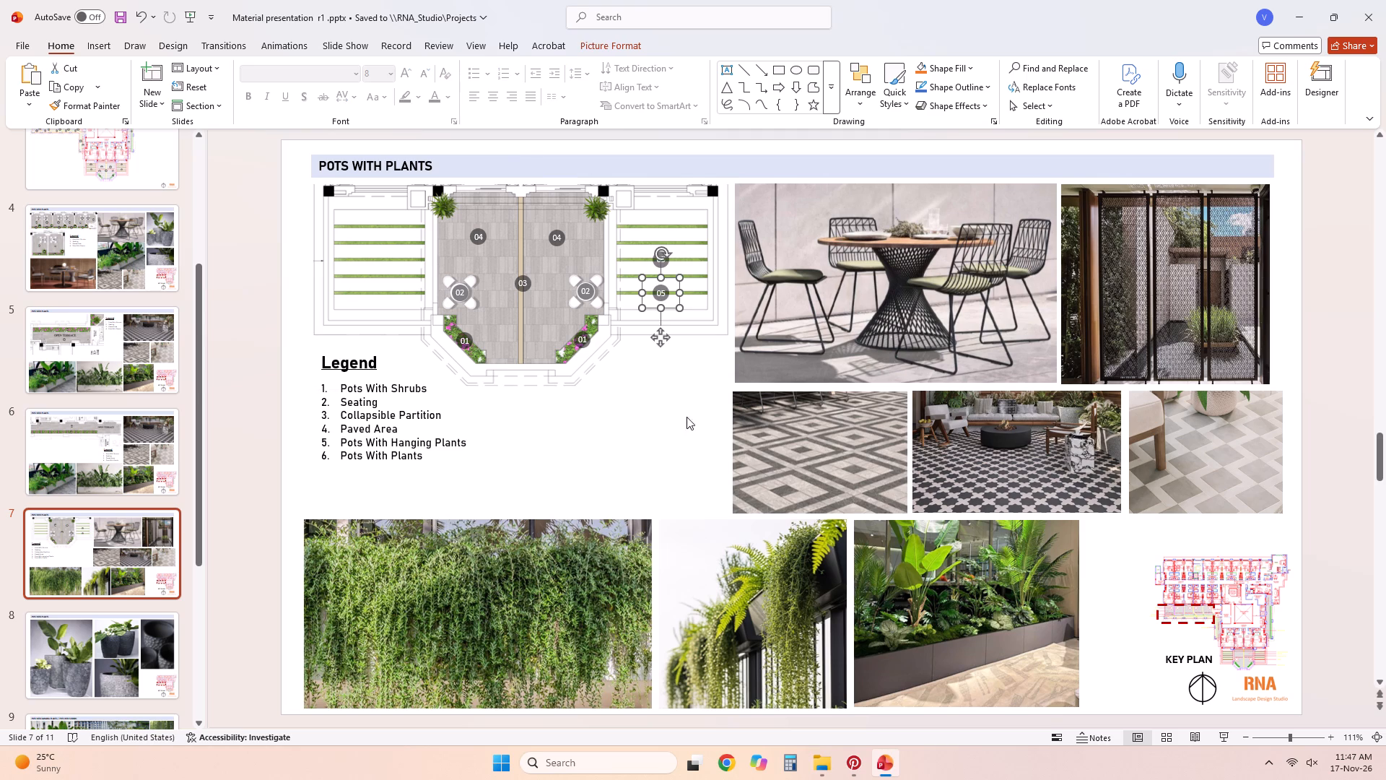
{"action": "key", "text": "ctrl+c"}
{"action": "key", "text": "ctrl+v"}
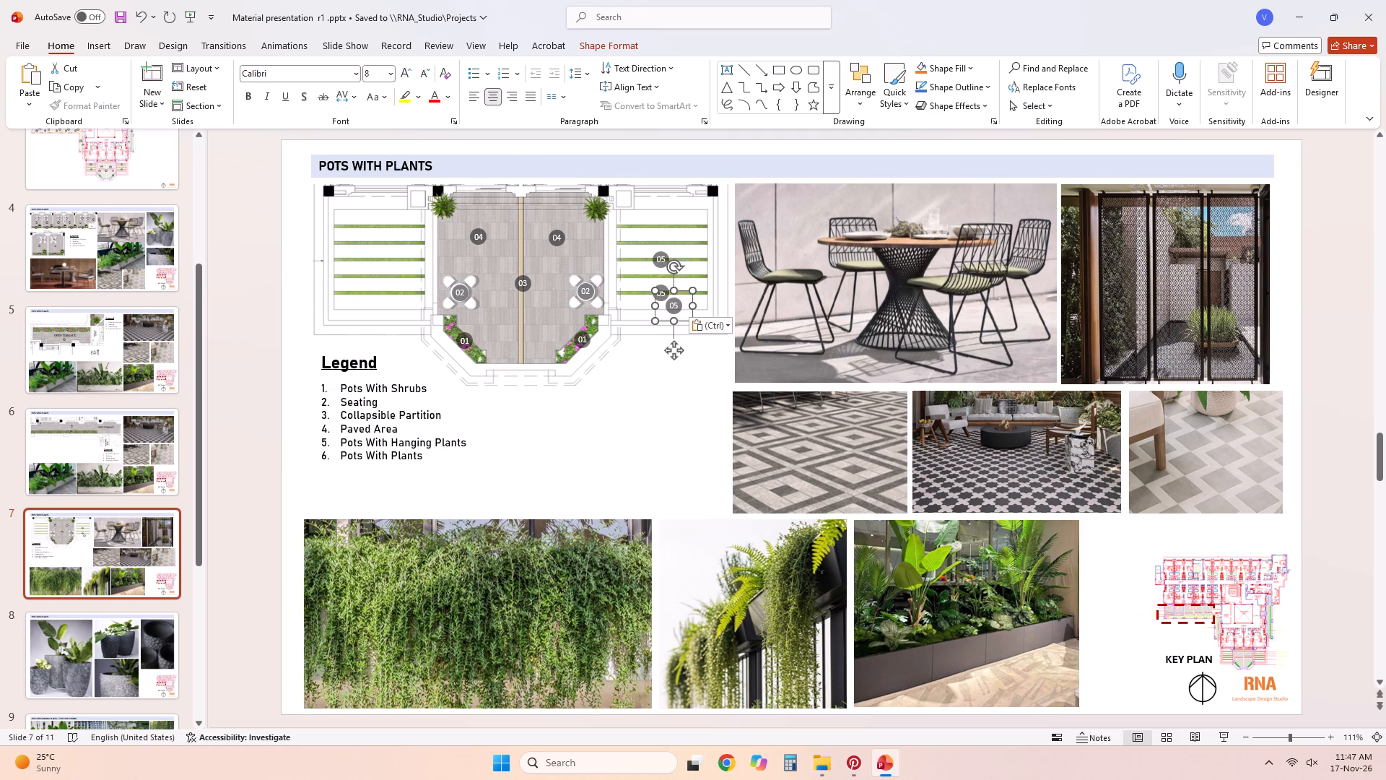
{"action": "left_click_drag", "start_coordinate": [674, 350], "coordinate": [663, 268]}
{"action": "left_click", "coordinate": [686, 441]}
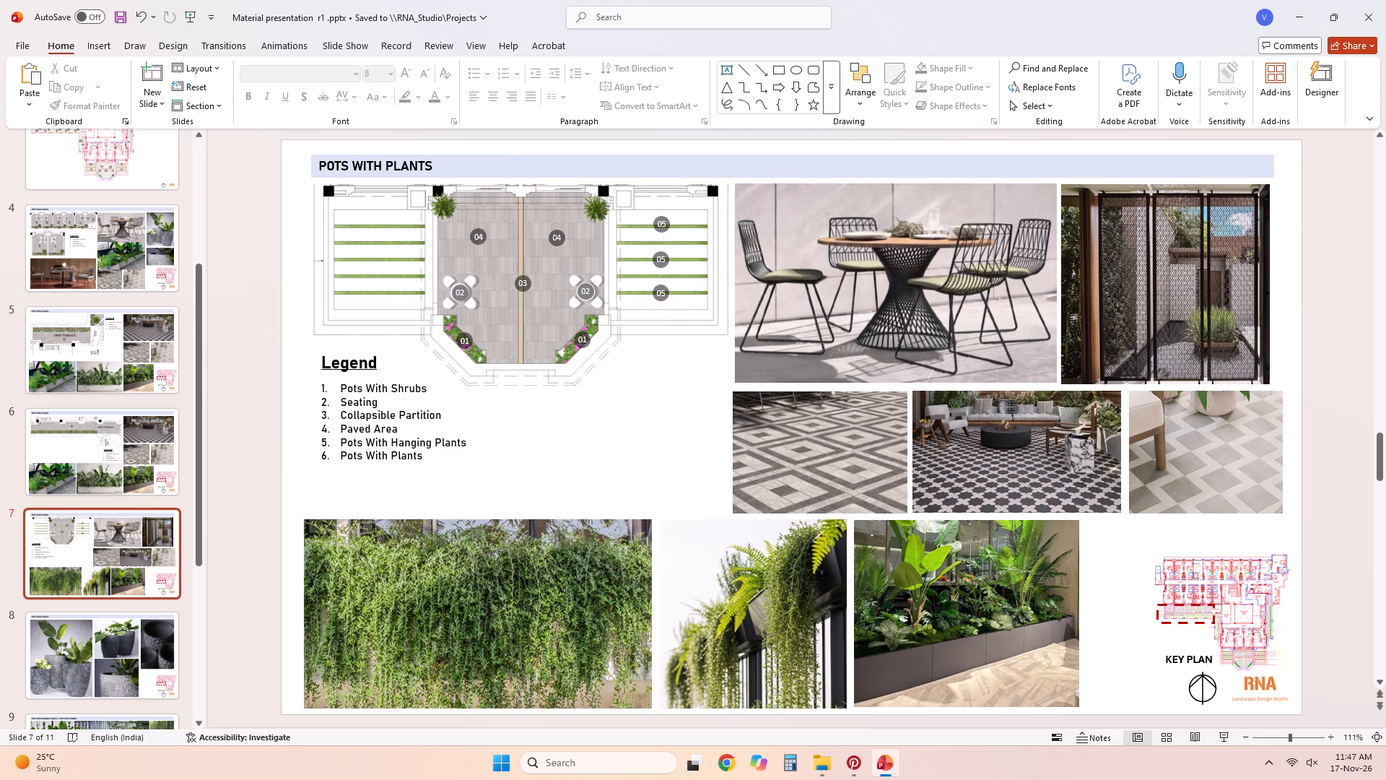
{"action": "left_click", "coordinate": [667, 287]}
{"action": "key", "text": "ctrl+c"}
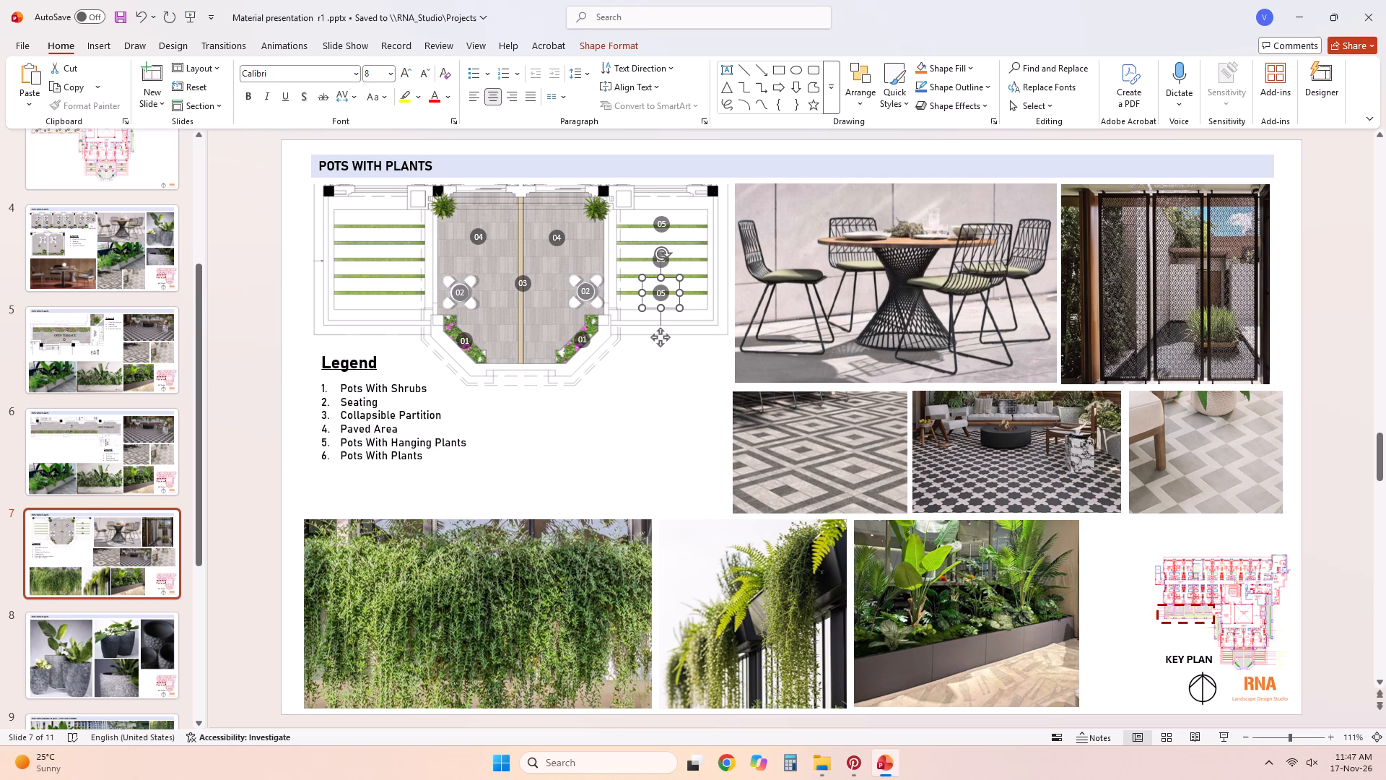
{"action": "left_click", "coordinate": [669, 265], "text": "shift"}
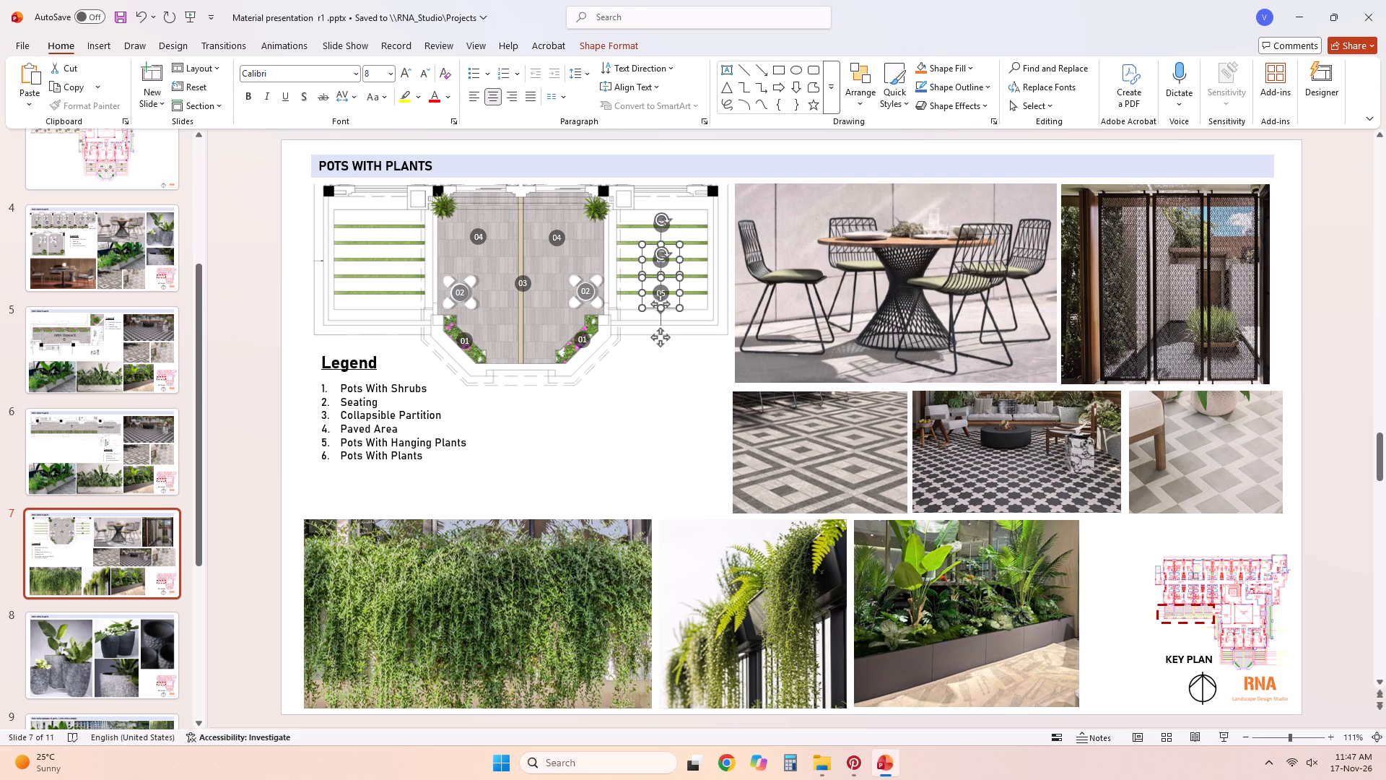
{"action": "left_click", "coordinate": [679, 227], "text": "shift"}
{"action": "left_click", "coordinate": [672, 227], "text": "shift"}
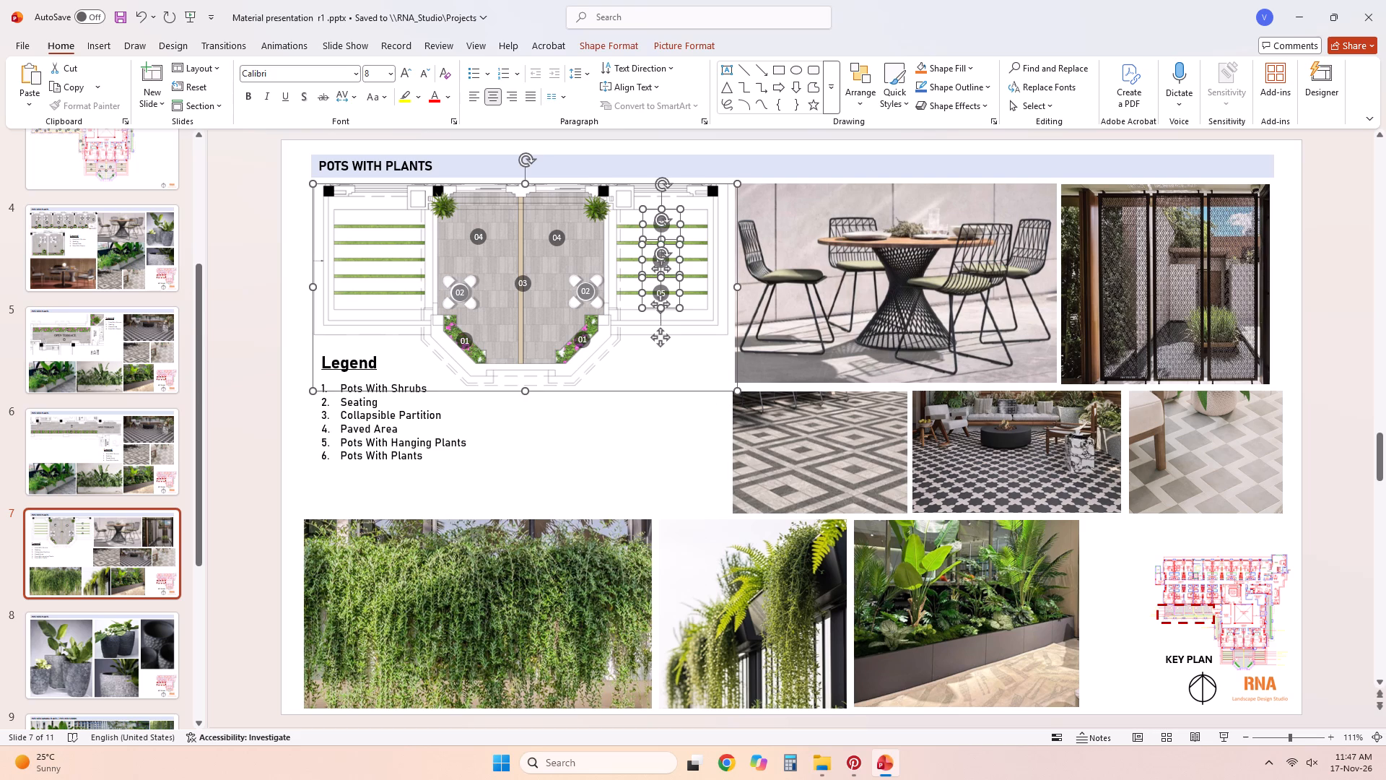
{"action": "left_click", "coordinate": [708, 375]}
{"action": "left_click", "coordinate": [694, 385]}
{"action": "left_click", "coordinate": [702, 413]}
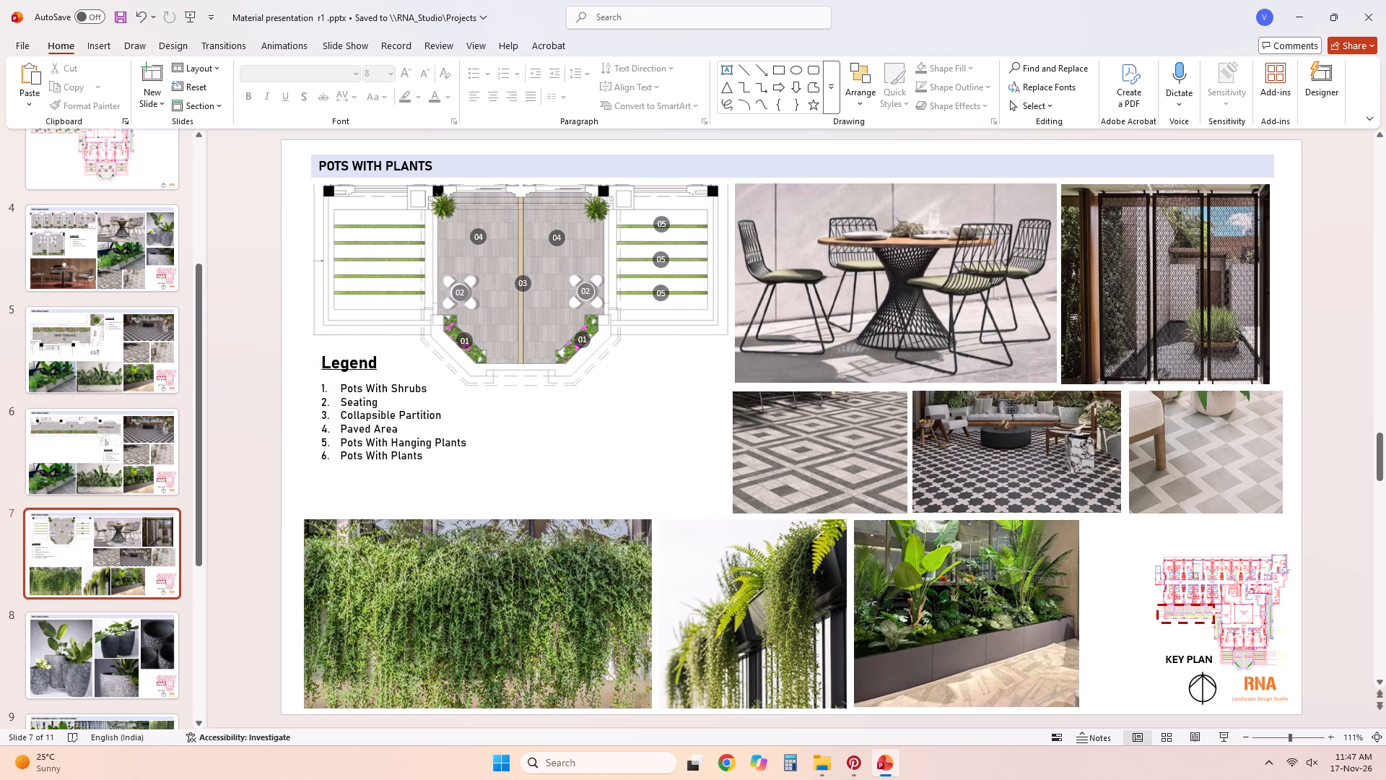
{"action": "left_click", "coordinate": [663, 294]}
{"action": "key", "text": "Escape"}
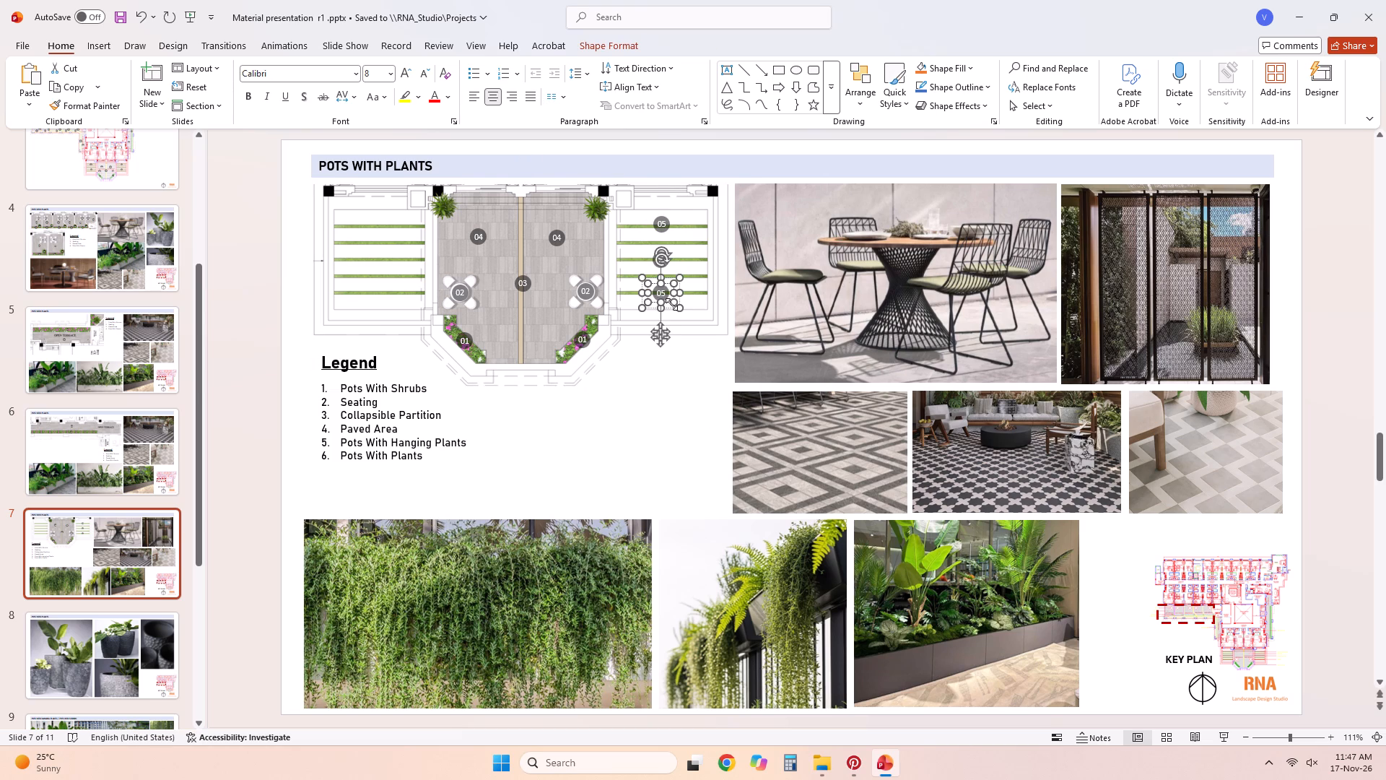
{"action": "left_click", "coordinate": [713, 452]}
Copy the three 05 markers from the plan's right-hand wing onto the matching green strips of the left-hand wing.
{"action": "left_click", "coordinate": [672, 291]}
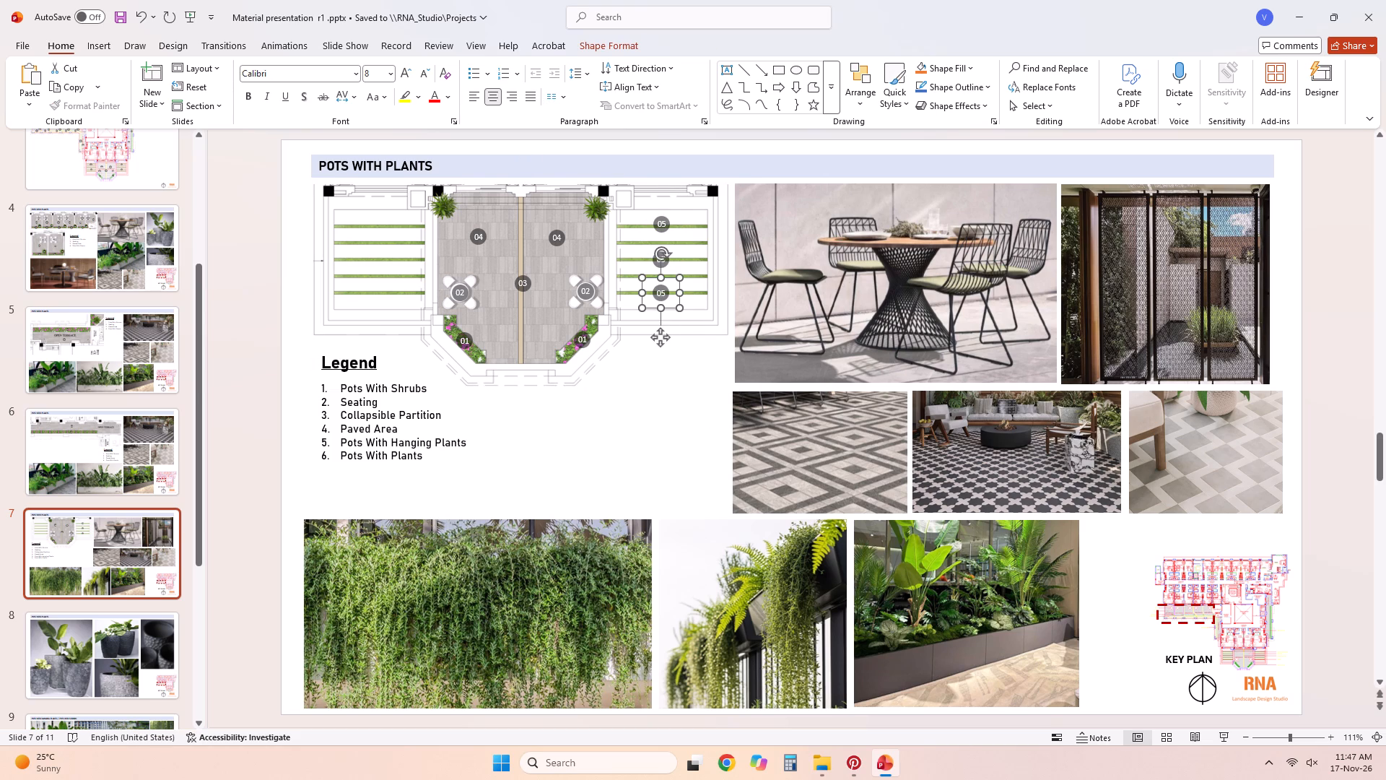
{"action": "left_click", "coordinate": [667, 261], "text": "shift"}
{"action": "left_click", "coordinate": [668, 226], "text": "shift"}
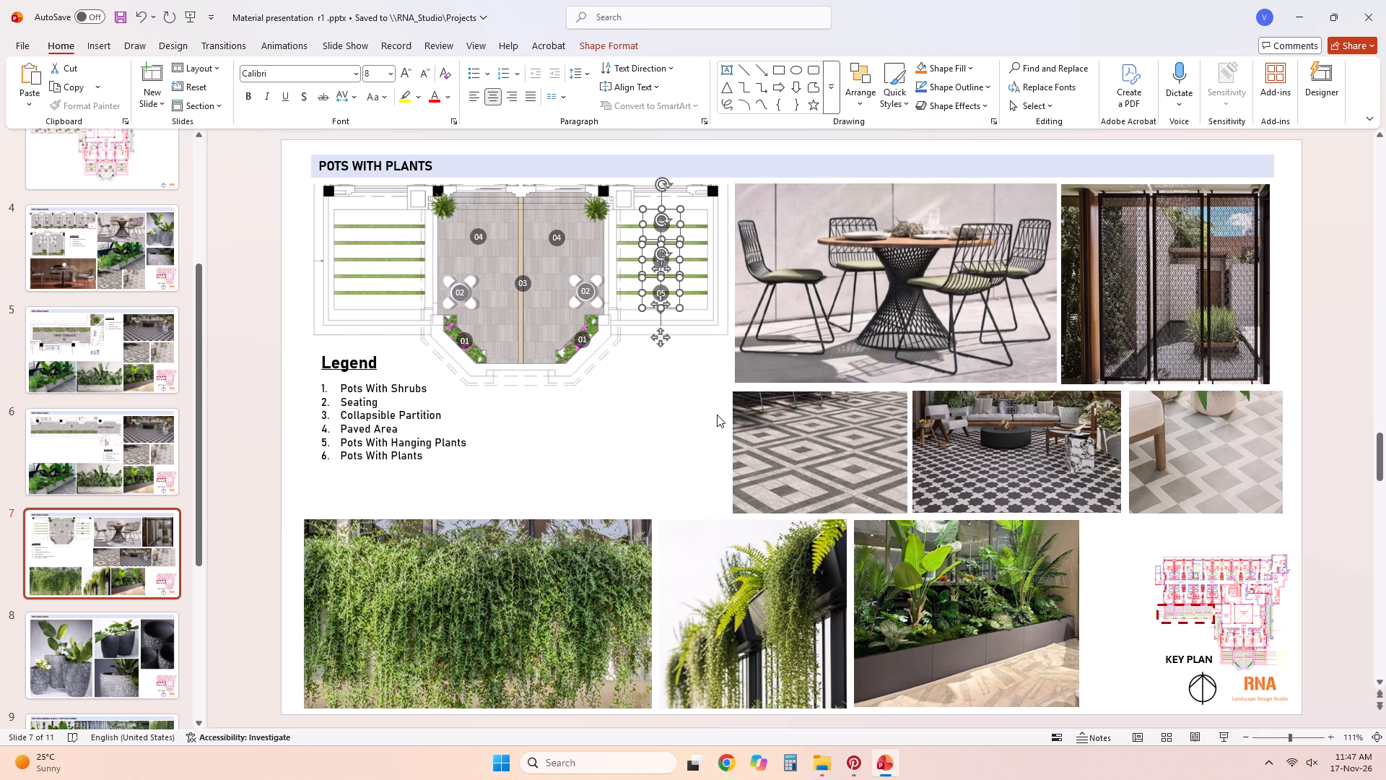
{"action": "key", "text": "ctrl+c"}
{"action": "key", "text": "ctrl+v"}
{"action": "left_click_drag", "start_coordinate": [671, 347], "coordinate": [667, 347]}
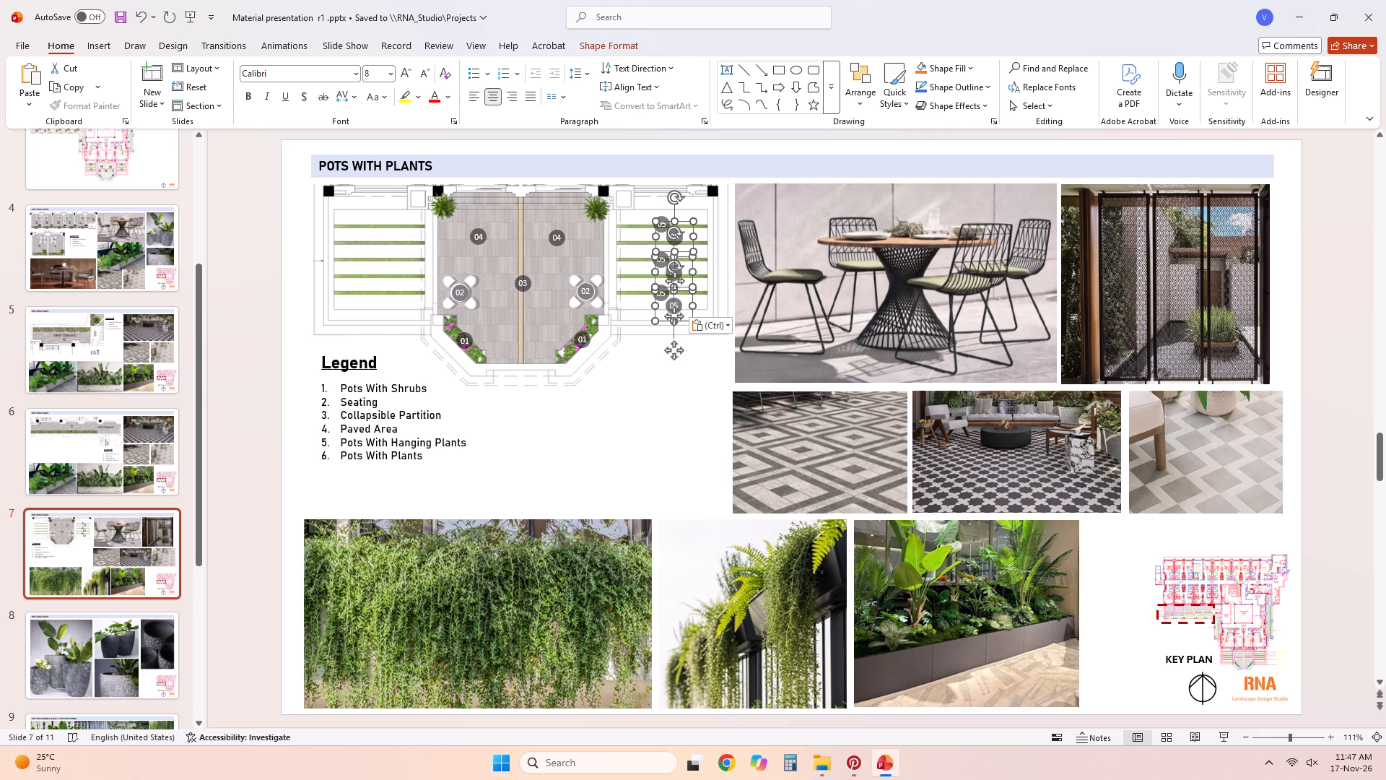
{"action": "left_click_drag", "start_coordinate": [667, 347], "coordinate": [375, 335]}
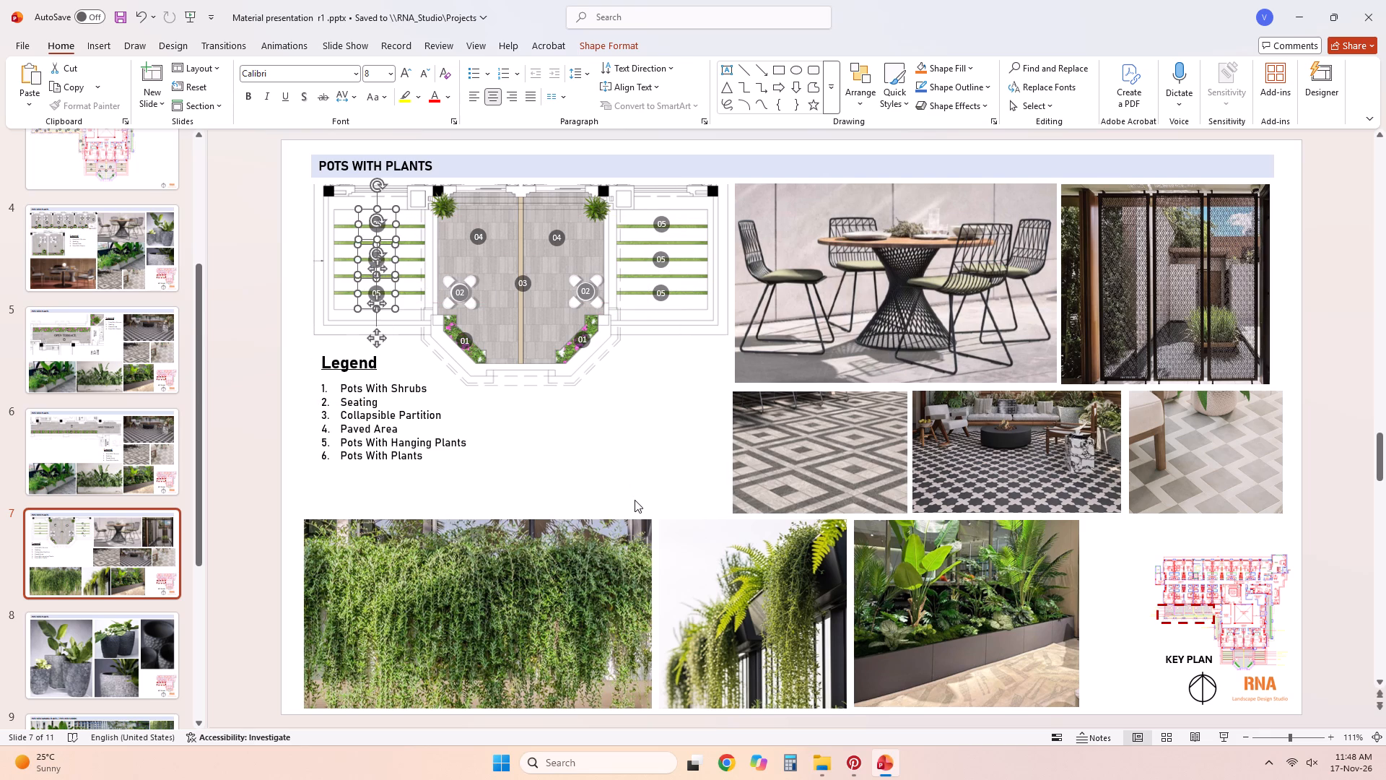
{"action": "left_click", "coordinate": [635, 500]}
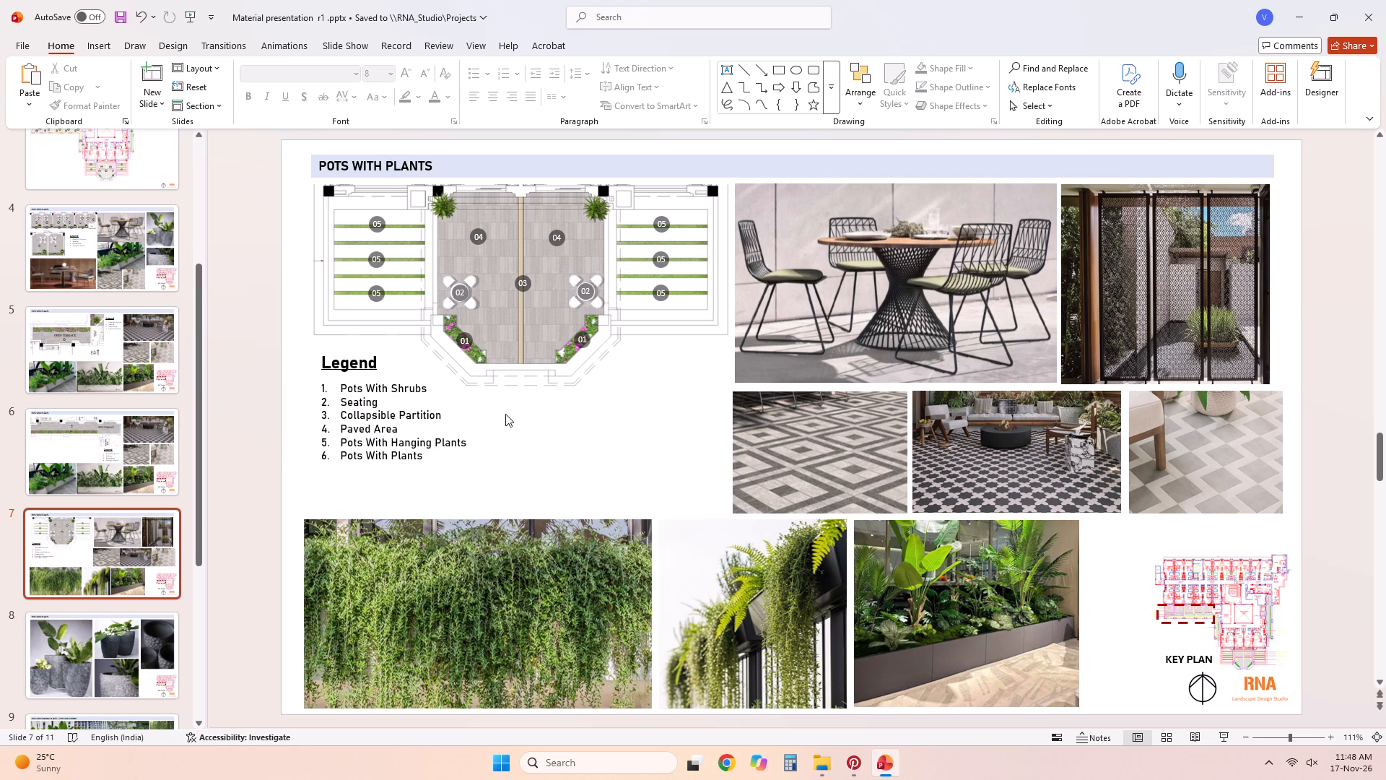
Duplicate the left-hand 04 marker onto the potted plant at the paved area's upper-left corner and renumber it 06.
{"action": "left_click", "coordinate": [471, 240]}
{"action": "key", "text": "ctrl+c"}
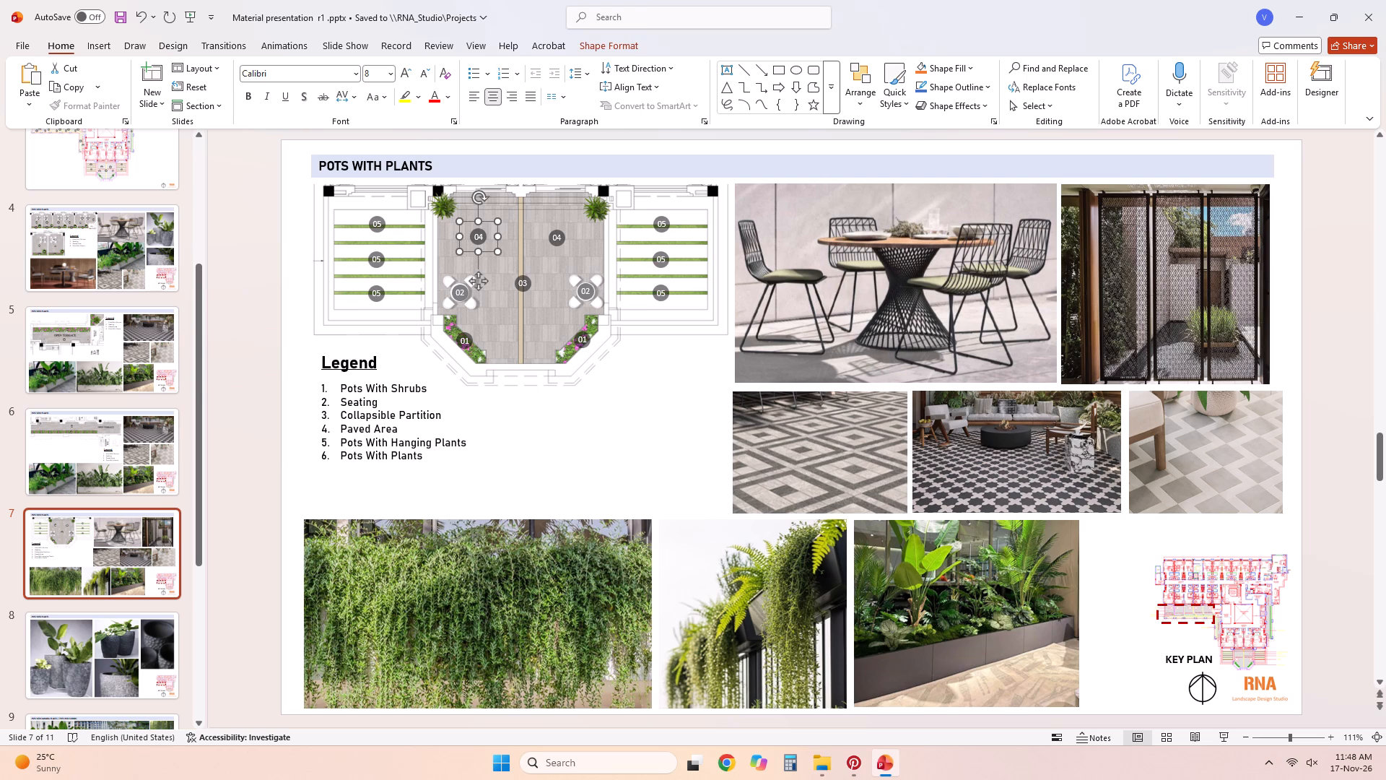
{"action": "key", "text": "ctrl+v"}
{"action": "left_click_drag", "start_coordinate": [490, 294], "coordinate": [443, 249]}
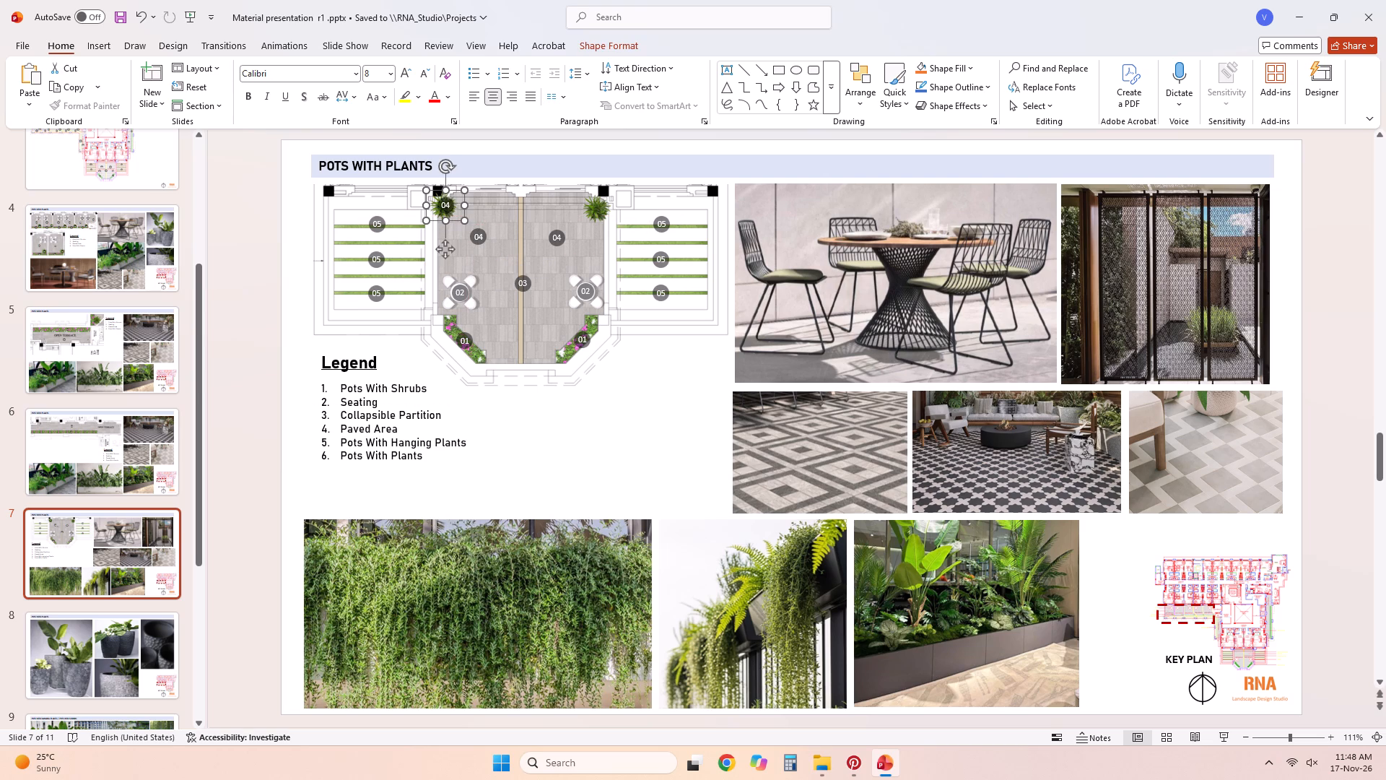
{"action": "double_click", "coordinate": [443, 206]}
{"action": "type", "text": "06"}
{"action": "left_click", "coordinate": [660, 487]}
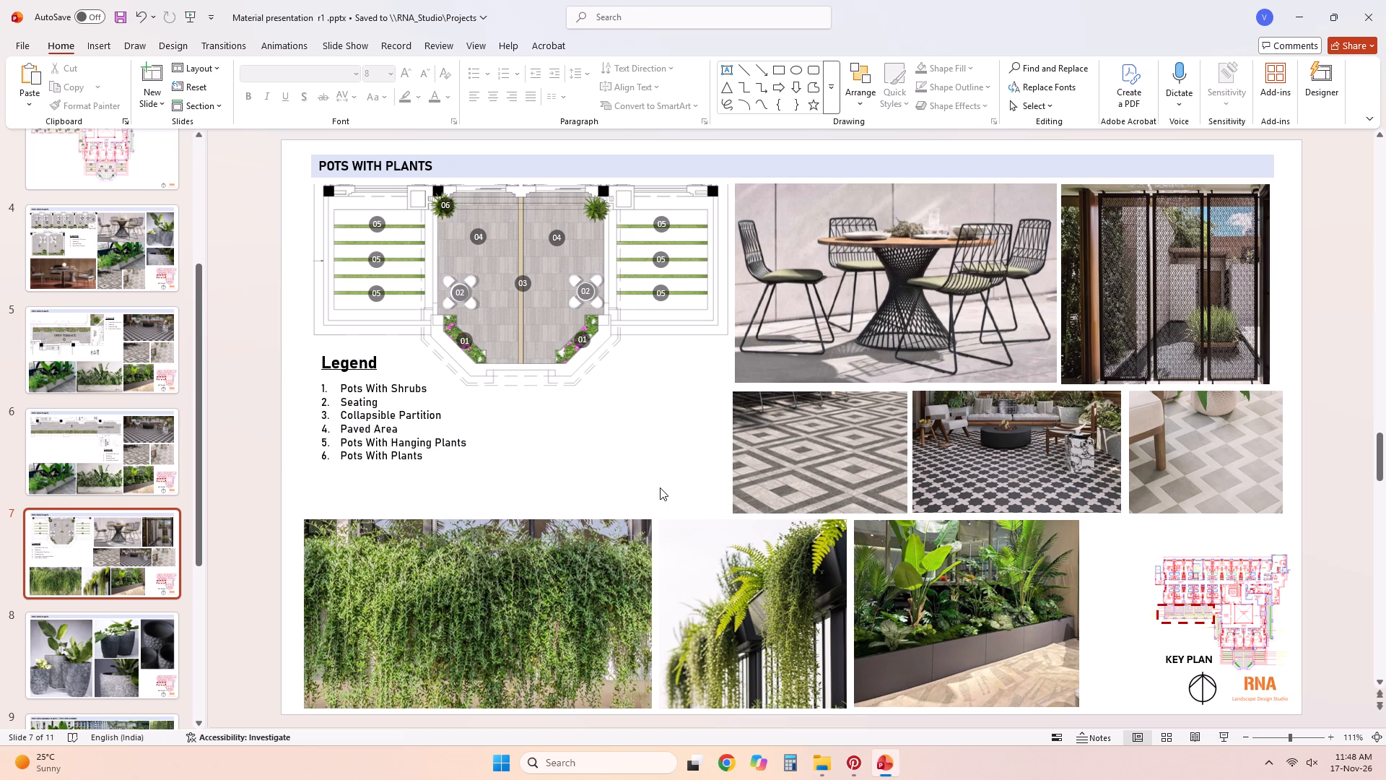
Paste another 04 marker onto the potted plant at the paved area's upper-right corner and renumber it 06.
{"action": "key", "text": "ctrl+v"}
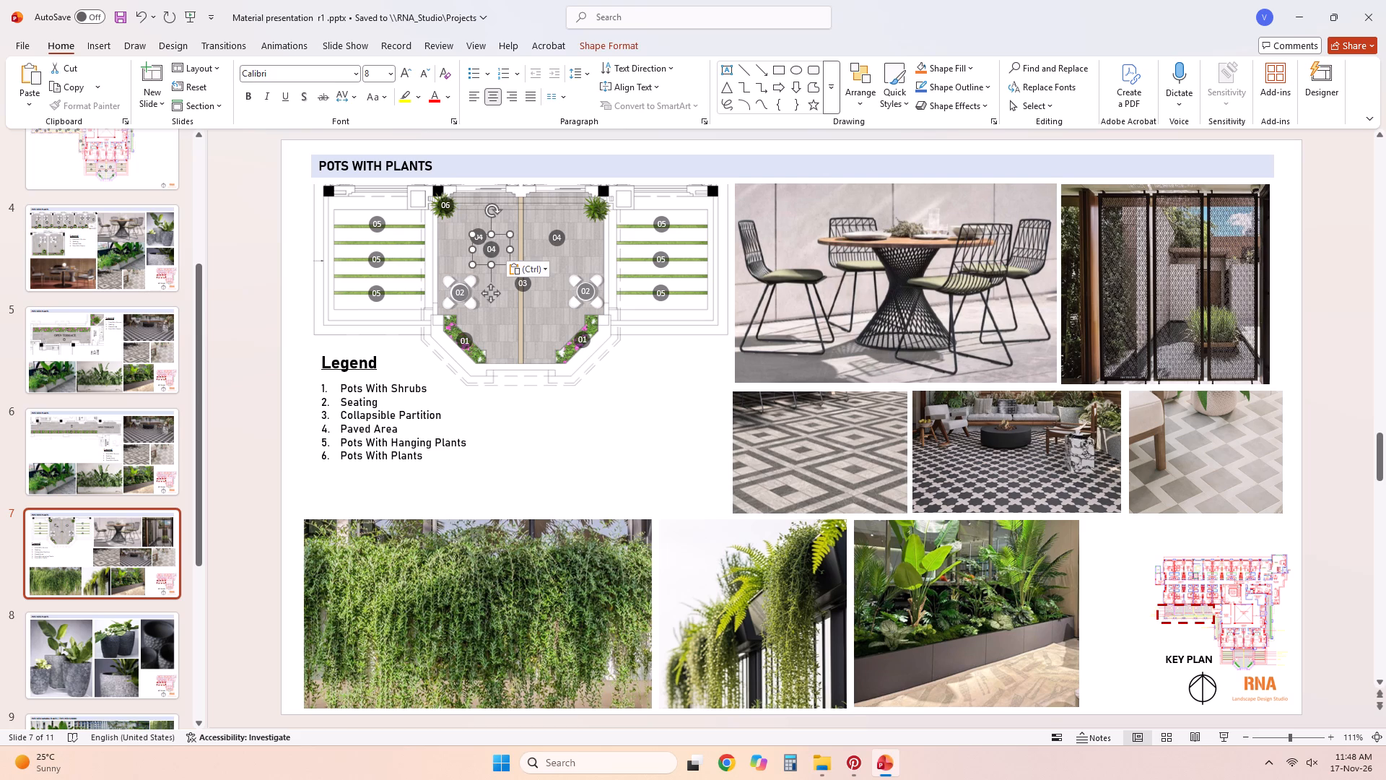
{"action": "left_click_drag", "start_coordinate": [491, 295], "coordinate": [600, 252]}
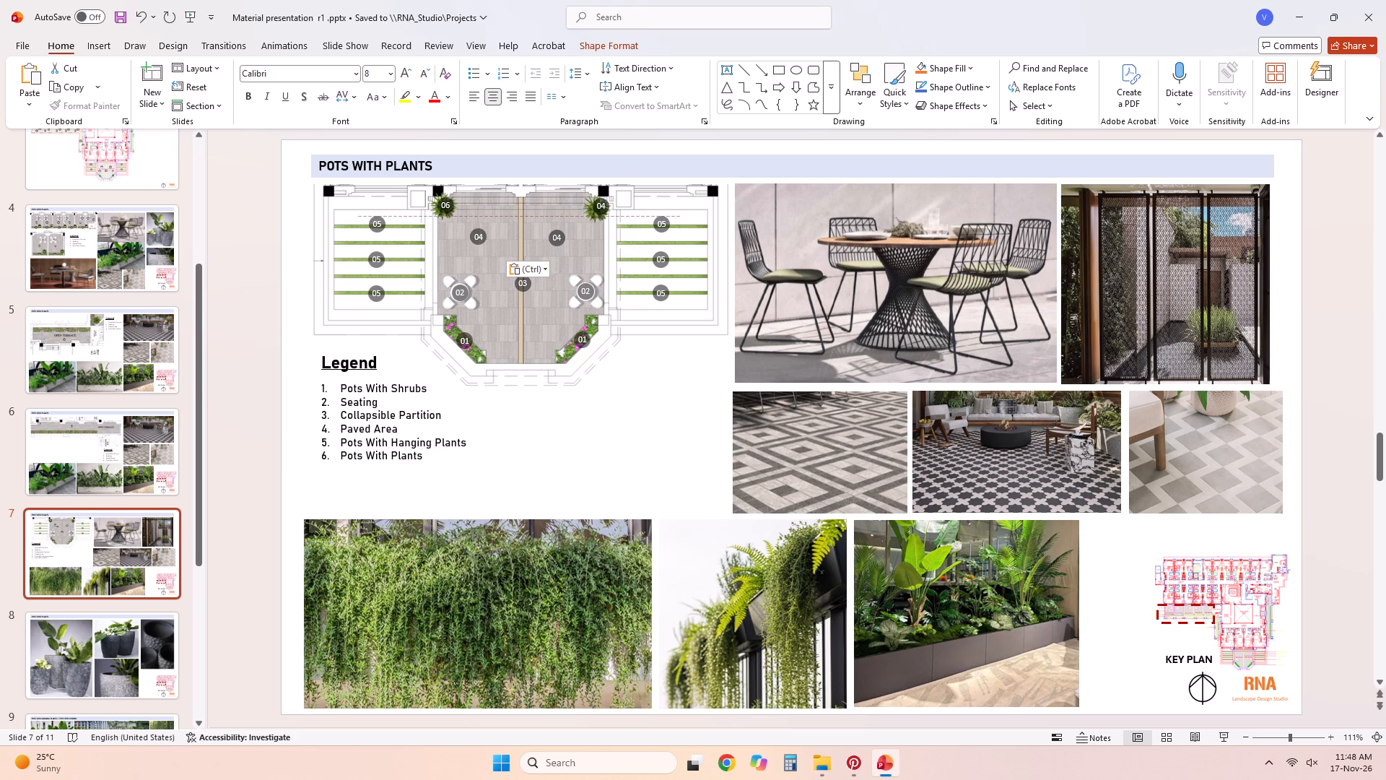
{"action": "left_click_drag", "start_coordinate": [600, 252], "coordinate": [596, 255]}
{"action": "double_click", "coordinate": [596, 209]}
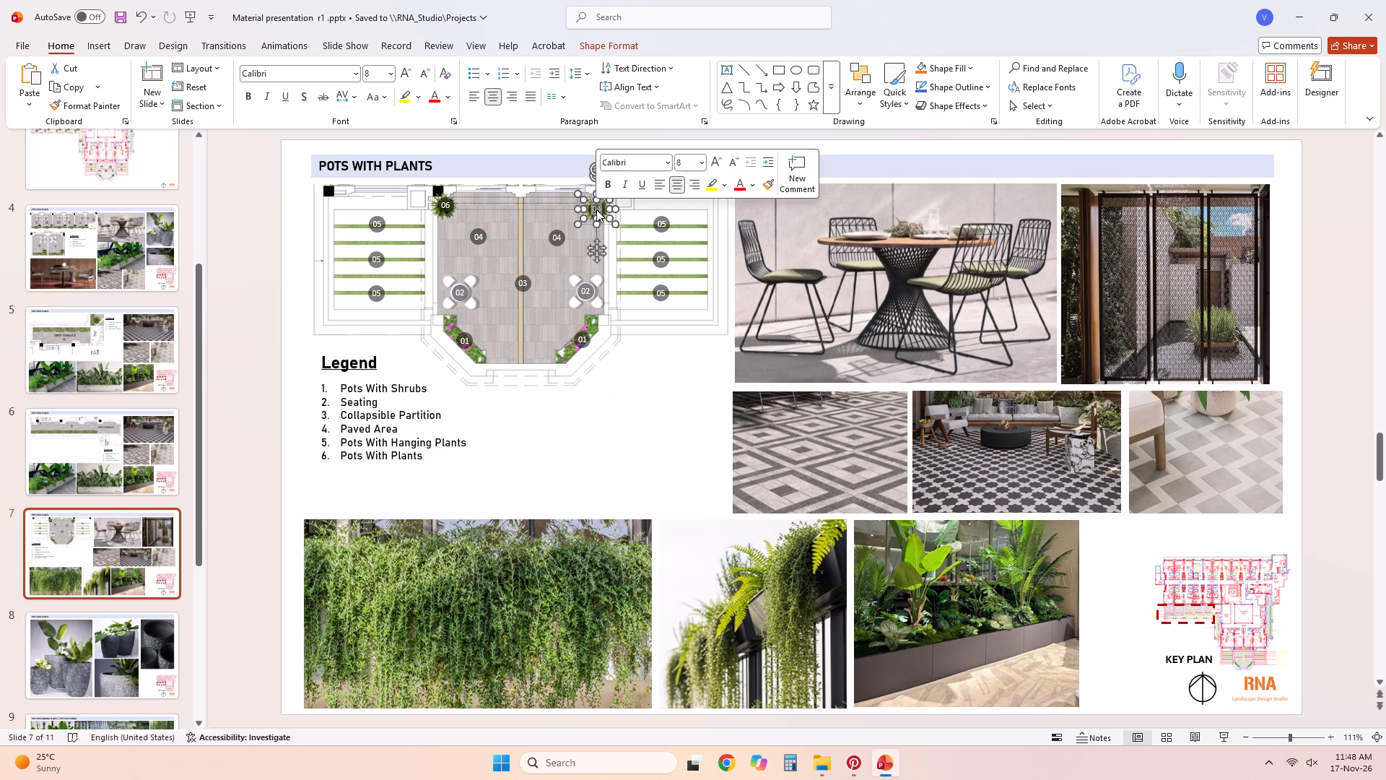
{"action": "type", "text": "06"}
{"action": "left_click", "coordinate": [661, 476]}
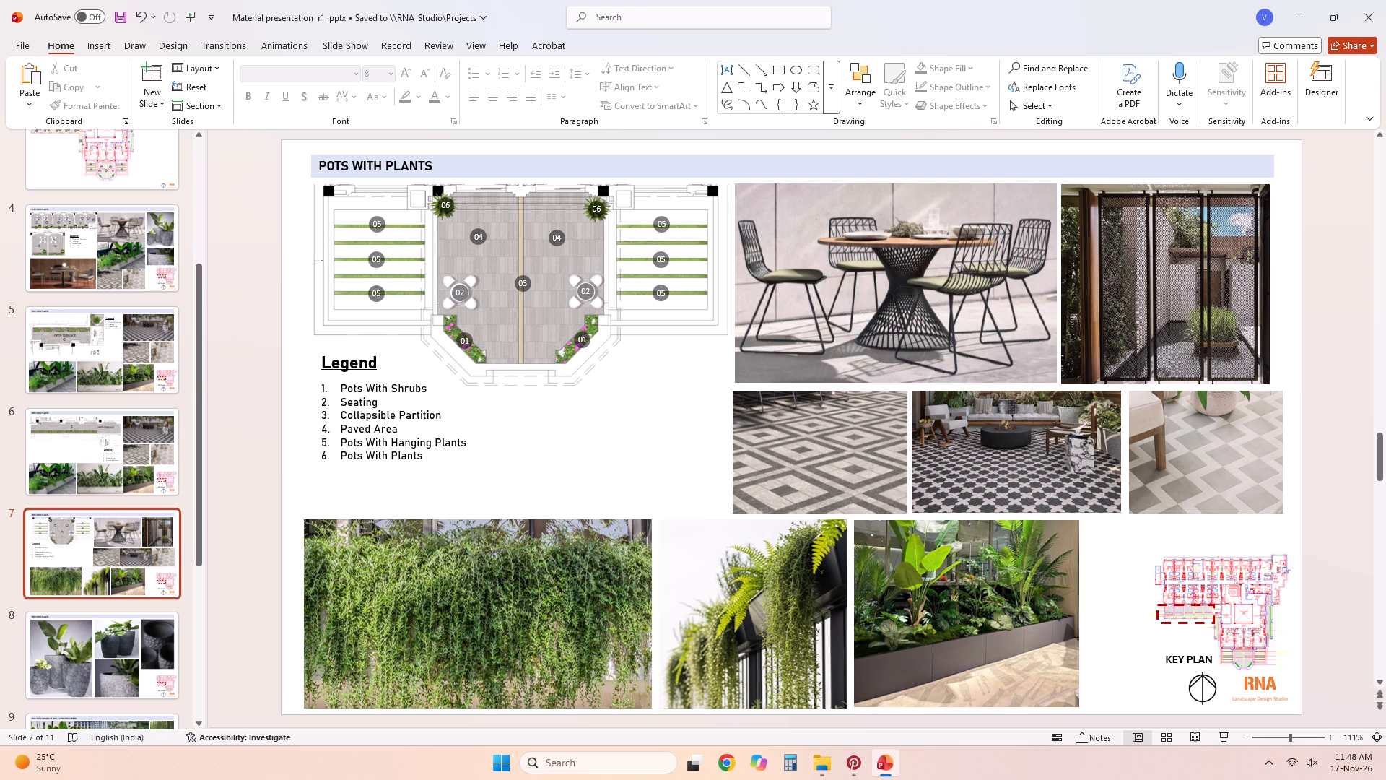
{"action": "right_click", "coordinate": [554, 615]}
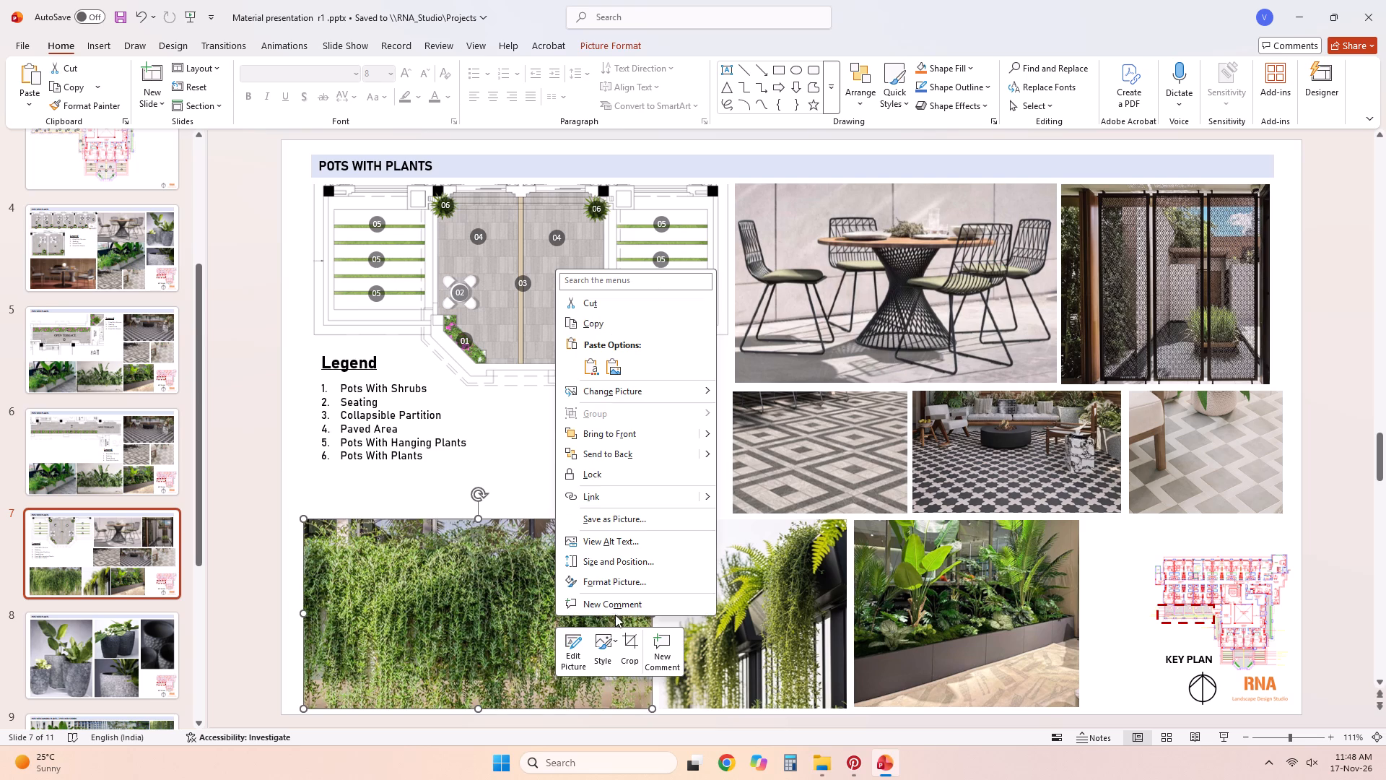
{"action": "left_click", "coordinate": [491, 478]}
Copy the tall perforated folding-screen photo from the Collapsible Partition slide and paste it onto slide 7.
{"action": "scroll", "coordinate": [95, 536], "scroll_direction": "down", "scroll_amount": 4}
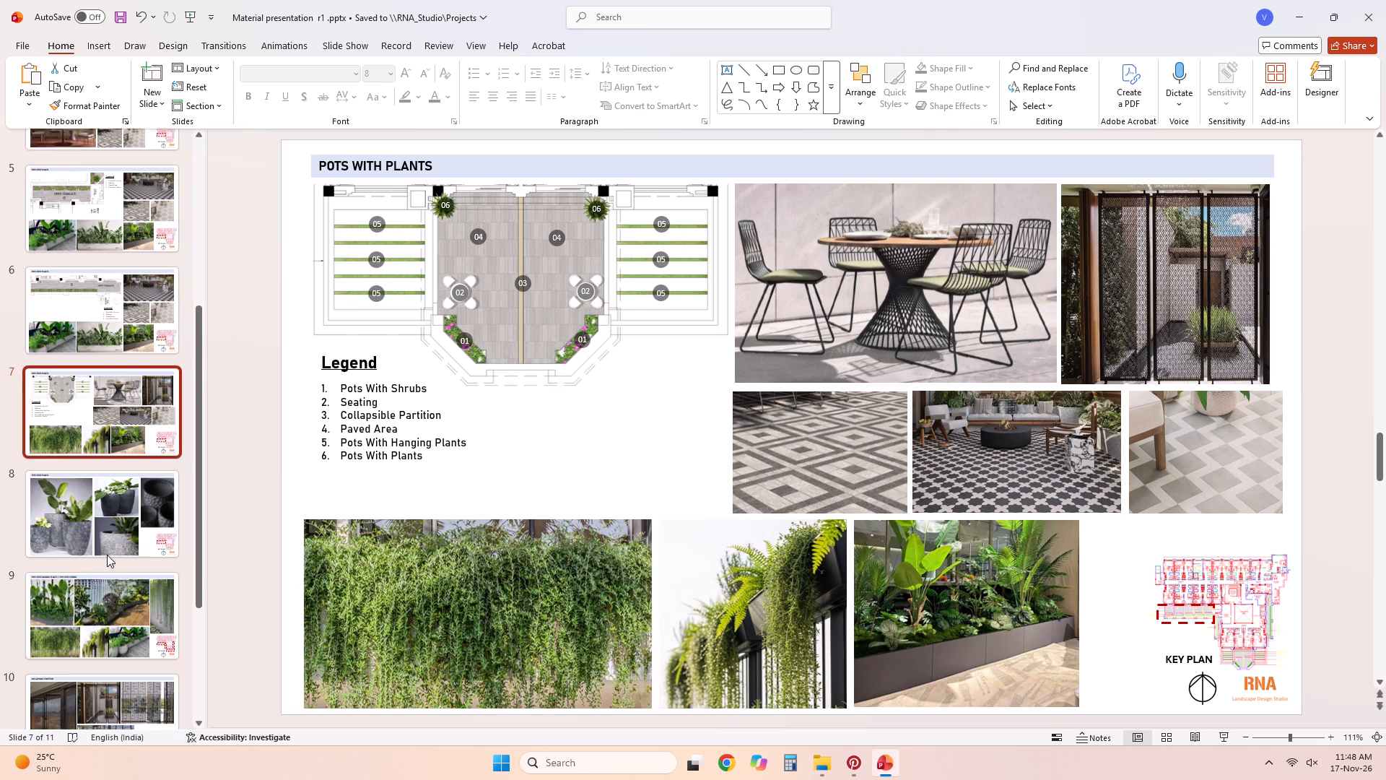
{"action": "scroll", "coordinate": [100, 594], "scroll_direction": "down", "scroll_amount": 1}
{"action": "left_click", "coordinate": [102, 602]}
{"action": "left_click", "coordinate": [471, 555]}
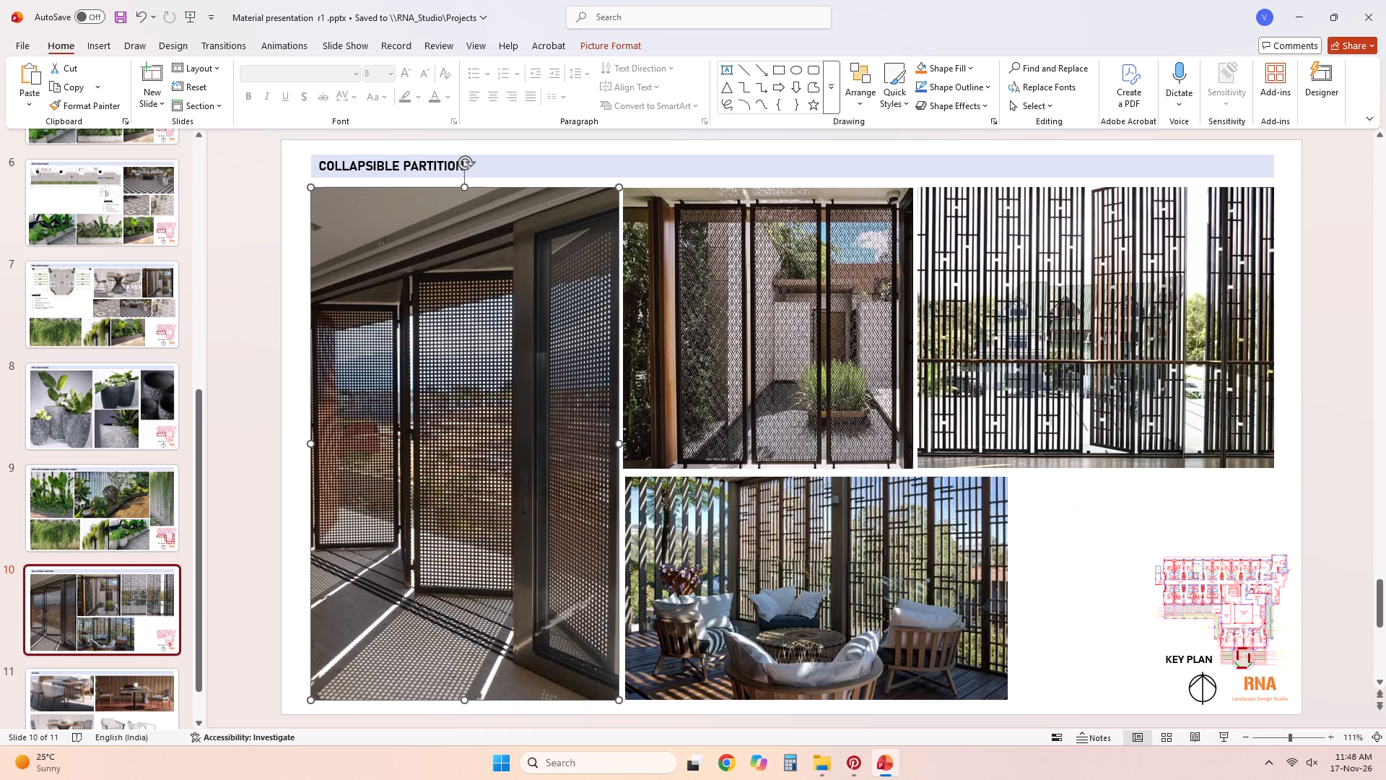
{"action": "right_click", "coordinate": [471, 555]}
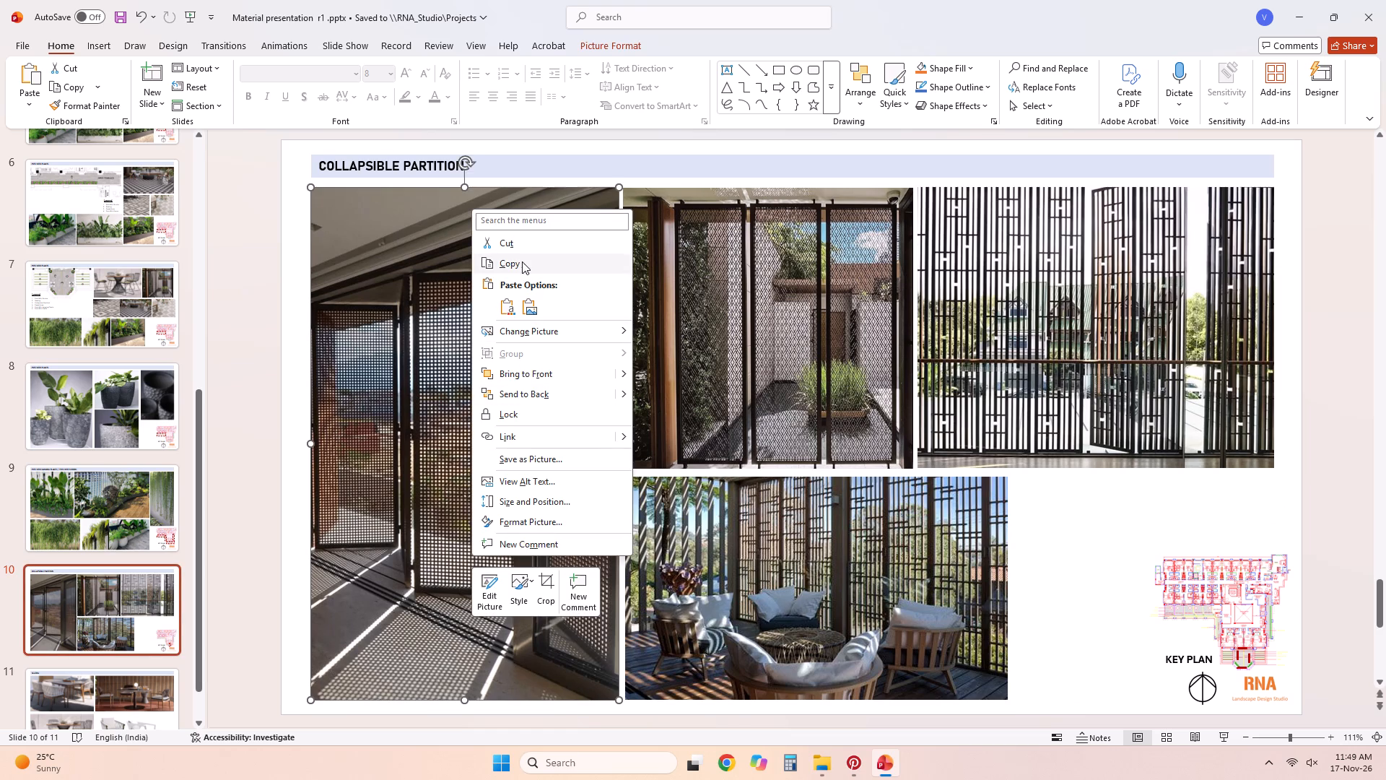
{"action": "left_click", "coordinate": [522, 261]}
{"action": "left_click", "coordinate": [90, 326]}
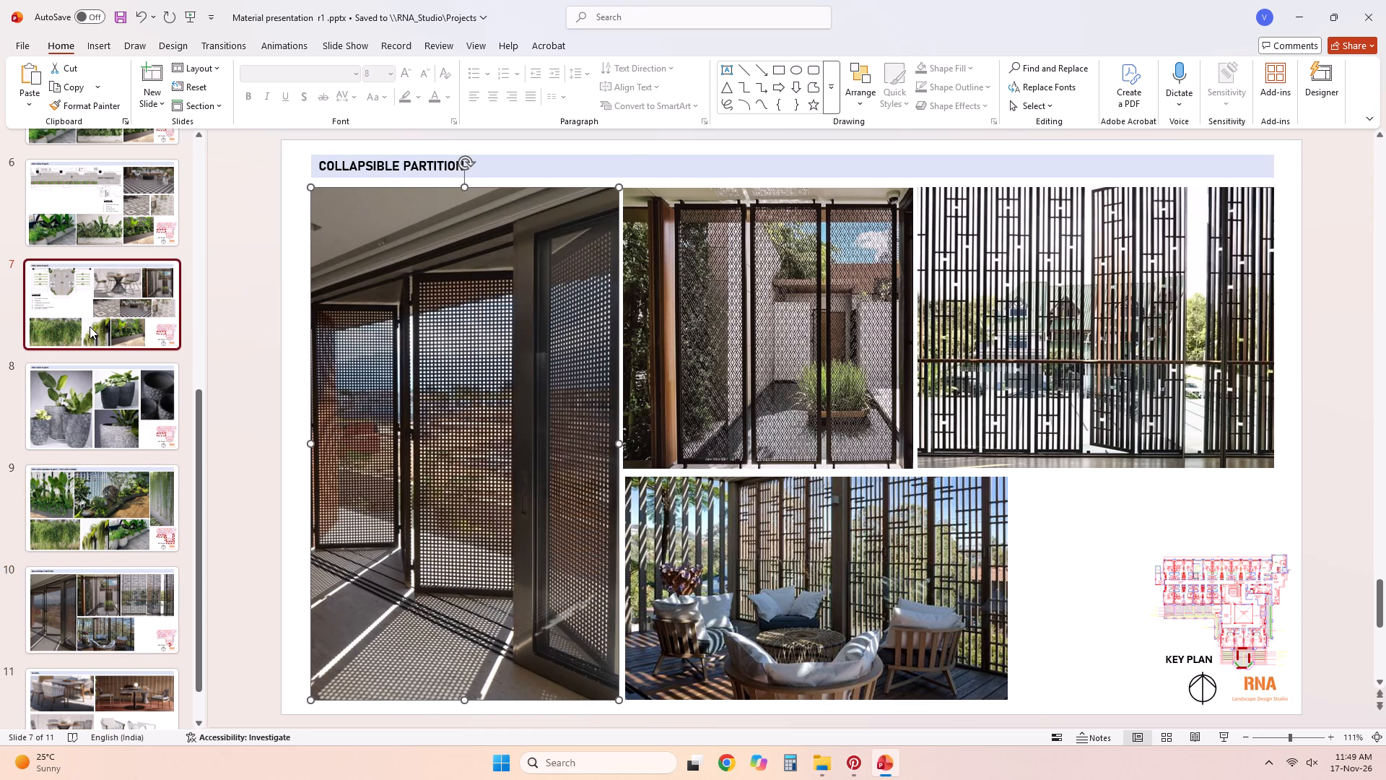
{"action": "key", "text": "ctrl+v"}
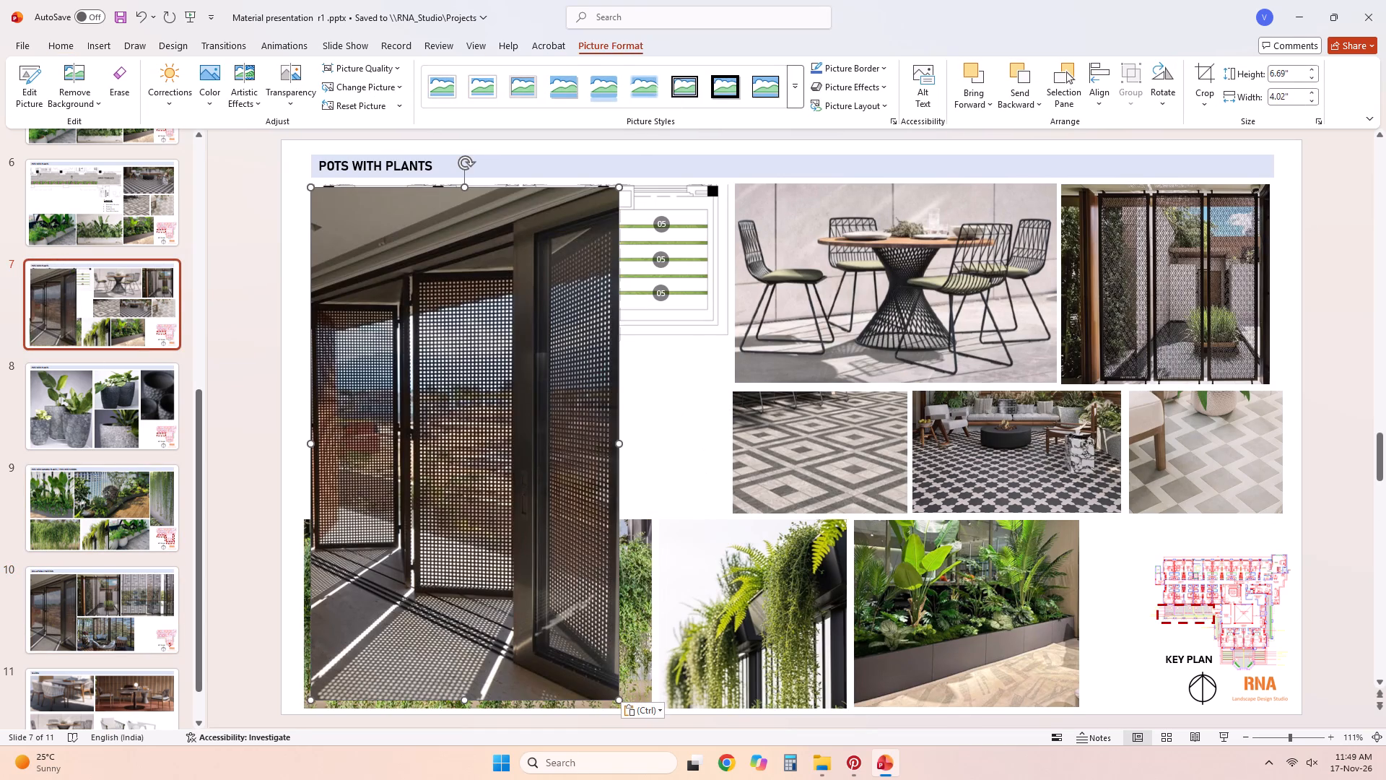
Scale the pasted folding-screen photo to about 4.38 by 2.63 inches and place it at the right end of the upper two photo rows.
{"action": "left_click_drag", "start_coordinate": [618, 185], "coordinate": [492, 417]}
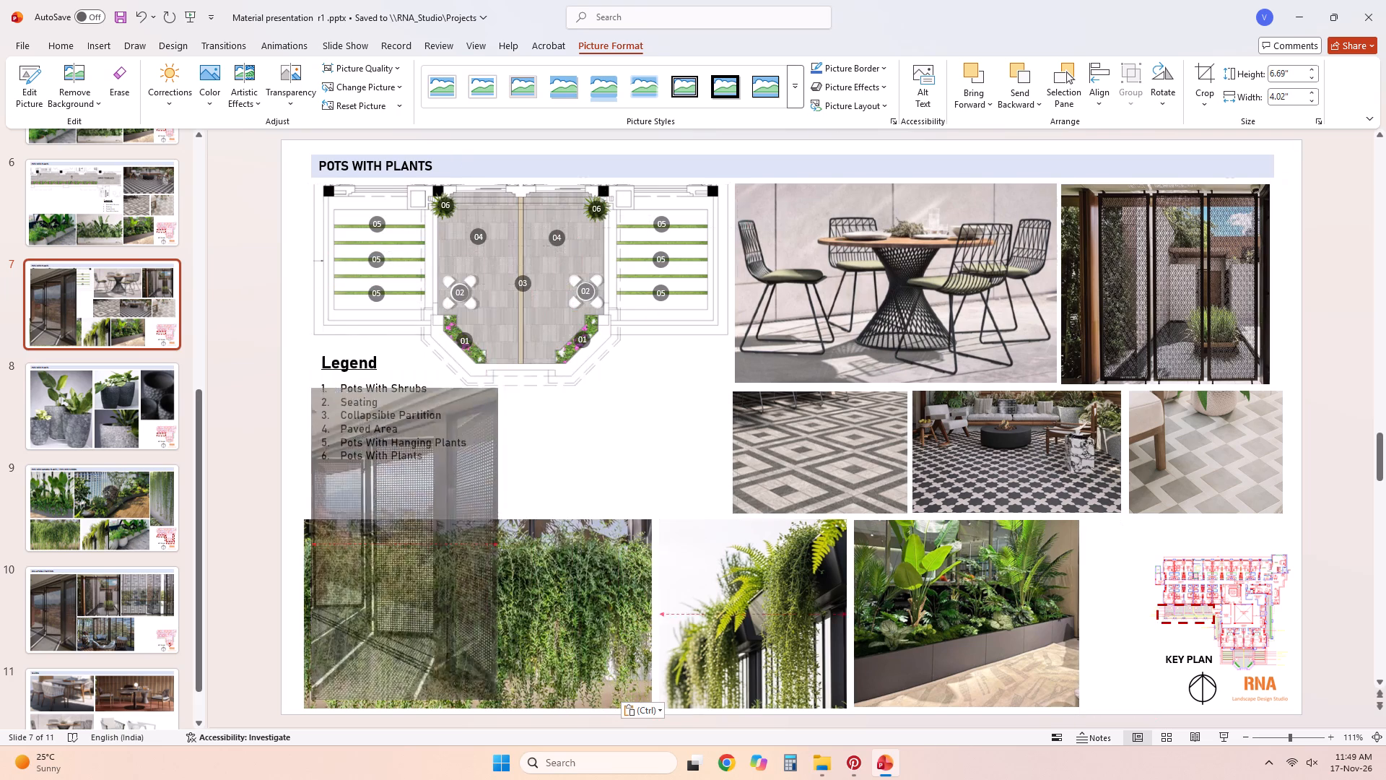
{"action": "left_click_drag", "start_coordinate": [492, 417], "coordinate": [443, 477]}
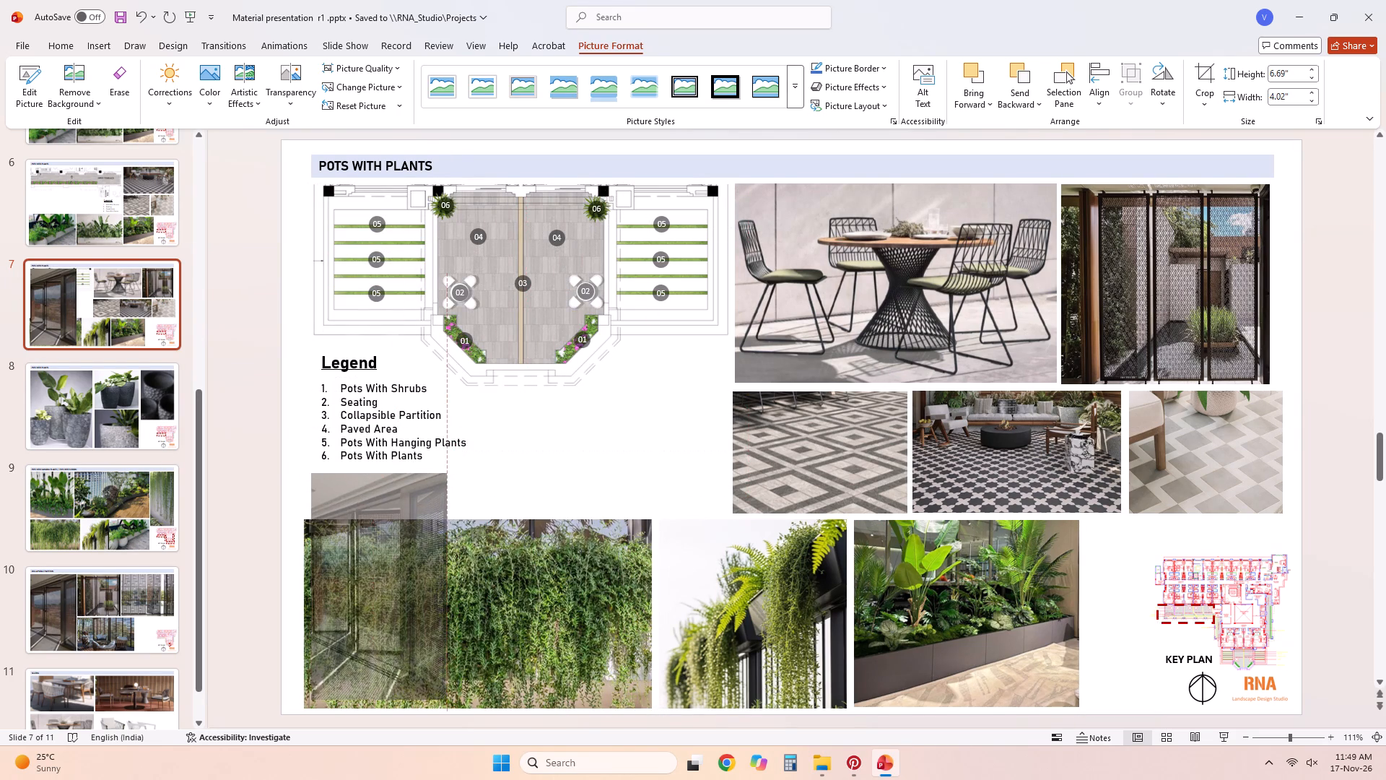
{"action": "left_click_drag", "start_coordinate": [392, 534], "coordinate": [680, 531]}
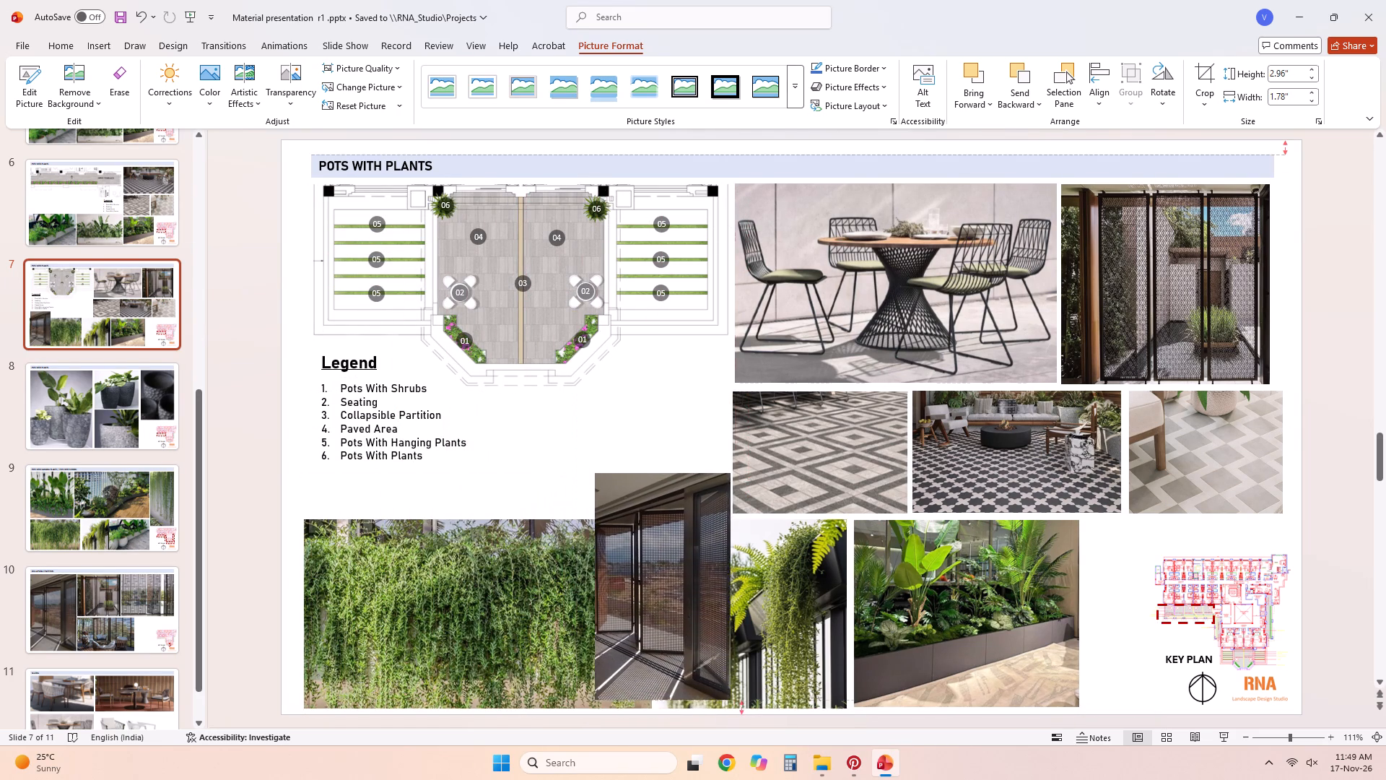
{"action": "left_click_drag", "start_coordinate": [680, 531], "coordinate": [677, 439]}
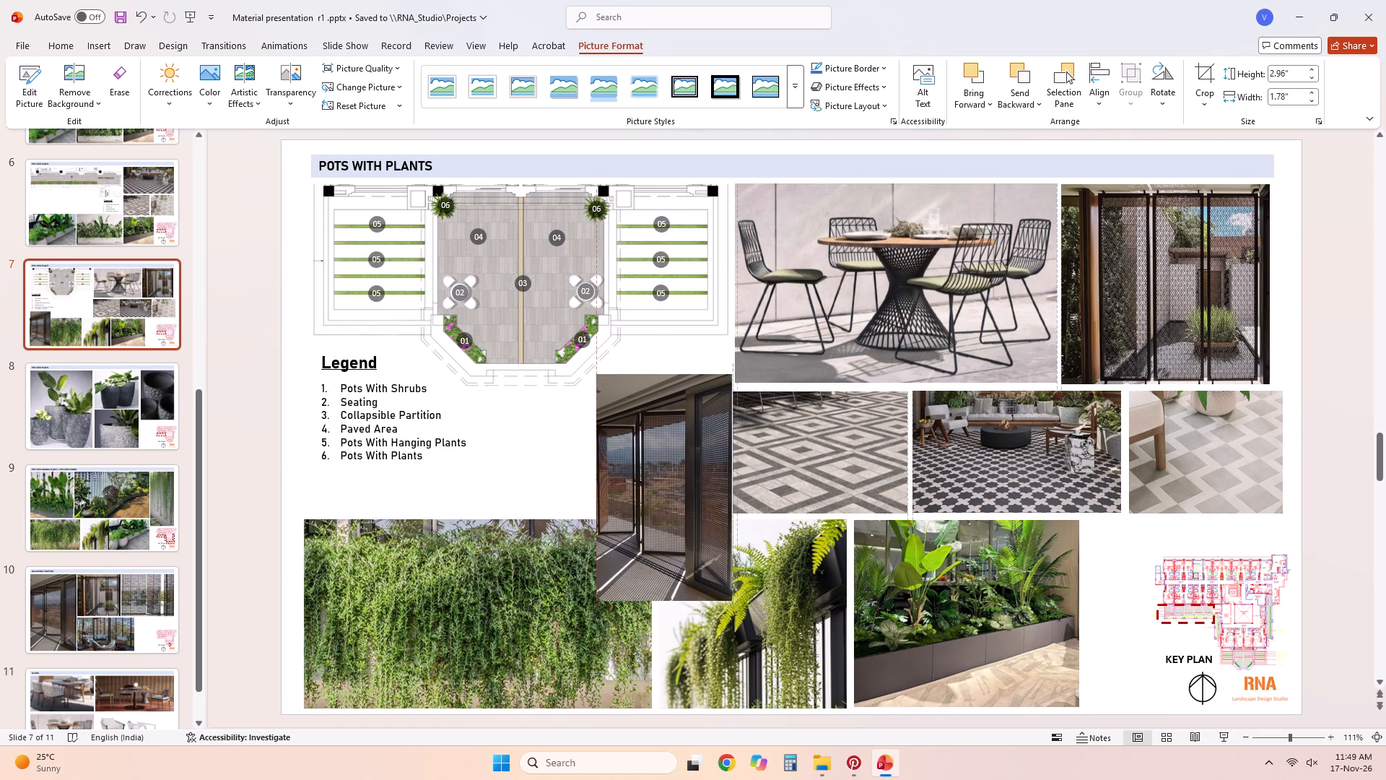
{"action": "left_click_drag", "start_coordinate": [677, 439], "coordinate": [655, 542]}
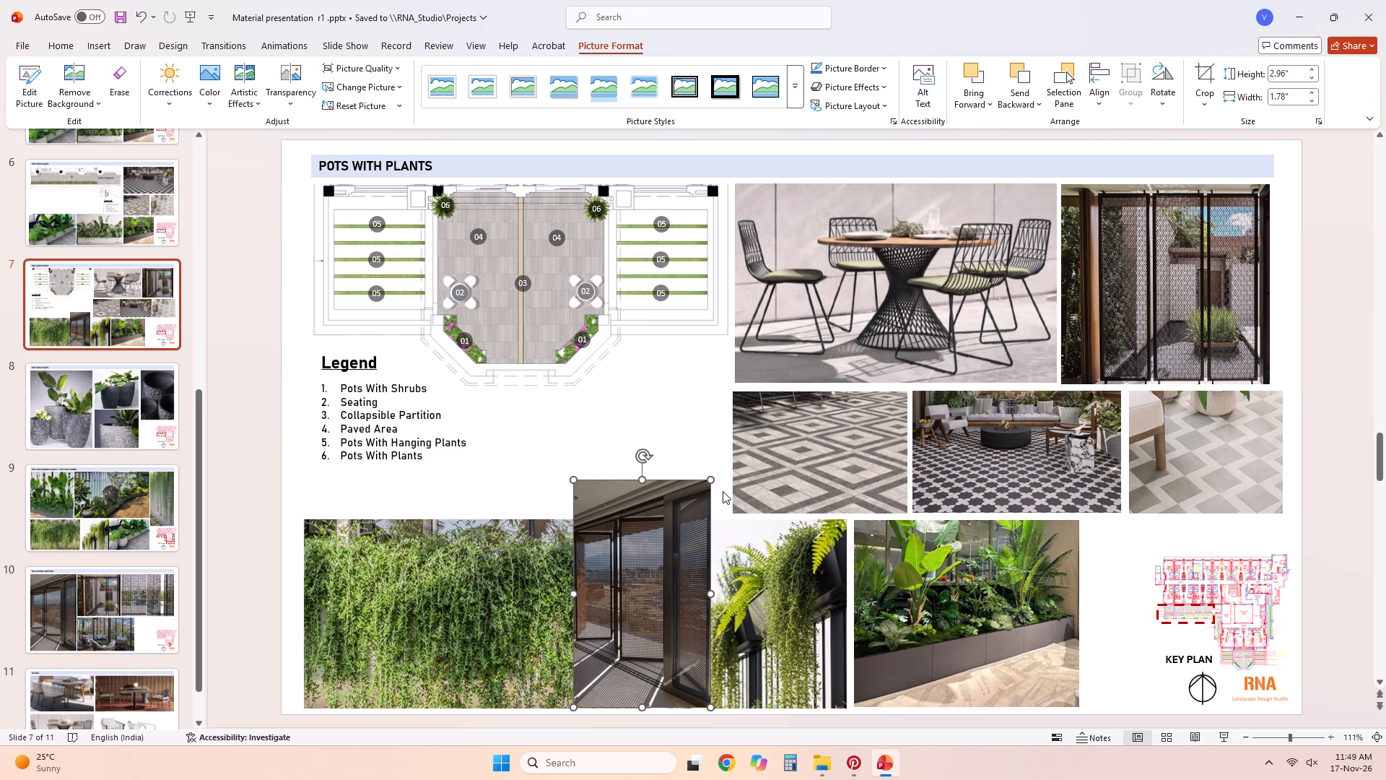
{"action": "left_click_drag", "start_coordinate": [708, 482], "coordinate": [690, 518]}
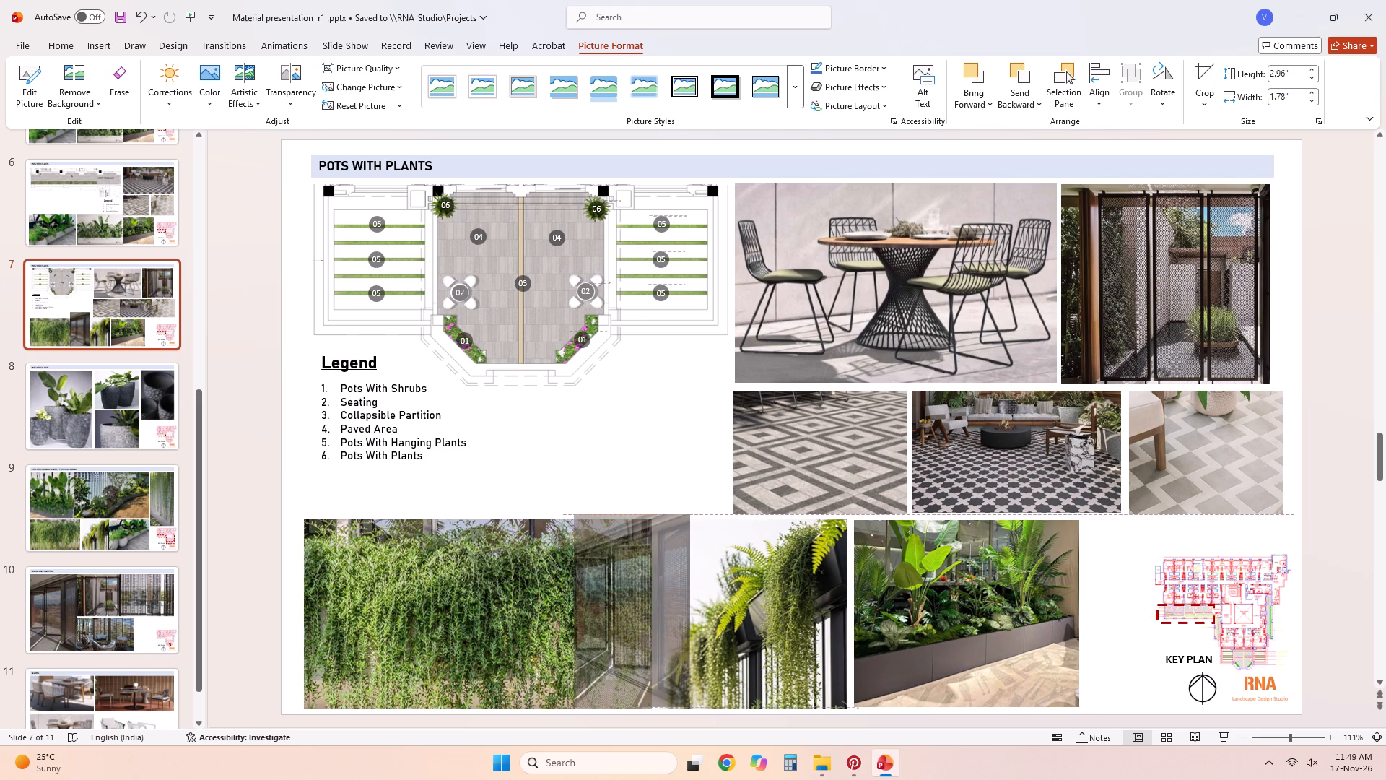
{"action": "left_click_drag", "start_coordinate": [690, 518], "coordinate": [697, 519]}
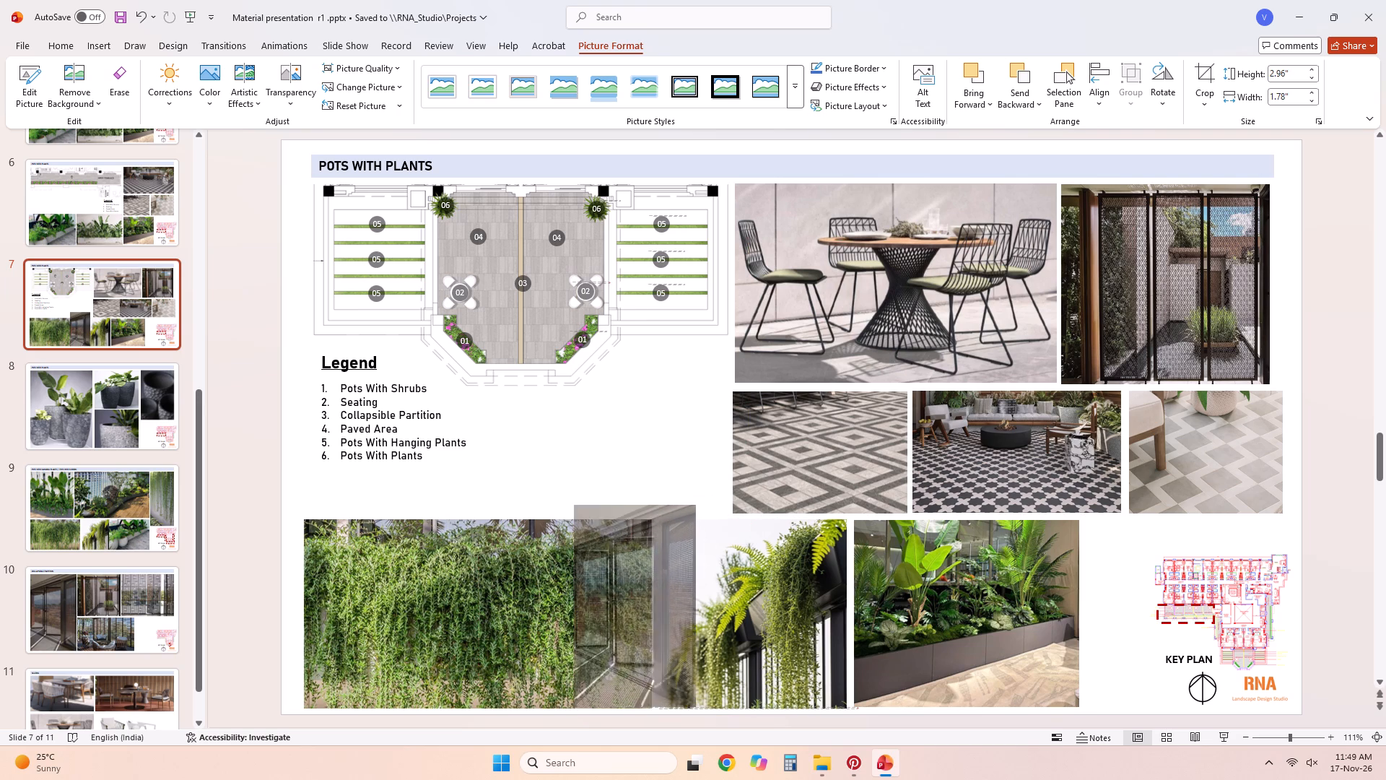
{"action": "left_click_drag", "start_coordinate": [697, 519], "coordinate": [775, 490]}
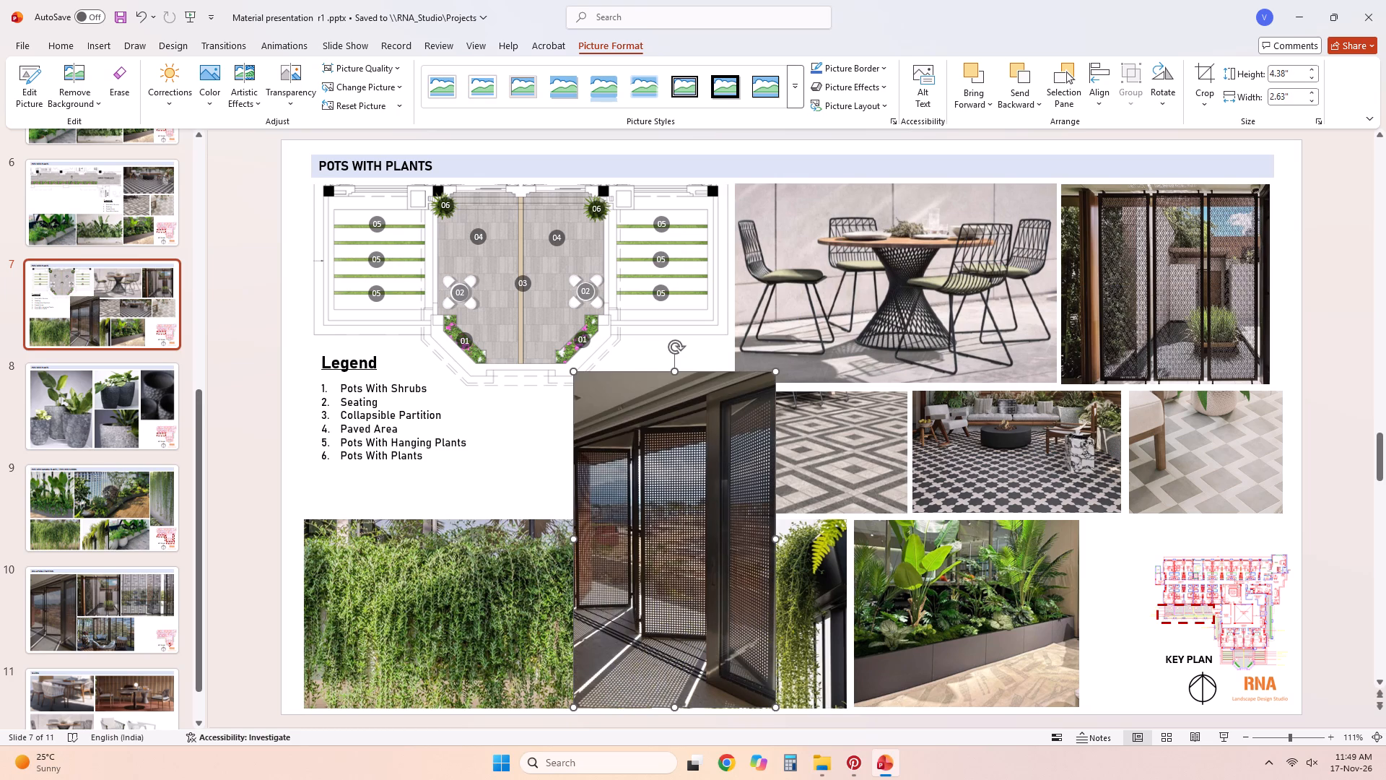
{"action": "left_click_drag", "start_coordinate": [749, 509], "coordinate": [1258, 316]}
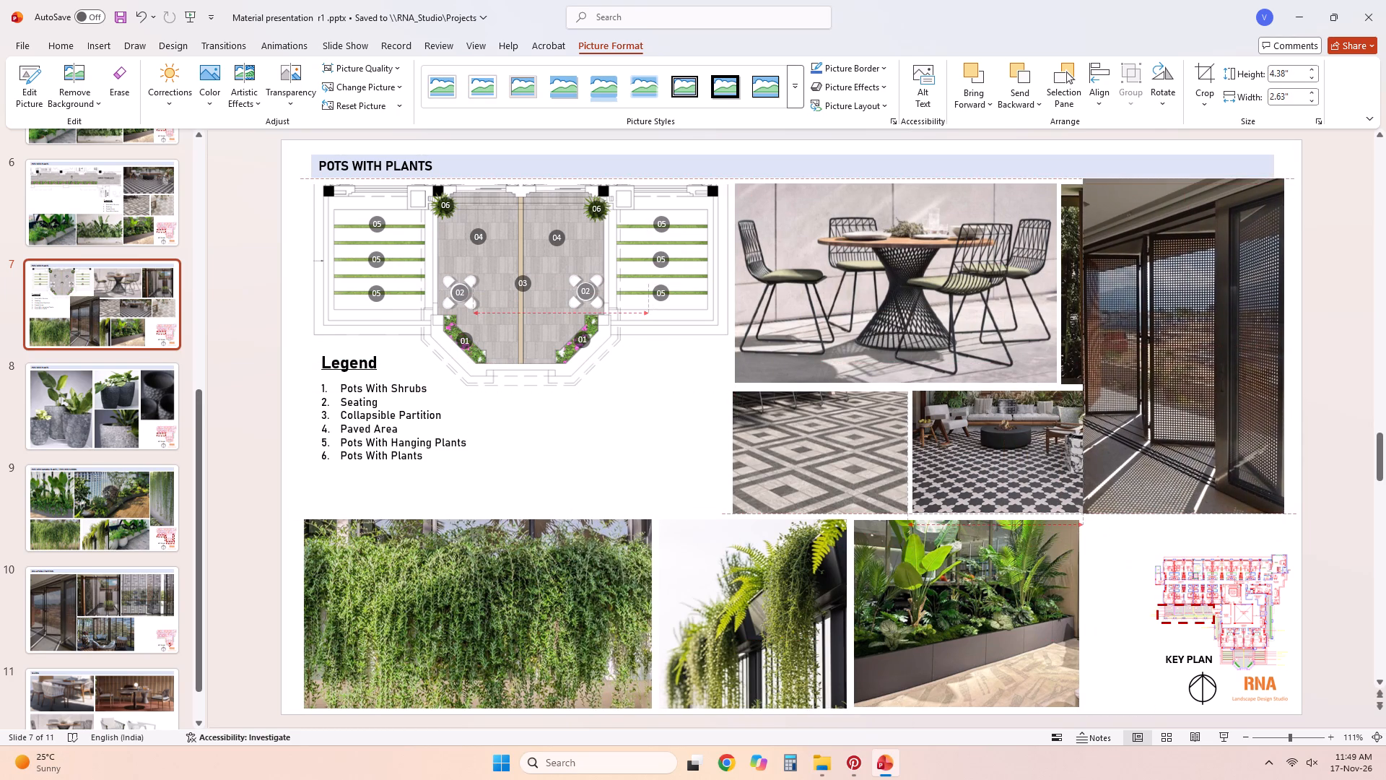
{"action": "left_click_drag", "start_coordinate": [1258, 316], "coordinate": [1262, 317]}
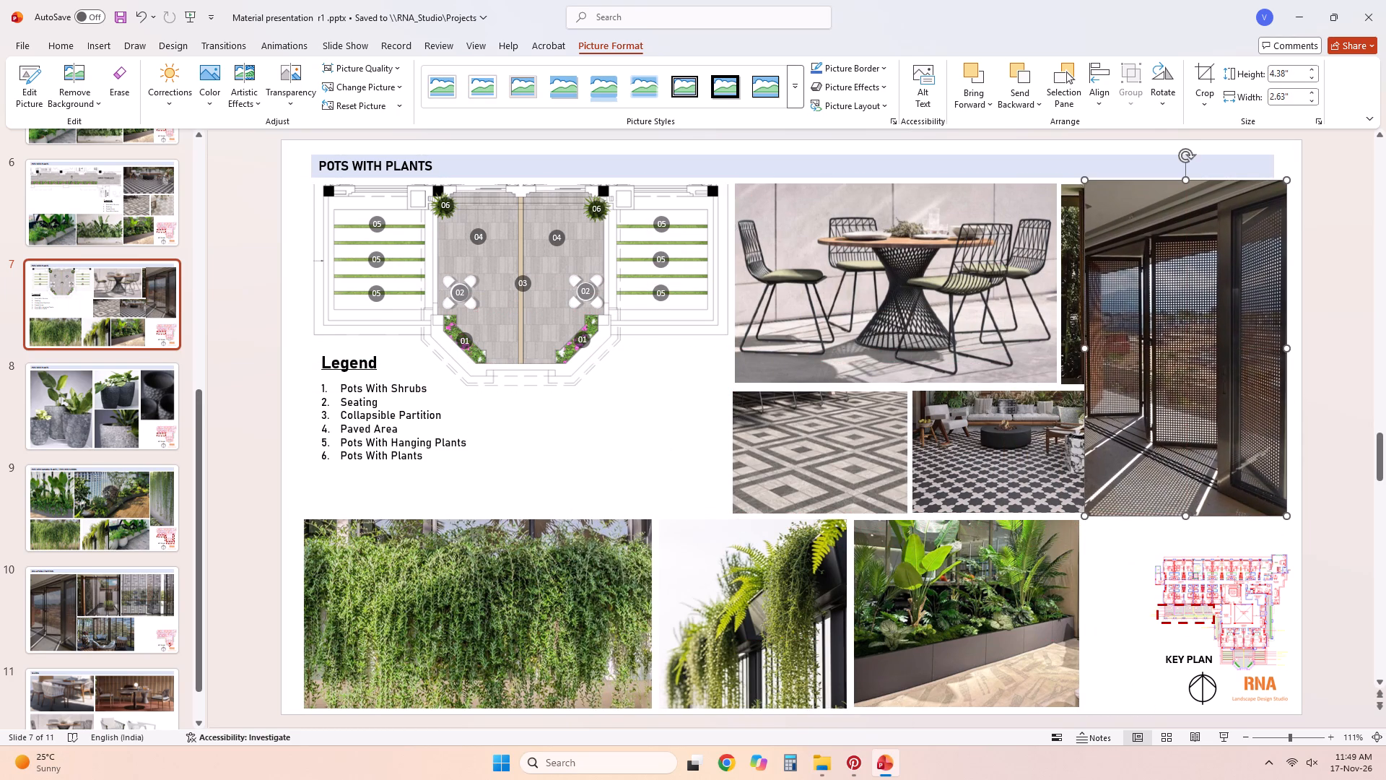
Shift the three paving photos toward the legend into a close row, moving the tall folding-screen photo aside onto the plan.
{"action": "left_click_drag", "start_coordinate": [784, 448], "coordinate": [689, 446]}
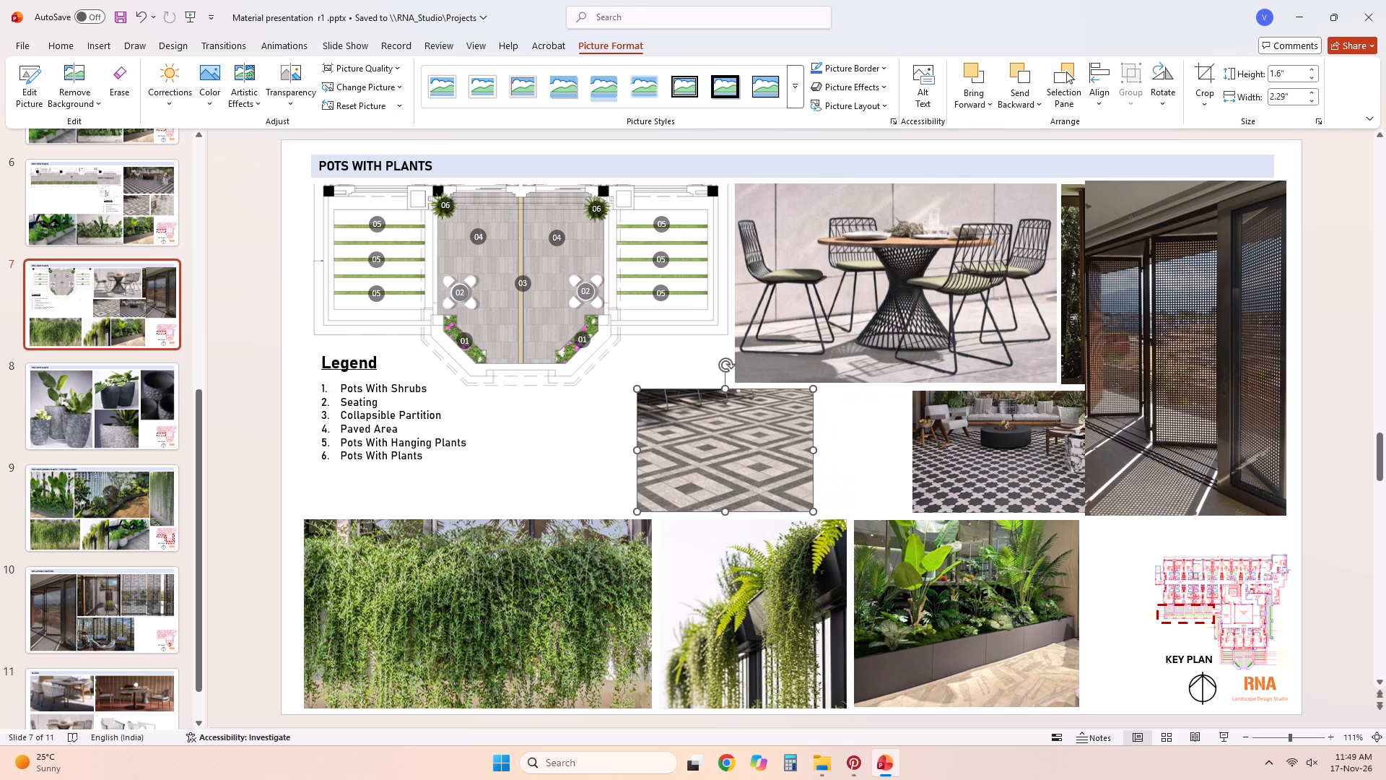
{"action": "left_click_drag", "start_coordinate": [979, 439], "coordinate": [886, 439]}
{"action": "left_click", "coordinate": [943, 451]}
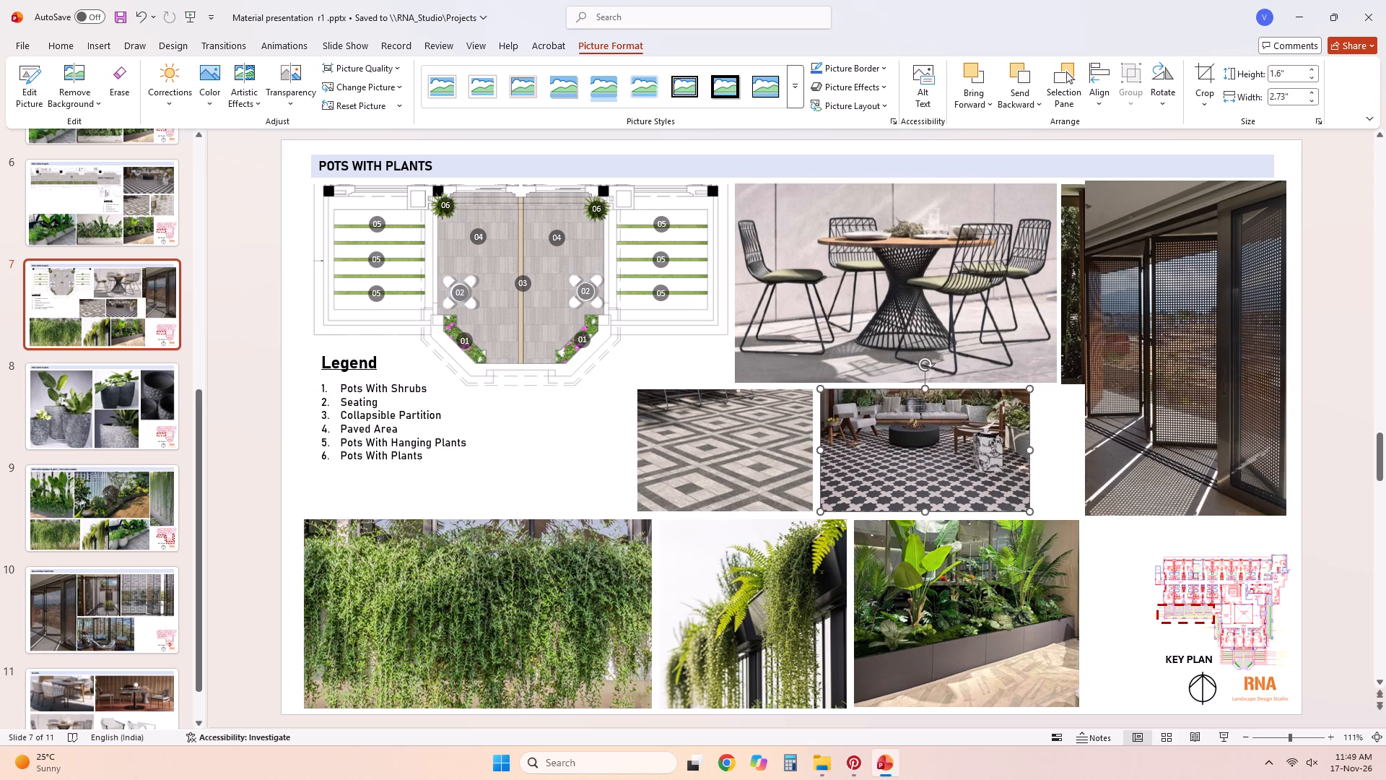
{"action": "left_click_drag", "start_coordinate": [1135, 432], "coordinate": [801, 448]}
{"action": "left_click_drag", "start_coordinate": [1210, 459], "coordinate": [1120, 455]}
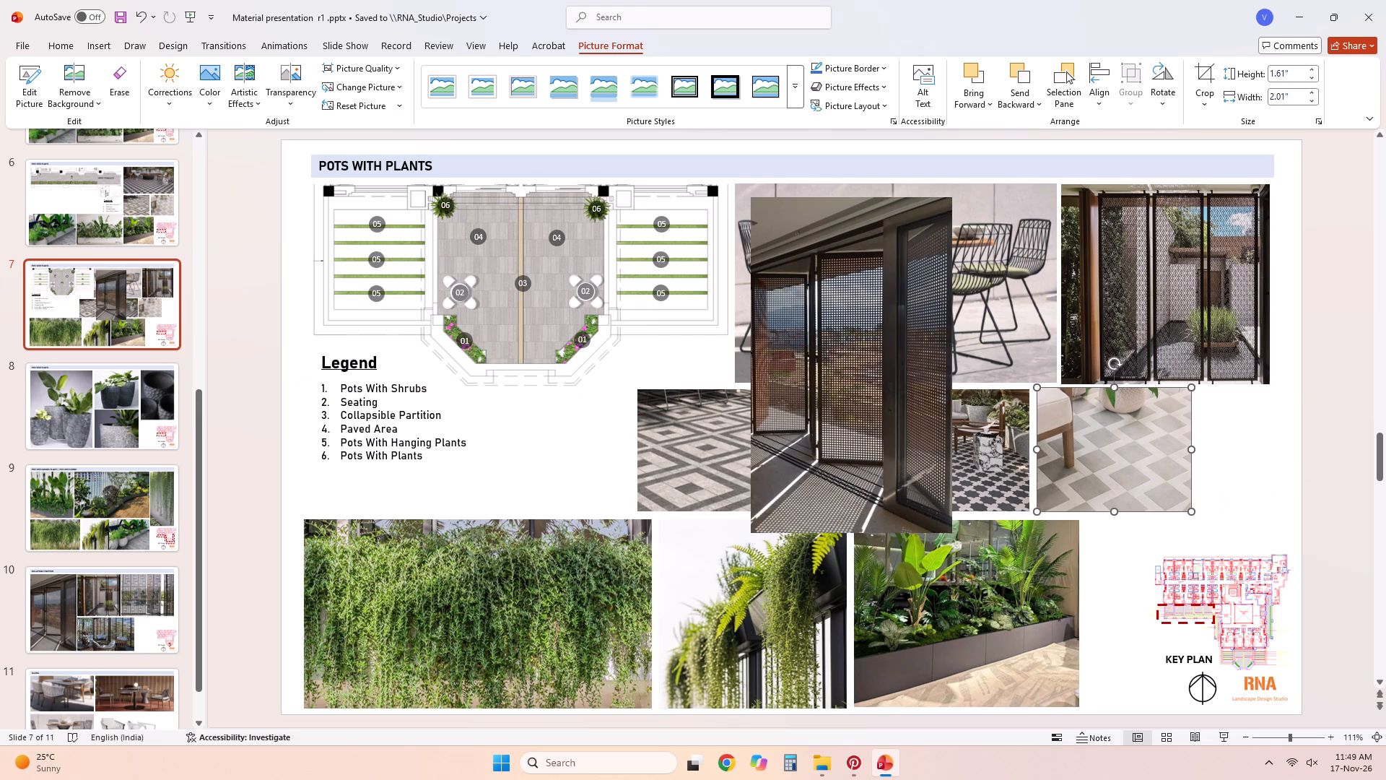
{"action": "left_click_drag", "start_coordinate": [710, 468], "coordinate": [635, 465]}
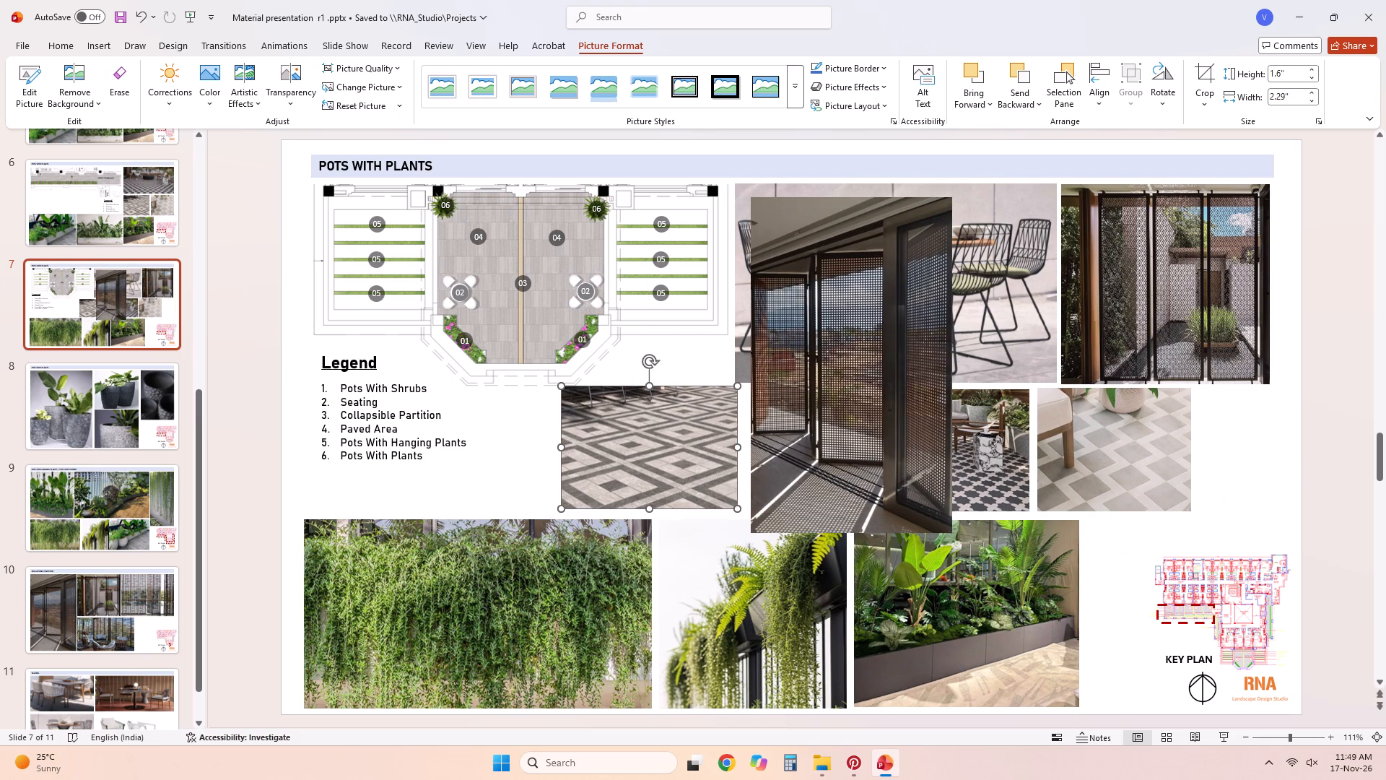
{"action": "left_click_drag", "start_coordinate": [811, 435], "coordinate": [495, 485]}
{"action": "left_click_drag", "start_coordinate": [858, 454], "coordinate": [847, 454]}
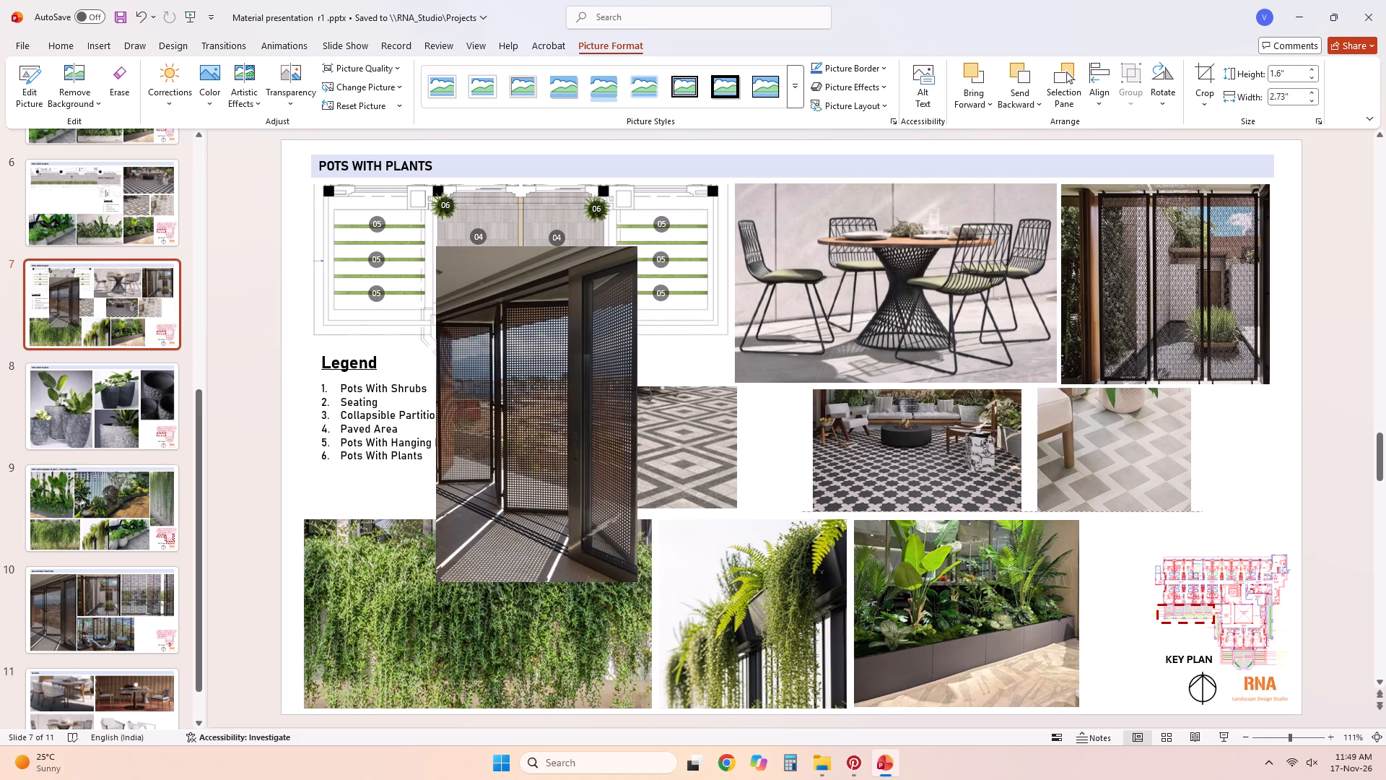
{"action": "left_click_drag", "start_coordinate": [847, 454], "coordinate": [780, 454]}
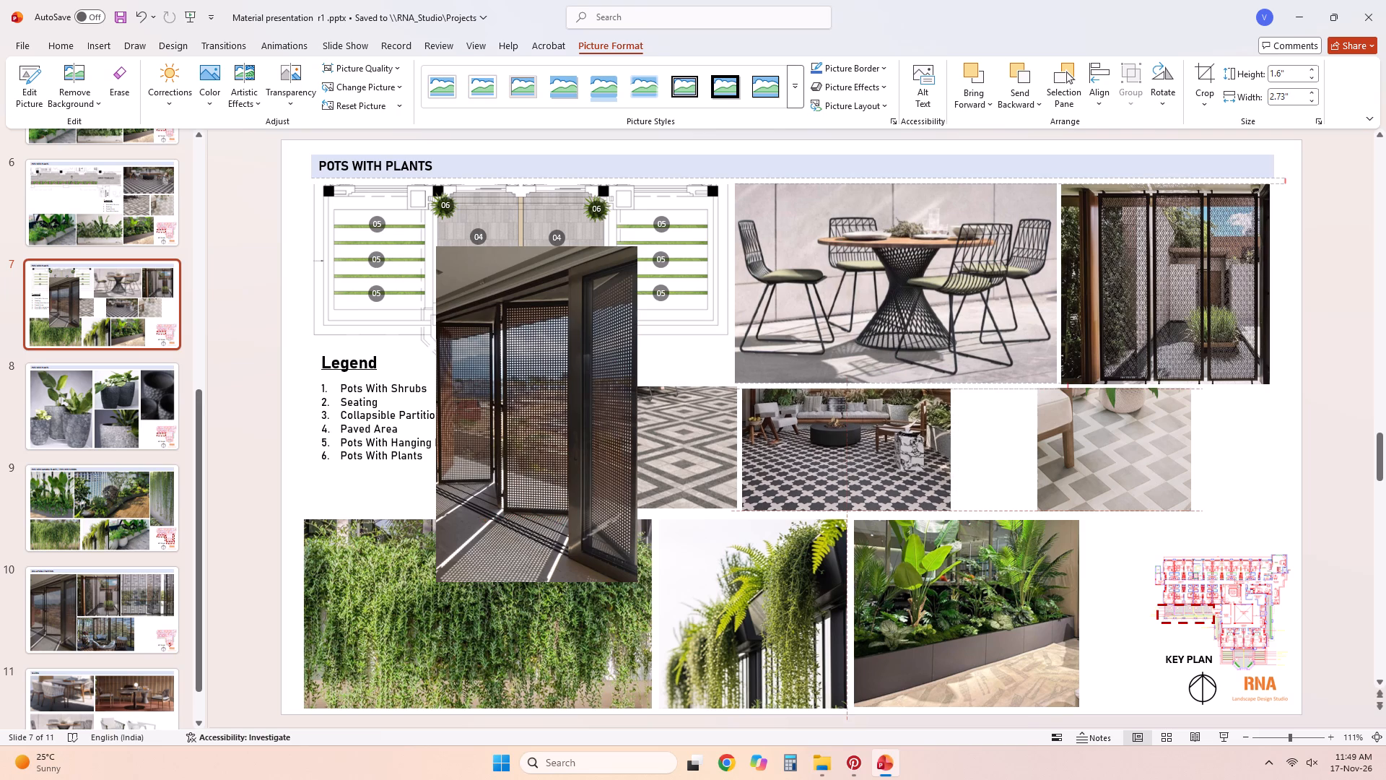
{"action": "left_click_drag", "start_coordinate": [780, 454], "coordinate": [780, 450]}
{"action": "left_click_drag", "start_coordinate": [1054, 461], "coordinate": [1053, 461]}
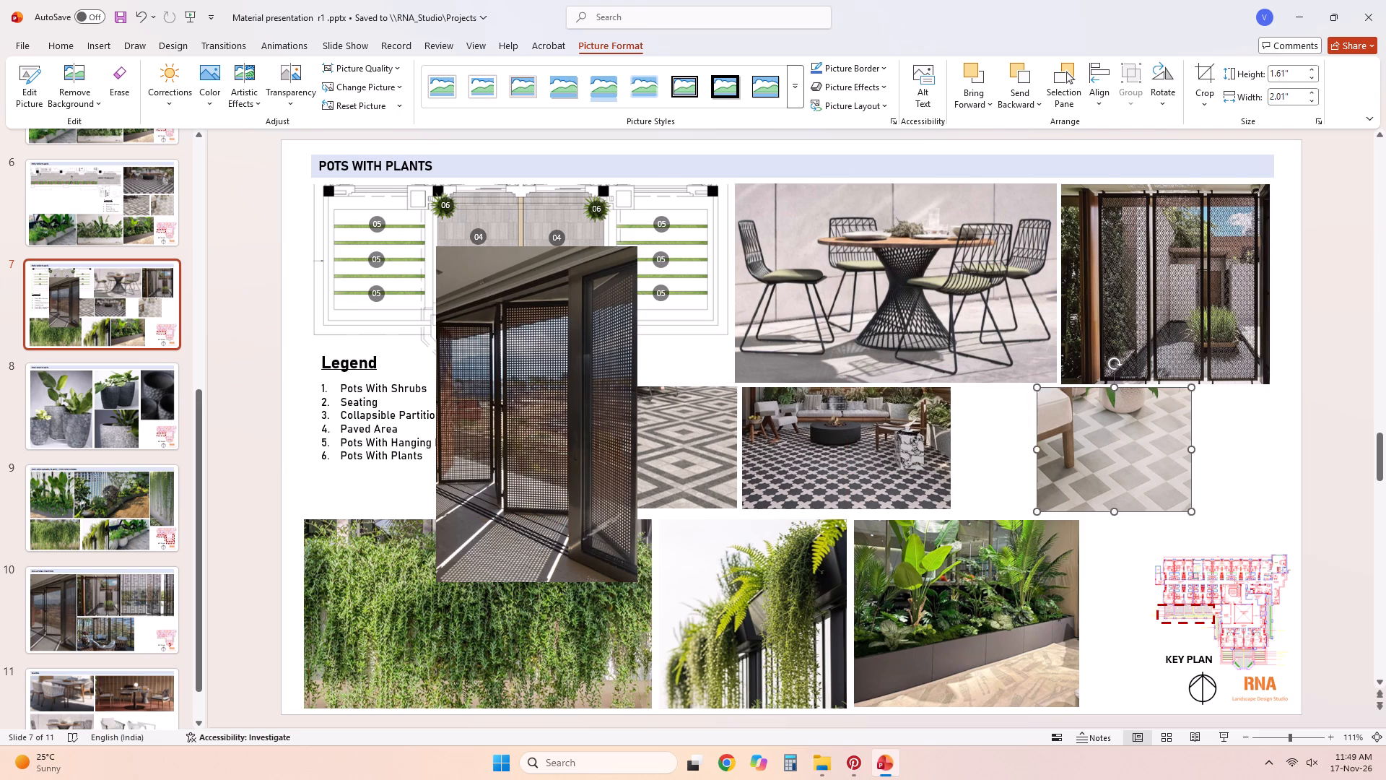
{"action": "left_click_drag", "start_coordinate": [1053, 461], "coordinate": [969, 461]}
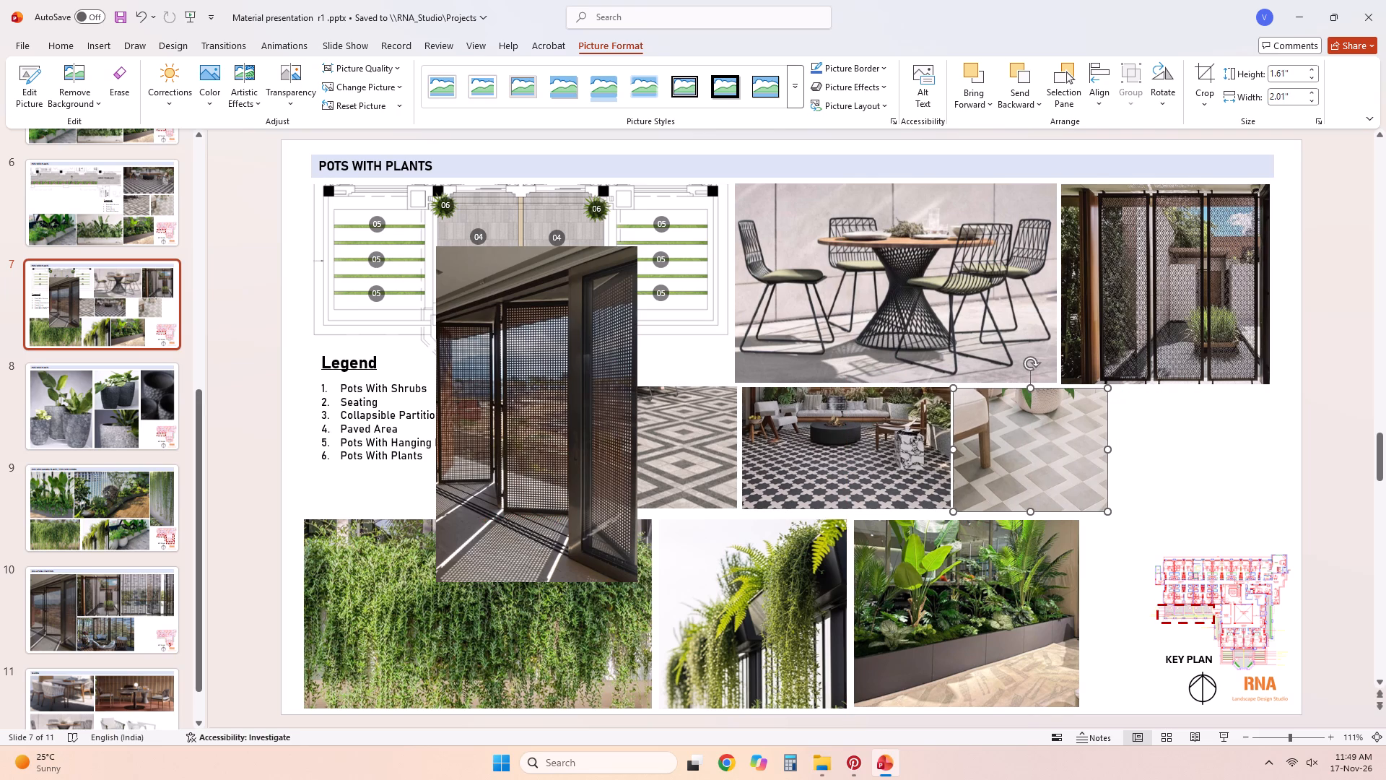
{"action": "left_click_drag", "start_coordinate": [1013, 442], "coordinate": [1019, 440]}
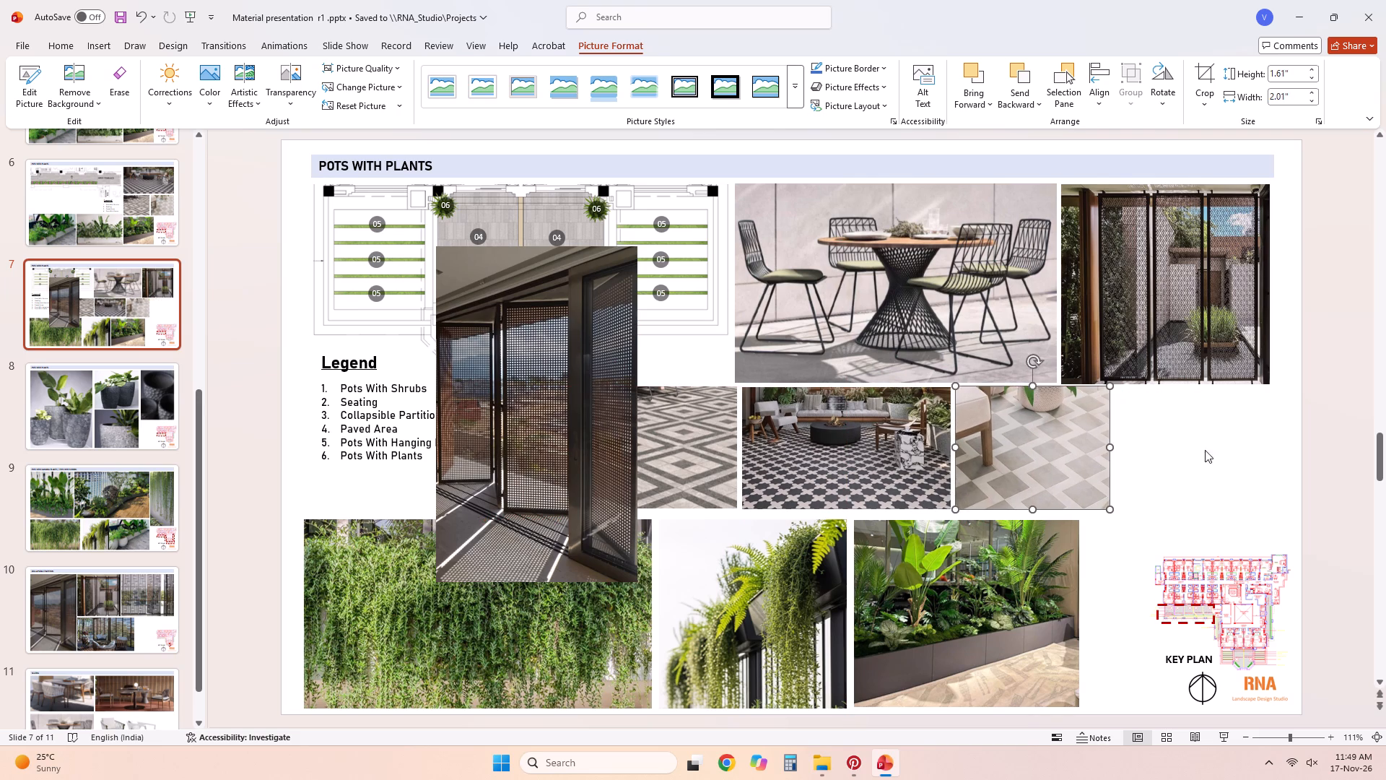
{"action": "left_click", "coordinate": [1226, 451]}
Move the potted-shrub screen photo down over the bottom-row planter photo and set the tall folding-screen photo beside the dining photo, flush with the title bar's end.
{"action": "left_click_drag", "start_coordinate": [1176, 344], "coordinate": [814, 628]}
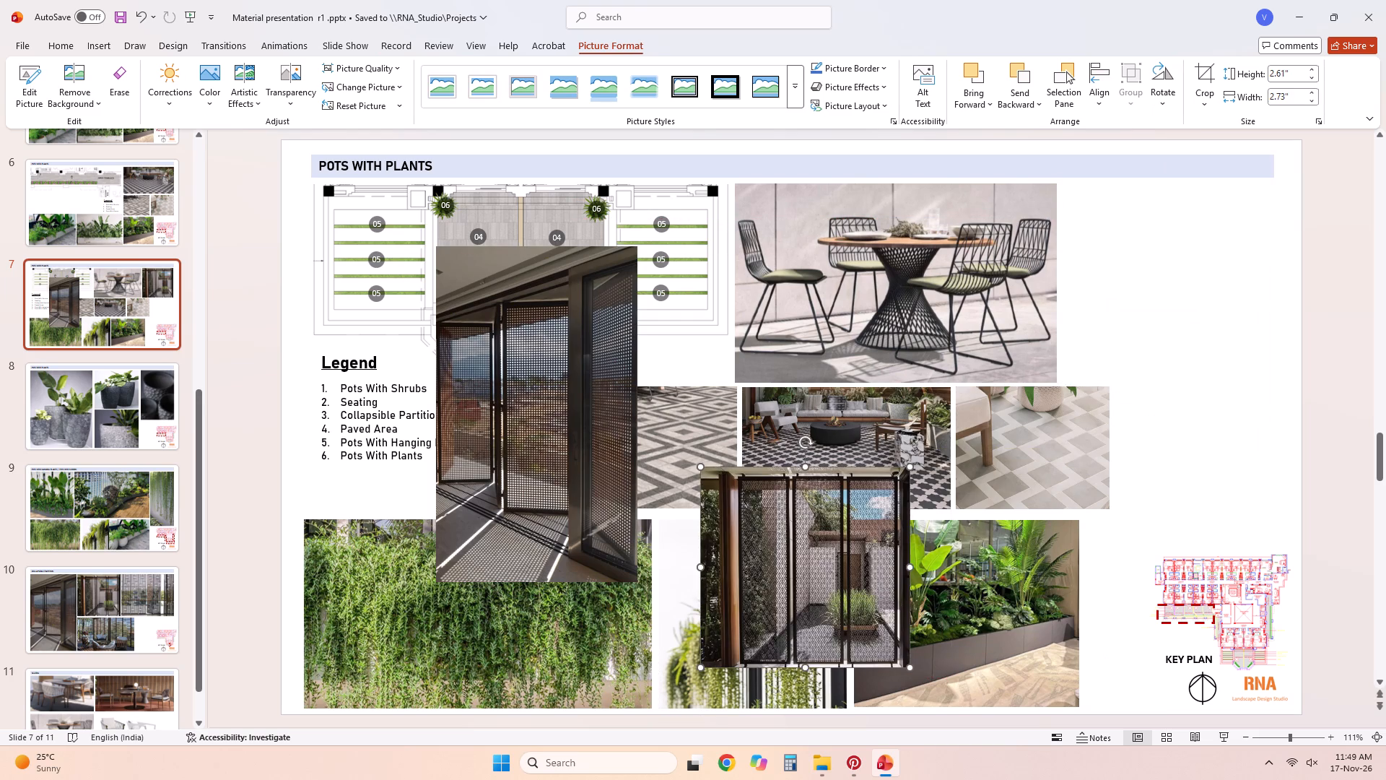
{"action": "left_click_drag", "start_coordinate": [565, 454], "coordinate": [1202, 394]}
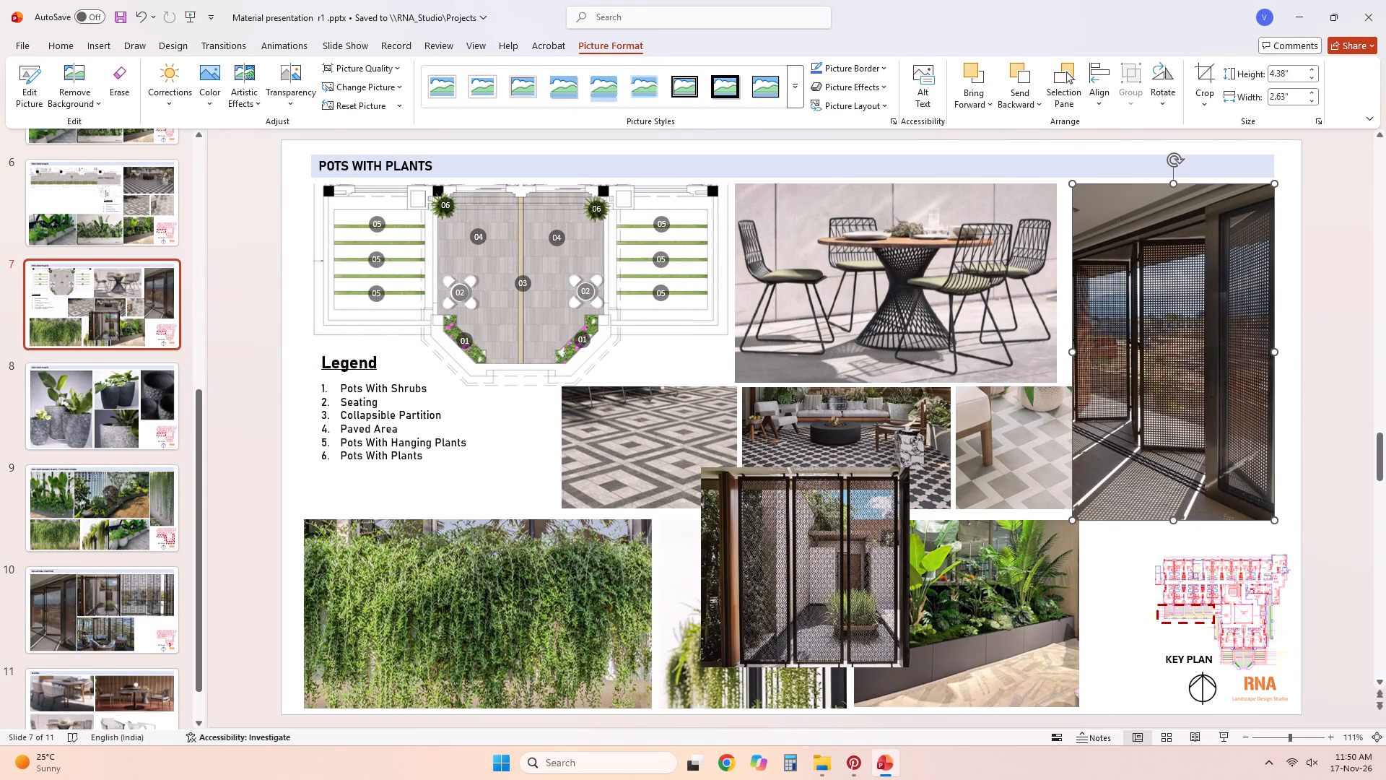
{"action": "left_click_drag", "start_coordinate": [827, 520], "coordinate": [986, 584]}
Crop the top of the grey diamond-pattern paving photo to a 1.5-inch height and shift it and the black-and-white paving photo closer to the legend.
{"action": "left_click", "coordinate": [643, 453]}
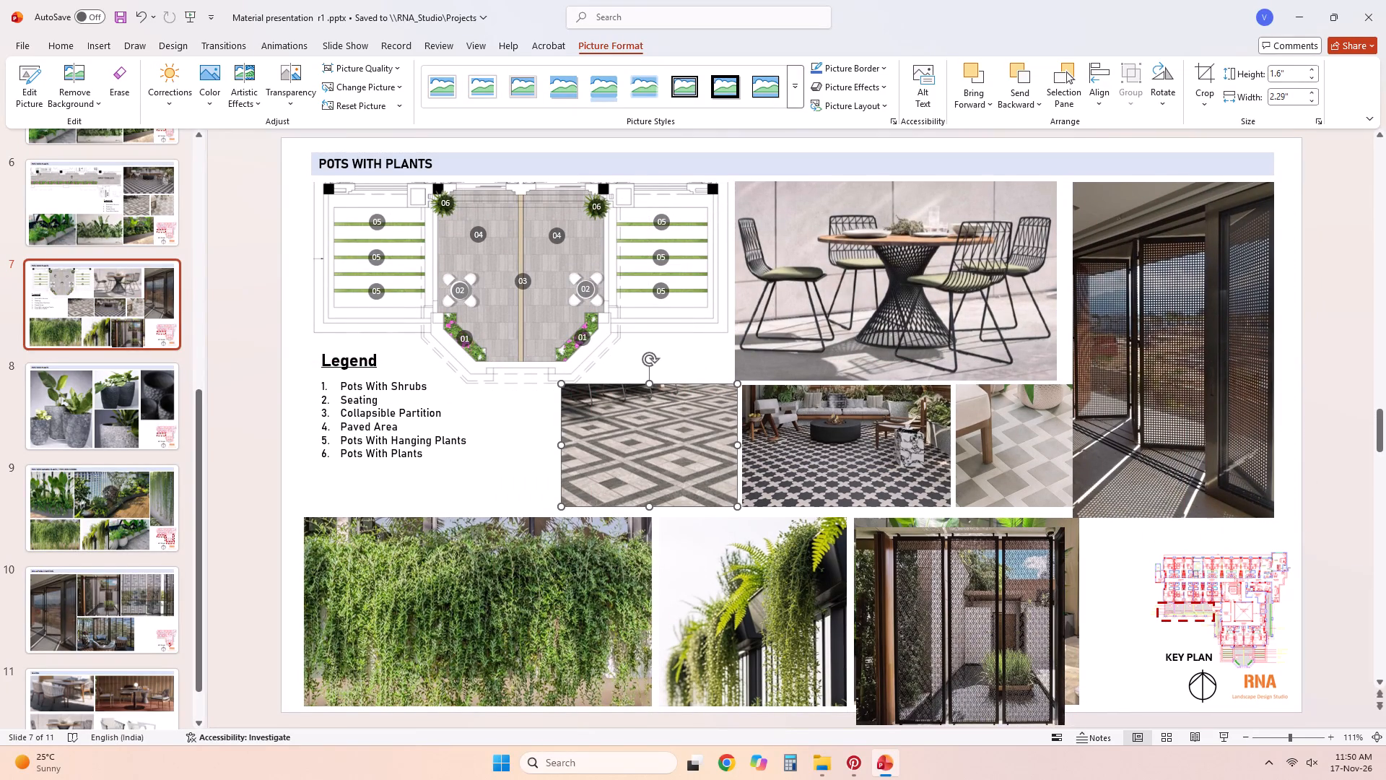
{"action": "left_click", "coordinate": [631, 422]}
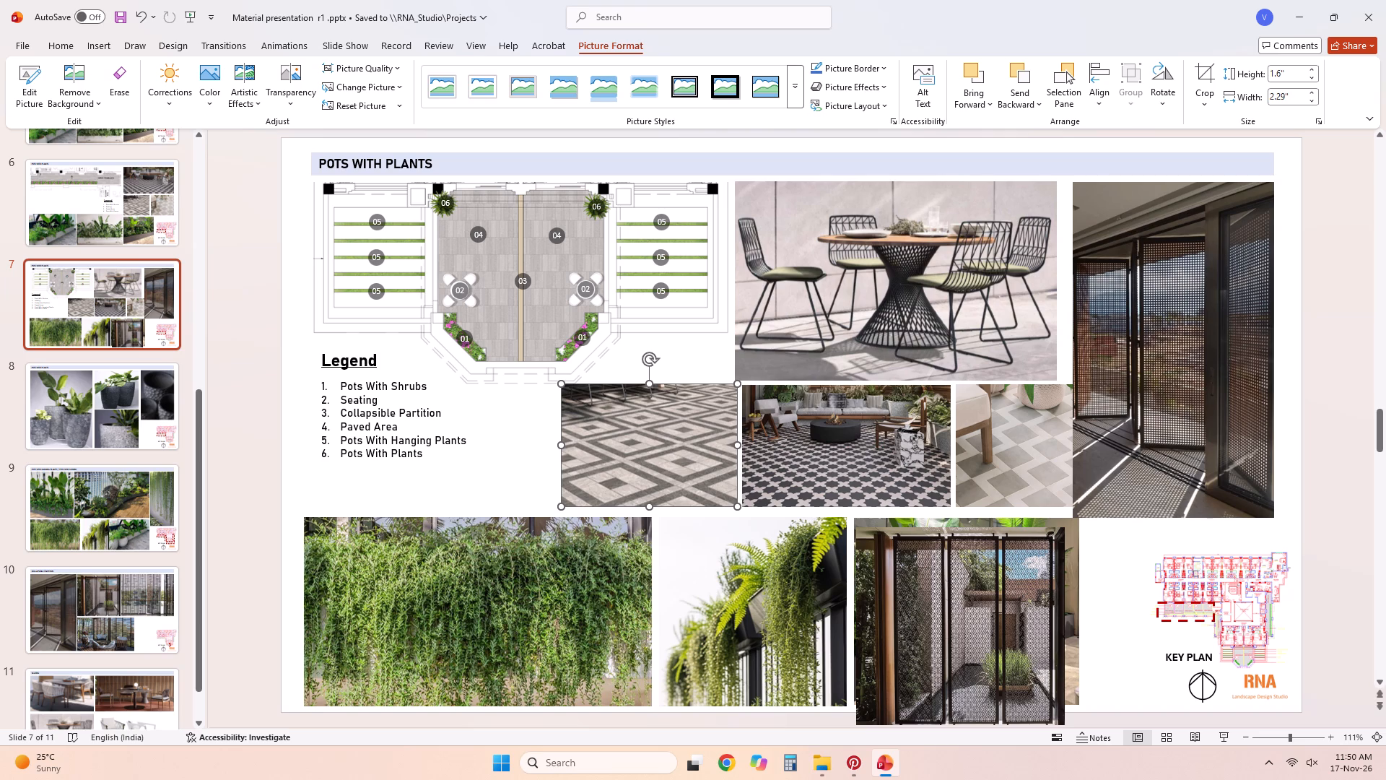
{"action": "right_click", "coordinate": [669, 401]}
{"action": "left_click", "coordinate": [747, 429]}
{"action": "left_click", "coordinate": [648, 387]}
{"action": "left_click", "coordinate": [526, 409]}
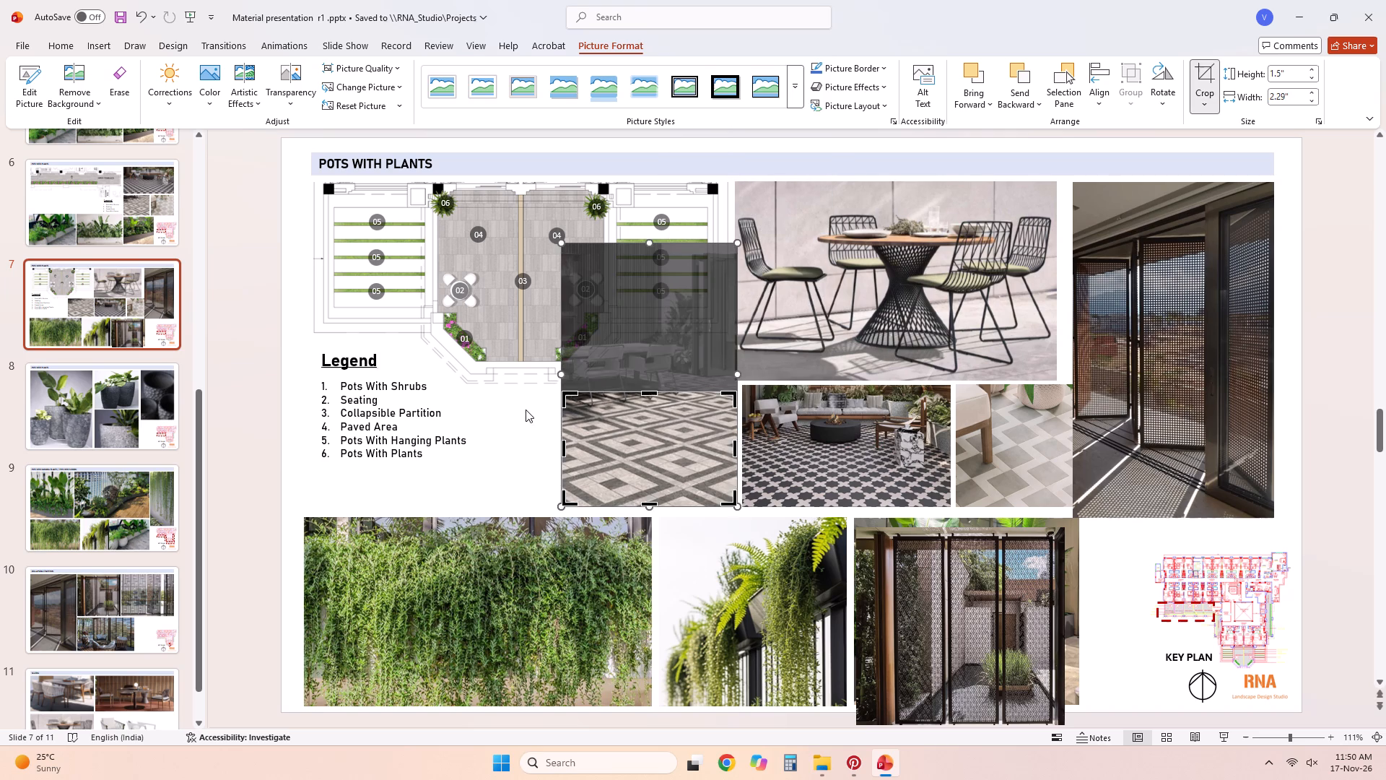
{"action": "left_click_drag", "start_coordinate": [648, 428], "coordinate": [612, 428]}
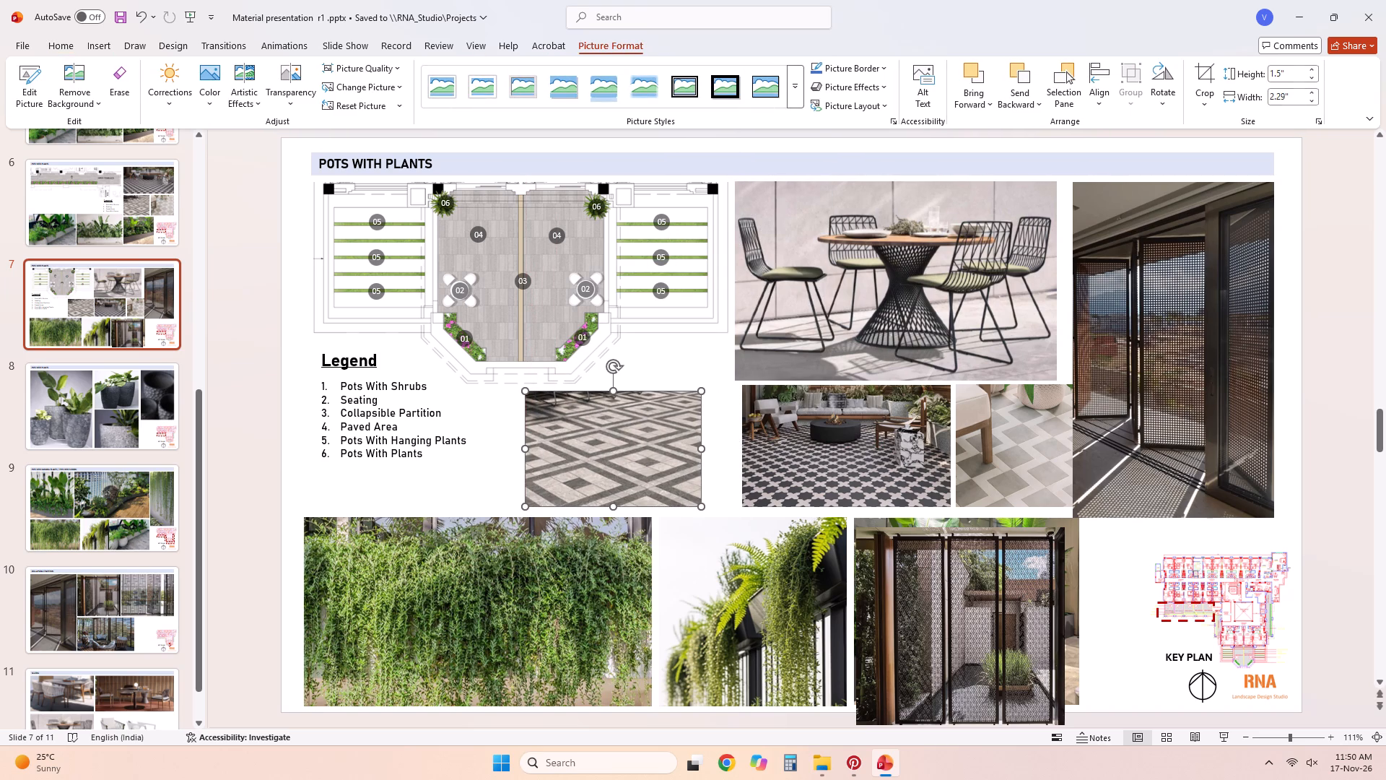
{"action": "left_click_drag", "start_coordinate": [775, 446], "coordinate": [741, 446]}
Recrop the top of the grey diamond-pattern paving photo to a height of 1.55 inches.
{"action": "right_click", "coordinate": [649, 428]}
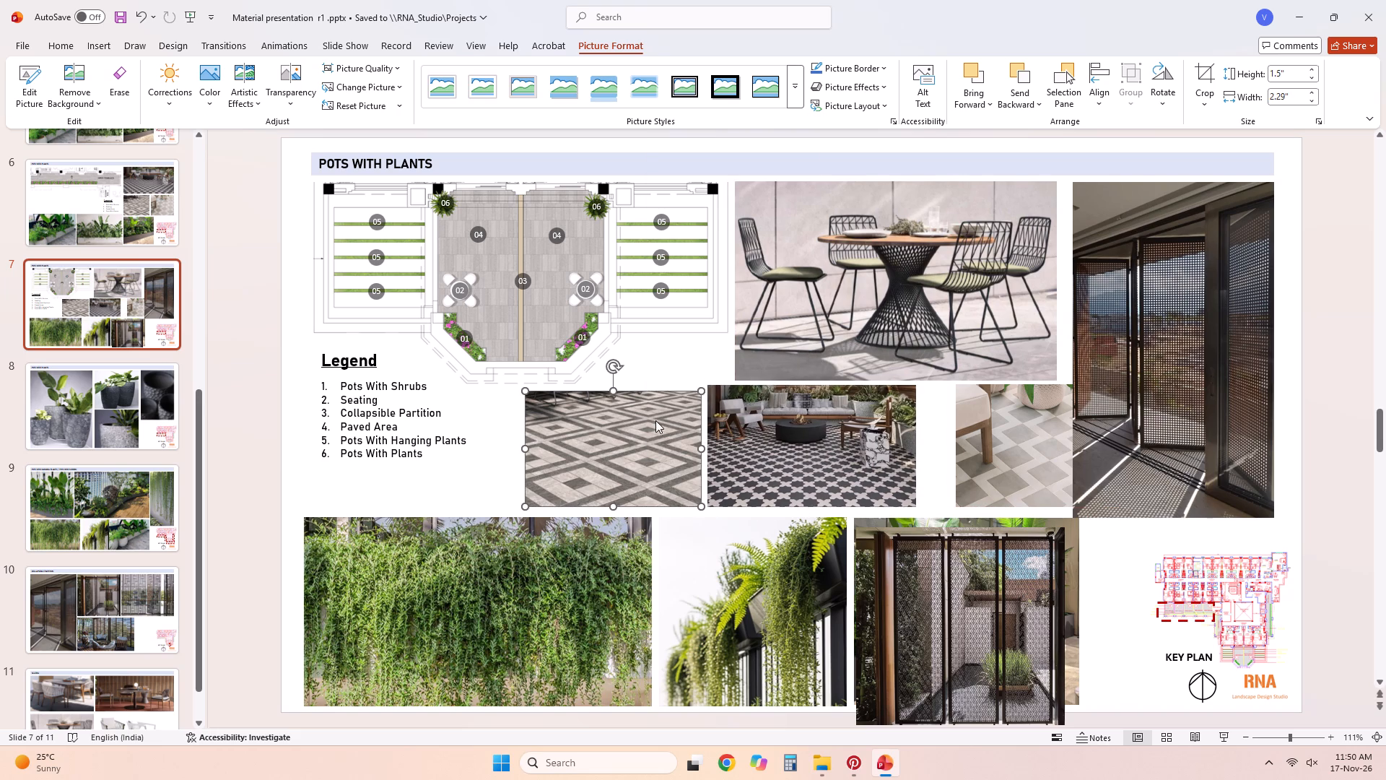
{"action": "left_click", "coordinate": [712, 454]}
{"action": "left_click", "coordinate": [720, 454]}
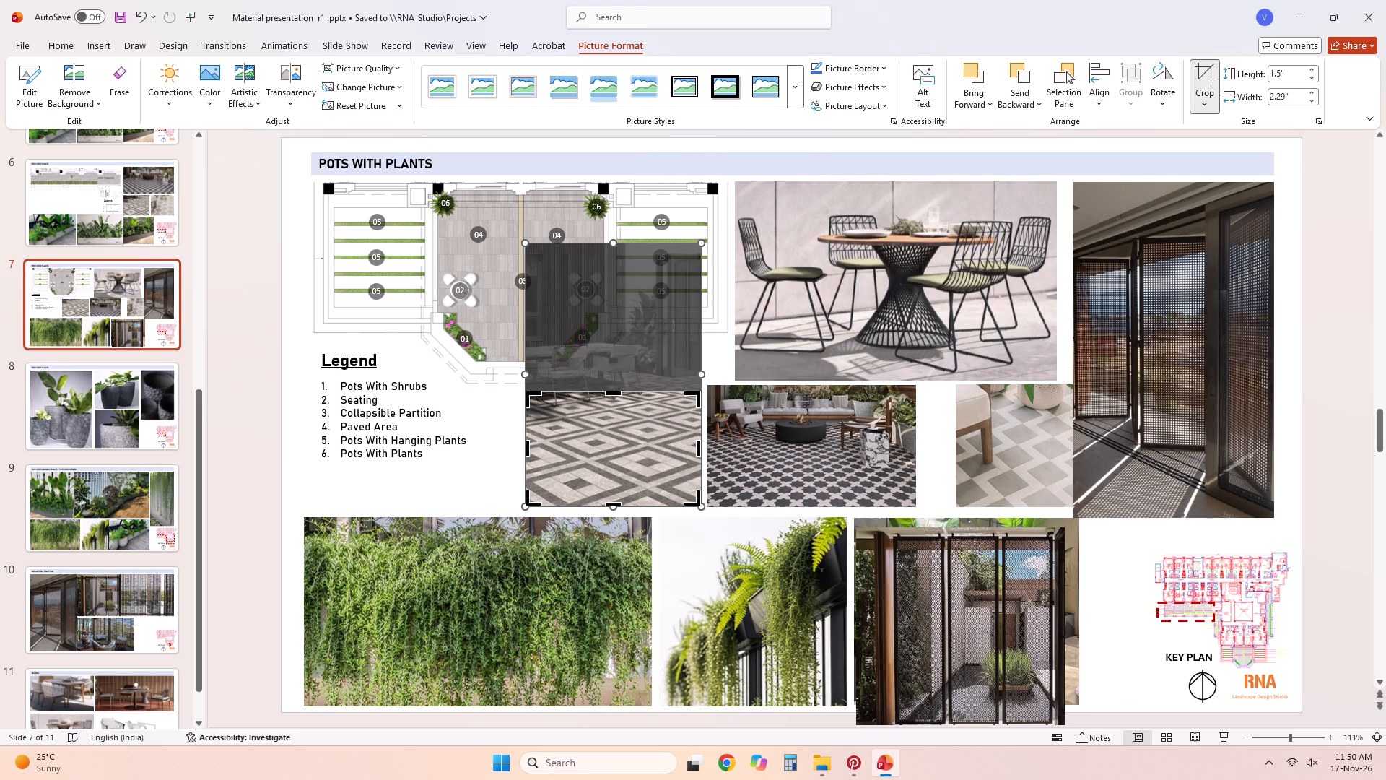
{"action": "left_click_drag", "start_coordinate": [613, 392], "coordinate": [615, 388]}
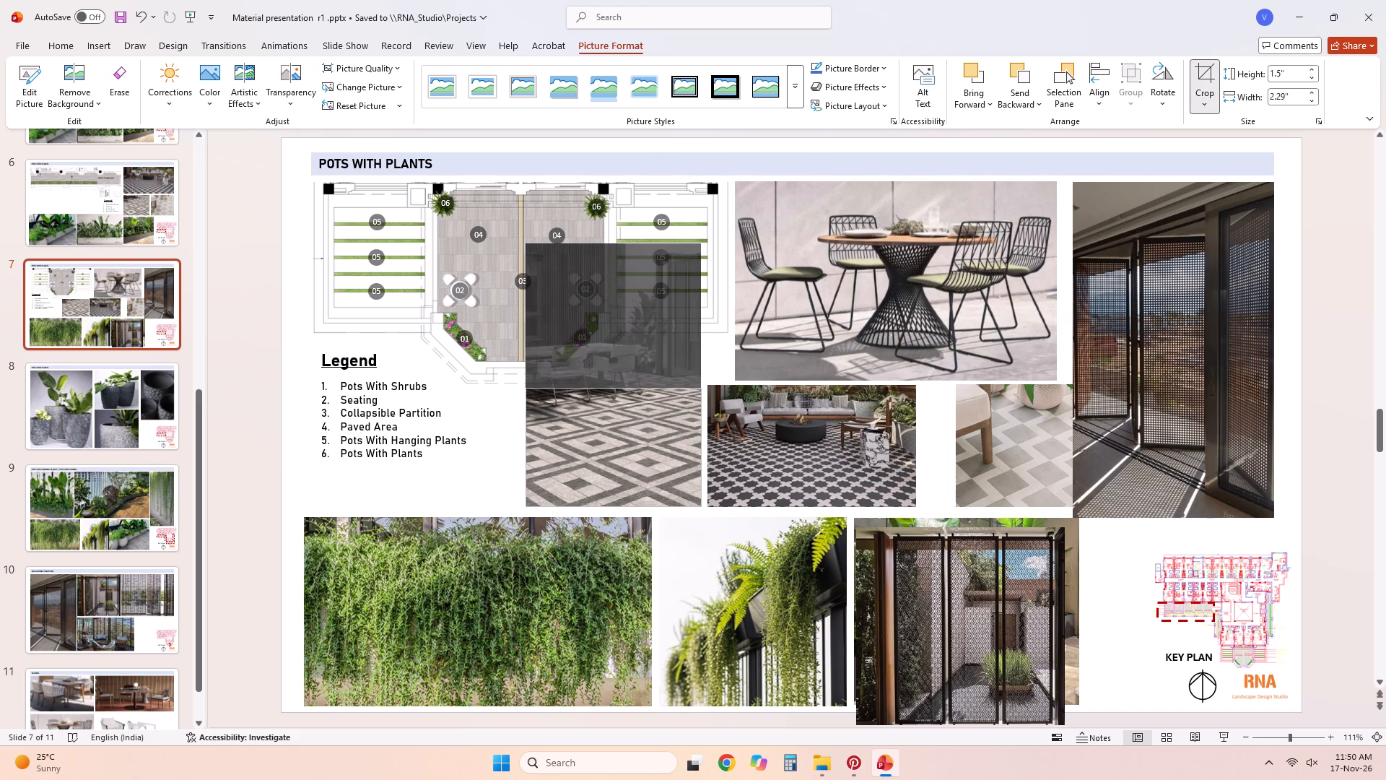
{"action": "left_click_drag", "start_coordinate": [615, 388], "coordinate": [620, 384]}
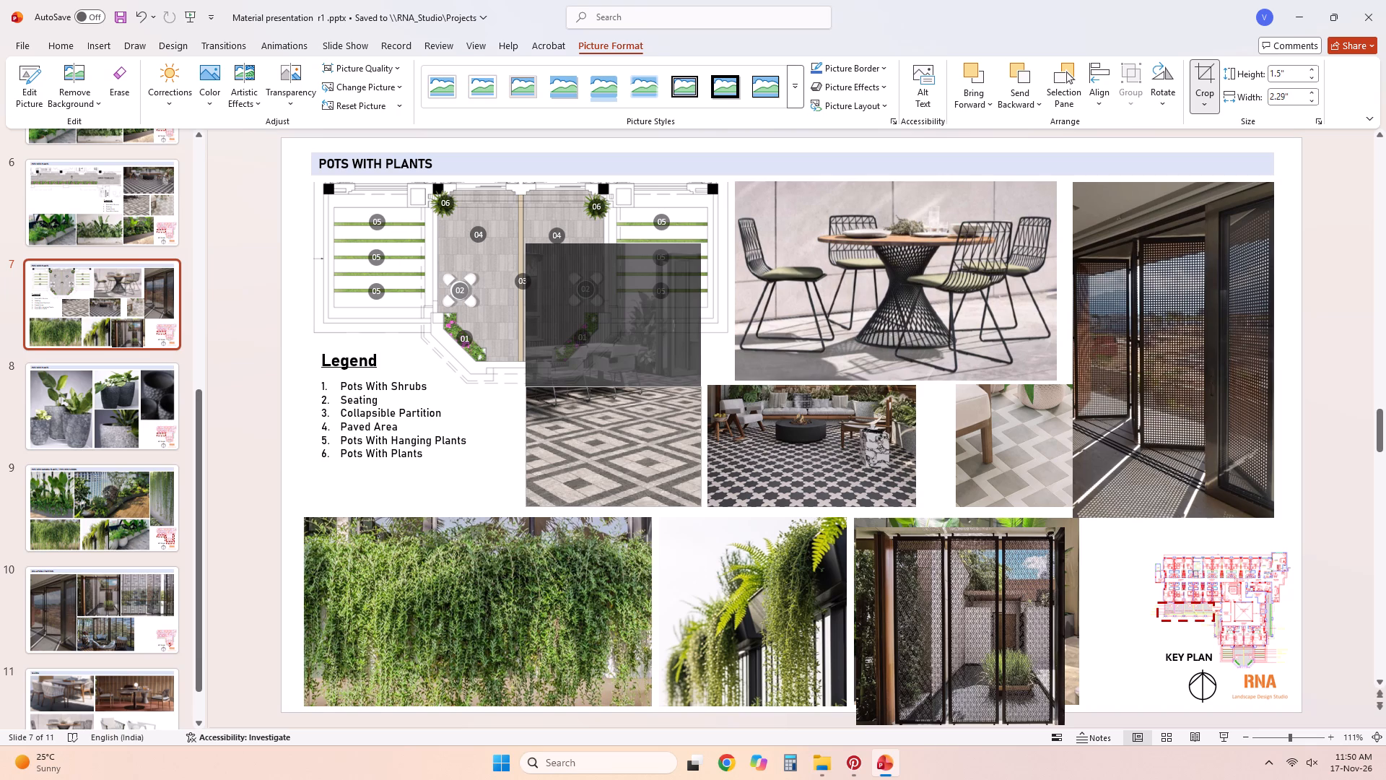
{"action": "left_click_drag", "start_coordinate": [620, 384], "coordinate": [619, 388]}
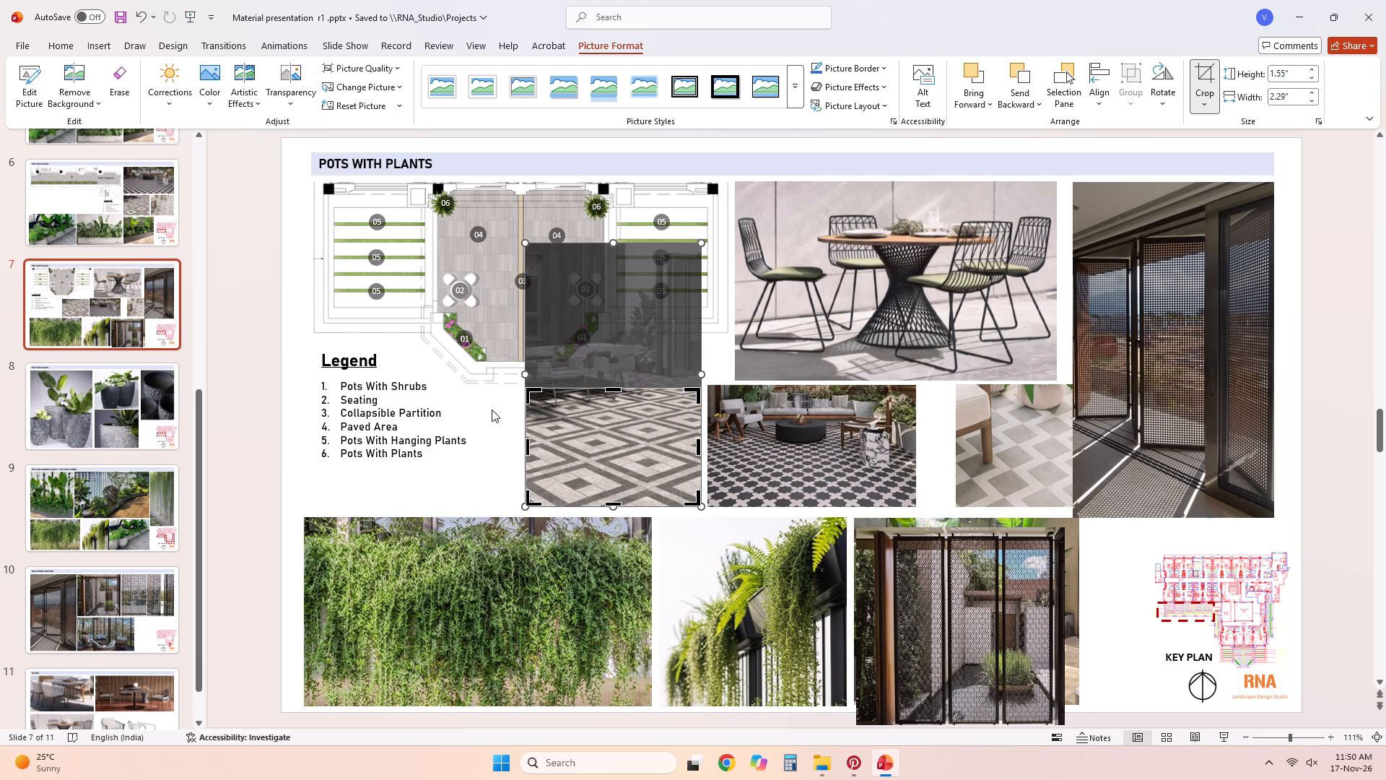
{"action": "left_click", "coordinate": [488, 410]}
Move the beige zigzag paving photo beside the black-and-white one and crop its outer side to 1.81 inches wide, in line with the dining photo.
{"action": "left_click_drag", "start_coordinate": [982, 451], "coordinate": [946, 453]}
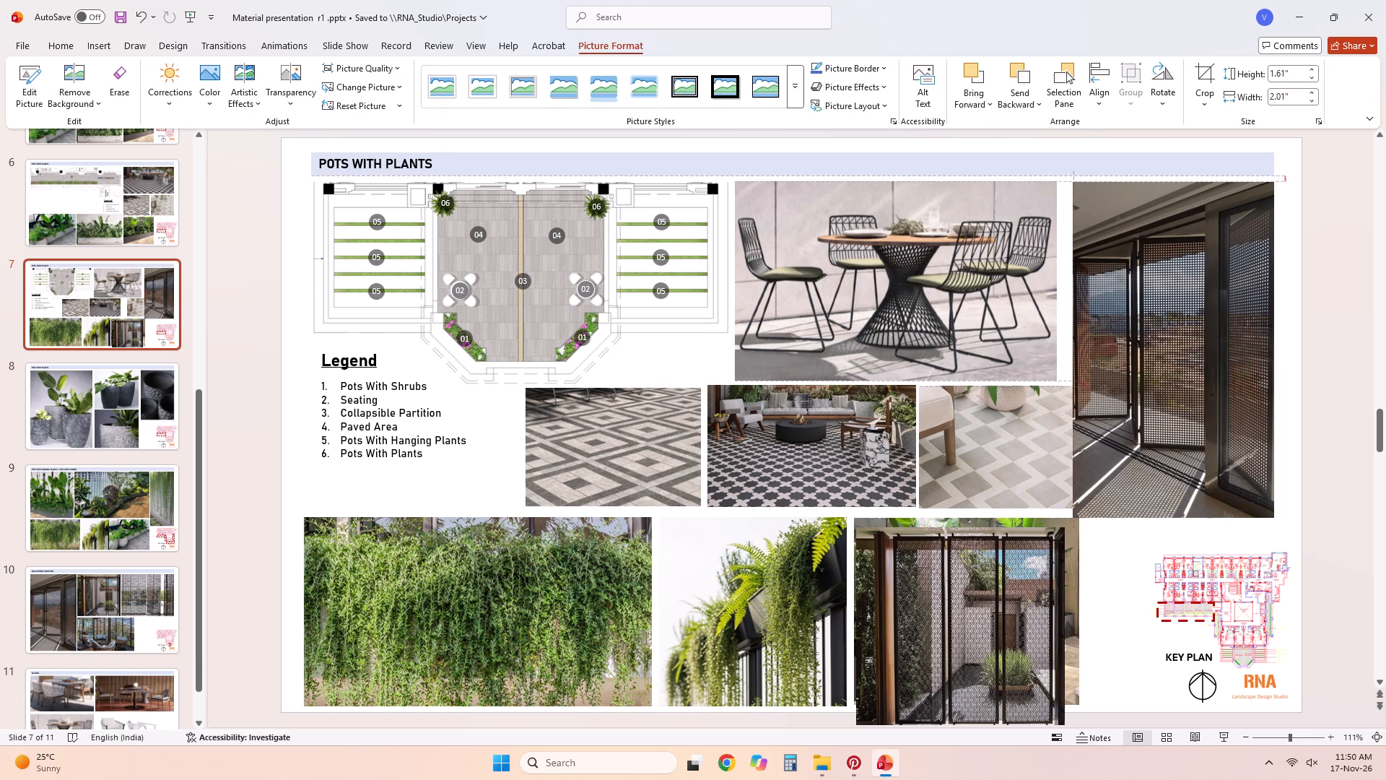
{"action": "left_click_drag", "start_coordinate": [946, 453], "coordinate": [946, 452]}
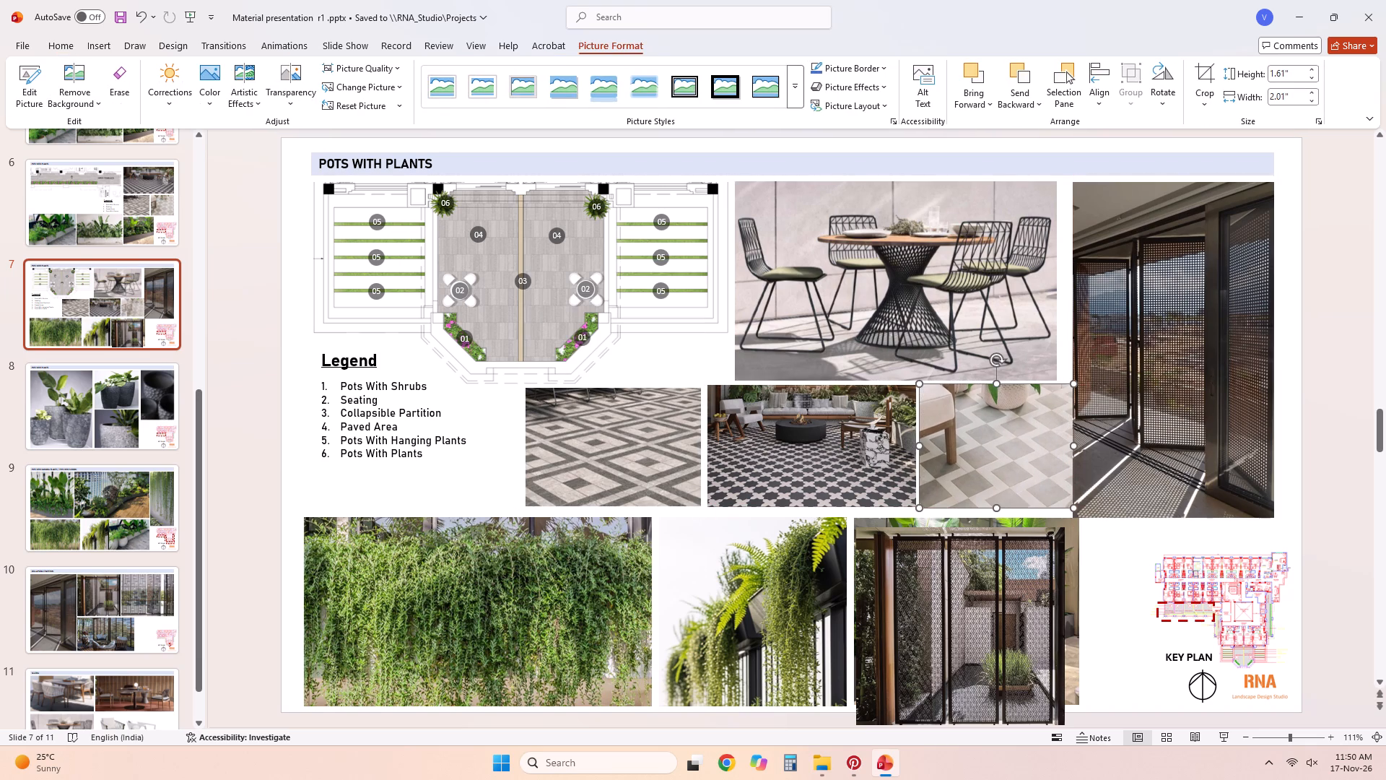
{"action": "left_click", "coordinate": [1141, 407]}
{"action": "right_click", "coordinate": [1019, 468]}
{"action": "left_click", "coordinate": [1091, 503]}
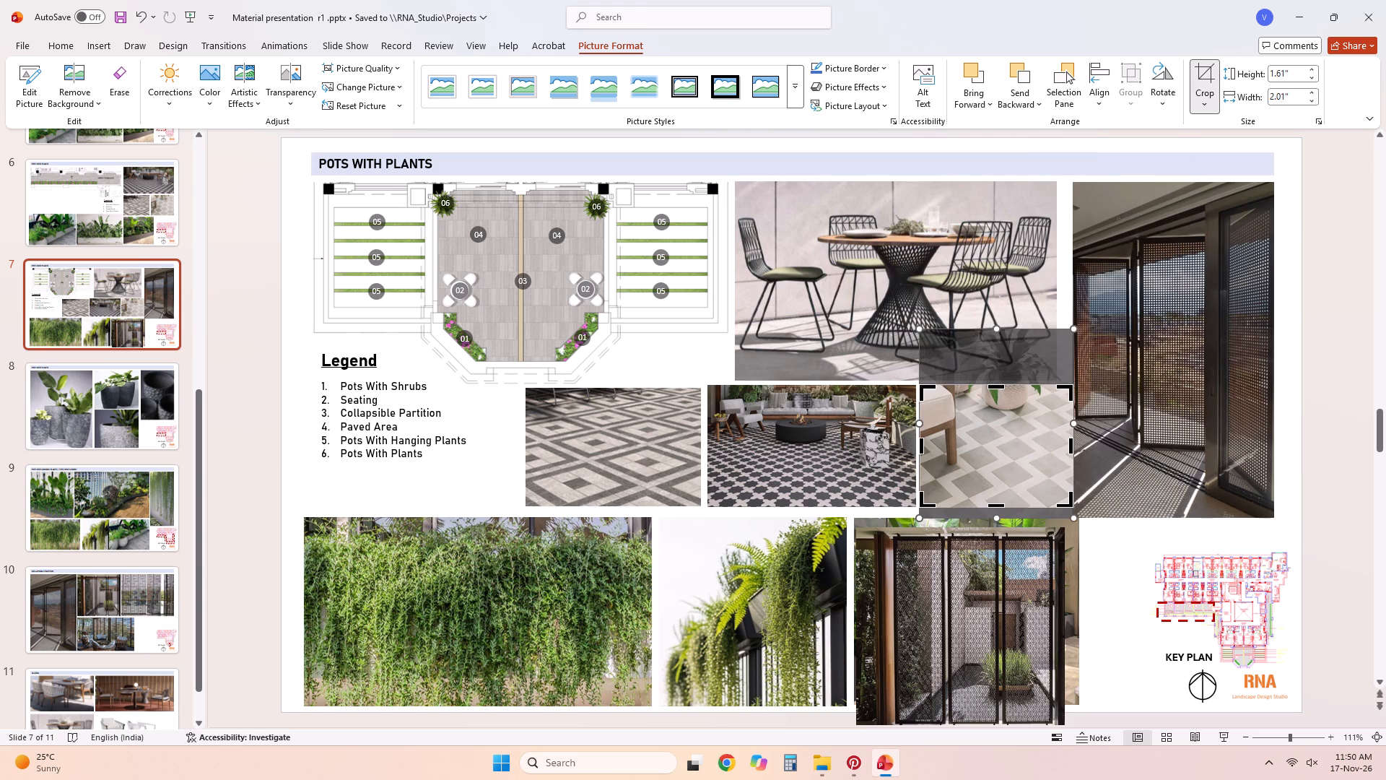
{"action": "left_click_drag", "start_coordinate": [1071, 446], "coordinate": [1065, 445]}
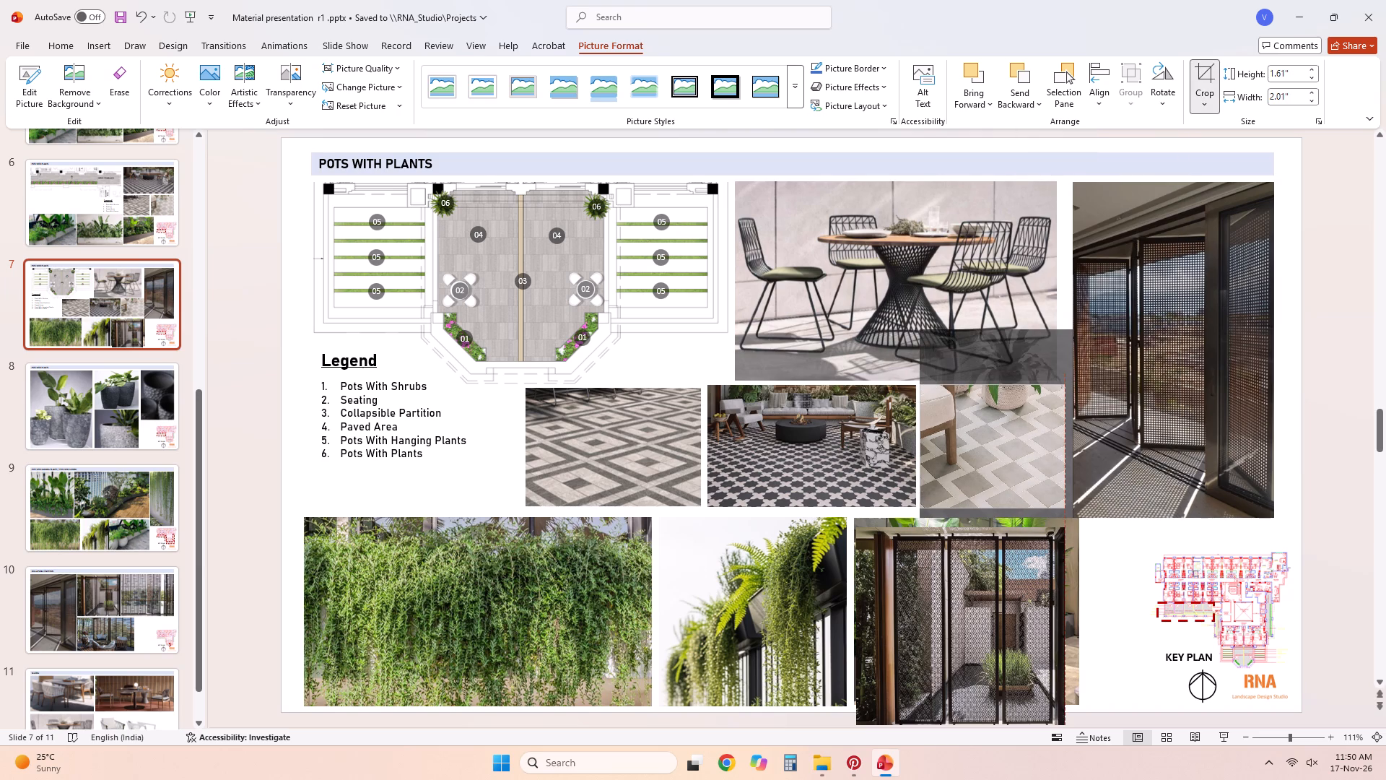
{"action": "left_click_drag", "start_coordinate": [1065, 445], "coordinate": [1059, 447]}
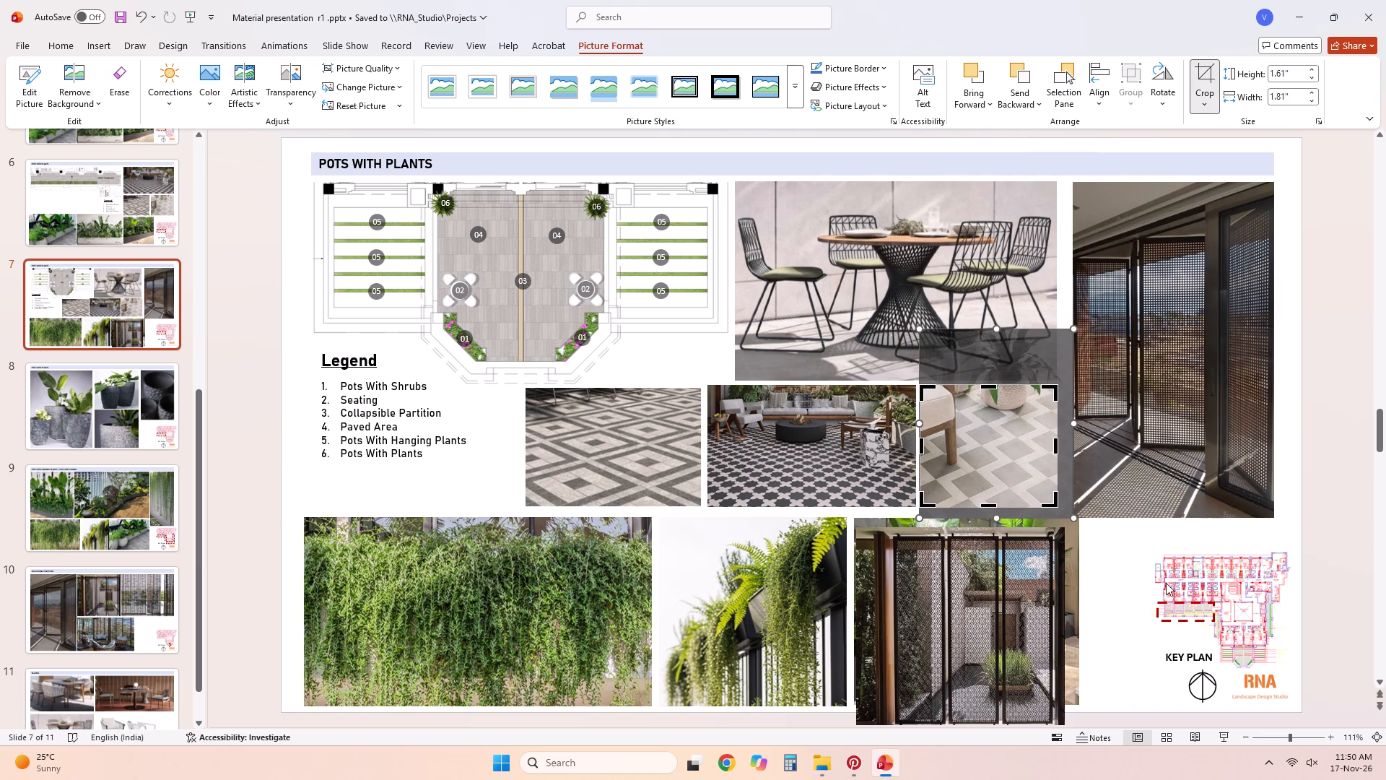
{"action": "left_click", "coordinate": [1166, 583]}
Move the tall folding-screen photo against the dining and zigzag paving photos and scale it to 4.66 by 2.8 inches.
{"action": "left_click_drag", "start_coordinate": [1122, 461], "coordinate": [1112, 457]}
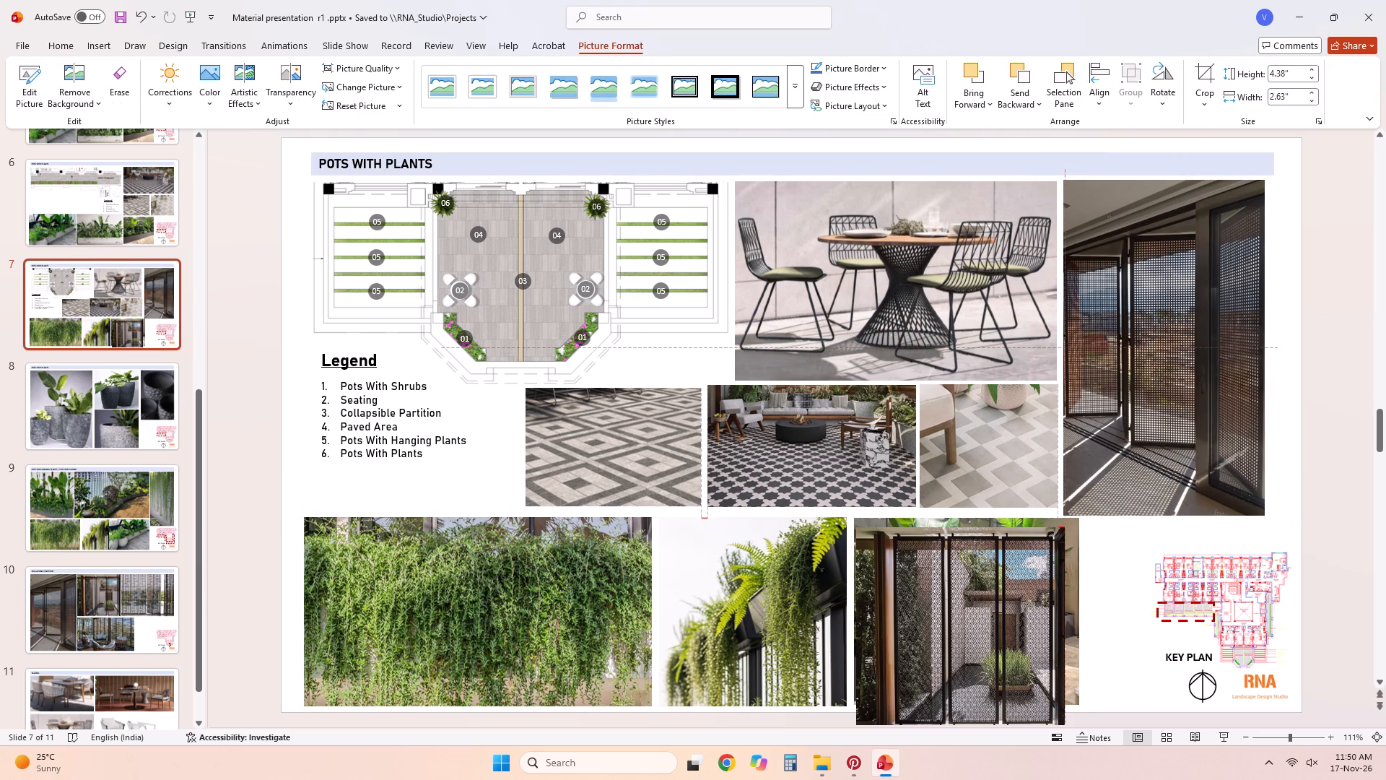
{"action": "left_click_drag", "start_coordinate": [1112, 457], "coordinate": [1110, 461]}
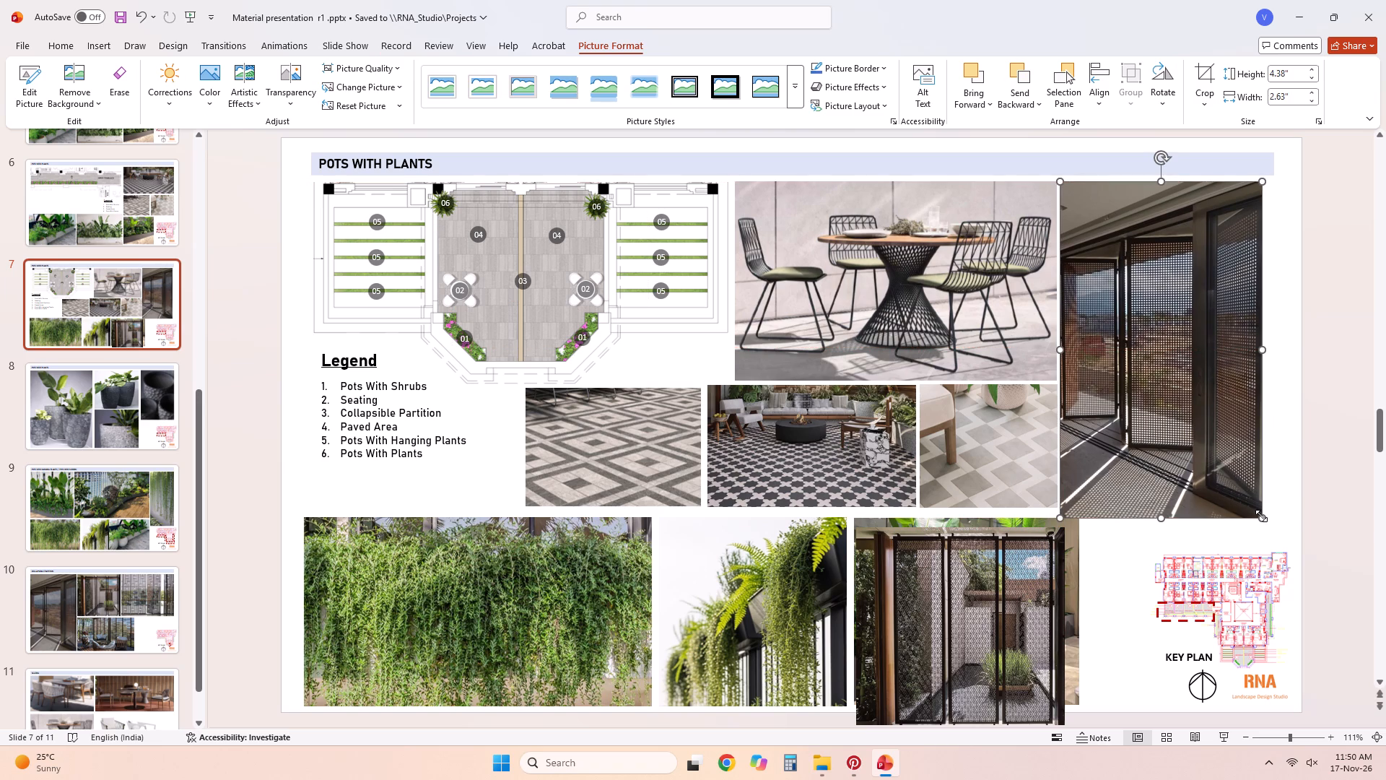
{"action": "left_click_drag", "start_coordinate": [1261, 516], "coordinate": [1273, 524]}
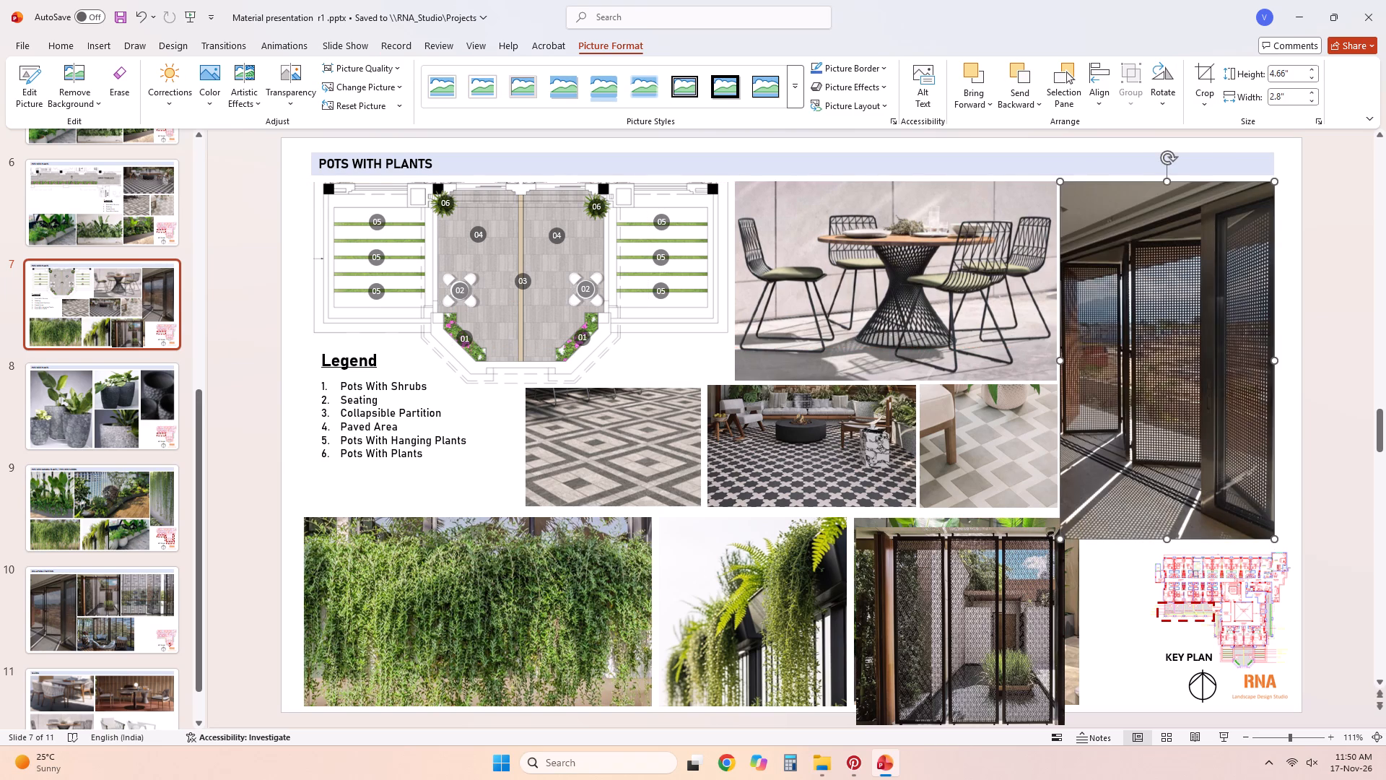
Align the tall folding-screen photo's bottom with the paving row and crop its top level with the dining photo's upper edge.
{"action": "left_click_drag", "start_coordinate": [1177, 521], "coordinate": [1177, 490]}
{"action": "right_click", "coordinate": [1167, 442]}
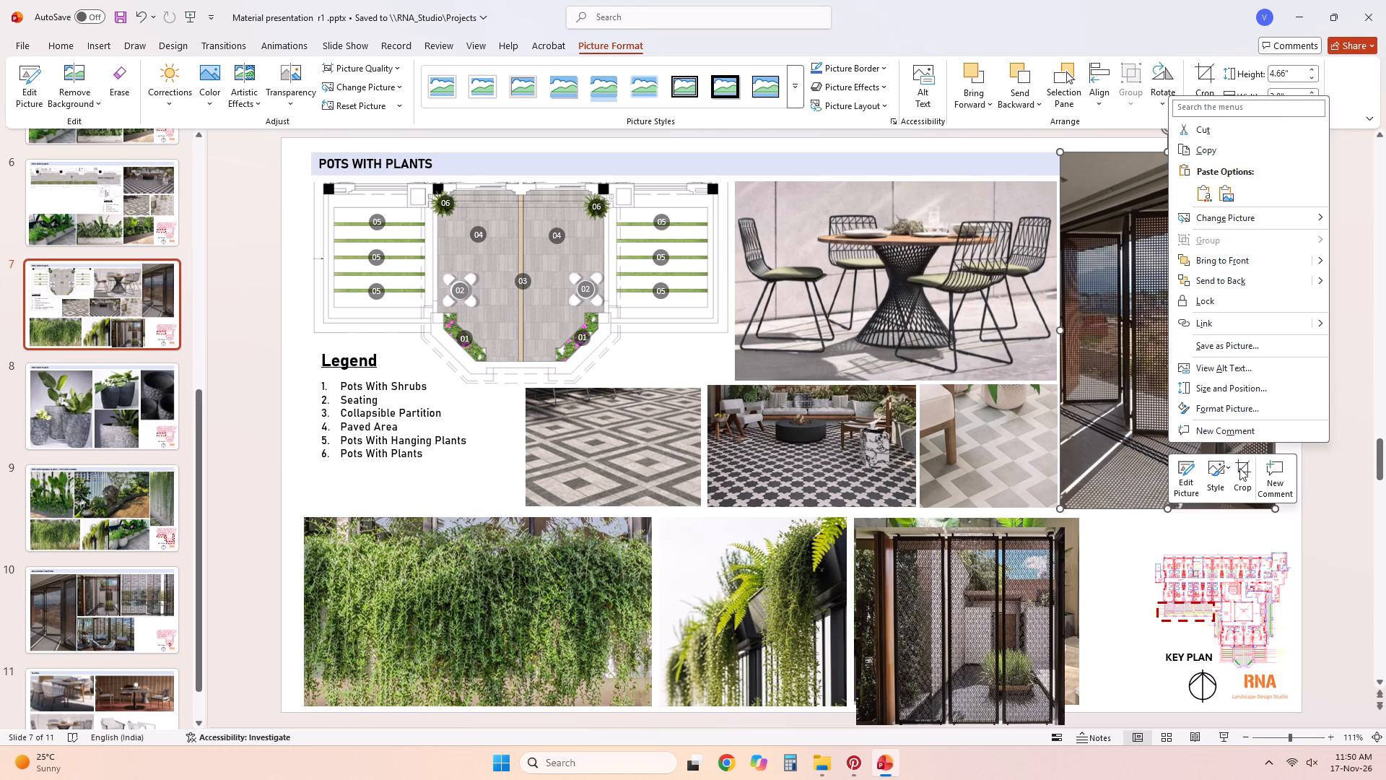
{"action": "left_click", "coordinate": [1239, 468]}
{"action": "left_click_drag", "start_coordinate": [1165, 154], "coordinate": [1164, 181]}
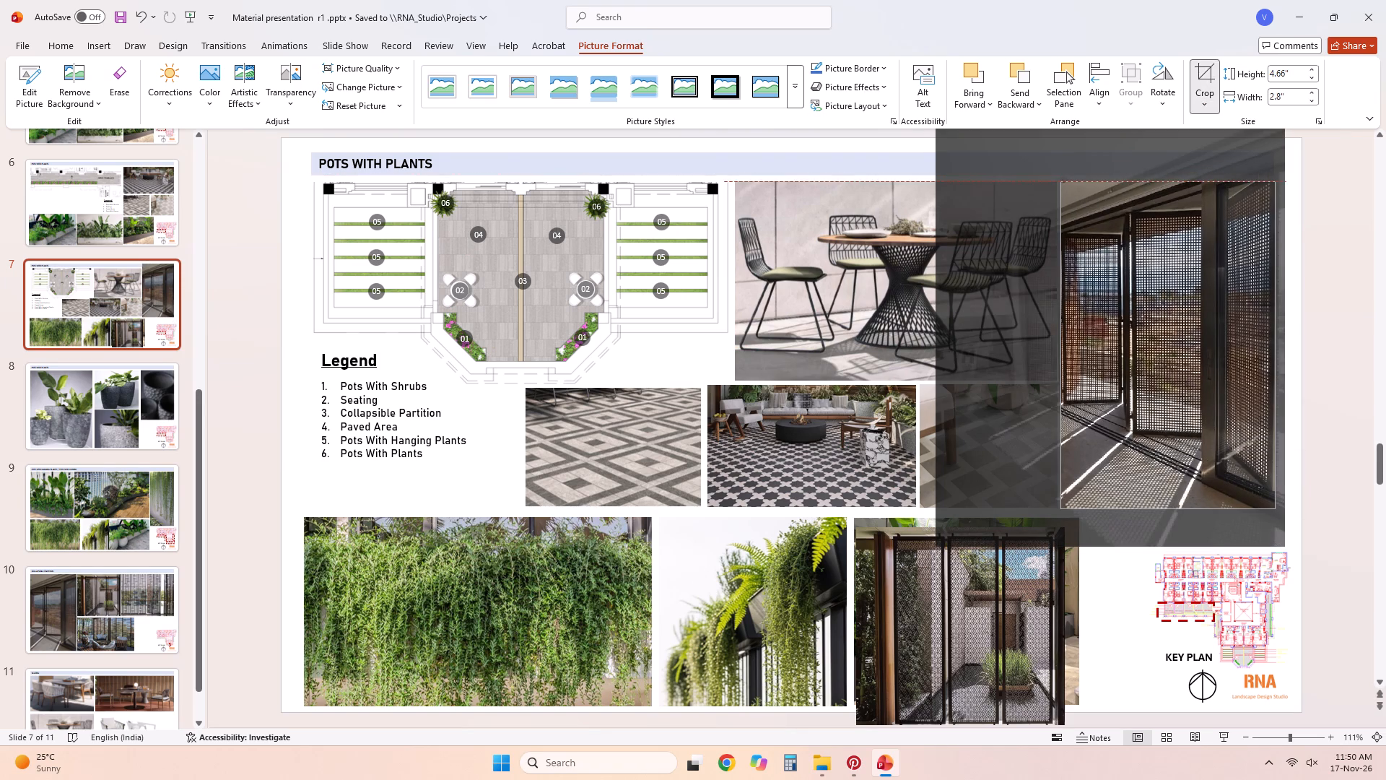
{"action": "left_click_drag", "start_coordinate": [1164, 181], "coordinate": [1164, 183]}
{"action": "left_click", "coordinate": [1133, 576]}
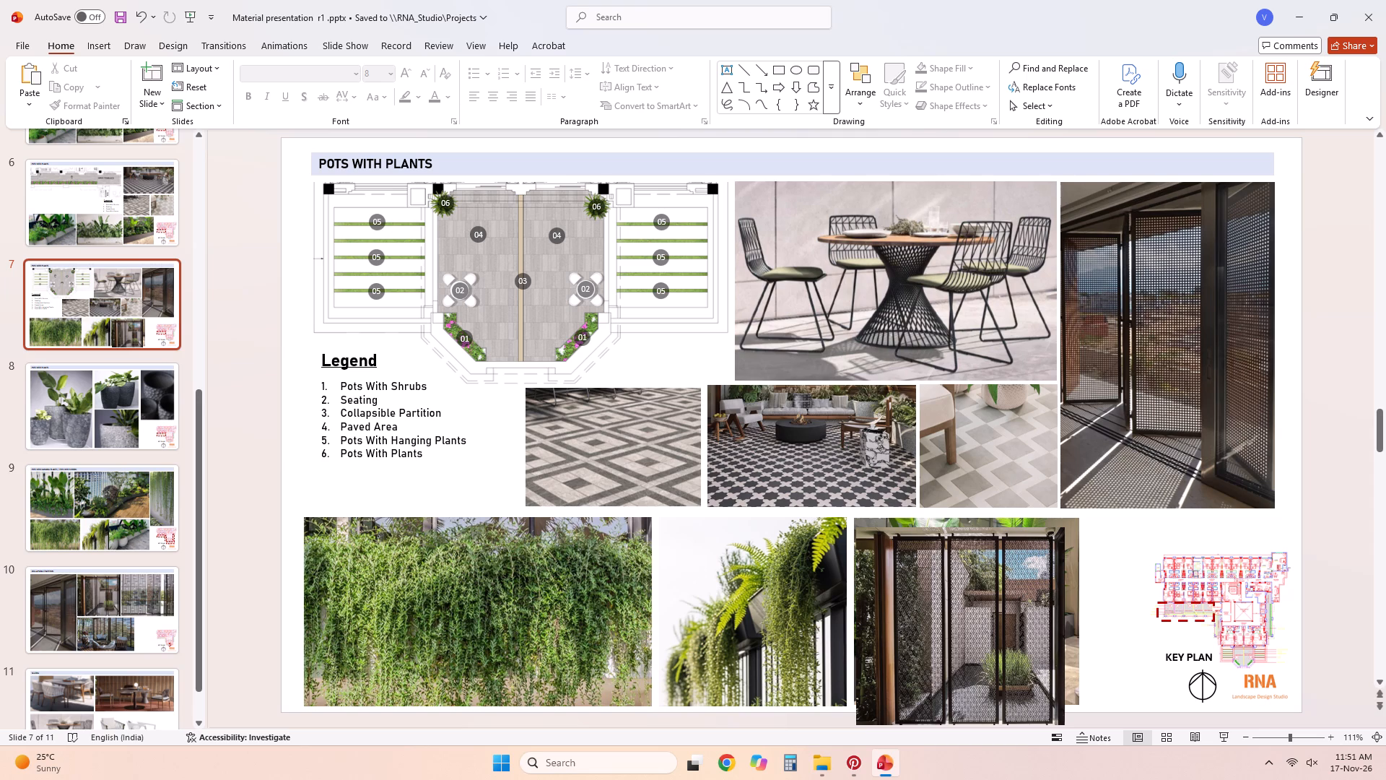
Move the four-panel collapsible-partition photo to the start of the bottom photo row, below the legend.
{"action": "left_click_drag", "start_coordinate": [900, 614], "coordinate": [329, 597]}
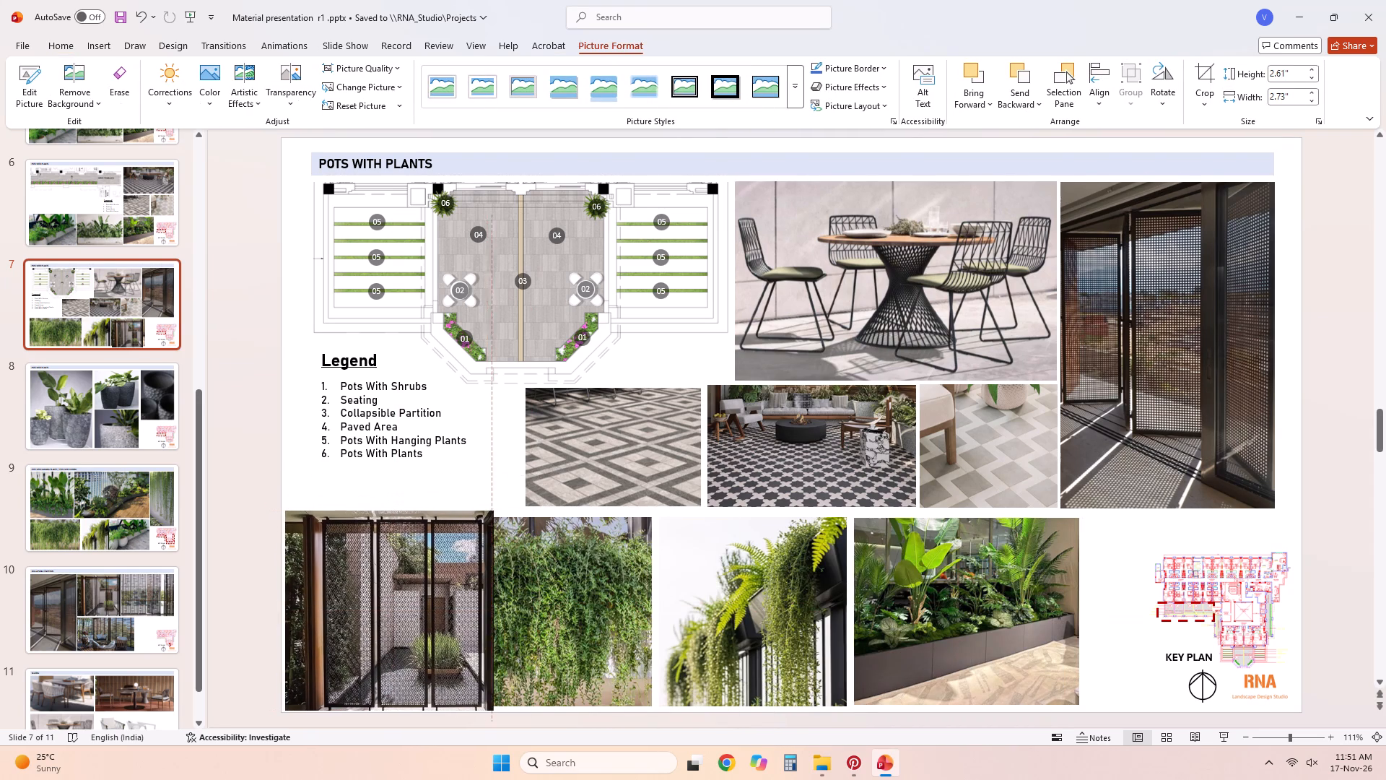
{"action": "left_click_drag", "start_coordinate": [329, 597], "coordinate": [346, 594]}
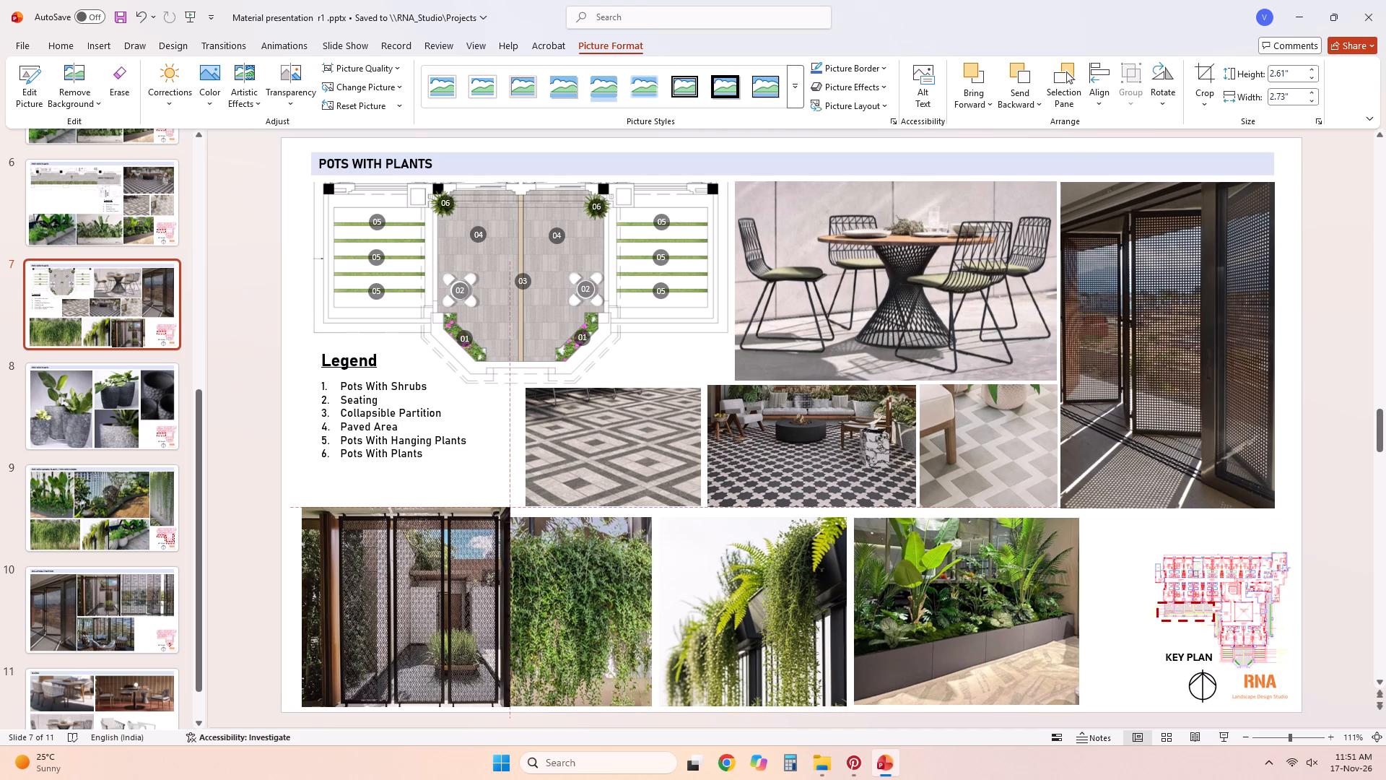
{"action": "left_click_drag", "start_coordinate": [346, 594], "coordinate": [346, 594]}
Move the planter-box photo along the bottom row towards the key plan, keeping it level with the hanging-plant photos.
{"action": "left_click", "coordinate": [543, 563]}
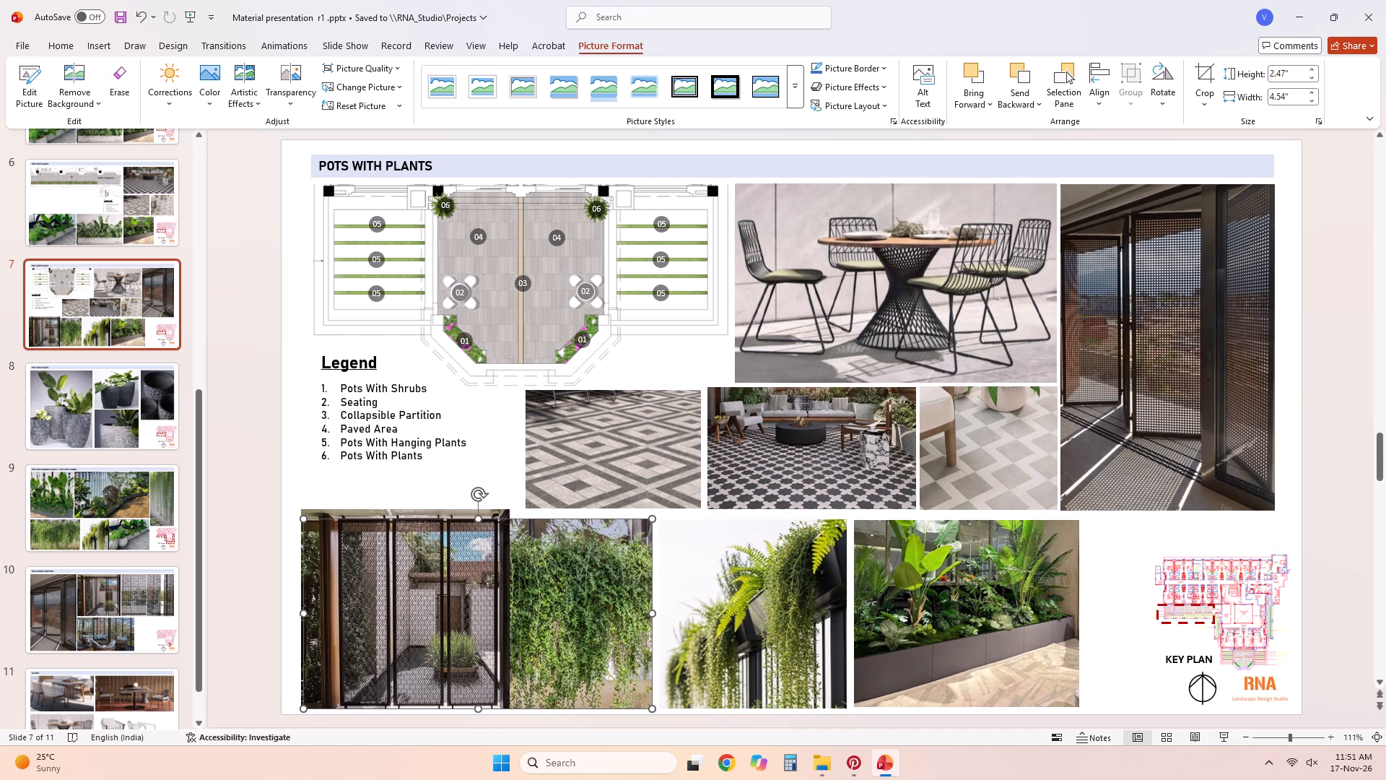
{"action": "left_click_drag", "start_coordinate": [959, 625], "coordinate": [1008, 628]}
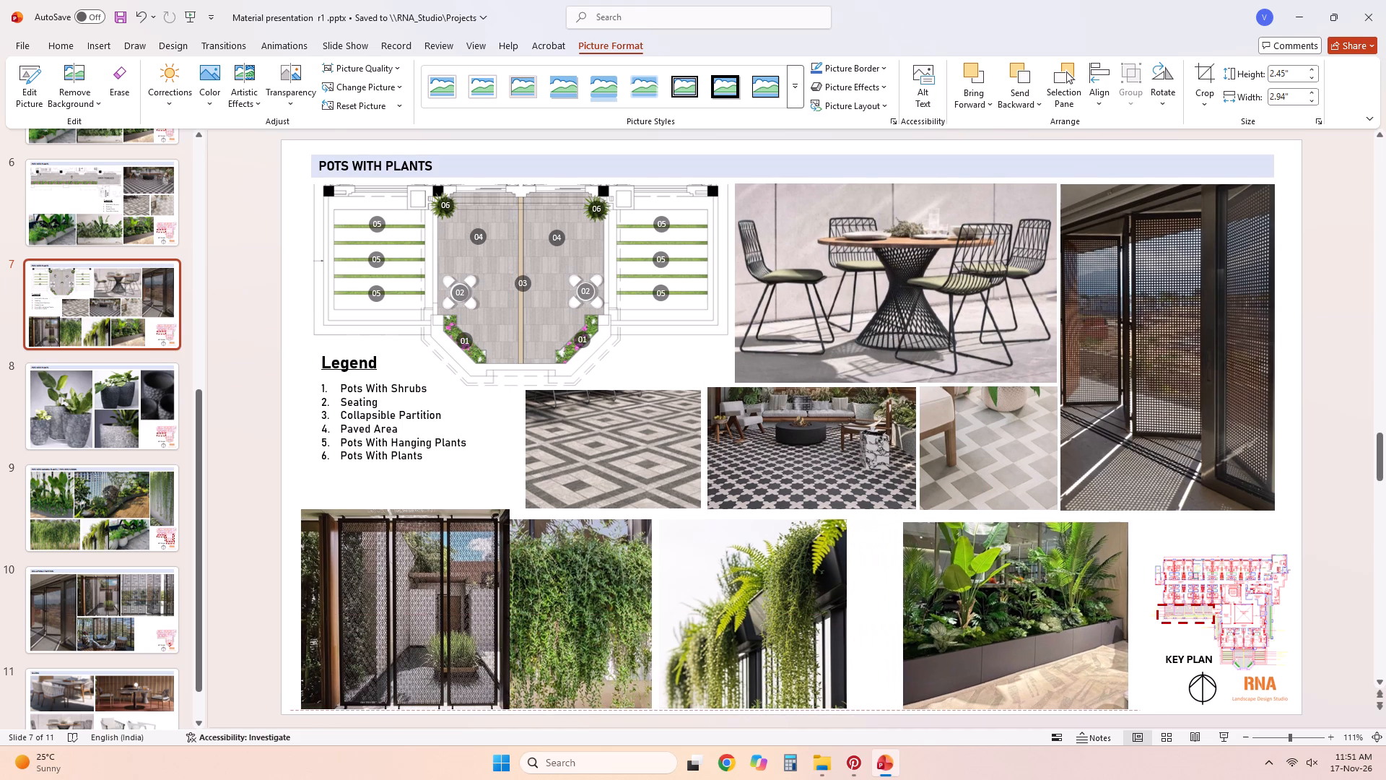
{"action": "left_click_drag", "start_coordinate": [1008, 628], "coordinate": [1019, 623]}
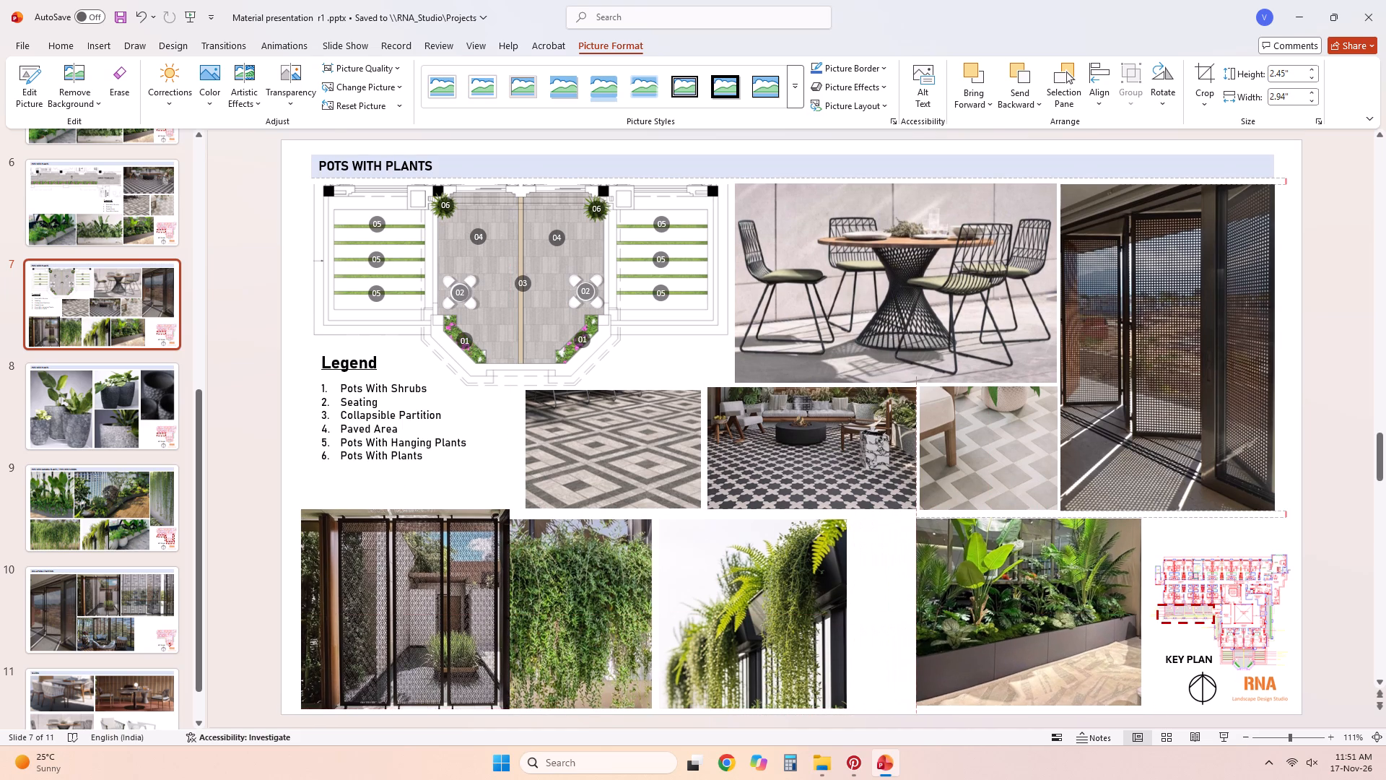
{"action": "left_click_drag", "start_coordinate": [1019, 623], "coordinate": [1019, 625]}
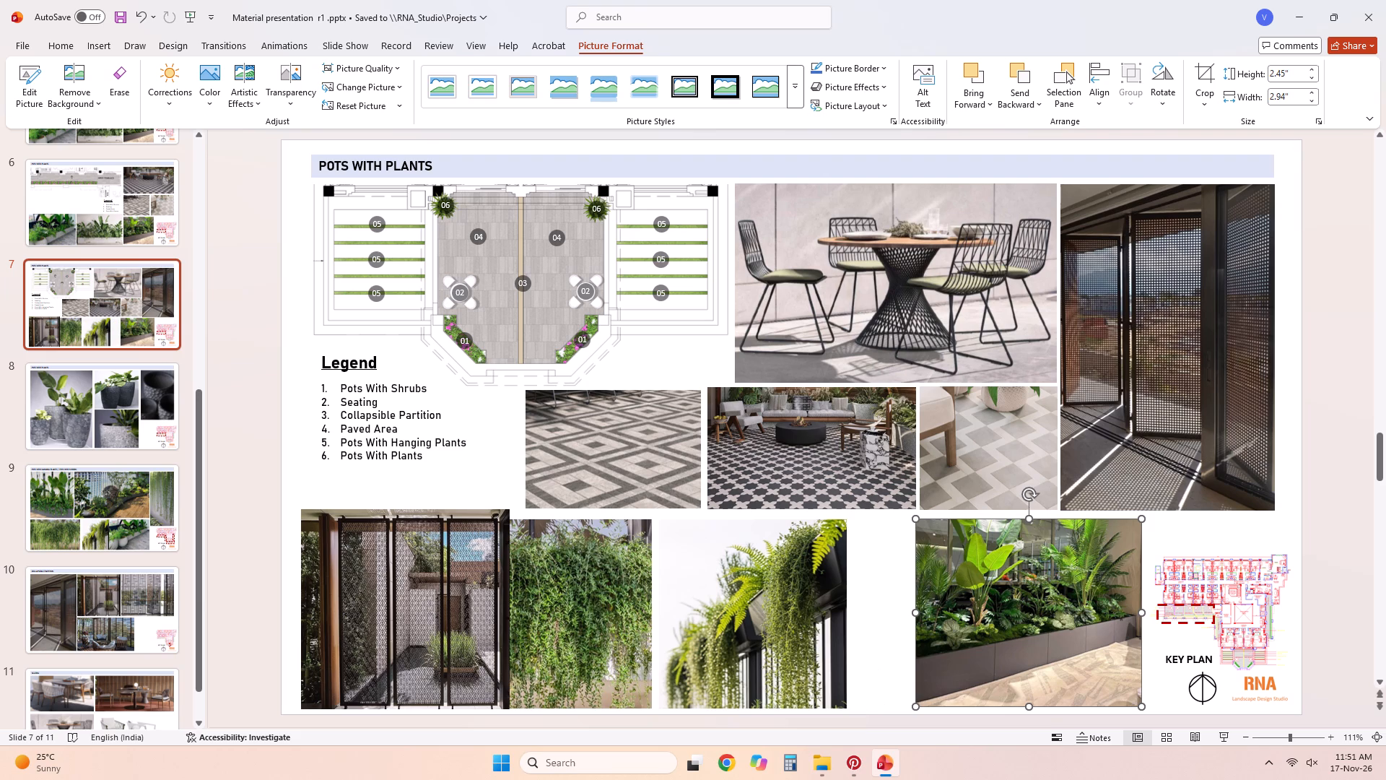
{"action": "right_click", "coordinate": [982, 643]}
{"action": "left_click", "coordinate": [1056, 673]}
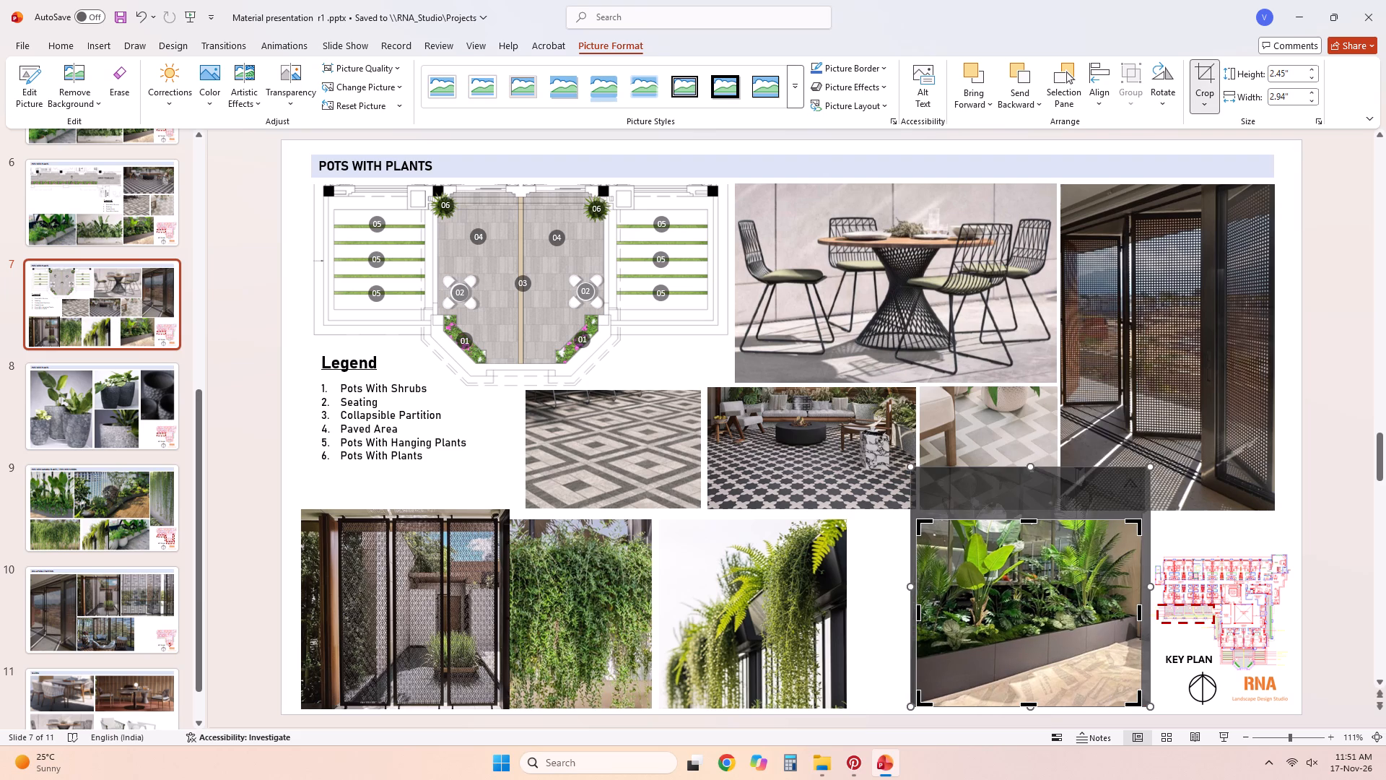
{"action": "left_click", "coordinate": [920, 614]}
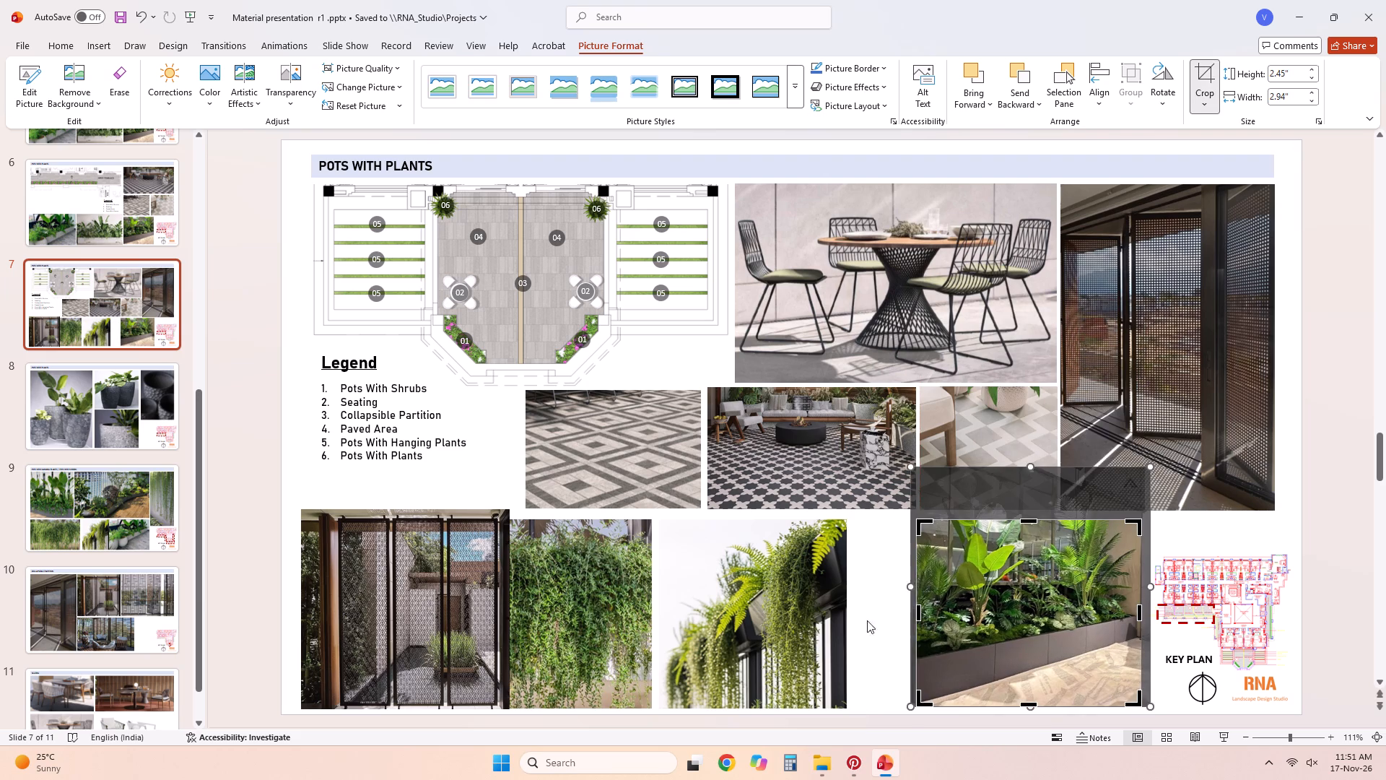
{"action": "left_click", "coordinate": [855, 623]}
Shift the hanging-fern photo beside the planter-box photo and the wide green hanging-plant photo beside the fern photo.
{"action": "left_click_drag", "start_coordinate": [793, 605], "coordinate": [858, 605]}
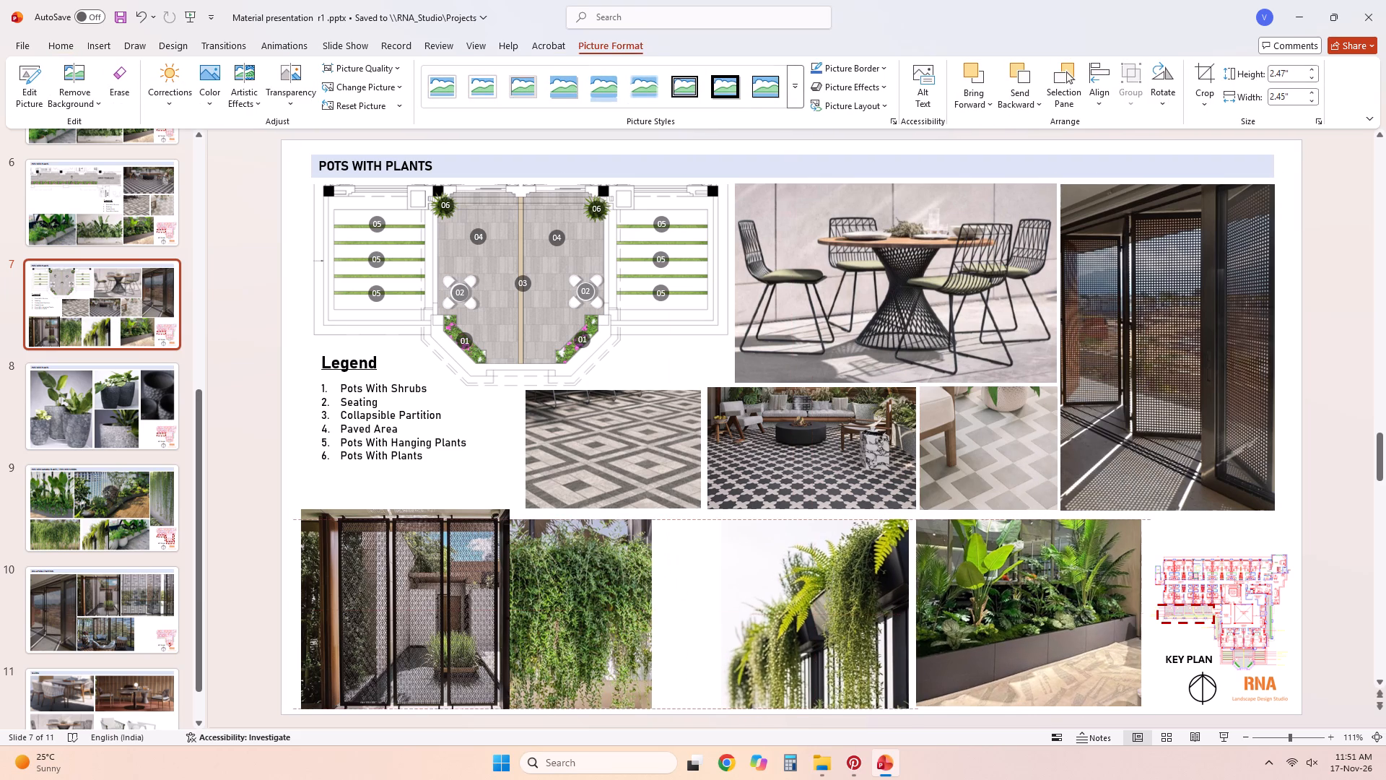
{"action": "left_click_drag", "start_coordinate": [858, 605], "coordinate": [854, 604]}
{"action": "left_click_drag", "start_coordinate": [592, 610], "coordinate": [640, 610]}
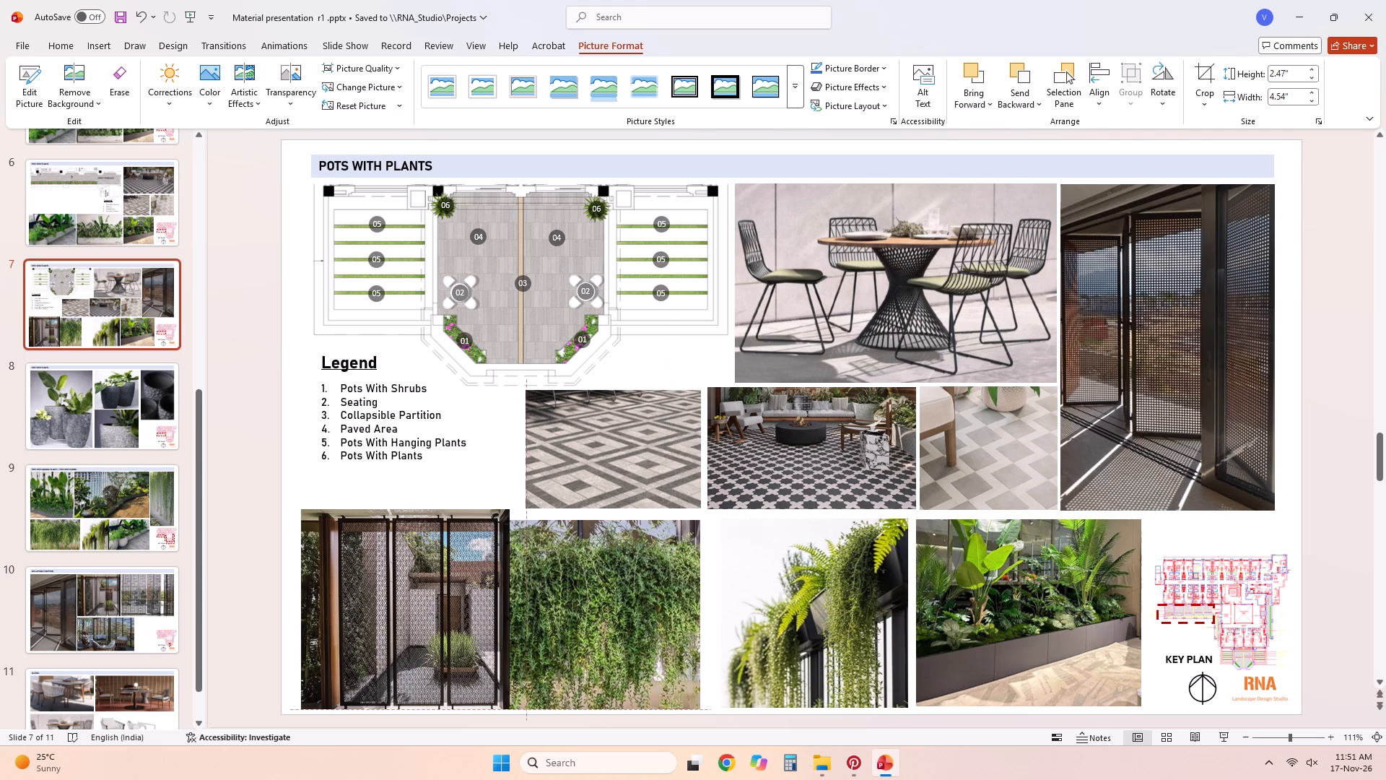
{"action": "left_click_drag", "start_coordinate": [640, 610], "coordinate": [662, 609]}
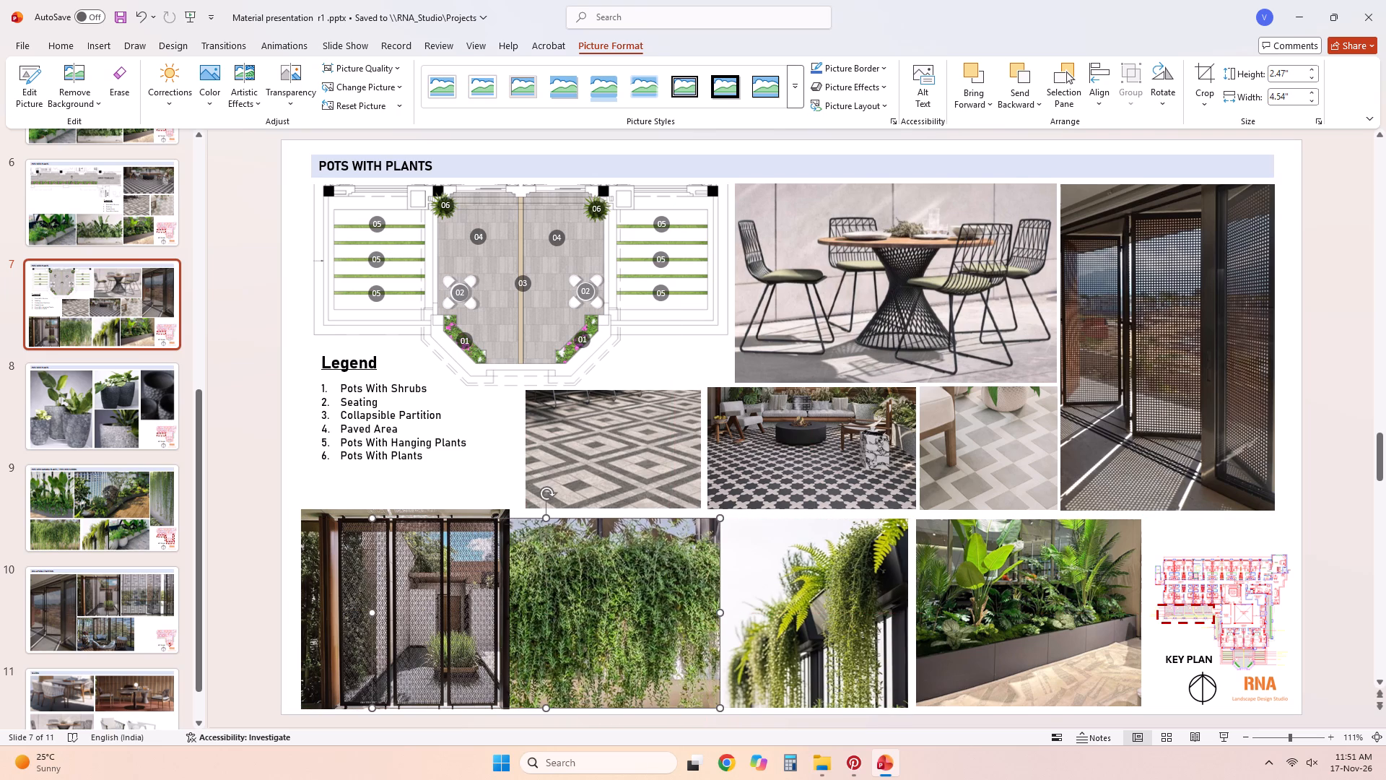
Crop the side of the wide hanging-plant photo overlapping the partition photo to 2.64 inches wide and even out its gaps.
{"action": "right_click", "coordinate": [614, 607]}
{"action": "left_click", "coordinate": [683, 635]}
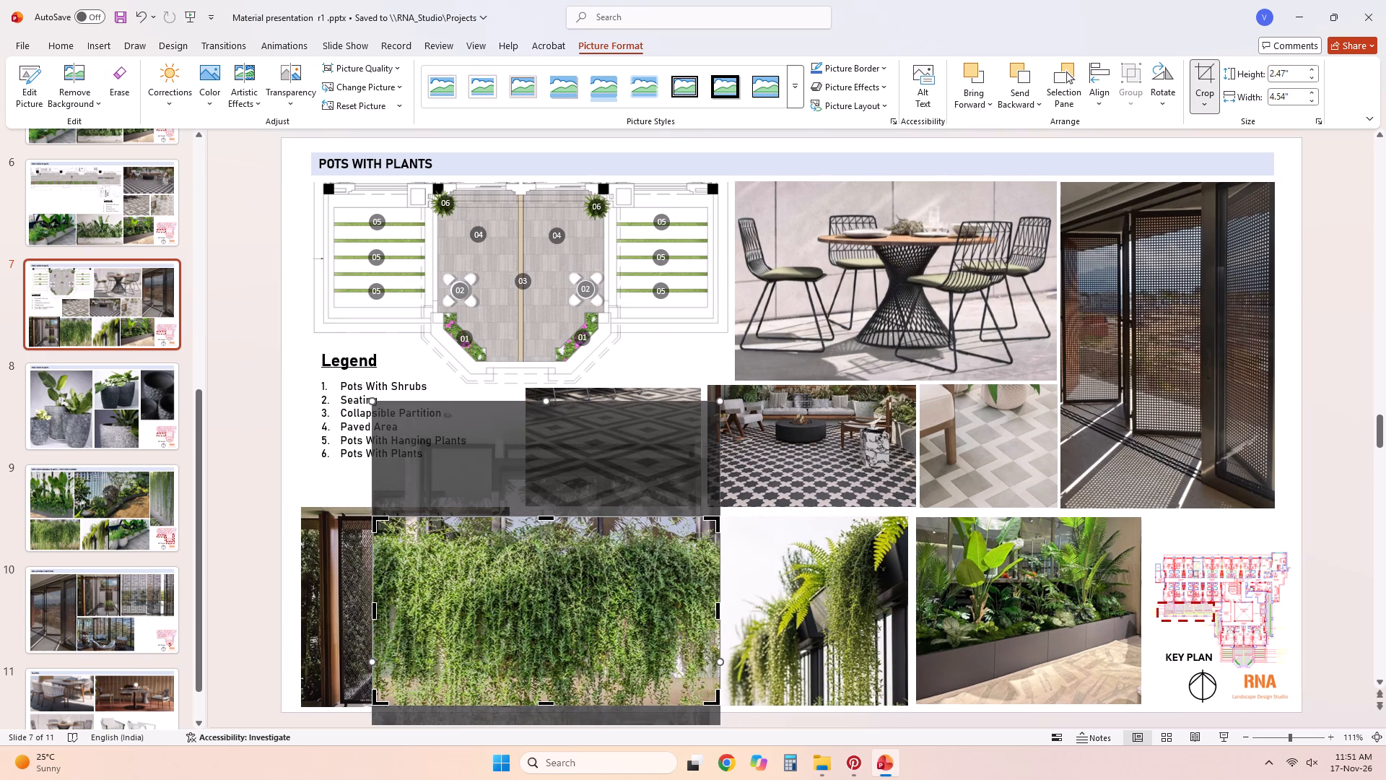
{"action": "left_click_drag", "start_coordinate": [374, 612], "coordinate": [503, 620]}
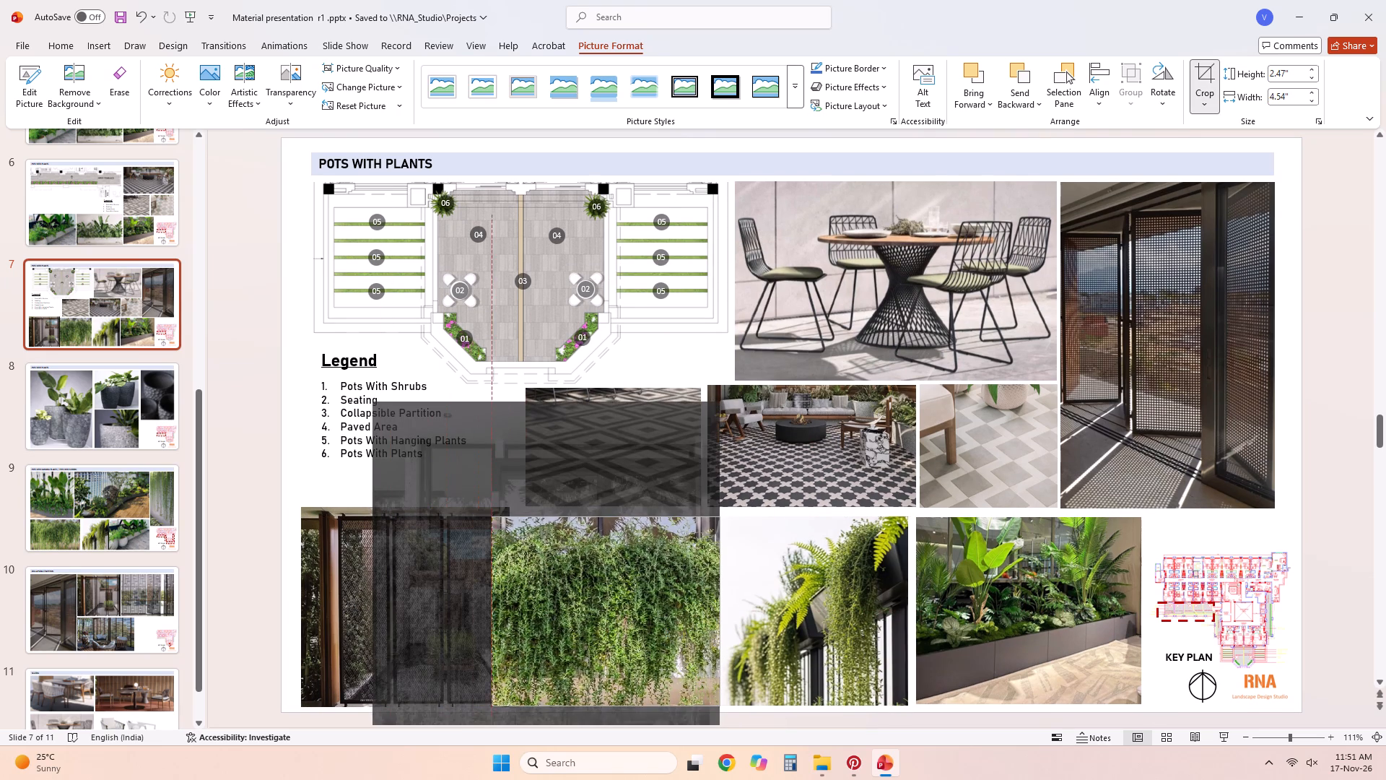
{"action": "left_click_drag", "start_coordinate": [503, 620], "coordinate": [510, 628]}
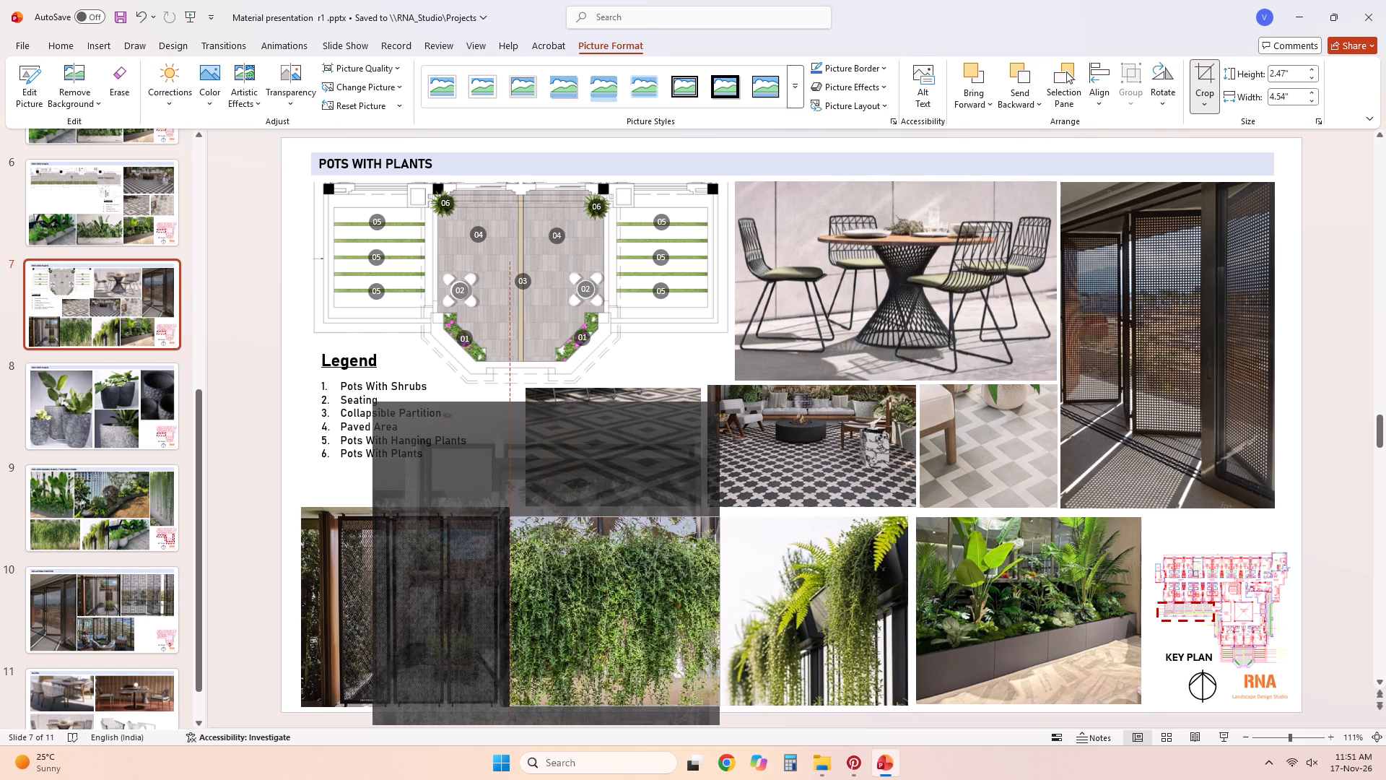
{"action": "left_click_drag", "start_coordinate": [510, 628], "coordinate": [519, 628]}
{"action": "left_click", "coordinate": [248, 607]}
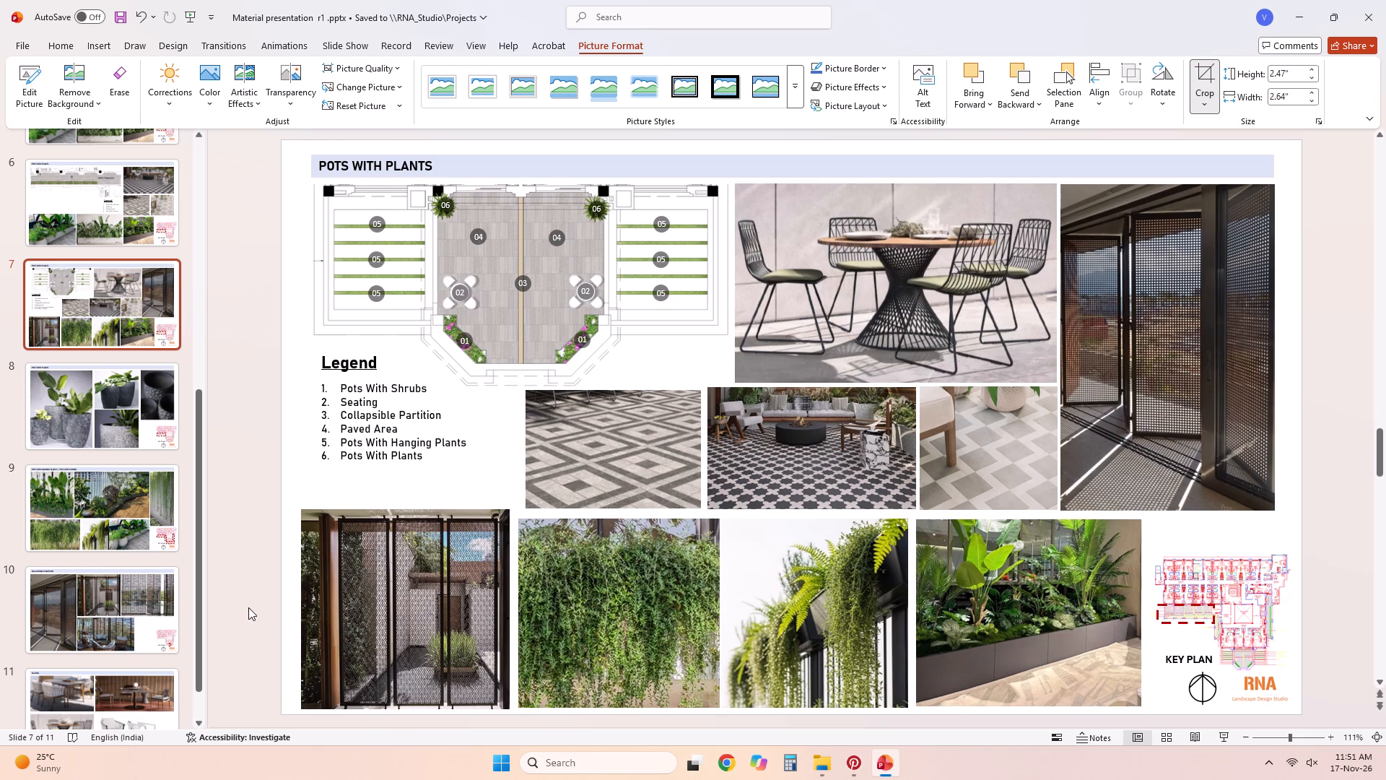
{"action": "left_click", "coordinate": [657, 586]}
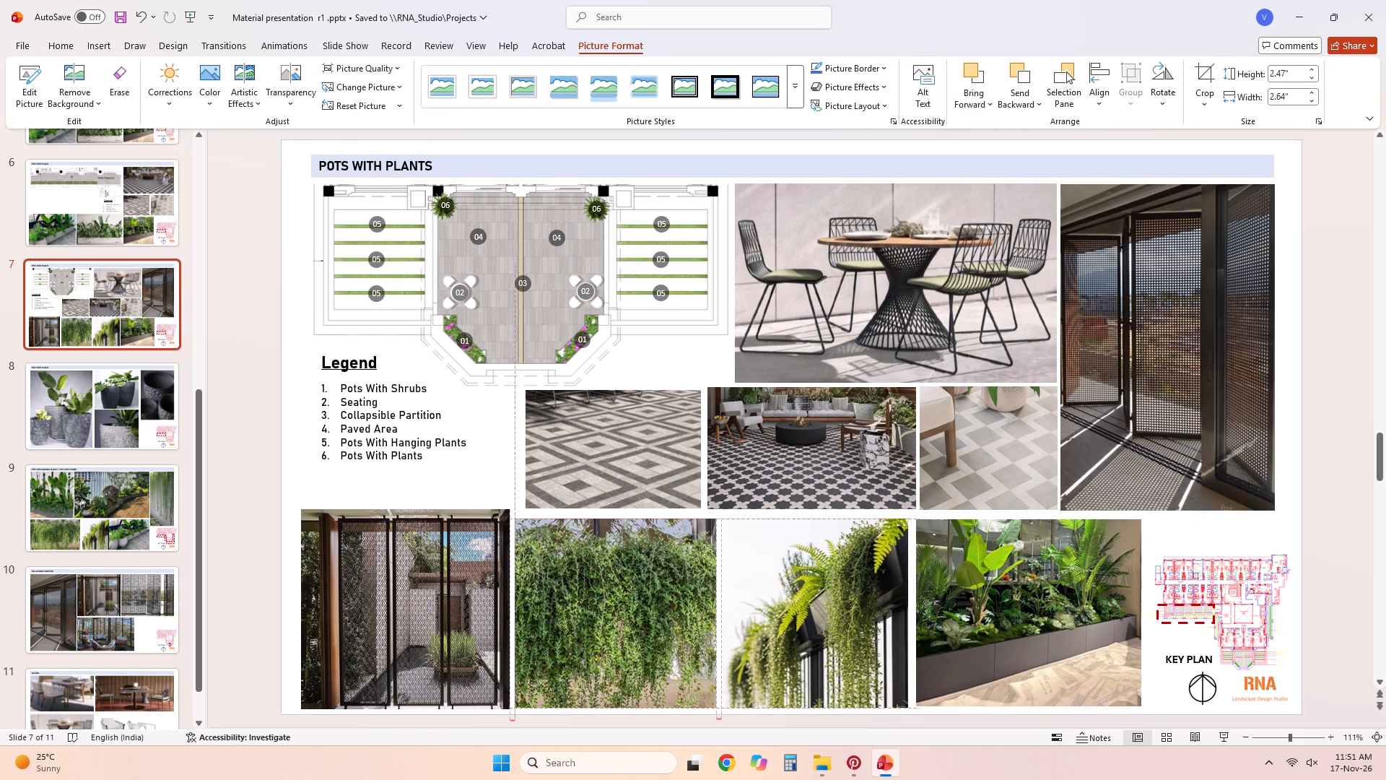
{"action": "left_click", "coordinate": [255, 541]}
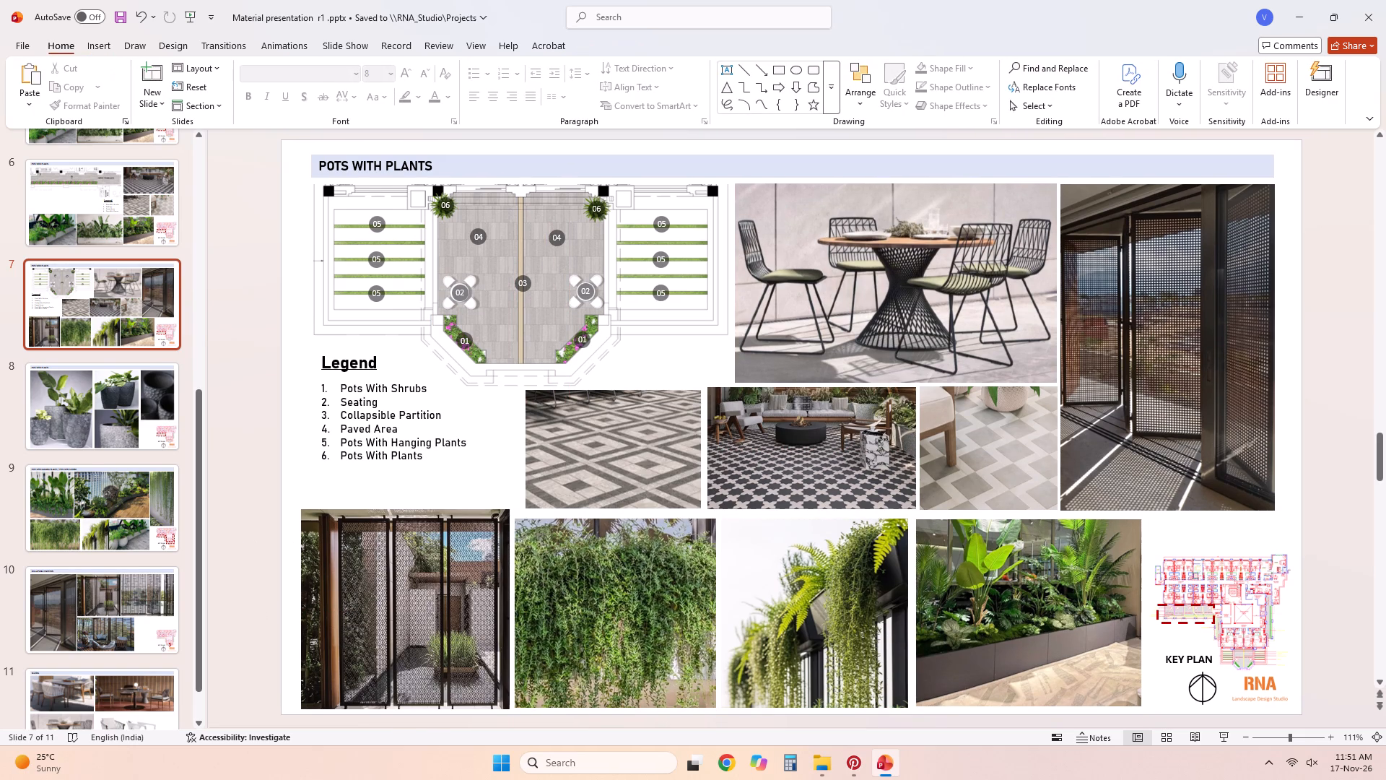
Enlarge the four-panel partition photo to 3.11 by 3.25 inches and crop its outer side to 2.73 inches wide.
{"action": "left_click", "coordinate": [487, 542]}
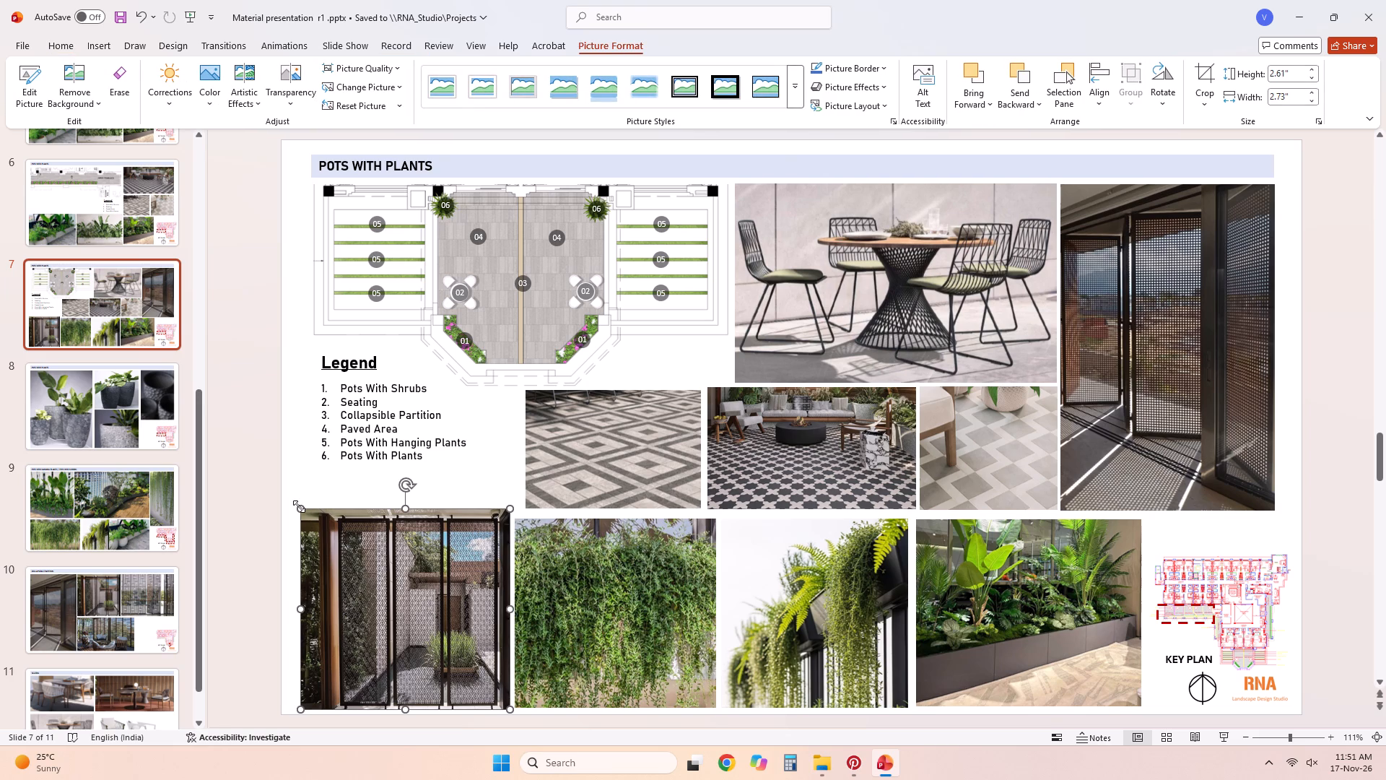
{"action": "left_click_drag", "start_coordinate": [299, 506], "coordinate": [310, 480]}
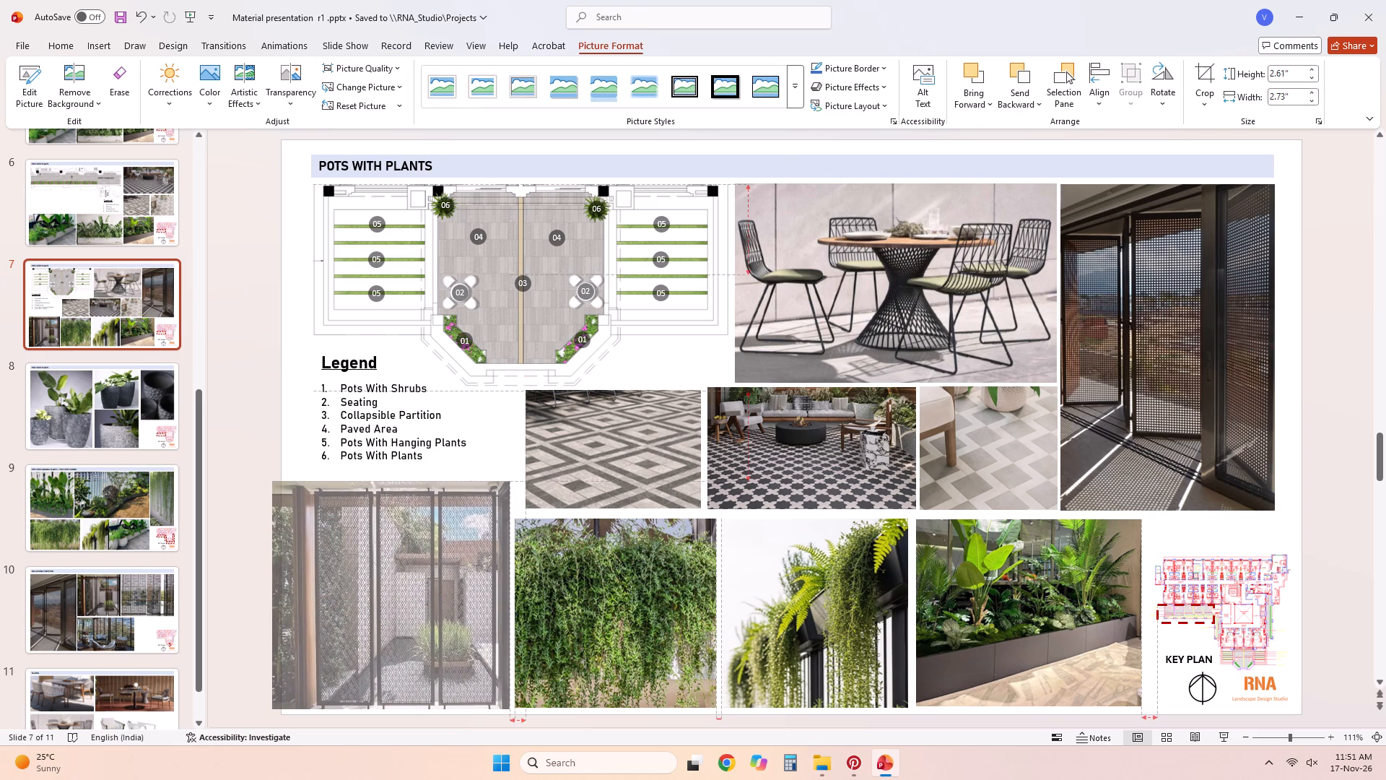
{"action": "left_click_drag", "start_coordinate": [310, 480], "coordinate": [315, 469]}
{"action": "right_click", "coordinate": [338, 526]}
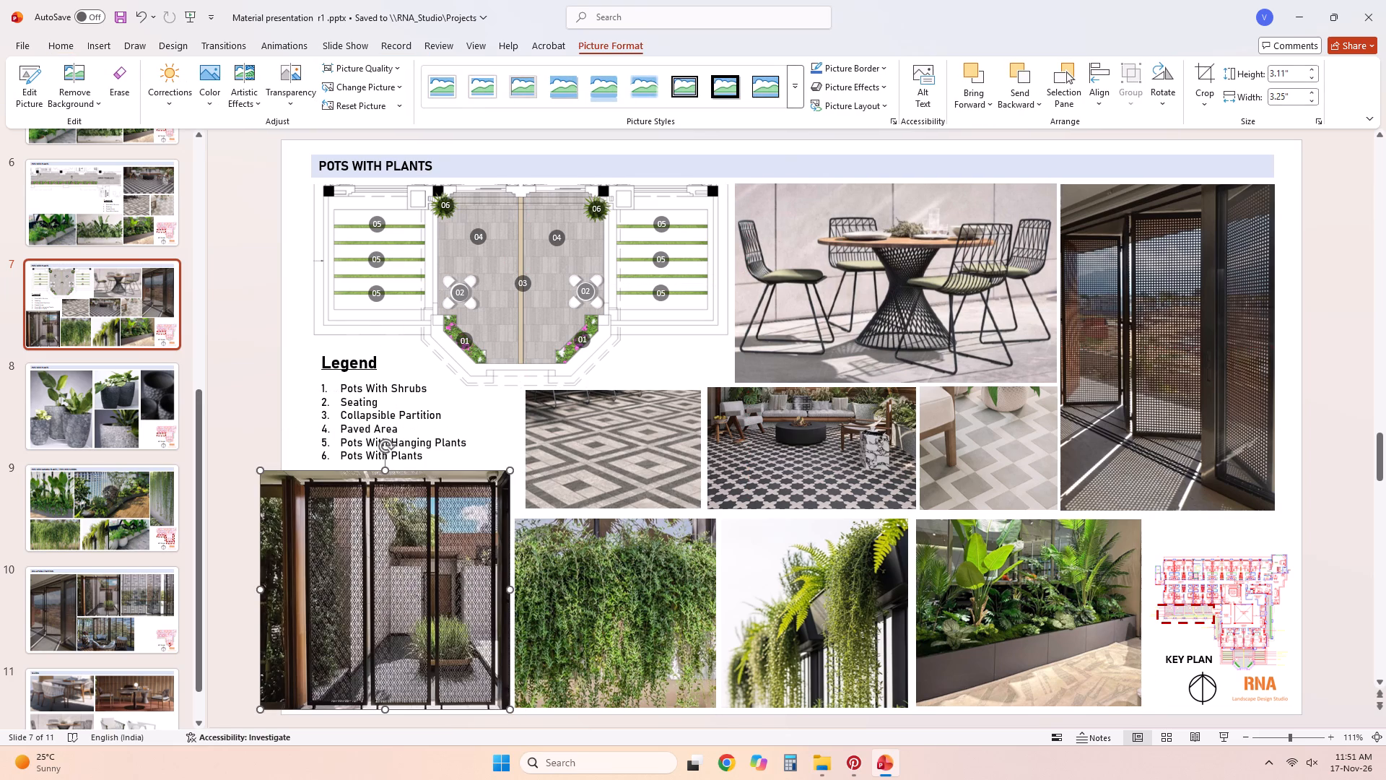
{"action": "left_click", "coordinate": [421, 556]}
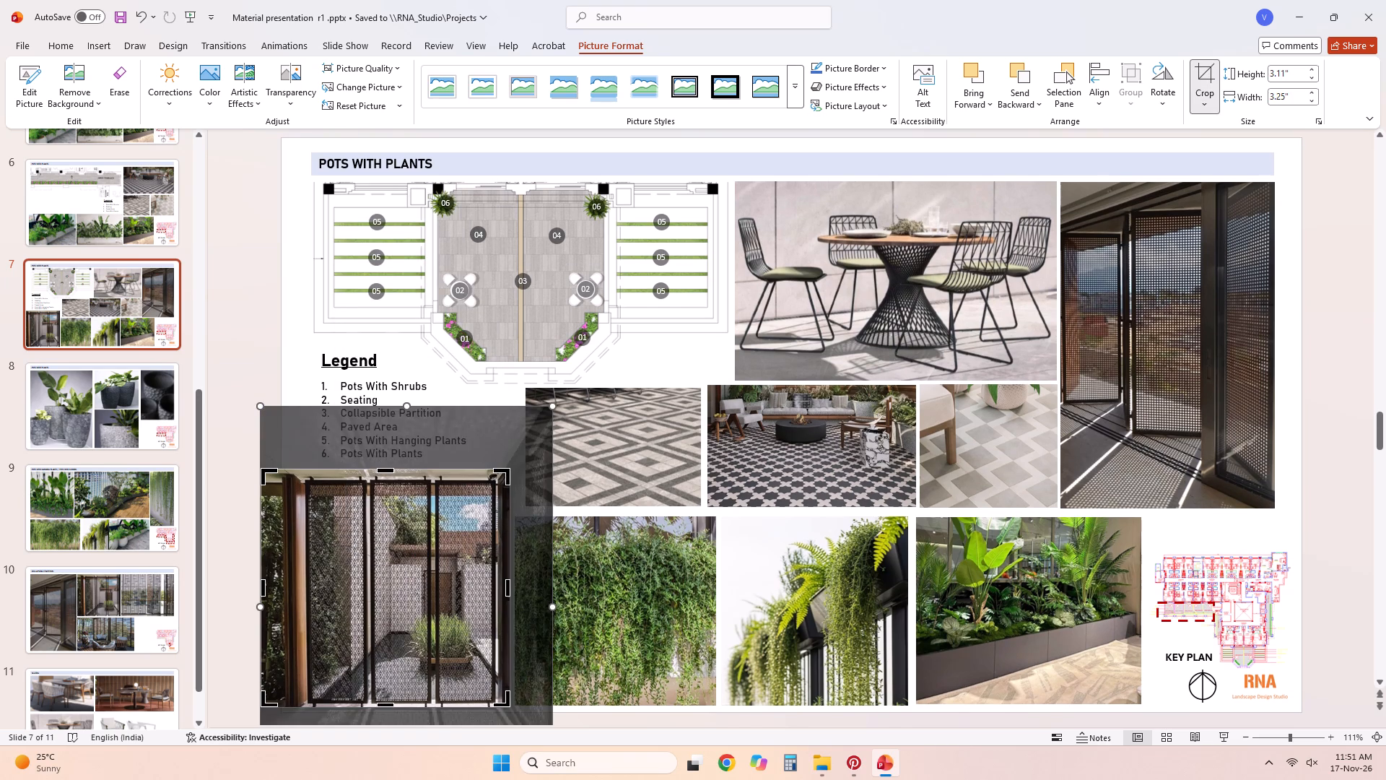
{"action": "left_click_drag", "start_coordinate": [263, 589], "coordinate": [295, 586]}
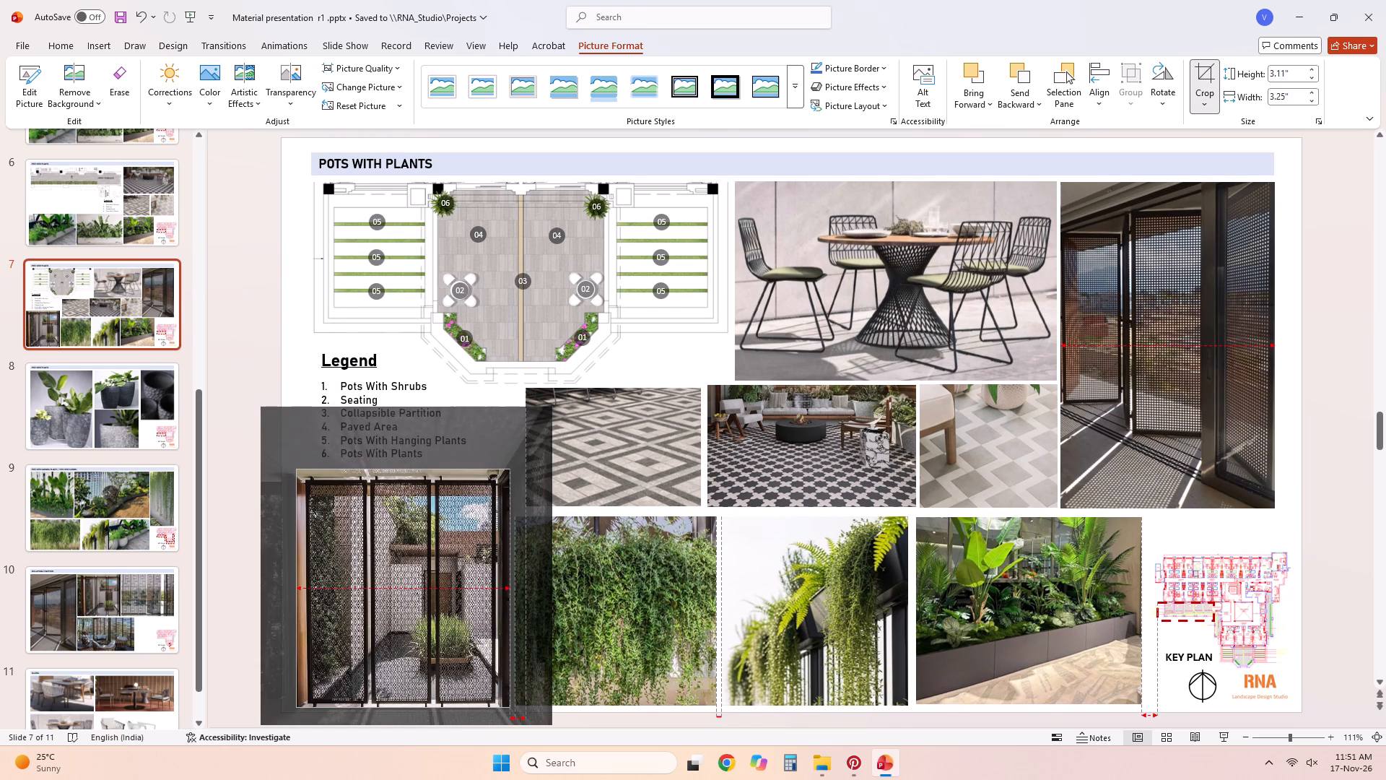
{"action": "left_click_drag", "start_coordinate": [295, 586], "coordinate": [299, 586]}
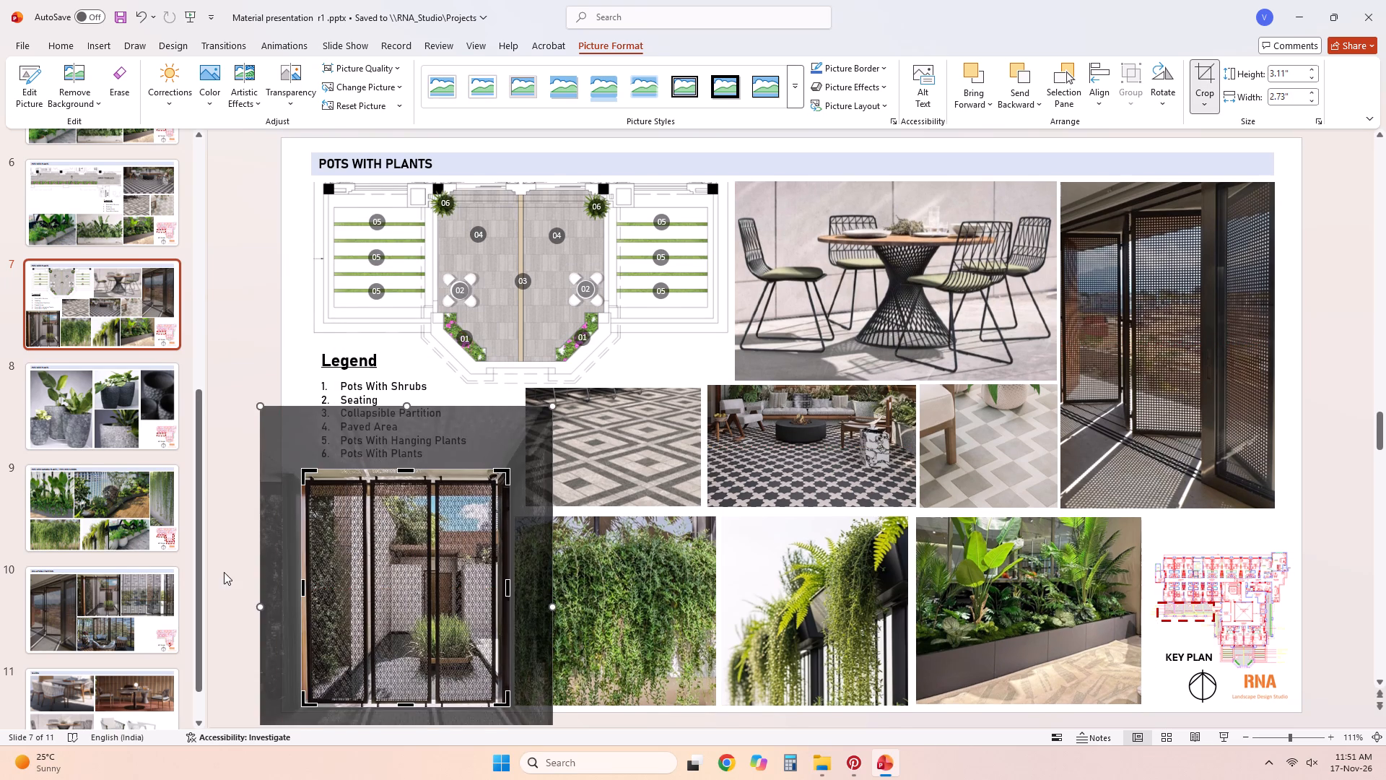
{"action": "left_click", "coordinate": [224, 572]}
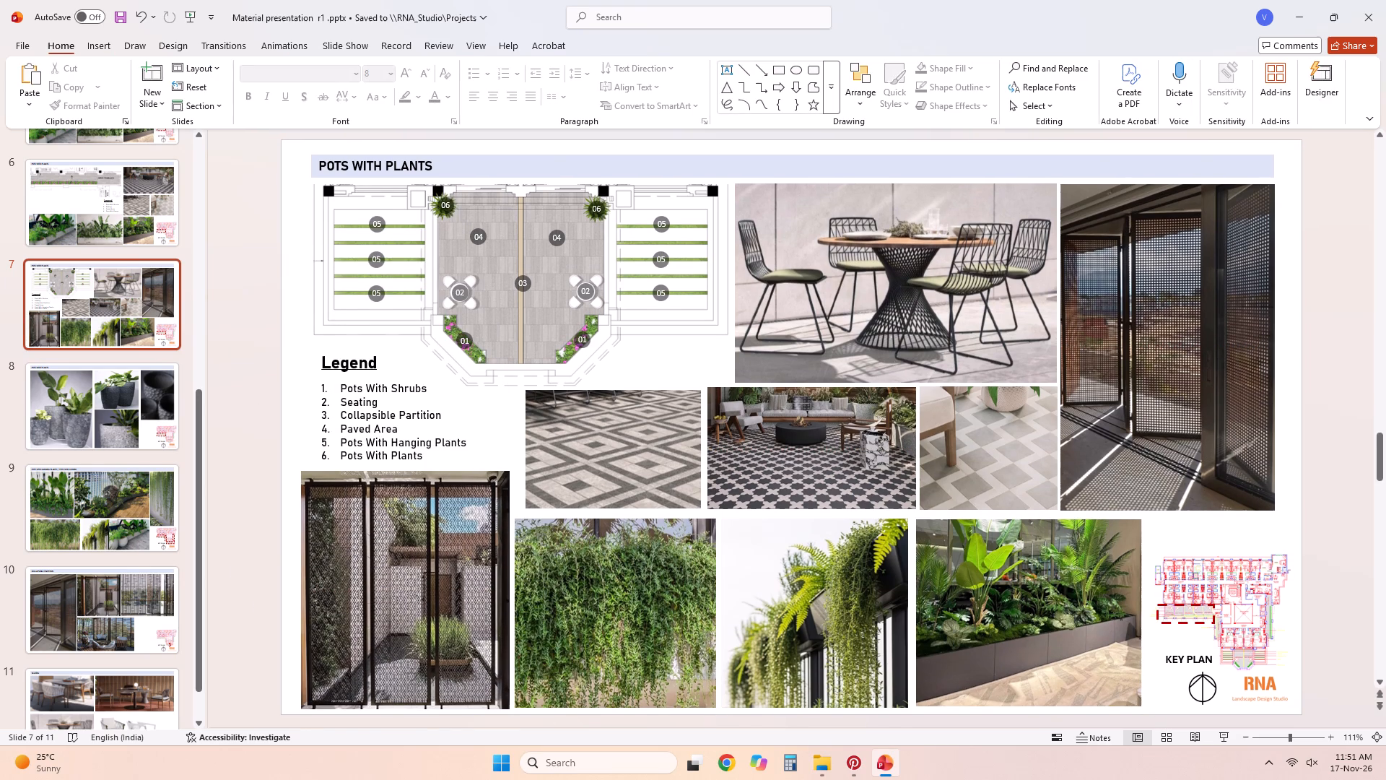
Select the plan drawing together with its number markers and nudge them up slightly, clear of the diamond paving photo.
{"action": "left_click", "coordinate": [552, 474]}
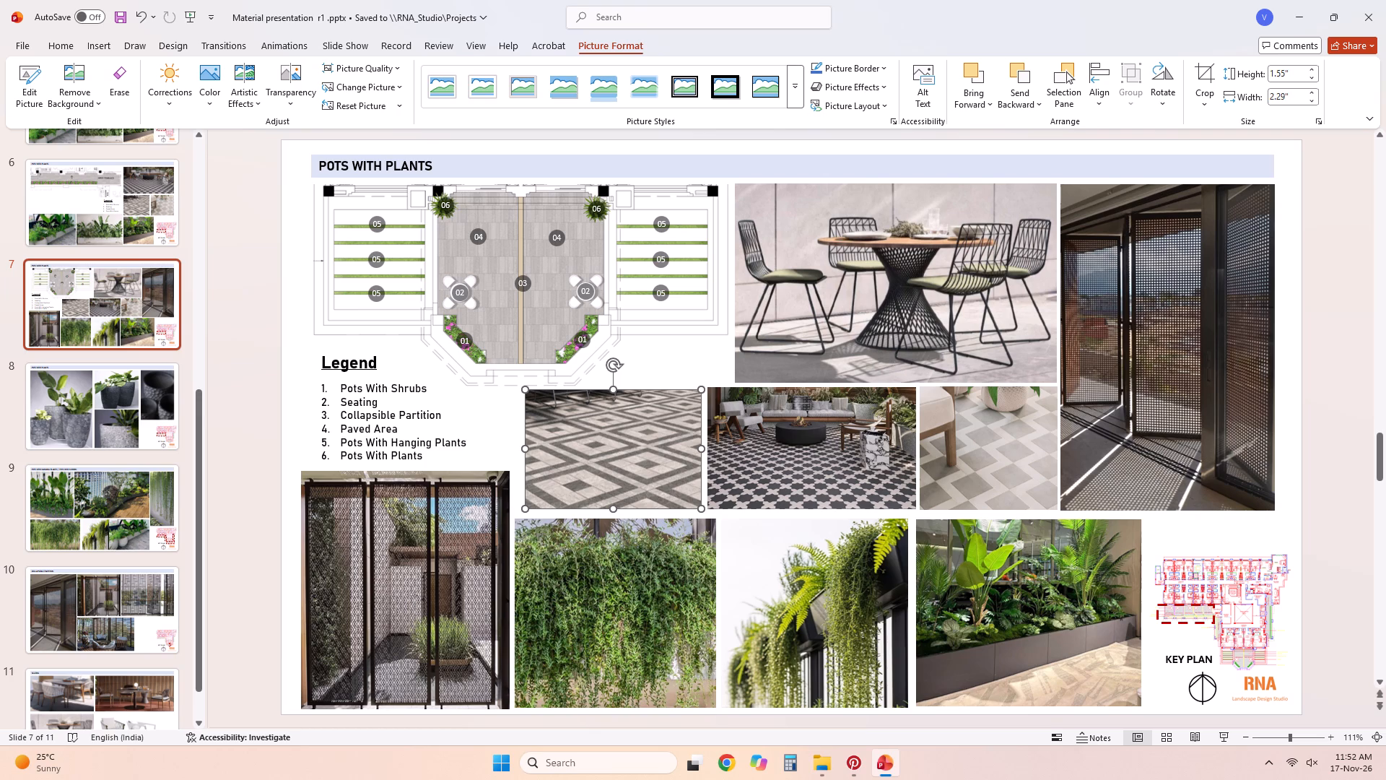
{"action": "left_click", "coordinate": [664, 371]}
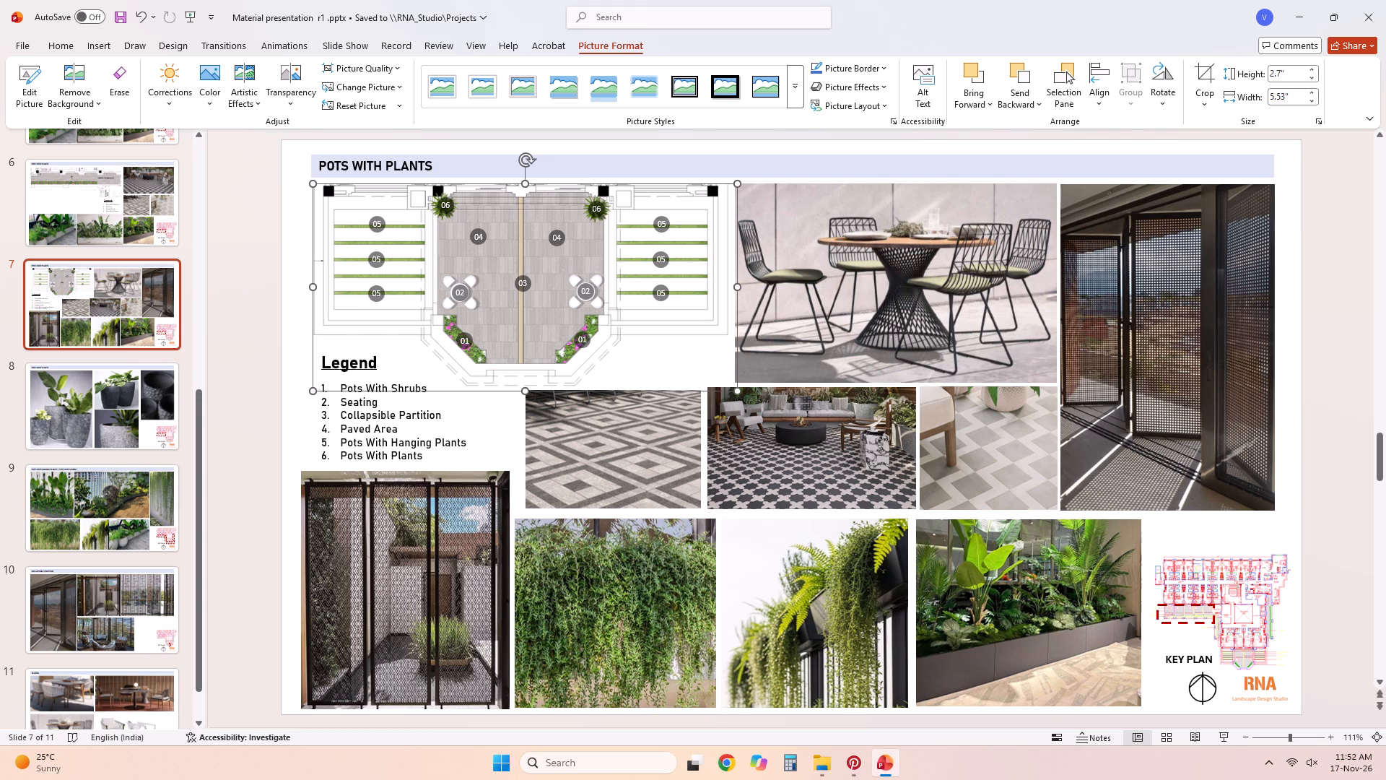
{"action": "left_click", "coordinate": [659, 299], "text": "shift"}
{"action": "left_click", "coordinate": [672, 263], "text": "shift"}
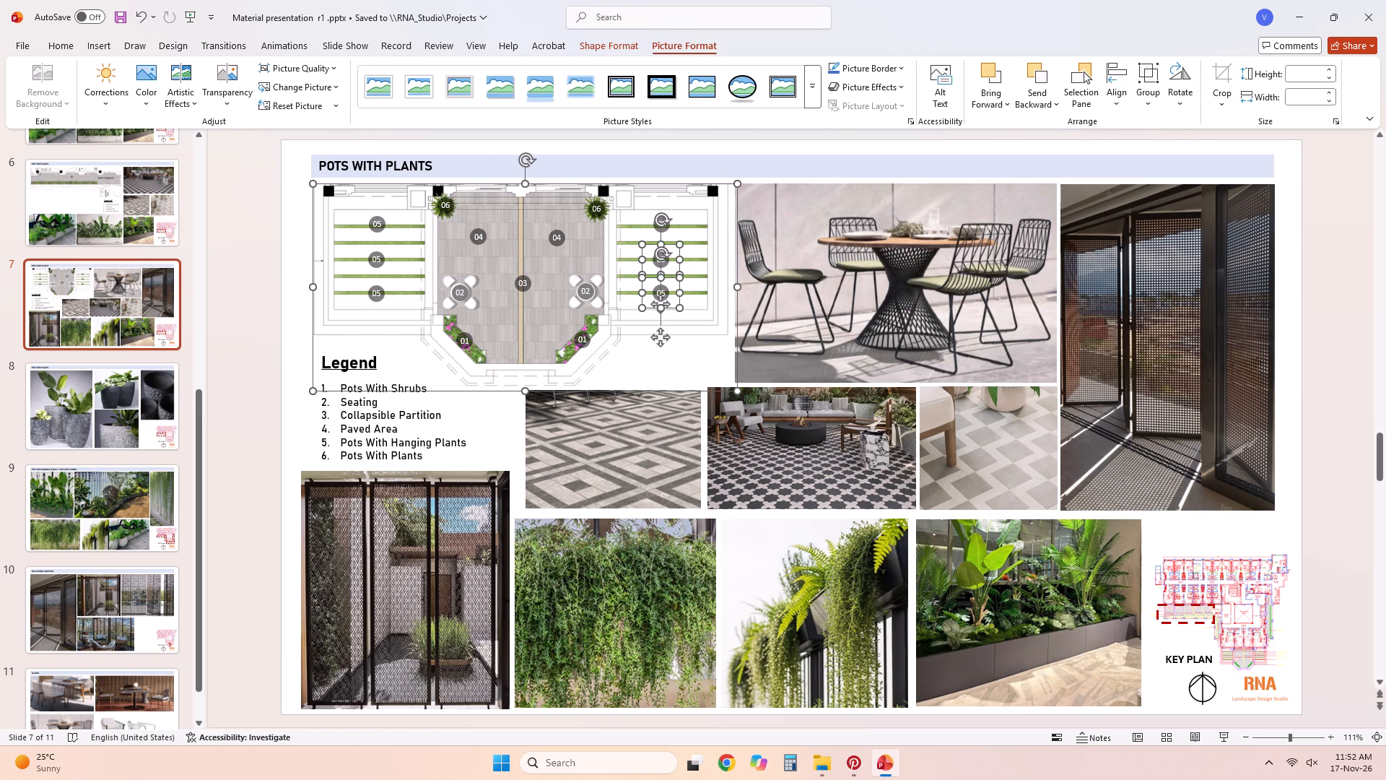
{"action": "left_click", "coordinate": [676, 224], "text": "shift"}
{"action": "left_click", "coordinate": [669, 229], "text": "shift"}
{"action": "left_click", "coordinate": [714, 338], "text": "shift"}
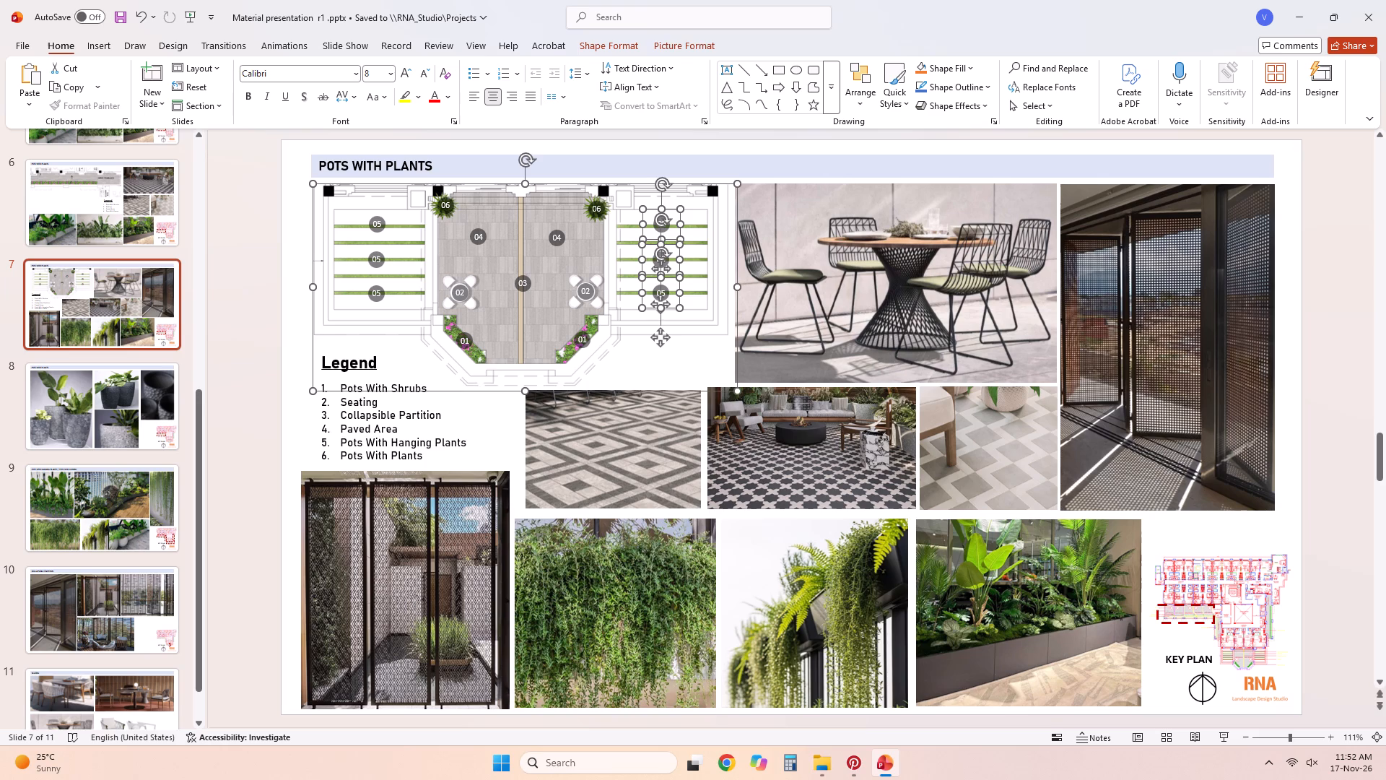
{"action": "left_click", "coordinate": [593, 296], "text": "shift"}
{"action": "left_click", "coordinate": [593, 339], "text": "shift"}
{"action": "left_click", "coordinate": [593, 344], "text": "shift"}
{"action": "left_click", "coordinate": [595, 298], "text": "shift"}
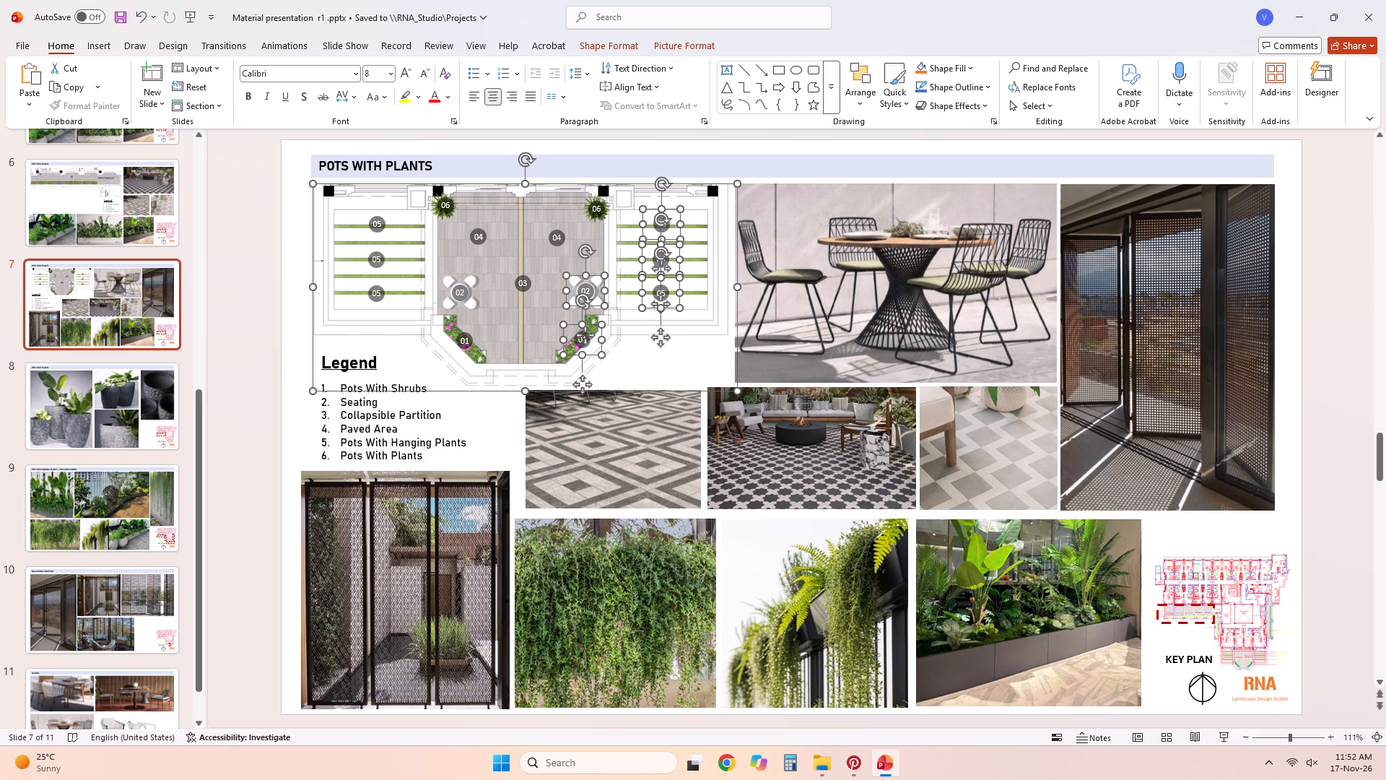
{"action": "left_click", "coordinate": [567, 244], "text": "shift"}
{"action": "left_click", "coordinate": [588, 221], "text": "shift"}
{"action": "left_click", "coordinate": [594, 217], "text": "shift"}
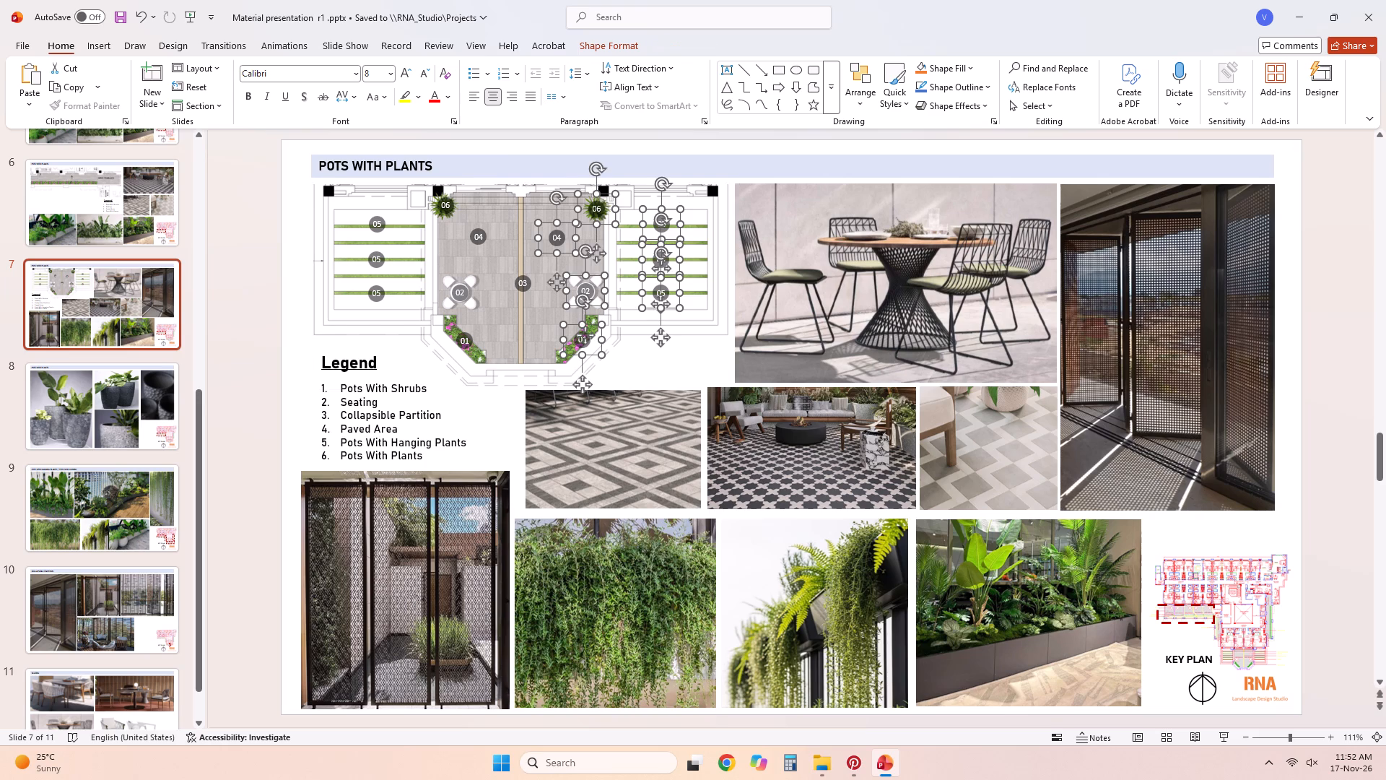
{"action": "left_click", "coordinate": [486, 243], "text": "shift"}
{"action": "left_click", "coordinate": [532, 287], "text": "shift"}
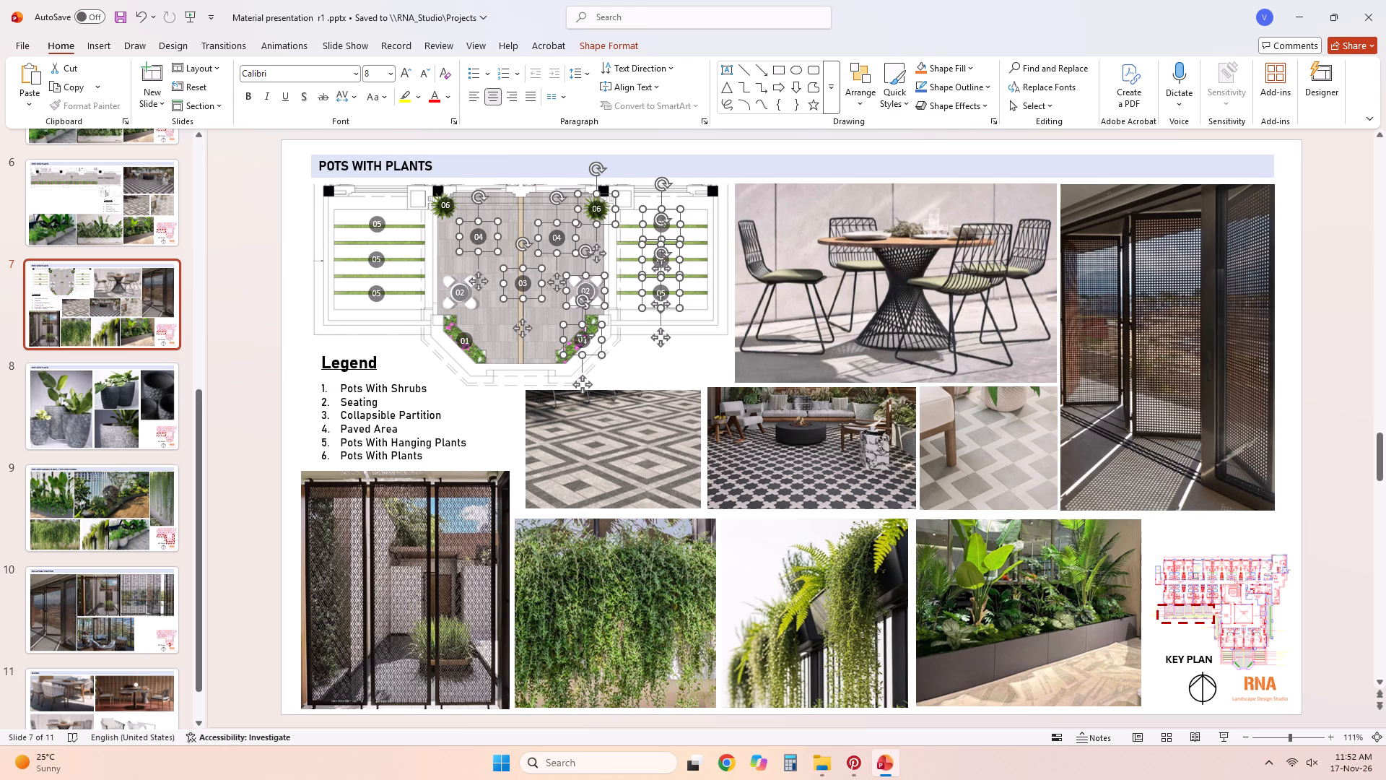
{"action": "left_click", "coordinate": [466, 301], "text": "shift"}
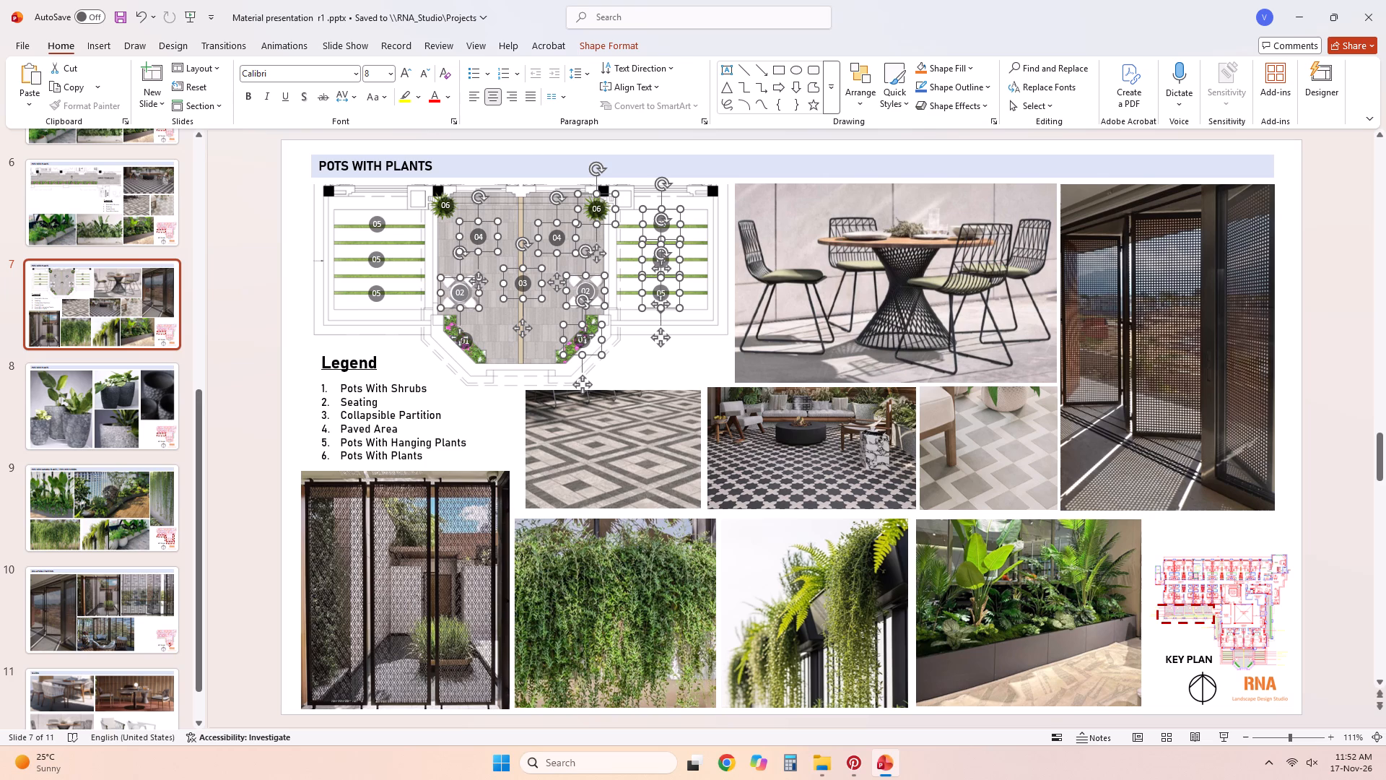
{"action": "left_click", "coordinate": [447, 214], "text": "shift"}
{"action": "left_click", "coordinate": [438, 211], "text": "shift"}
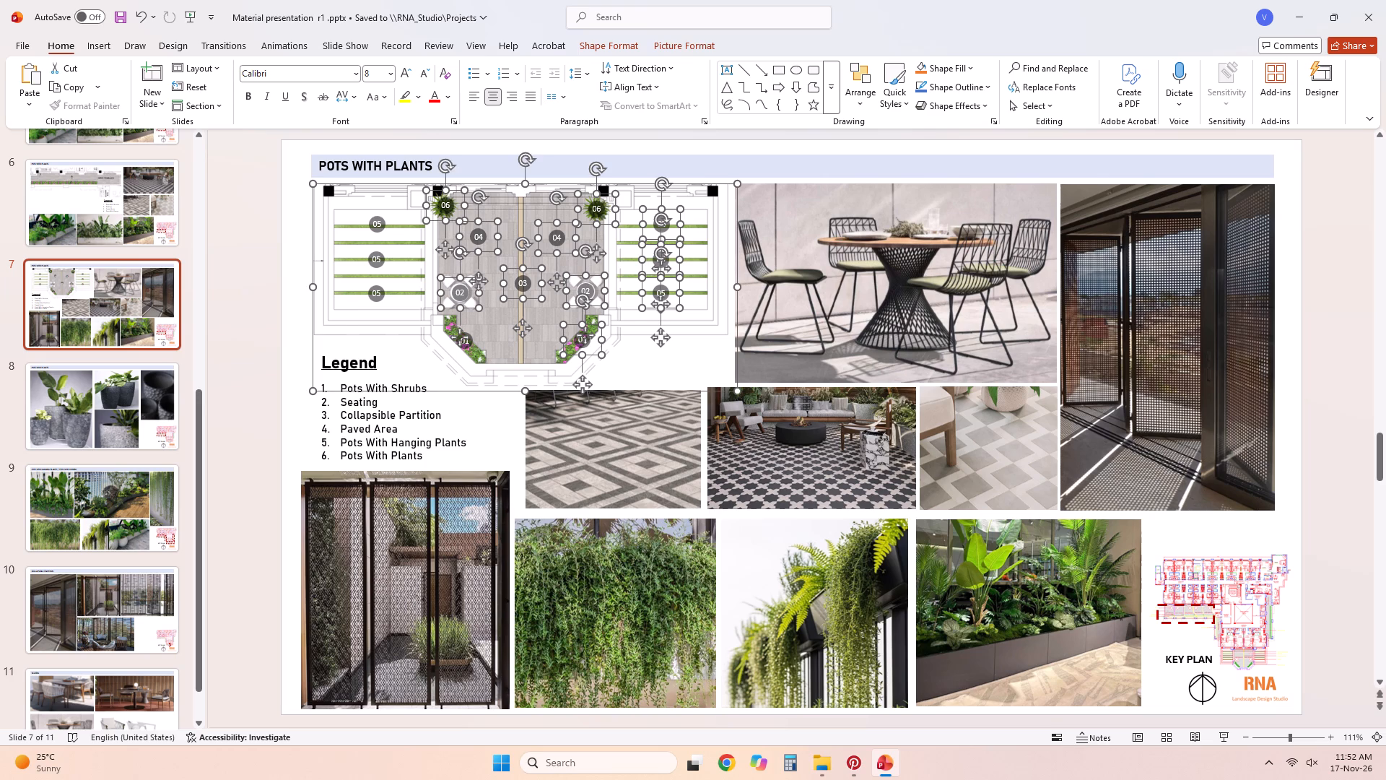
{"action": "left_click", "coordinate": [385, 296], "text": "shift"}
{"action": "left_click", "coordinate": [393, 262], "text": "shift"}
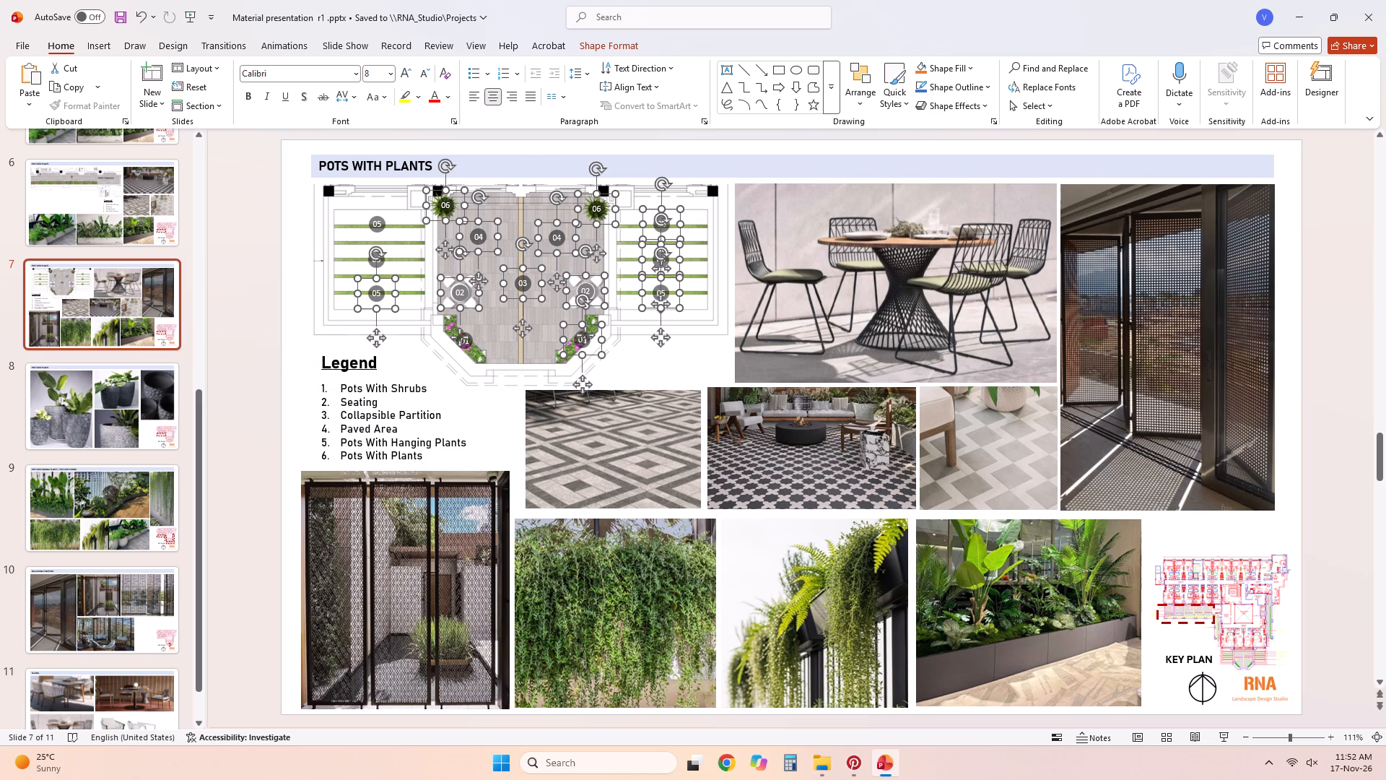
{"action": "left_click", "coordinate": [390, 232], "text": "shift"}
{"action": "left_click", "coordinate": [381, 228], "text": "shift"}
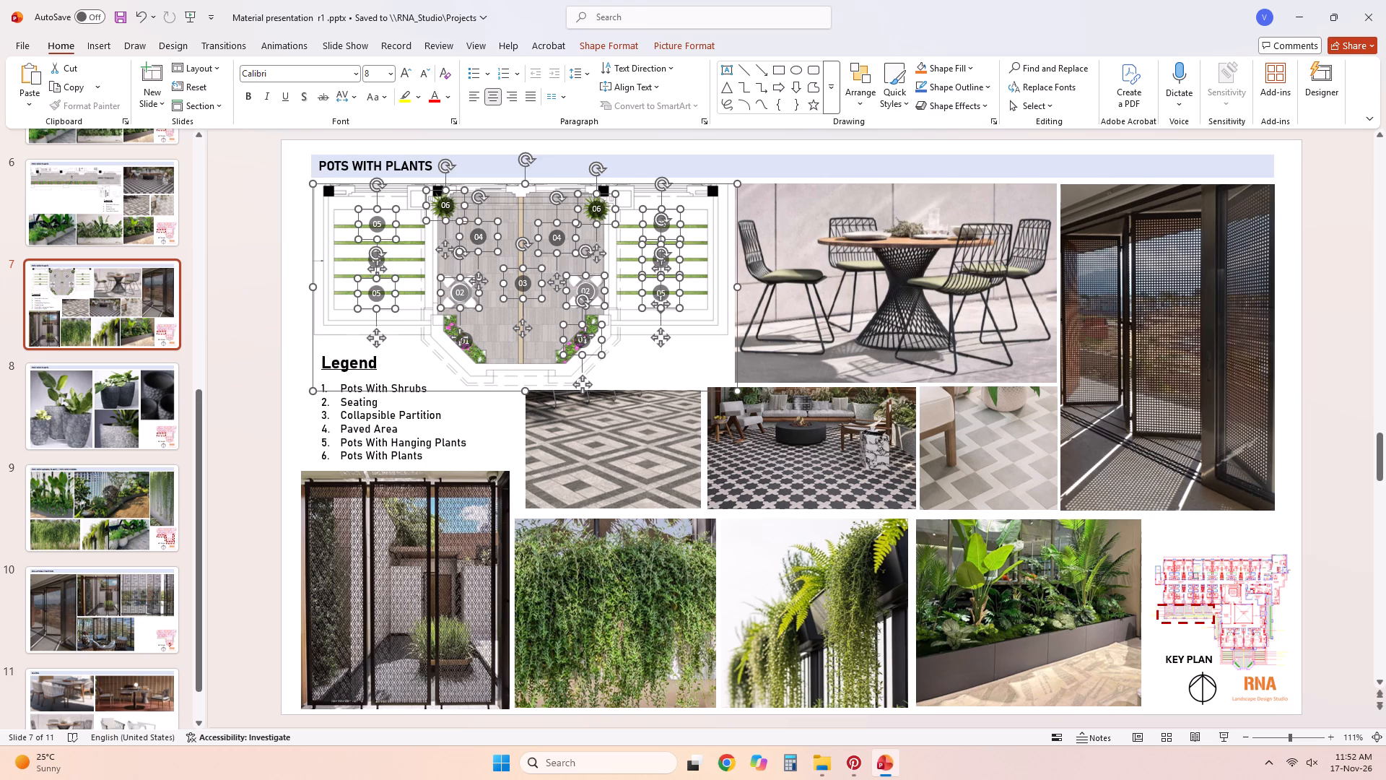
{"action": "left_click", "coordinate": [388, 260], "text": "shift"}
{"action": "left_click", "coordinate": [668, 384]}
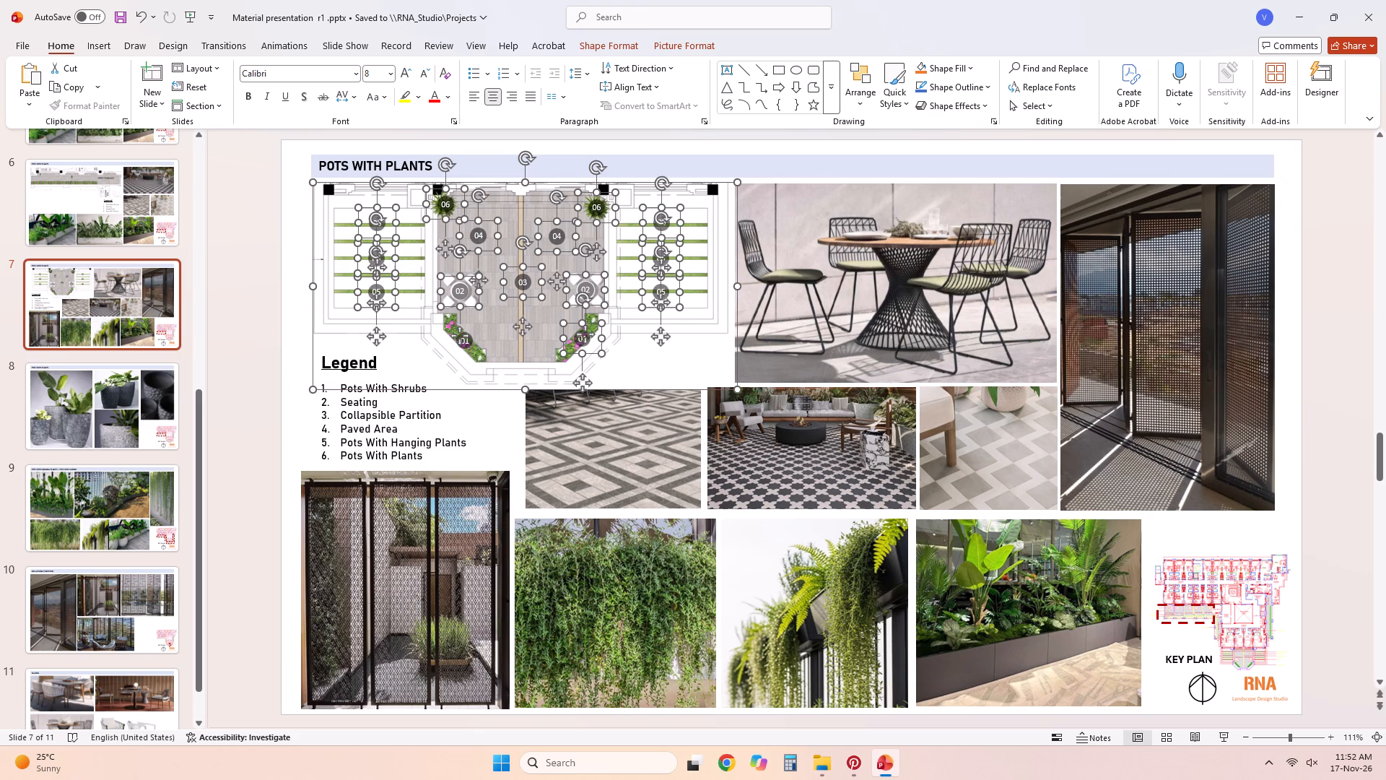
{"action": "left_click", "coordinate": [484, 453]}
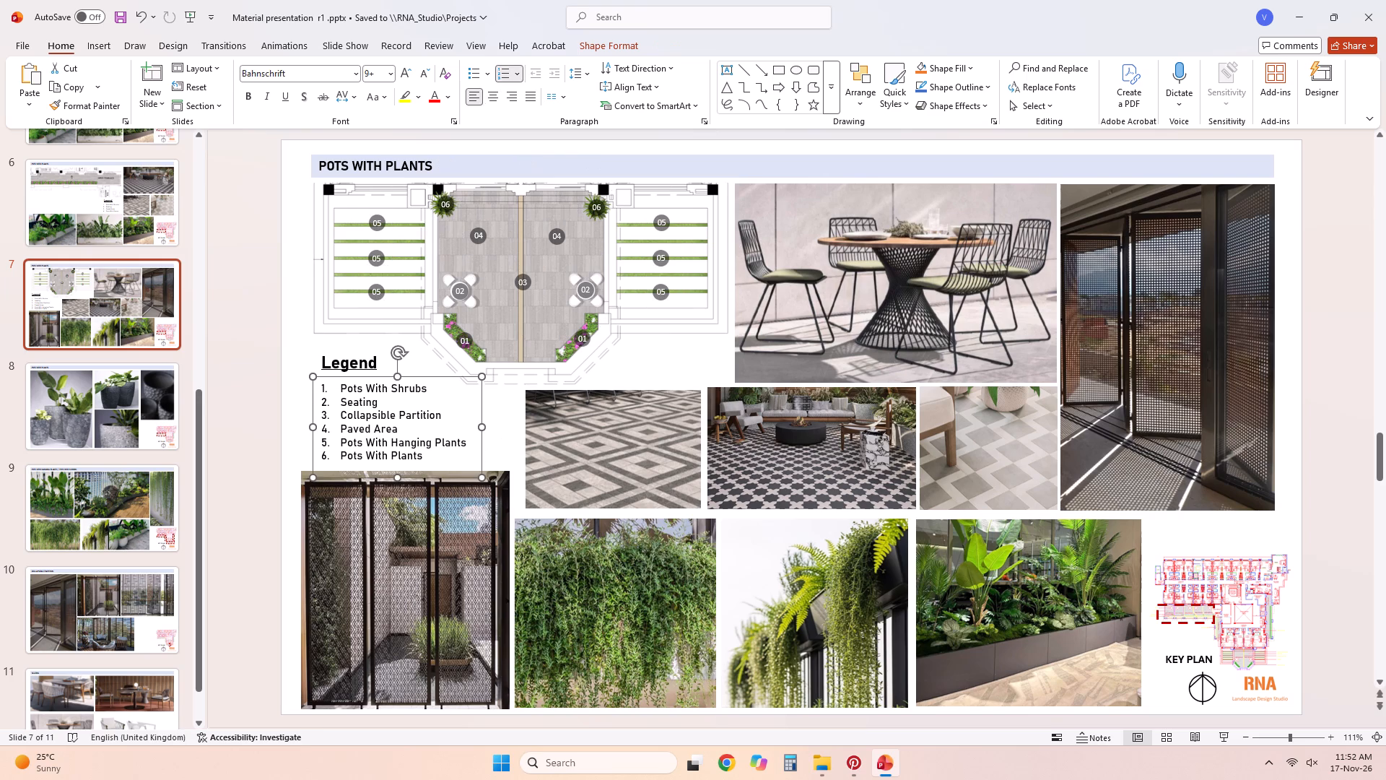
{"action": "left_click", "coordinate": [1181, 702]}
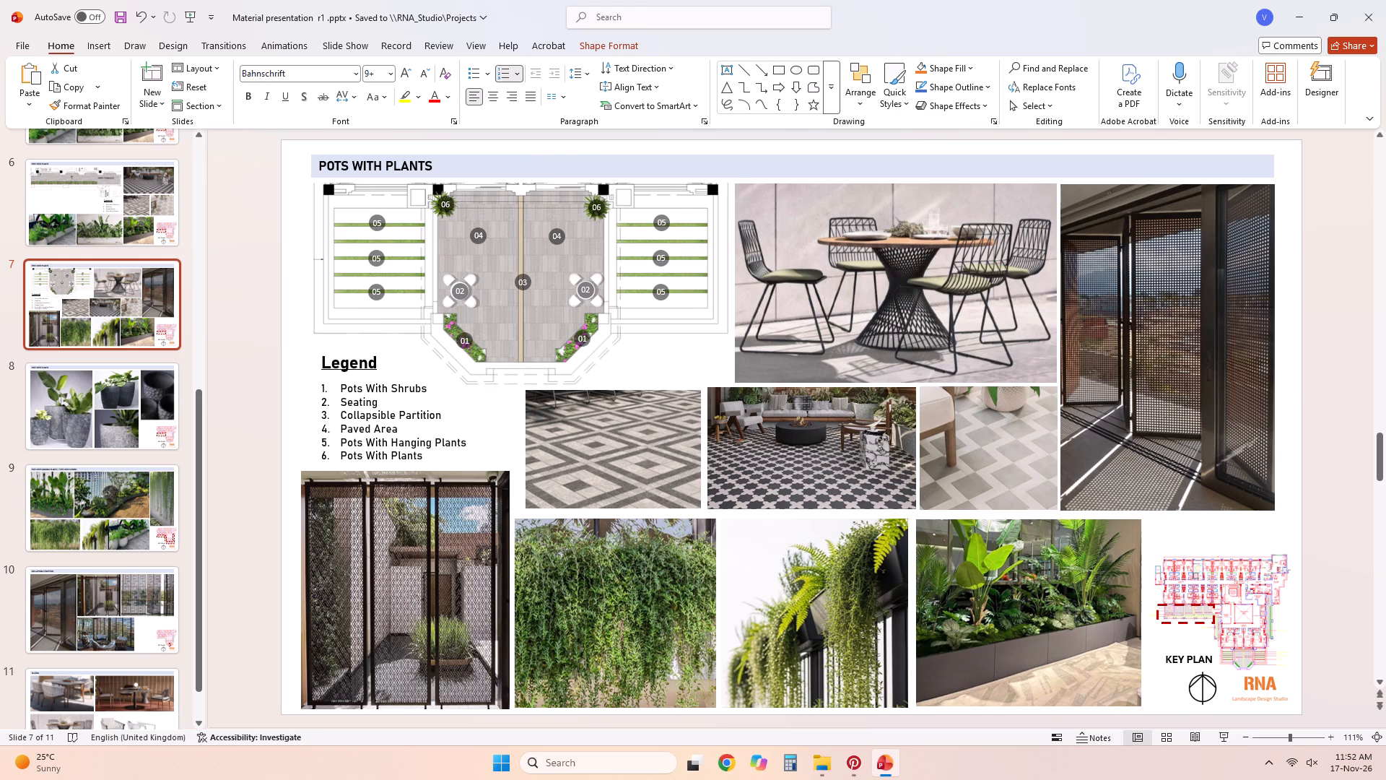
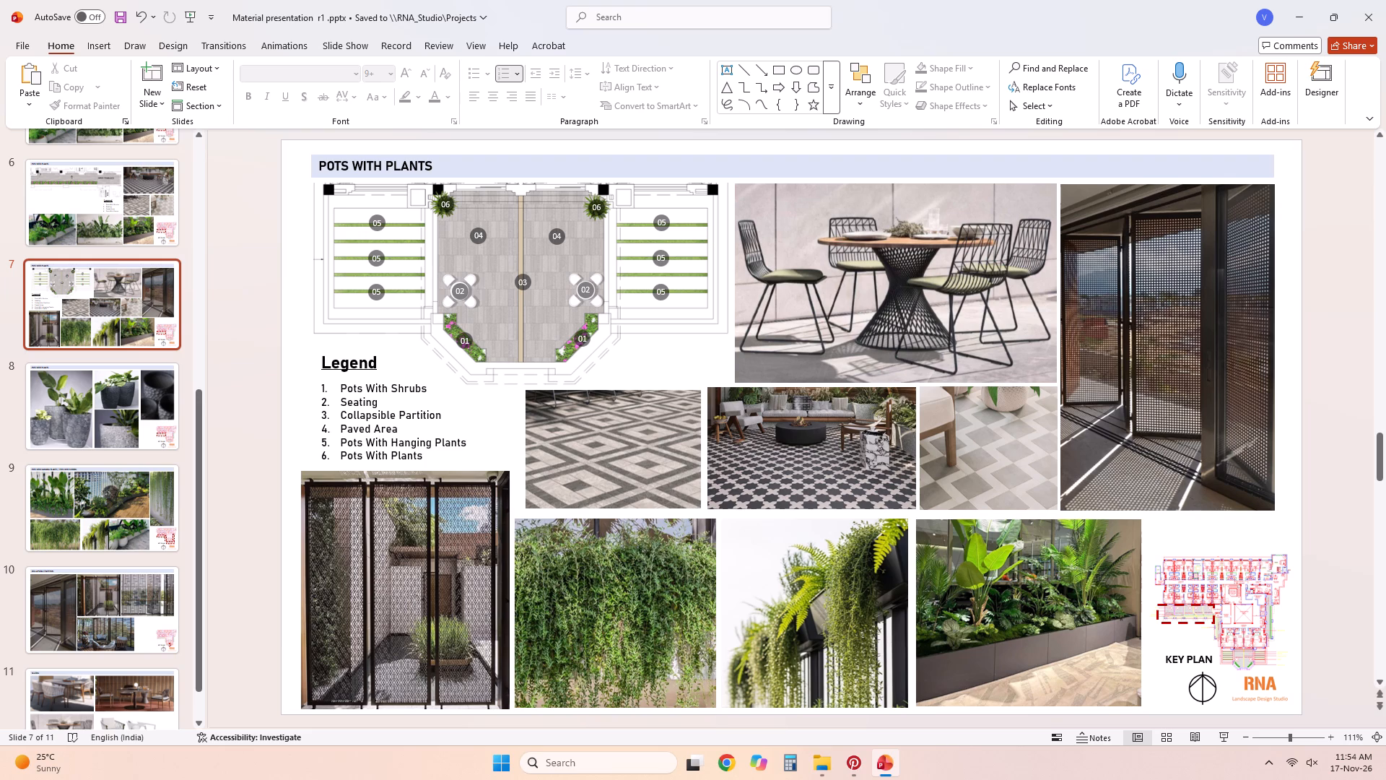
Review slides 4 to 6 and compare their plans, legends and photo layouts with slide 7.
{"action": "left_click", "coordinate": [84, 230]}
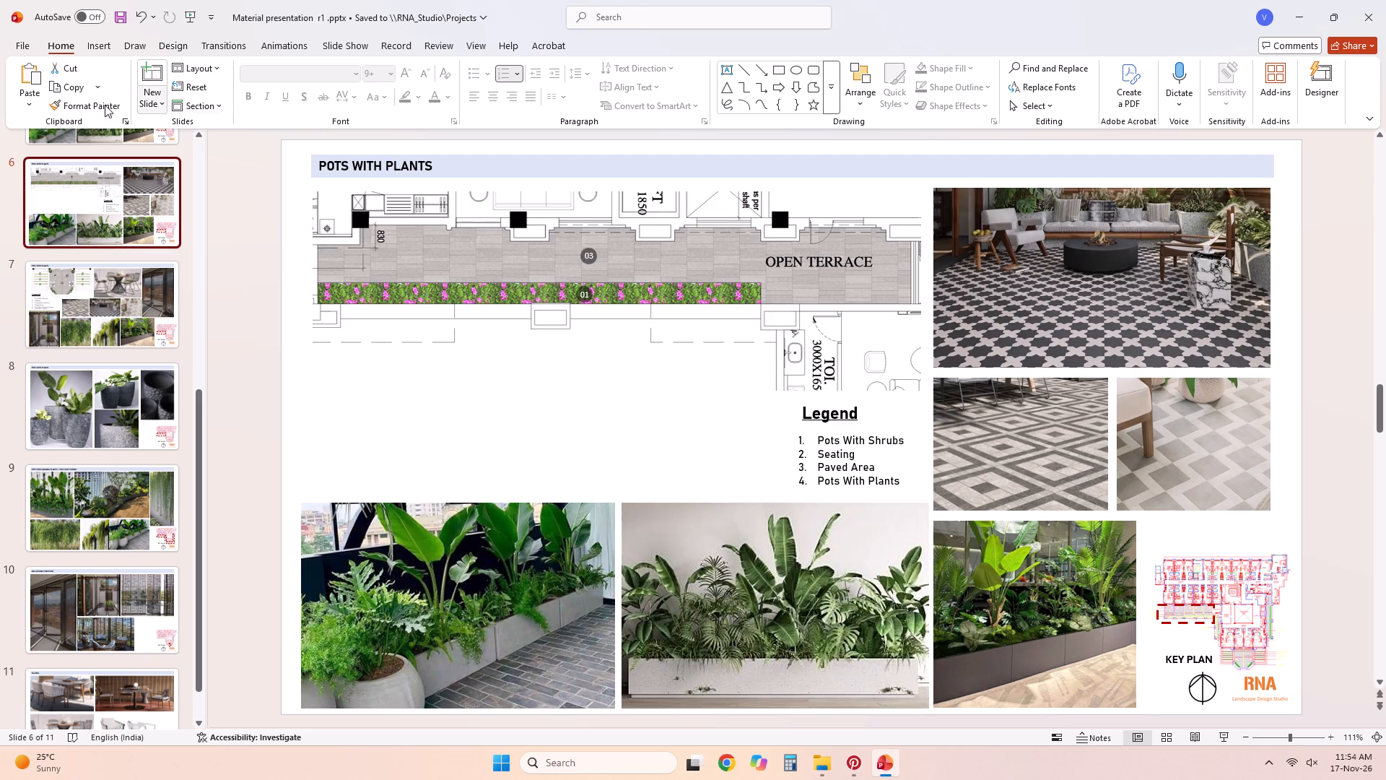
{"action": "left_click", "coordinate": [143, 293]}
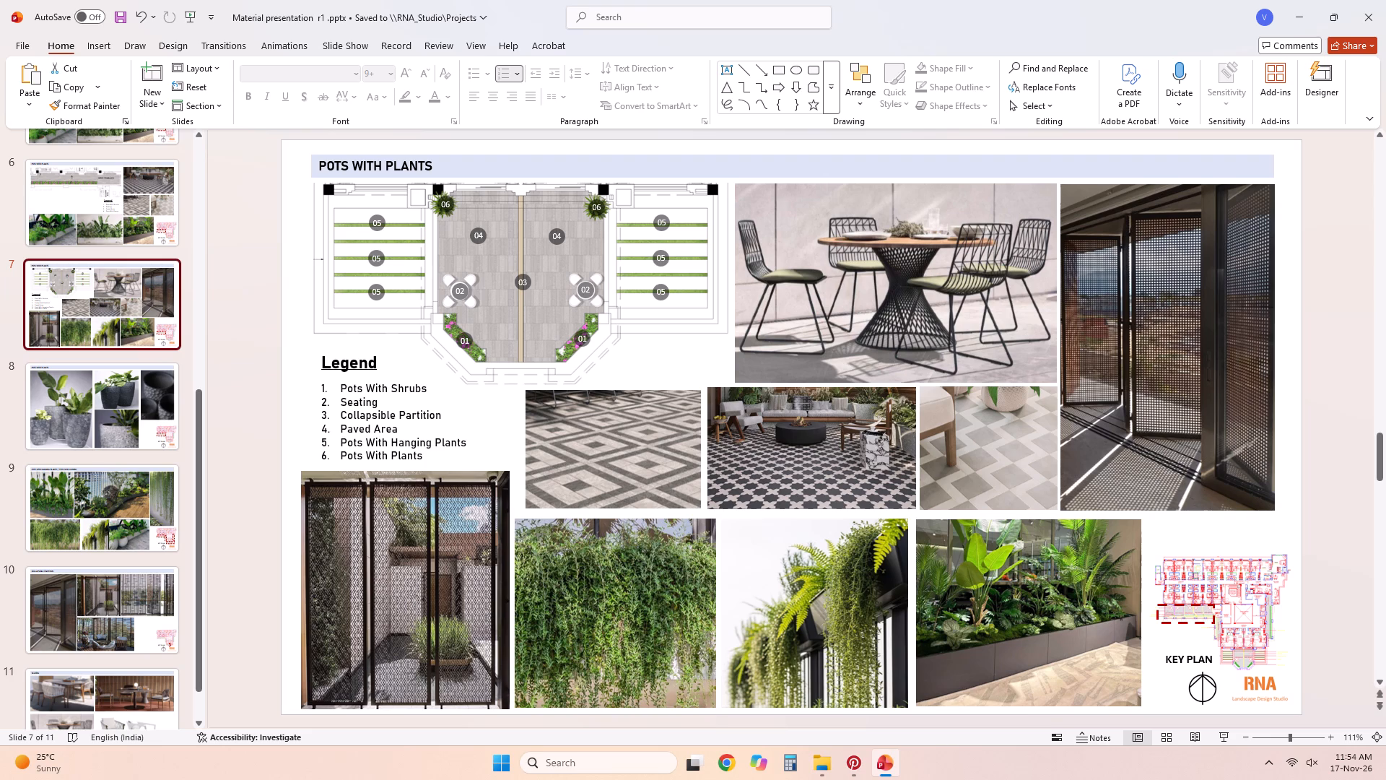
{"action": "left_click", "coordinate": [71, 180]}
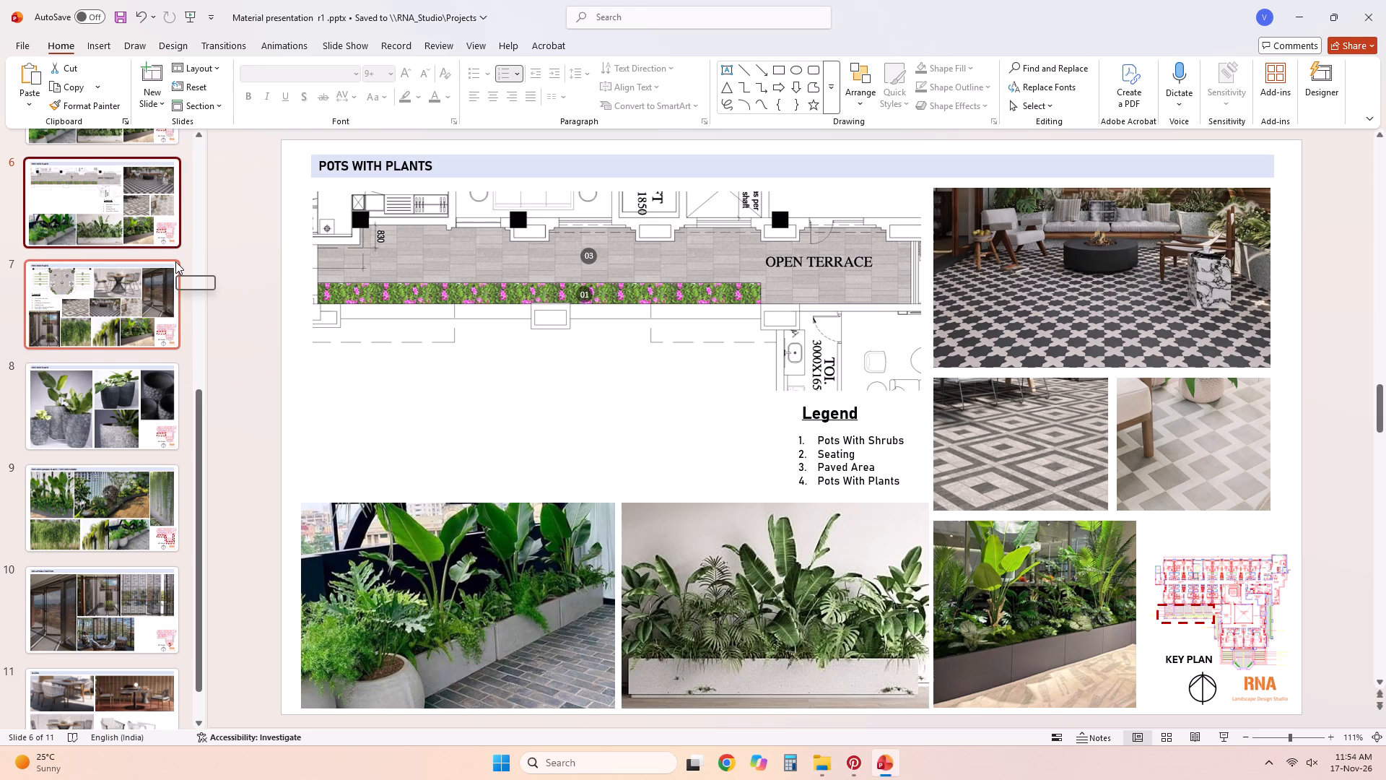
{"action": "scroll", "coordinate": [175, 261], "scroll_direction": "up", "scroll_amount": 2}
{"action": "left_click", "coordinate": [114, 209]}
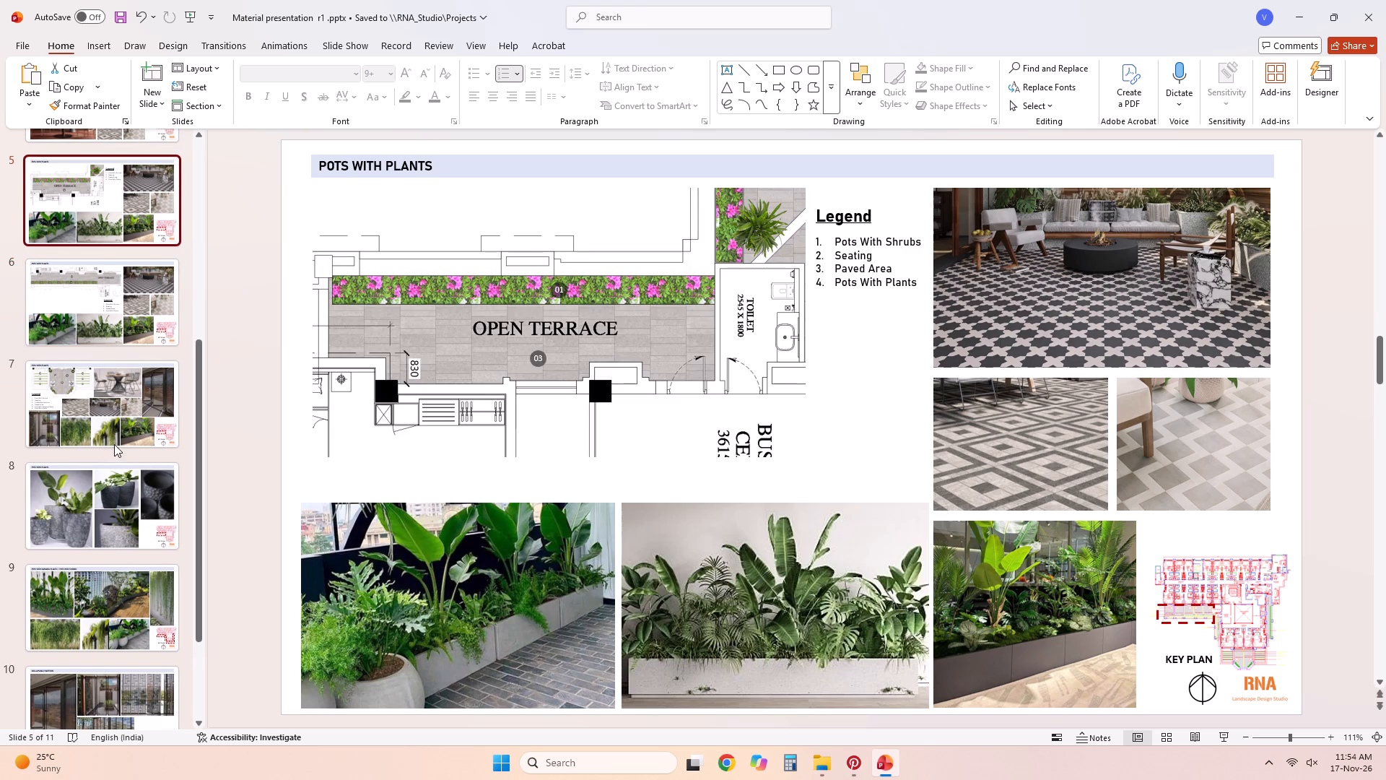
{"action": "left_click", "coordinate": [120, 413]}
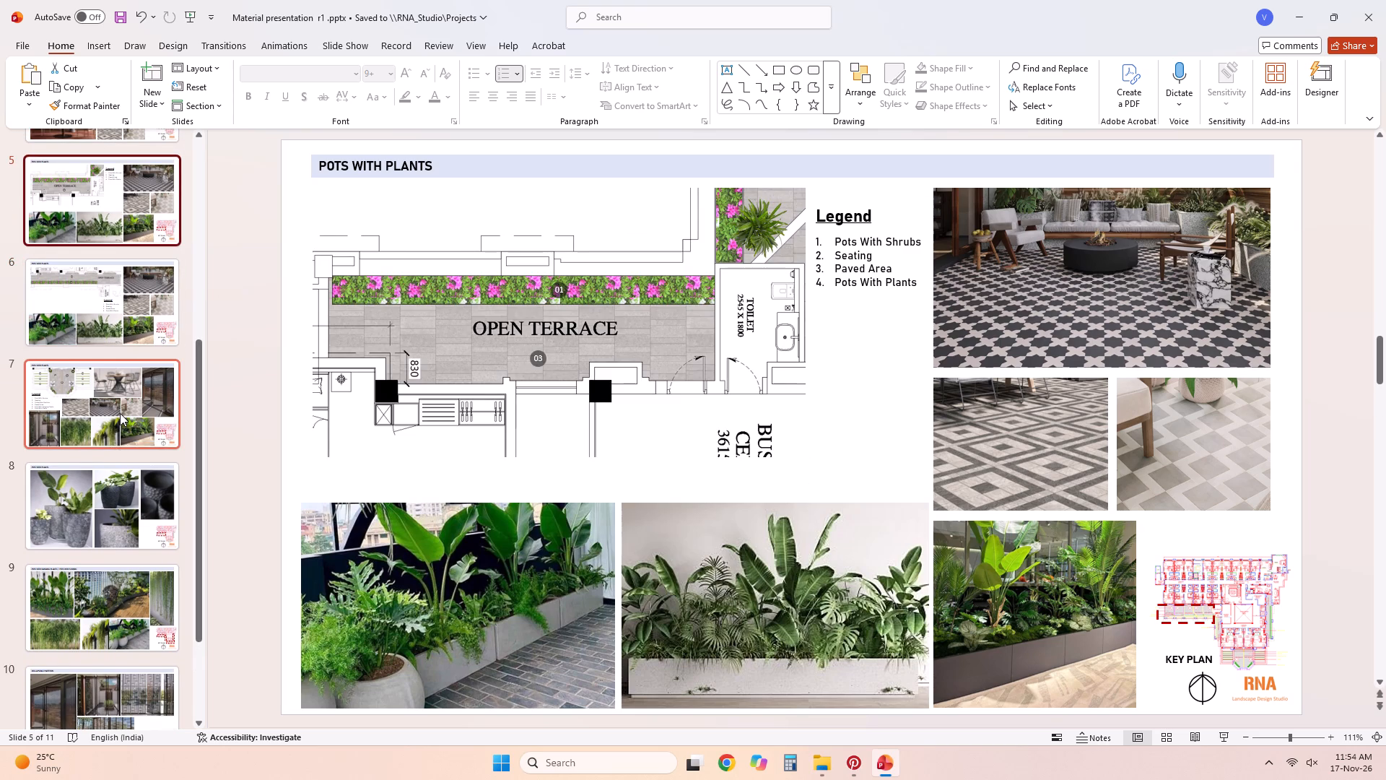
{"action": "scroll", "coordinate": [243, 295], "scroll_direction": "up", "scroll_amount": 1}
{"action": "scroll", "coordinate": [109, 241], "scroll_direction": "up", "scroll_amount": 1}
{"action": "left_click", "coordinate": [129, 168]}
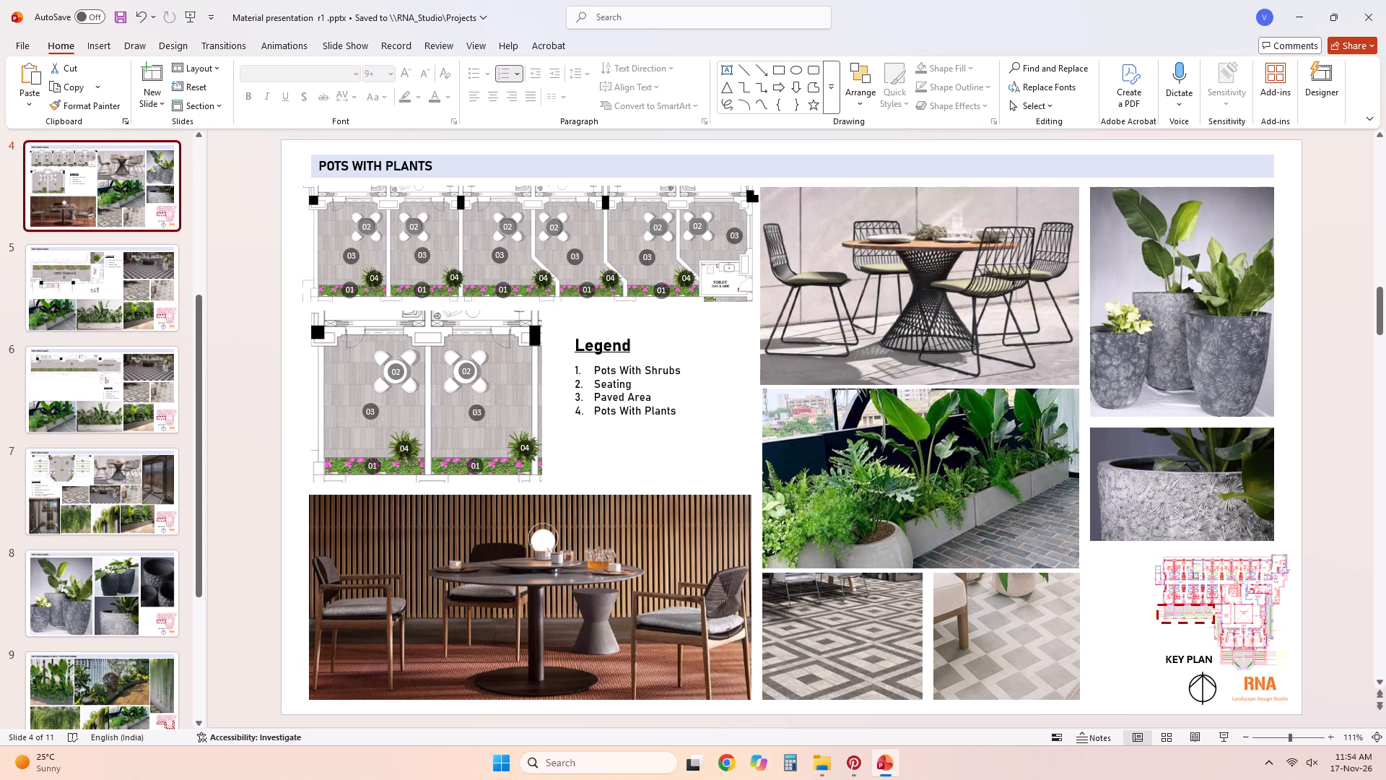
{"action": "scroll", "coordinate": [138, 256], "scroll_direction": "up", "scroll_amount": 2}
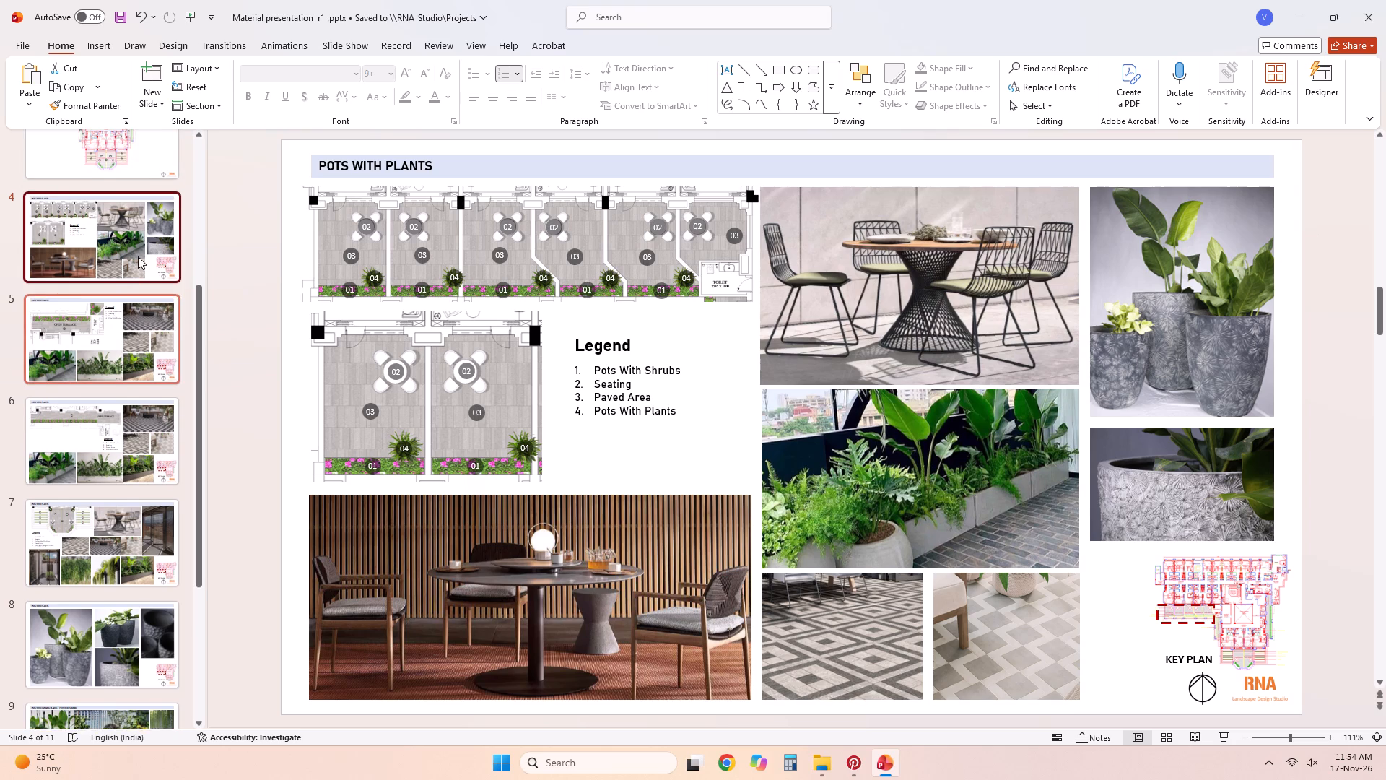
{"action": "left_click", "coordinate": [141, 216]}
{"action": "left_click", "coordinate": [141, 278]}
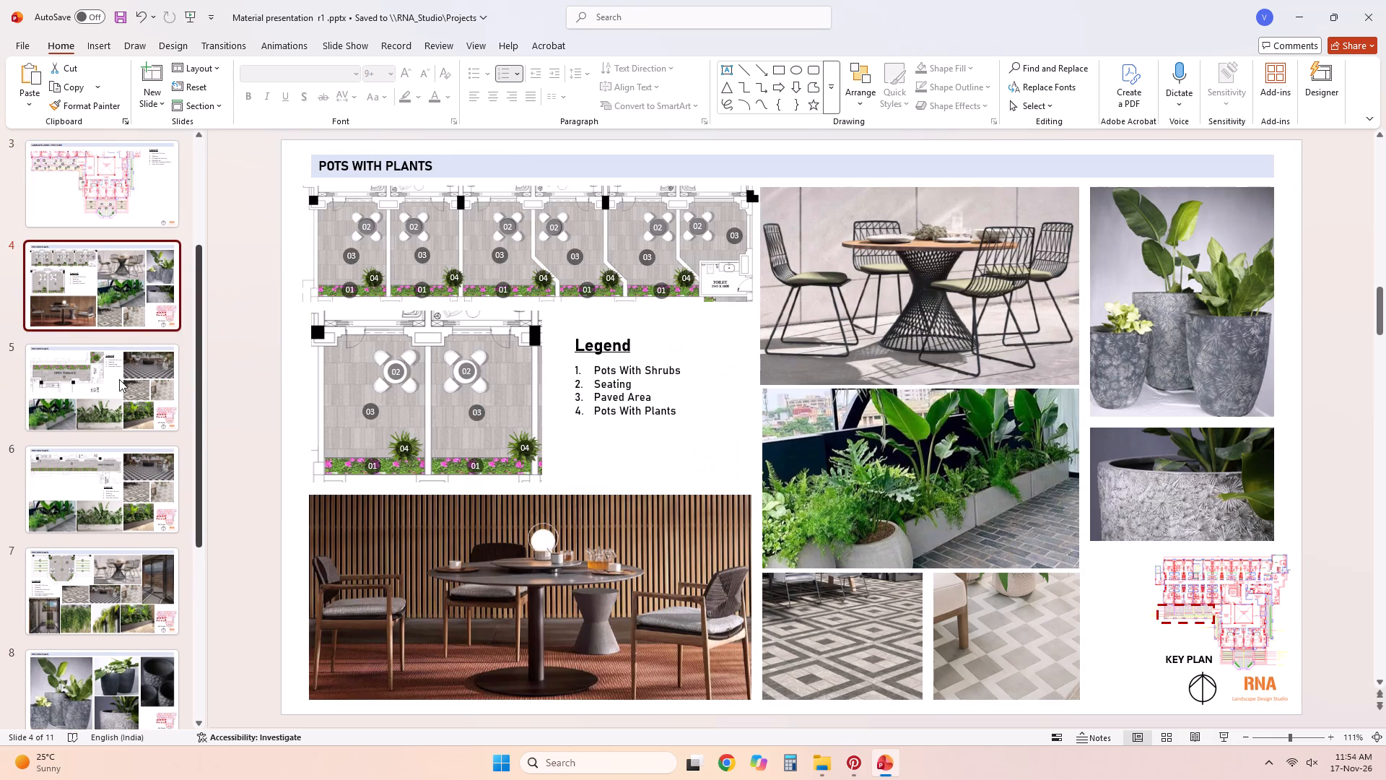
On slide 7, draw a rectangle about 0.26 by 0.49 inches in the dining-set photo's lower-left corner.
{"action": "left_click", "coordinate": [125, 614]}
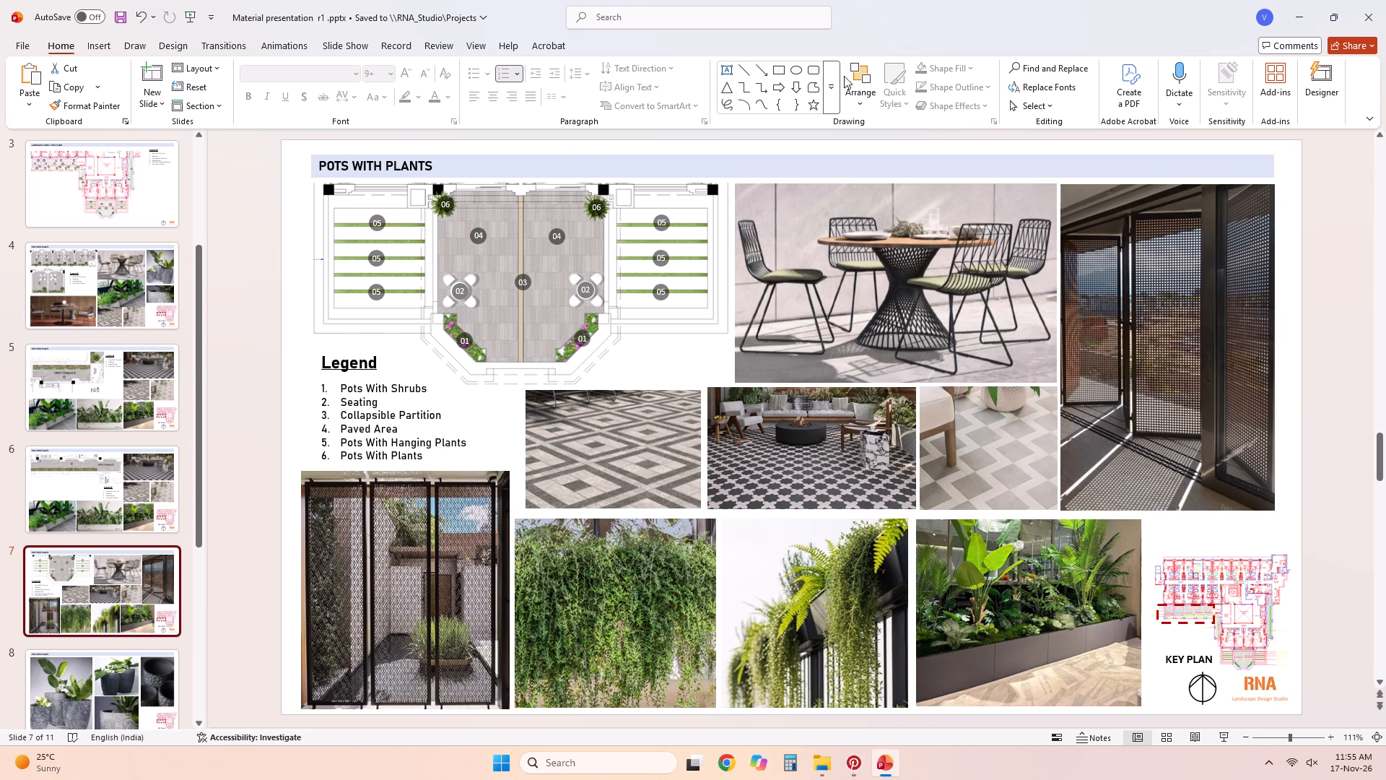
{"action": "left_click", "coordinate": [775, 66]}
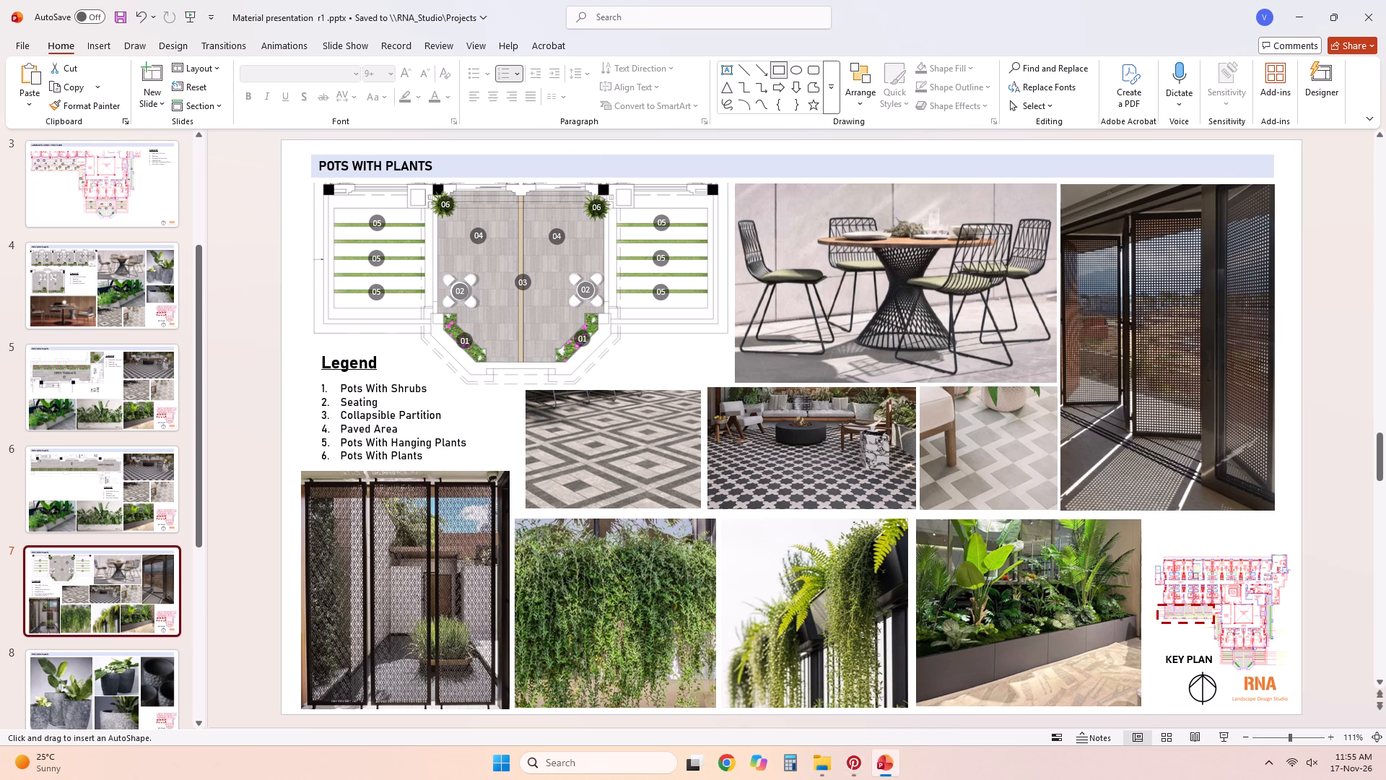
{"action": "left_click", "coordinate": [737, 363]}
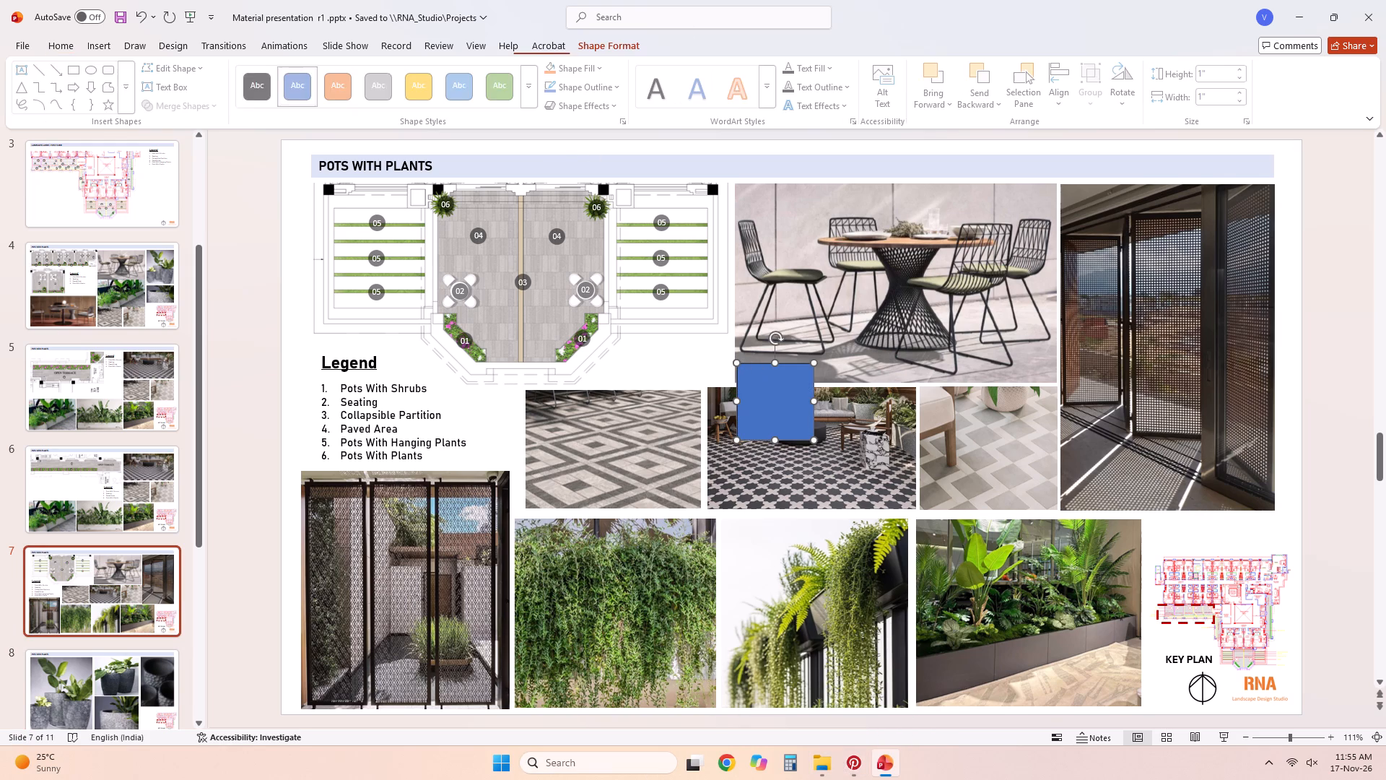
{"action": "left_click_drag", "start_coordinate": [811, 438], "coordinate": [798, 412]}
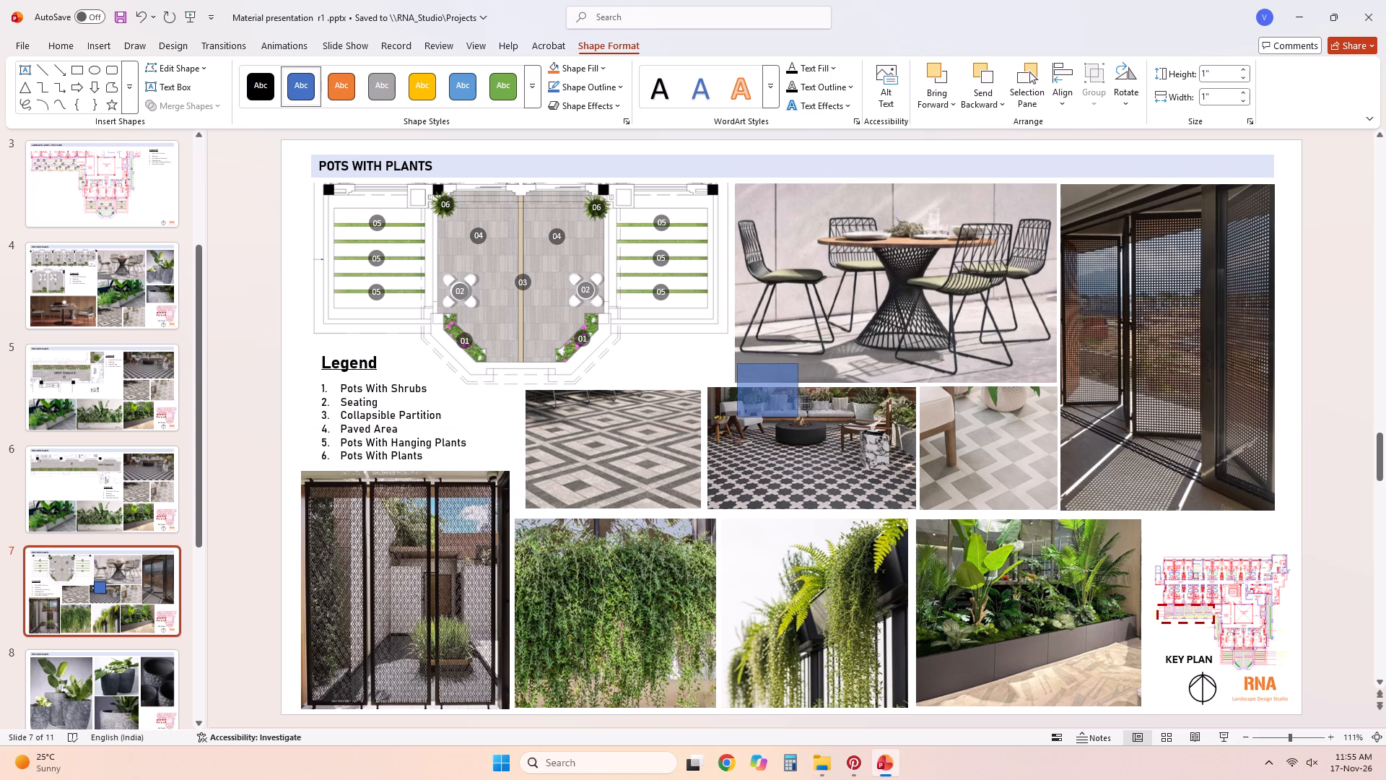
{"action": "left_click_drag", "start_coordinate": [798, 412], "coordinate": [779, 379]}
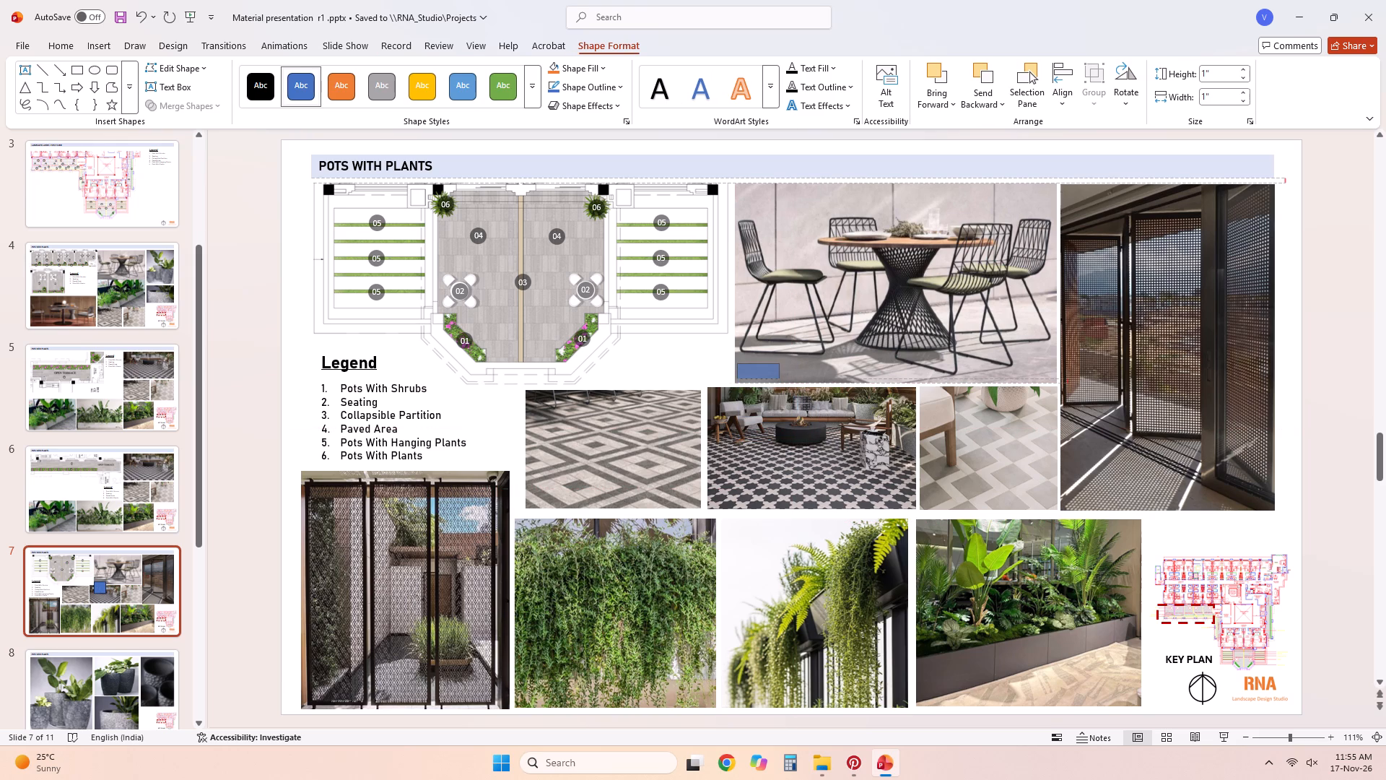
{"action": "left_click_drag", "start_coordinate": [779, 379], "coordinate": [779, 384]}
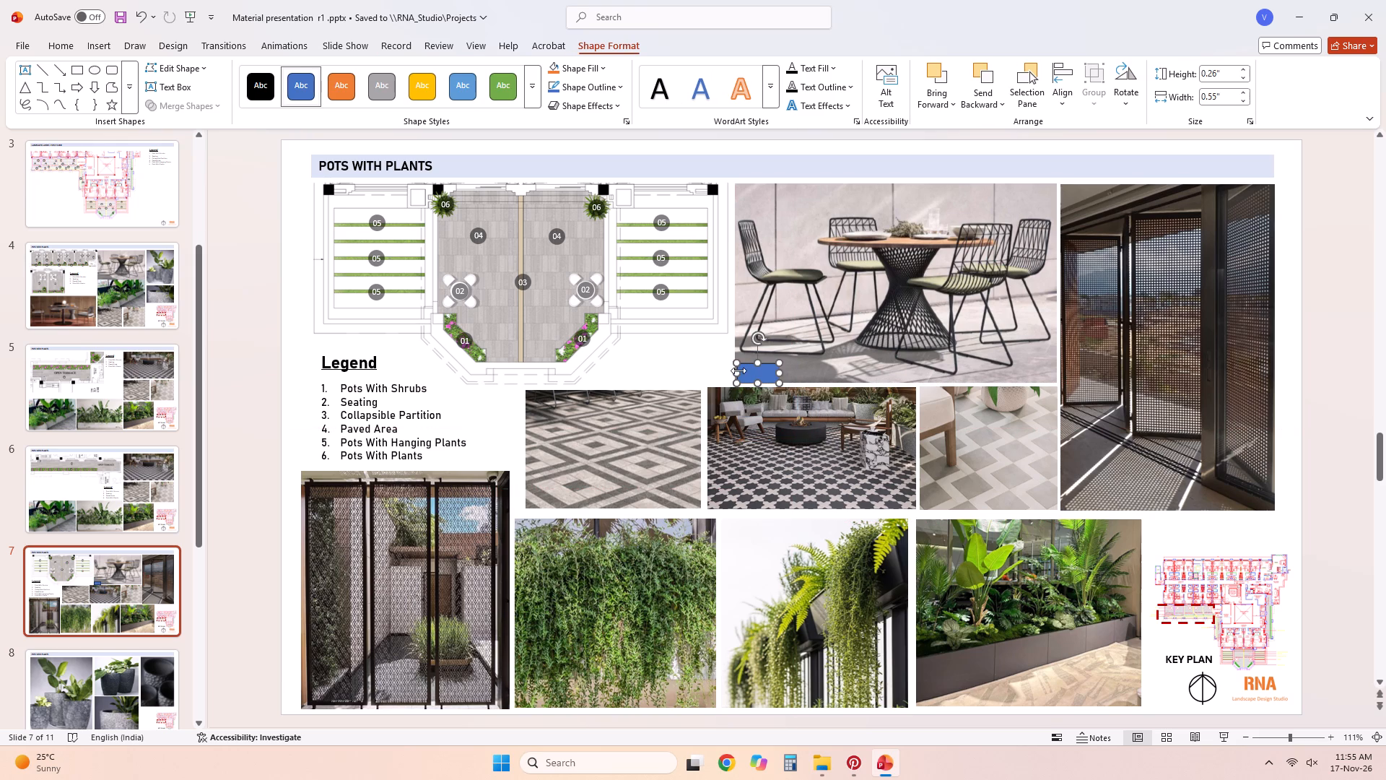
{"action": "left_click", "coordinate": [779, 373]}
{"action": "left_click", "coordinate": [756, 376]}
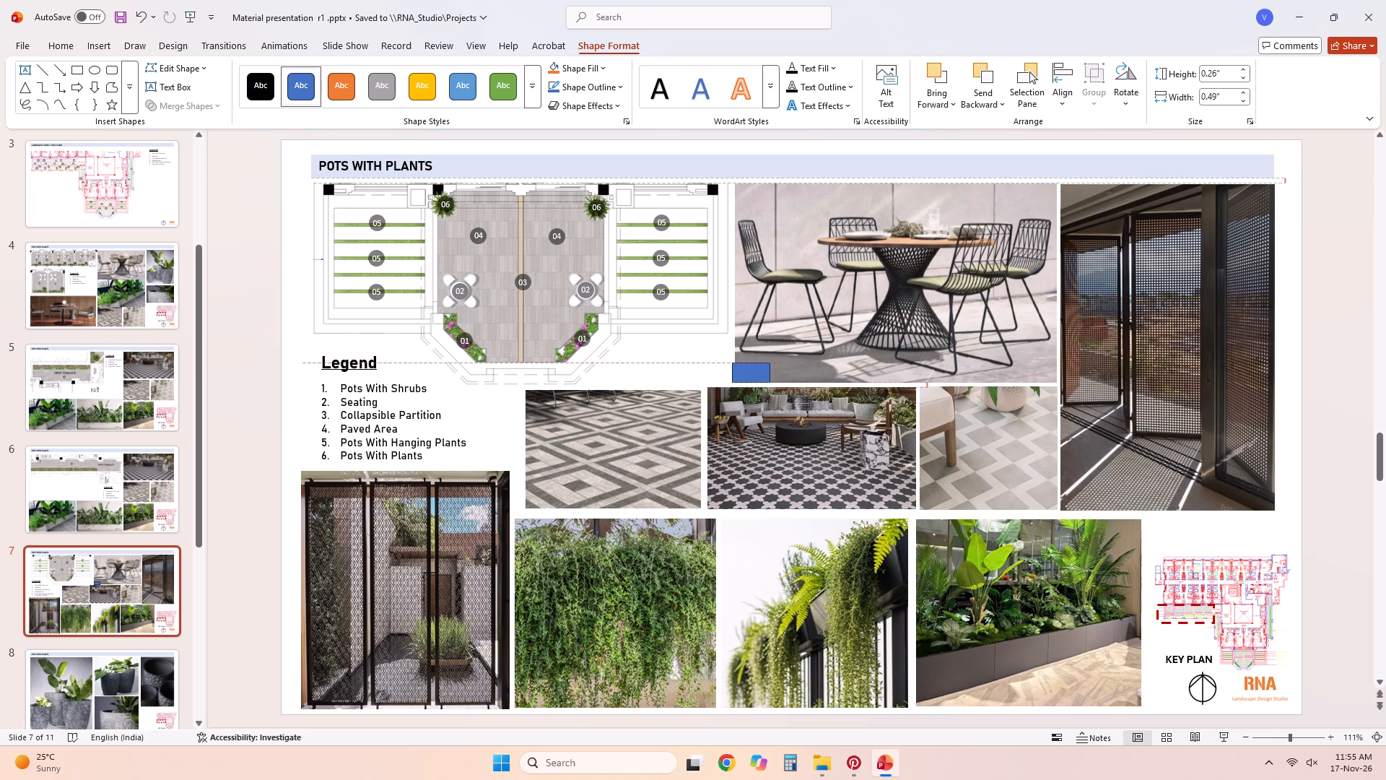
{"action": "left_click", "coordinate": [711, 370]}
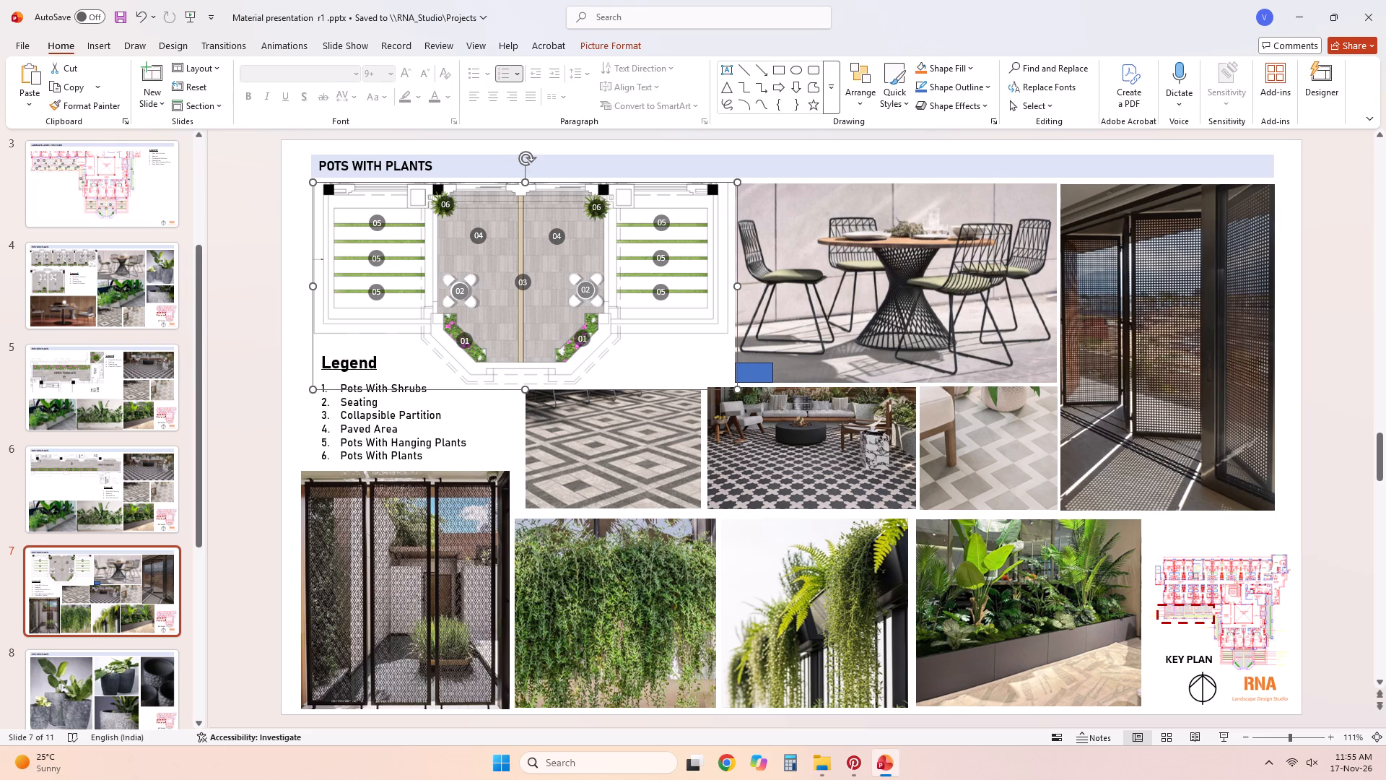
{"action": "left_click", "coordinate": [696, 361]}
{"action": "left_click", "coordinate": [1211, 532]}
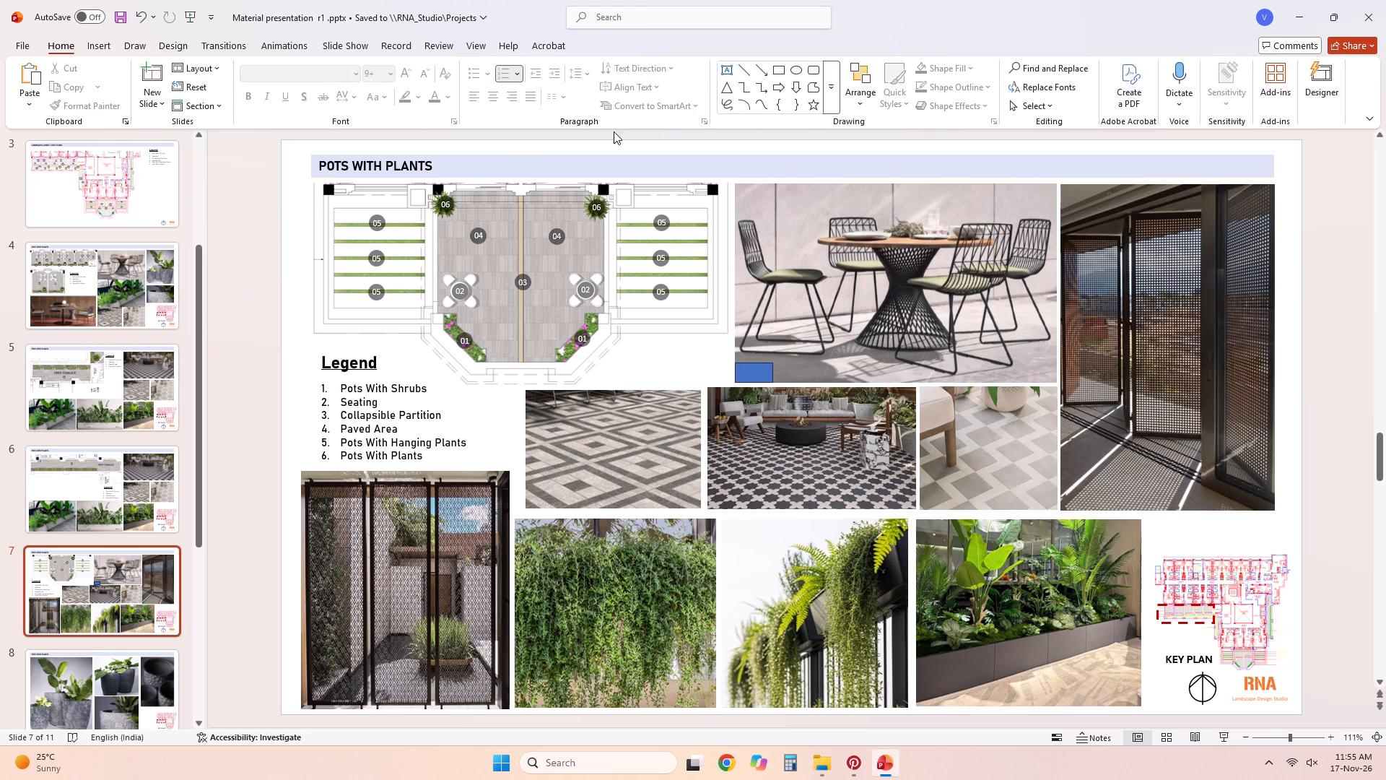
Set the small rectangle's text colour to black.
{"action": "left_click", "coordinate": [768, 370]}
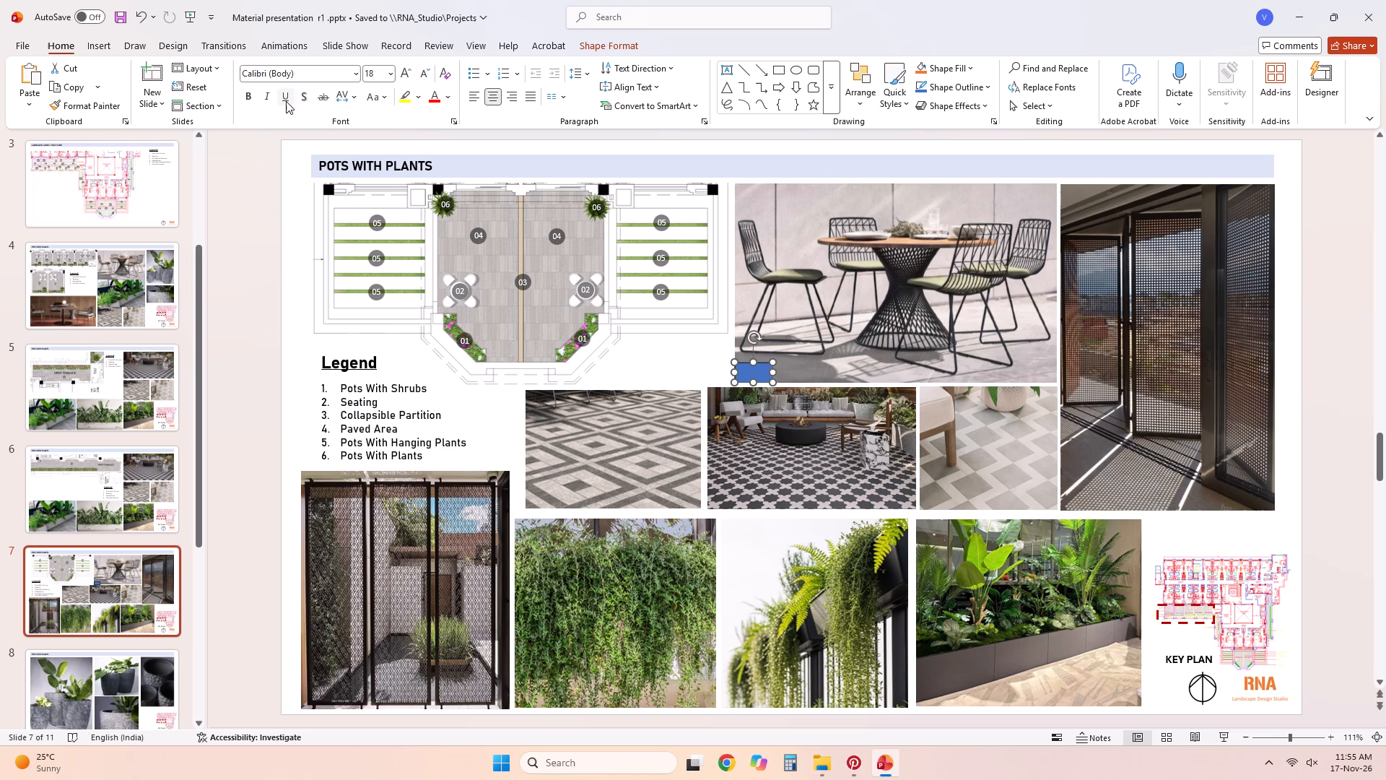
{"action": "left_click", "coordinate": [432, 101]}
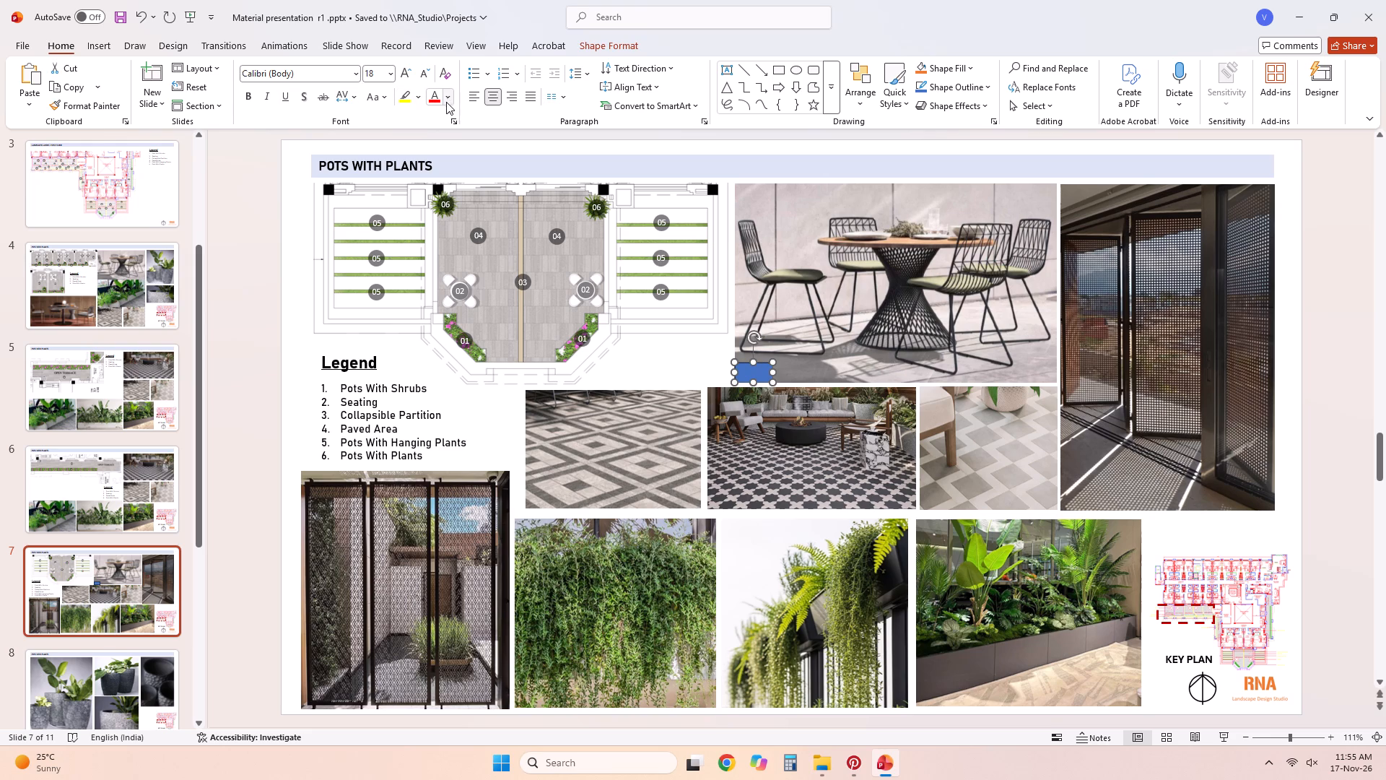
{"action": "left_click", "coordinate": [445, 98]}
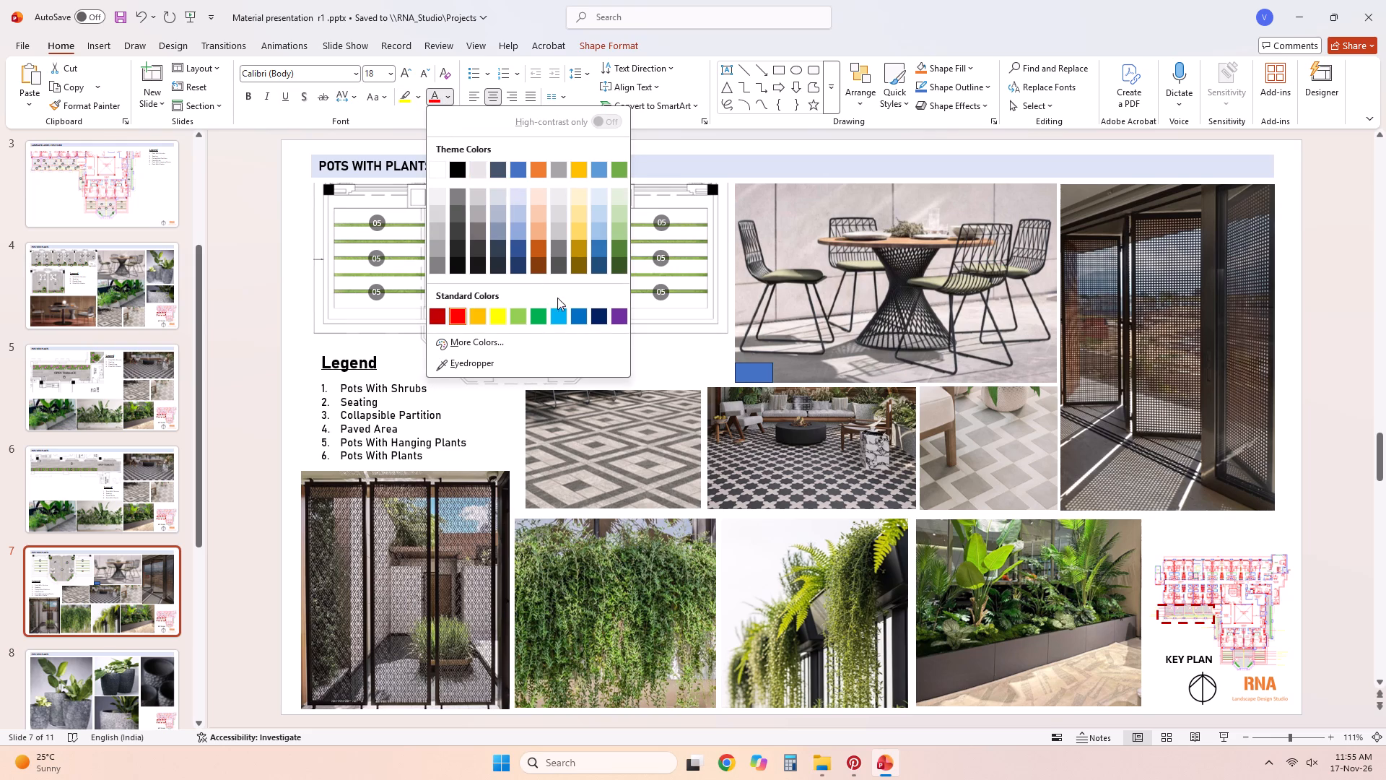
{"action": "left_click", "coordinate": [578, 310]}
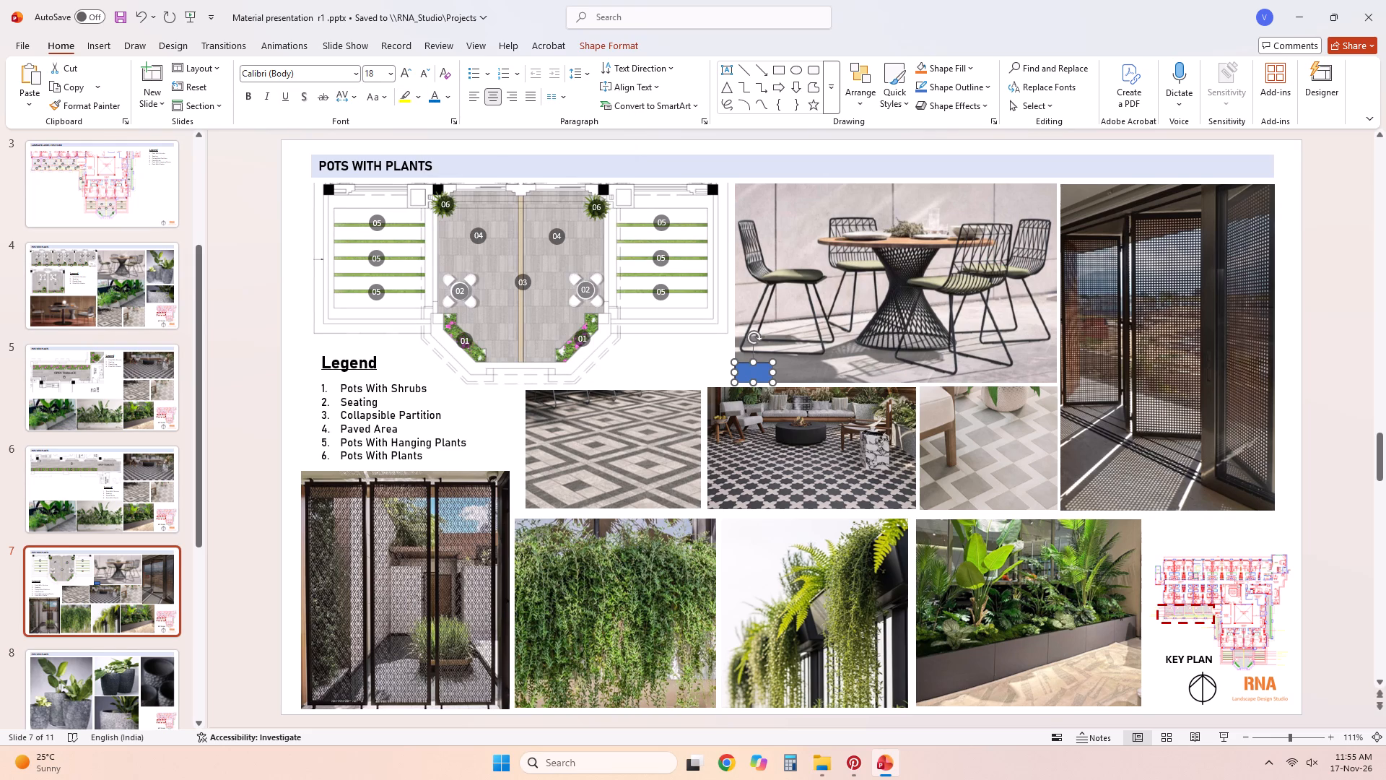
{"action": "left_click", "coordinate": [453, 97]}
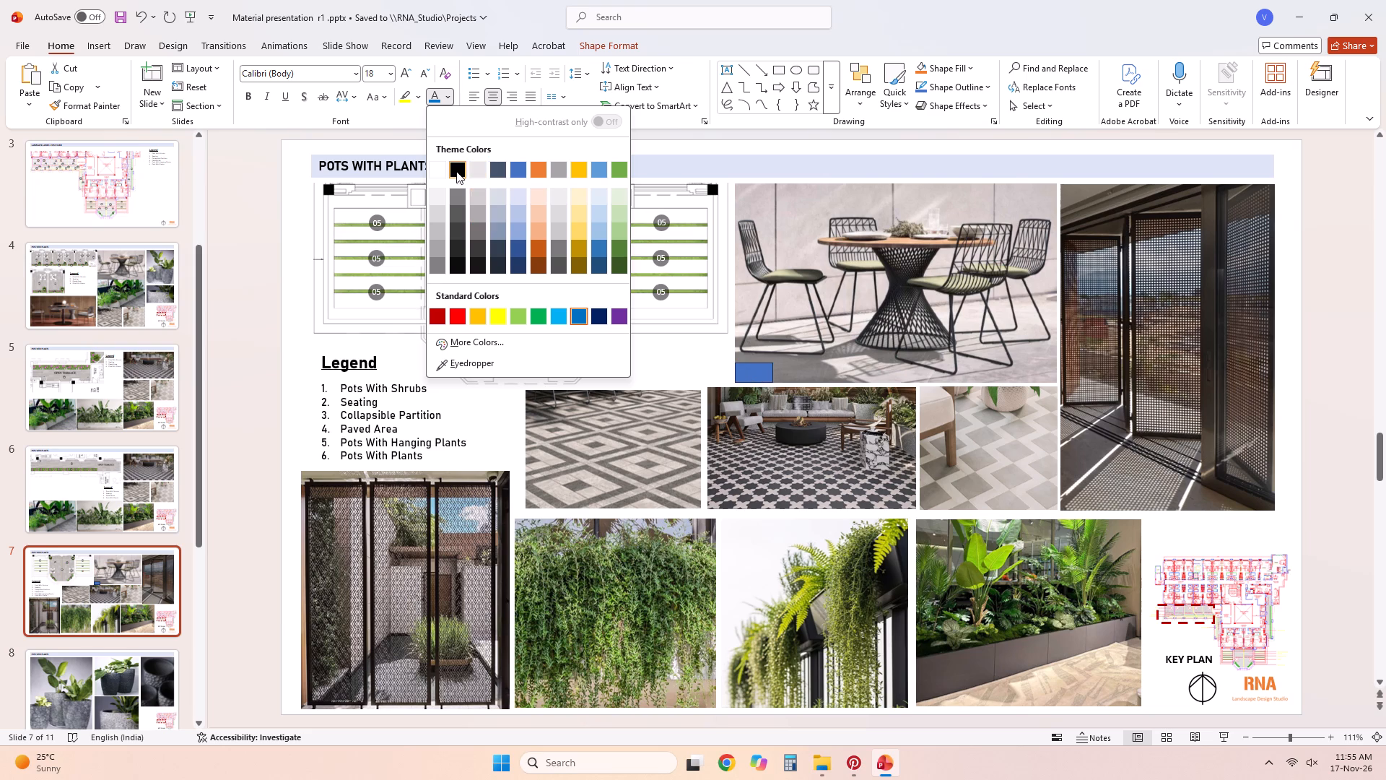
{"action": "left_click", "coordinate": [456, 171]}
{"action": "left_click", "coordinate": [444, 100]}
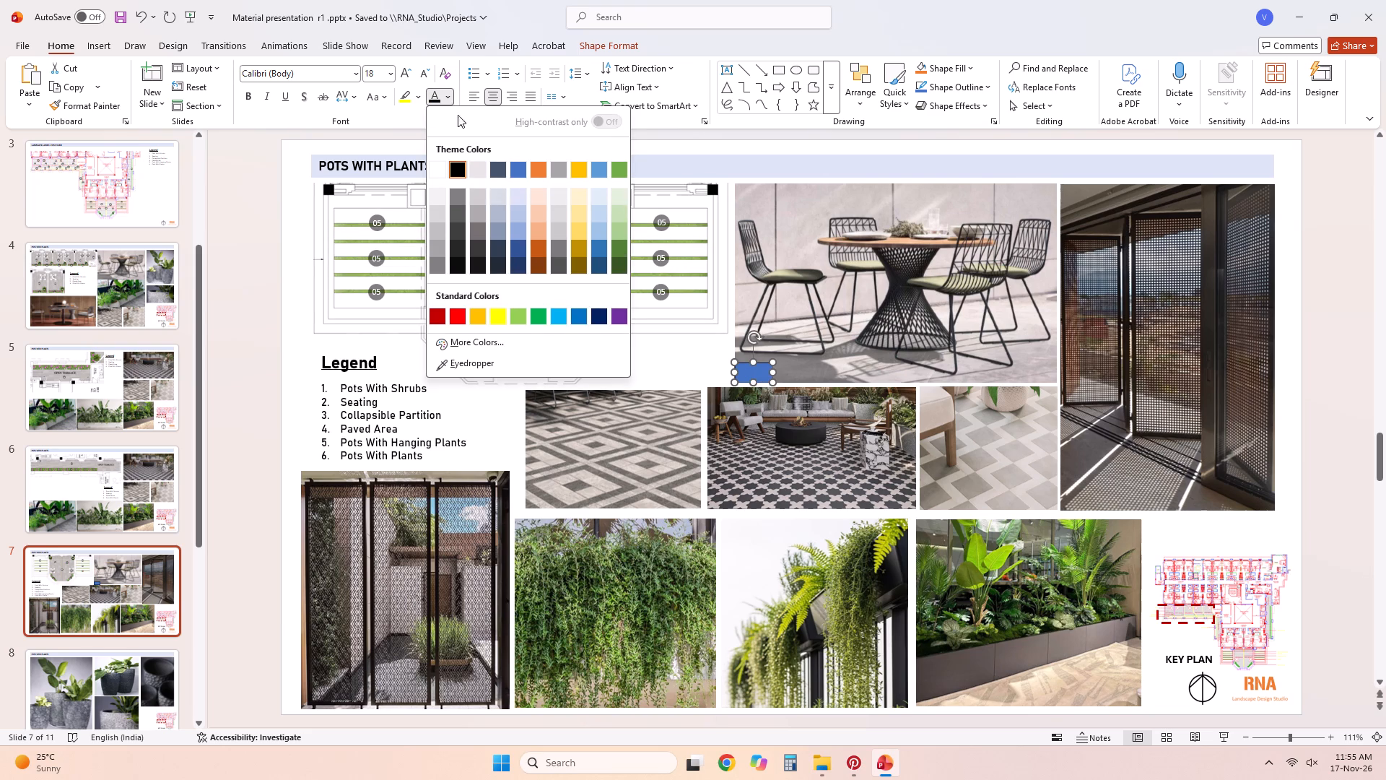
{"action": "left_click", "coordinate": [754, 375]}
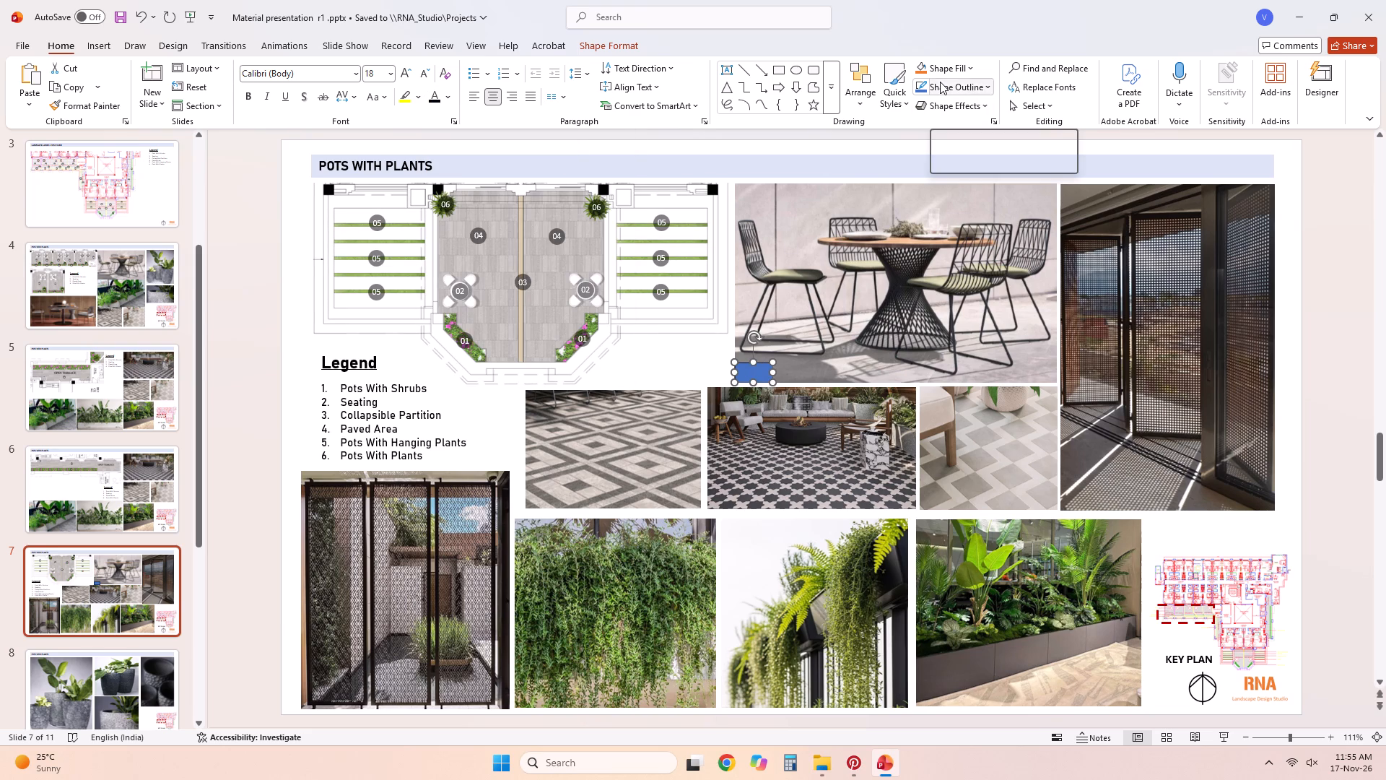
Fill the small rectangle on the dining-set photo with the darkest near-black shade and give it a black outline.
{"action": "left_click", "coordinate": [943, 65]}
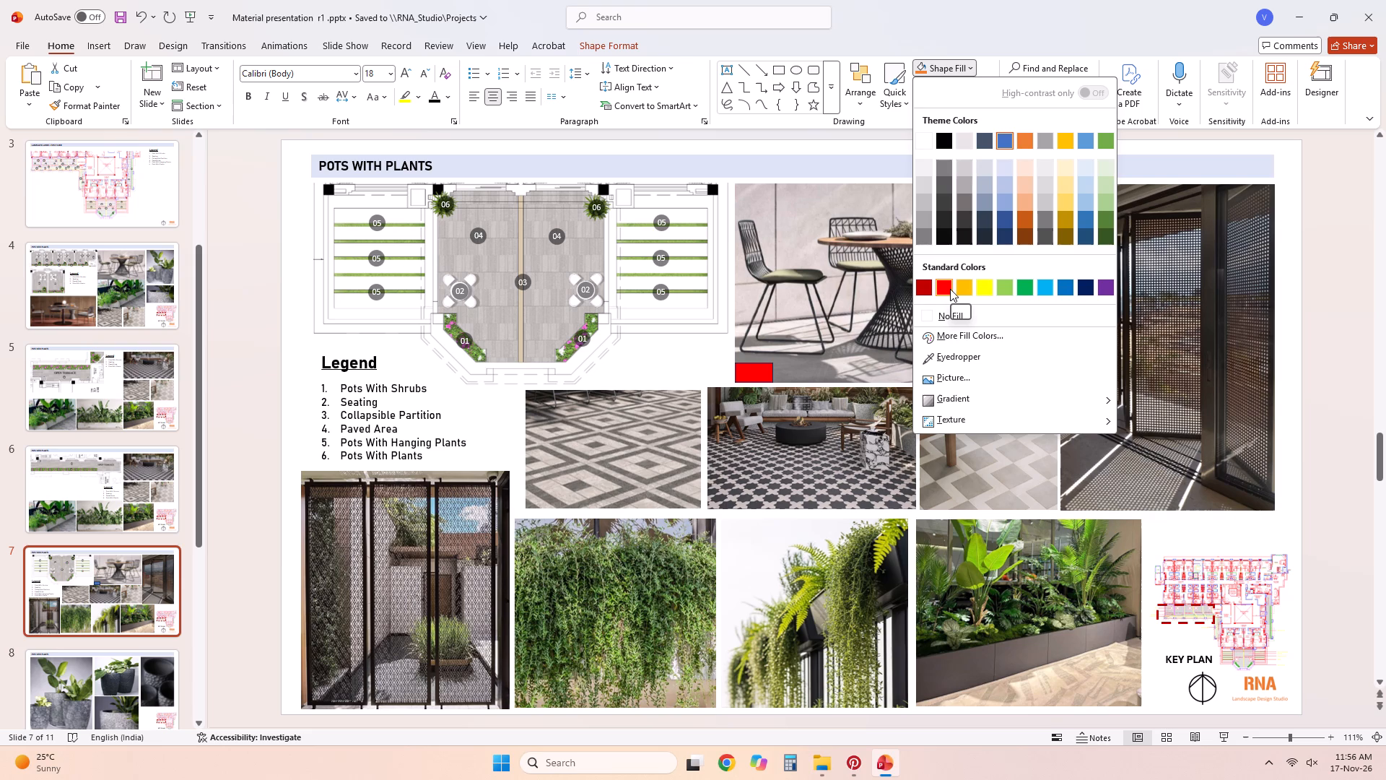
{"action": "left_click", "coordinate": [950, 240]}
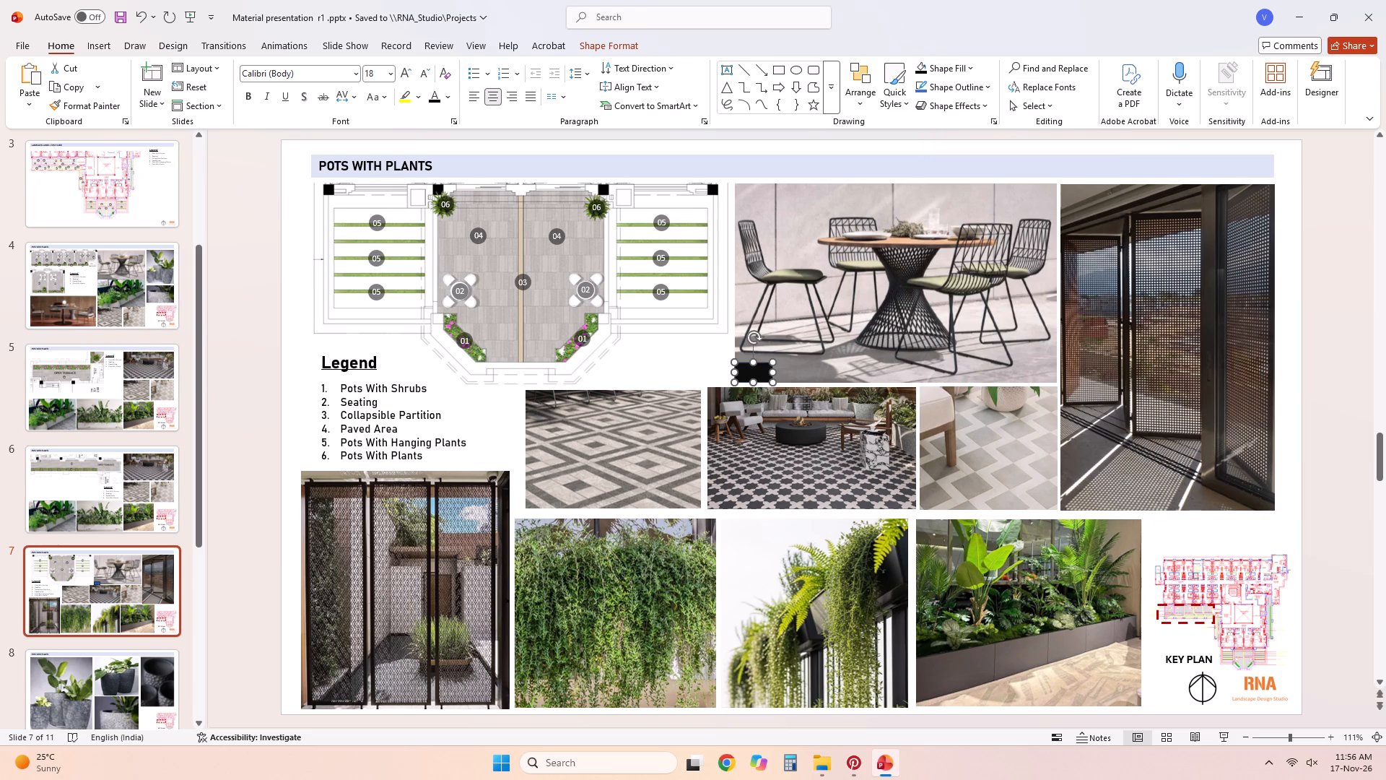
{"action": "left_click", "coordinate": [681, 357]}
{"action": "left_click", "coordinate": [753, 373]}
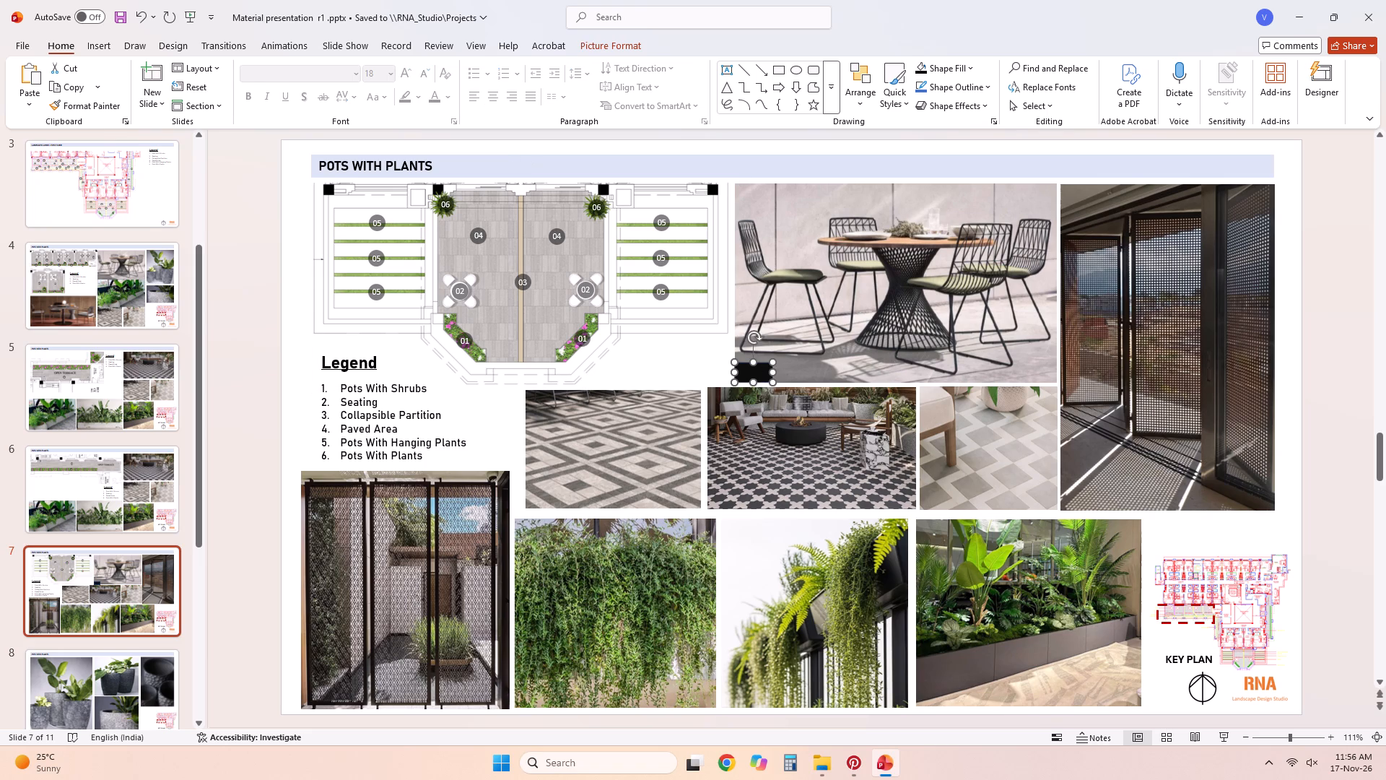
{"action": "left_click", "coordinate": [945, 83]}
{"action": "left_click", "coordinate": [941, 155]}
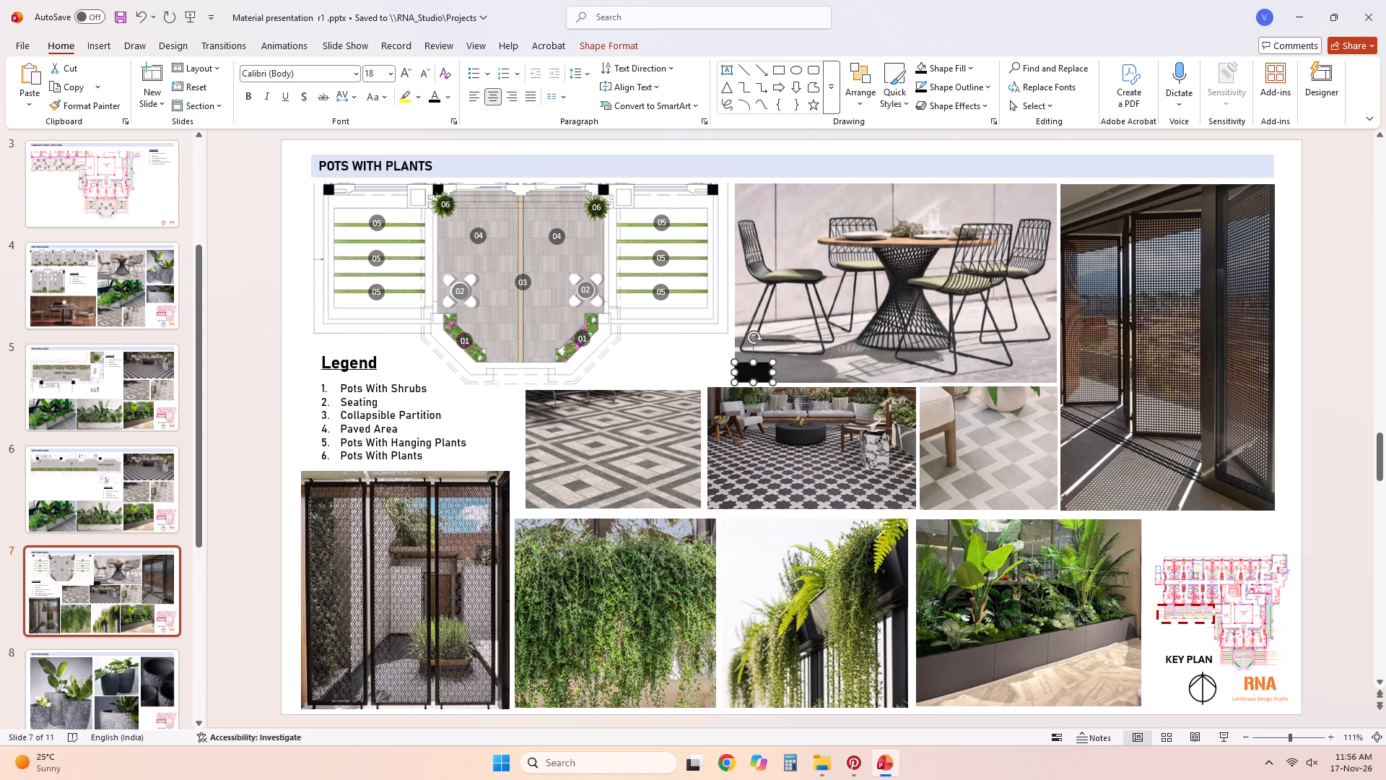
{"action": "left_click", "coordinate": [655, 344]}
{"action": "left_click", "coordinate": [1221, 533]}
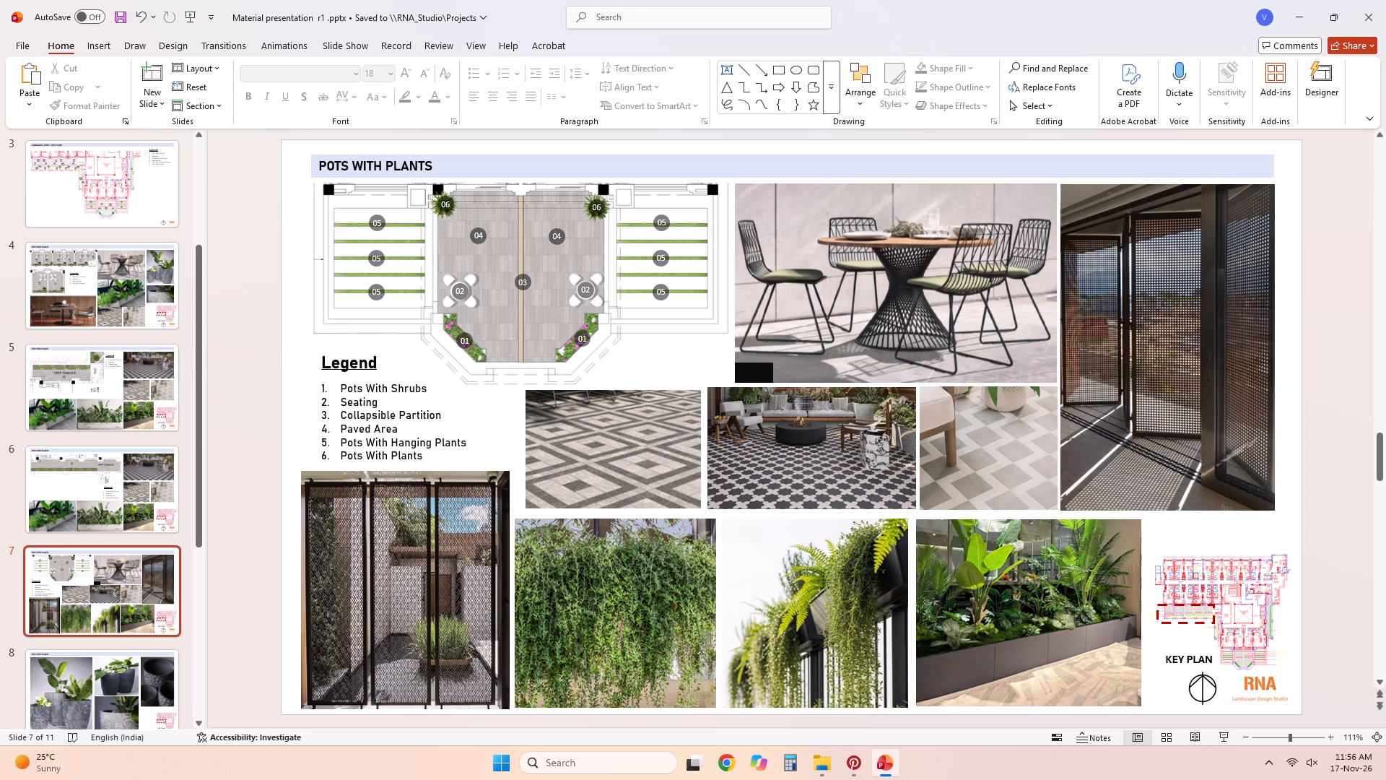
Copy the number from the 04 plan marker nearest the dining-set photo and paste it onto the slide as a separate text box.
{"action": "left_click", "coordinate": [663, 295]}
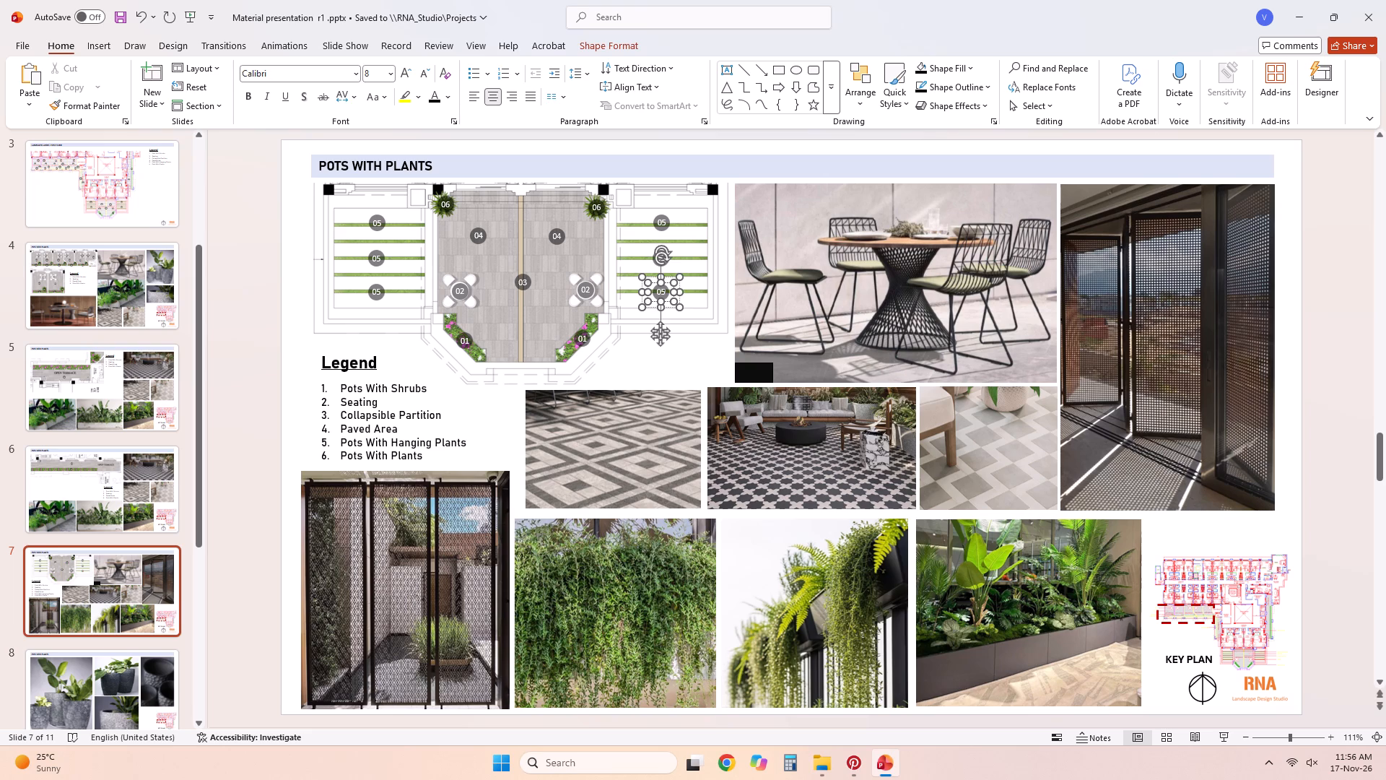
{"action": "left_click", "coordinate": [756, 375]}
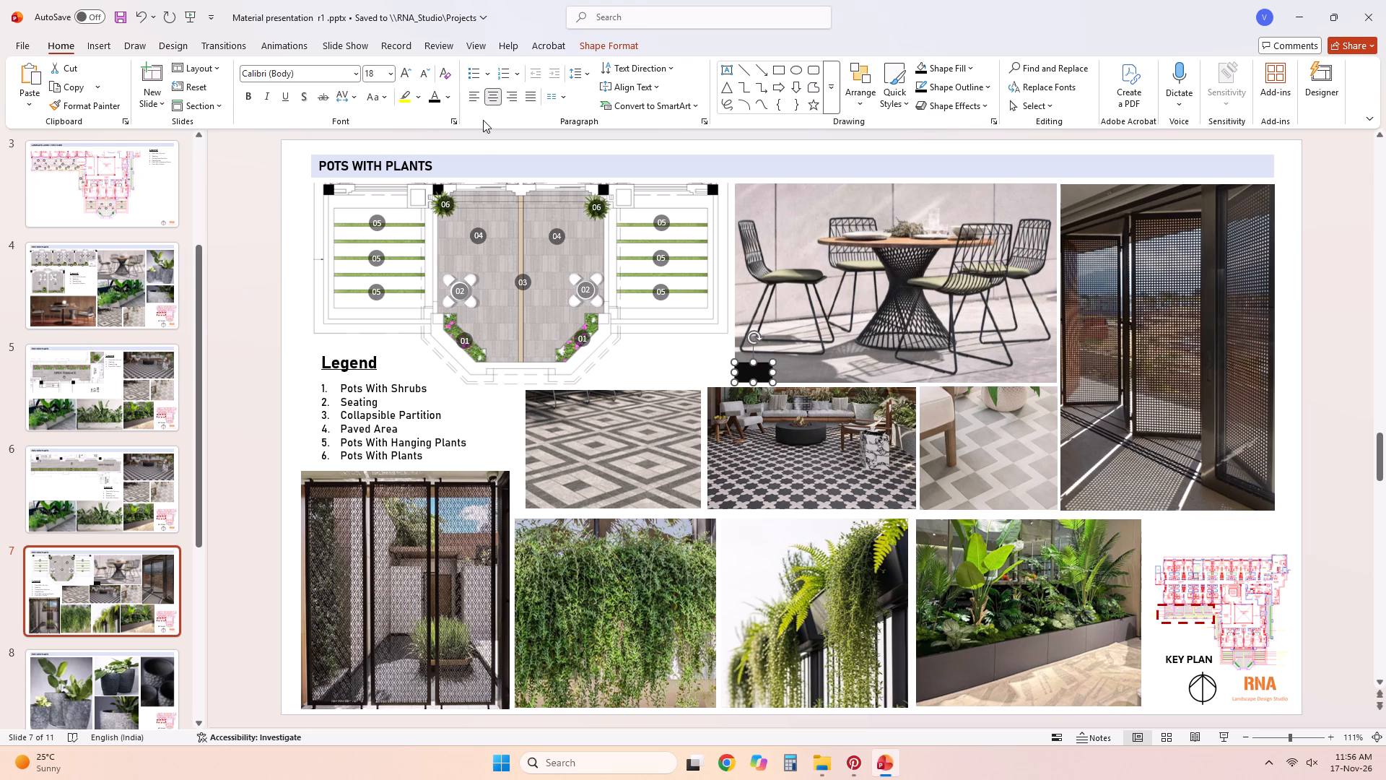
{"action": "left_click", "coordinate": [554, 236]}
{"action": "double_click", "coordinate": [554, 236]}
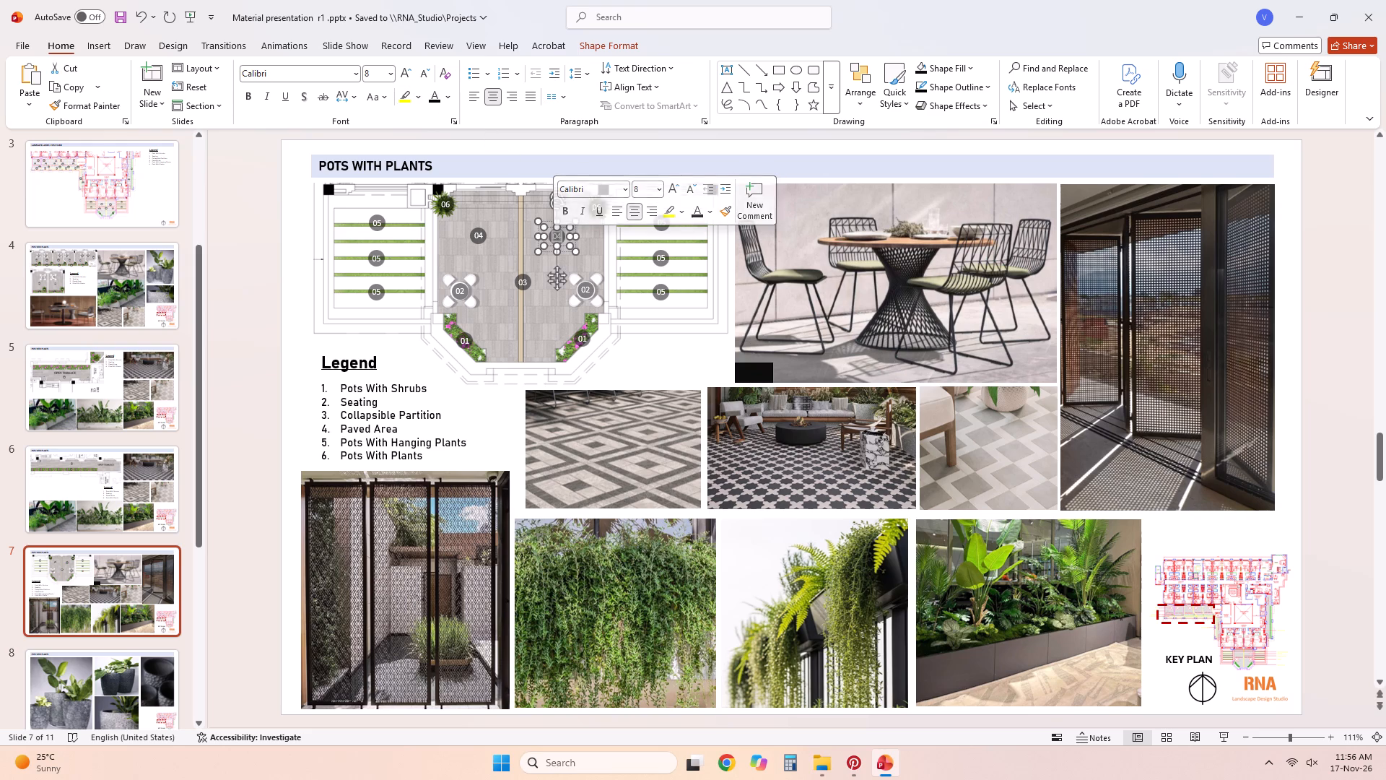
{"action": "key", "text": "ctrl+c"}
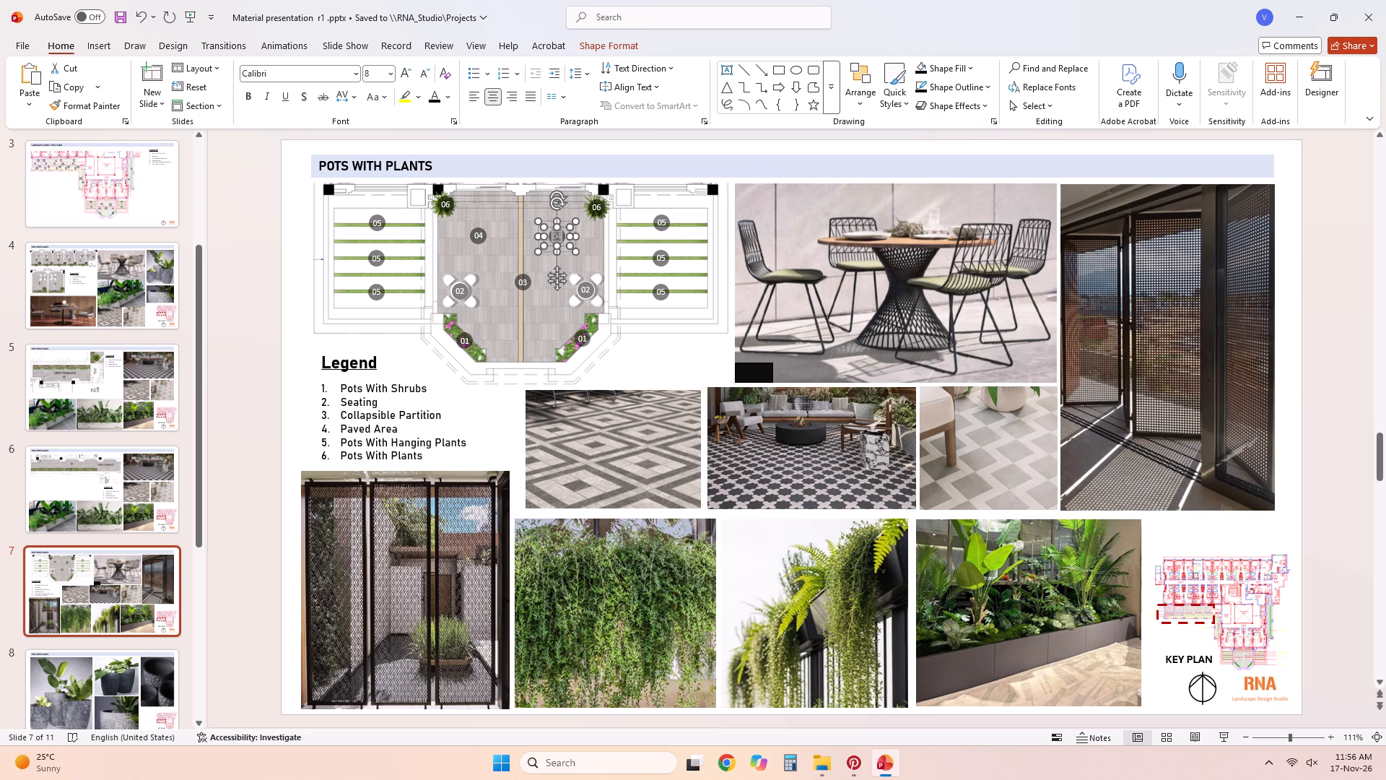
{"action": "key", "text": "ctrl+v"}
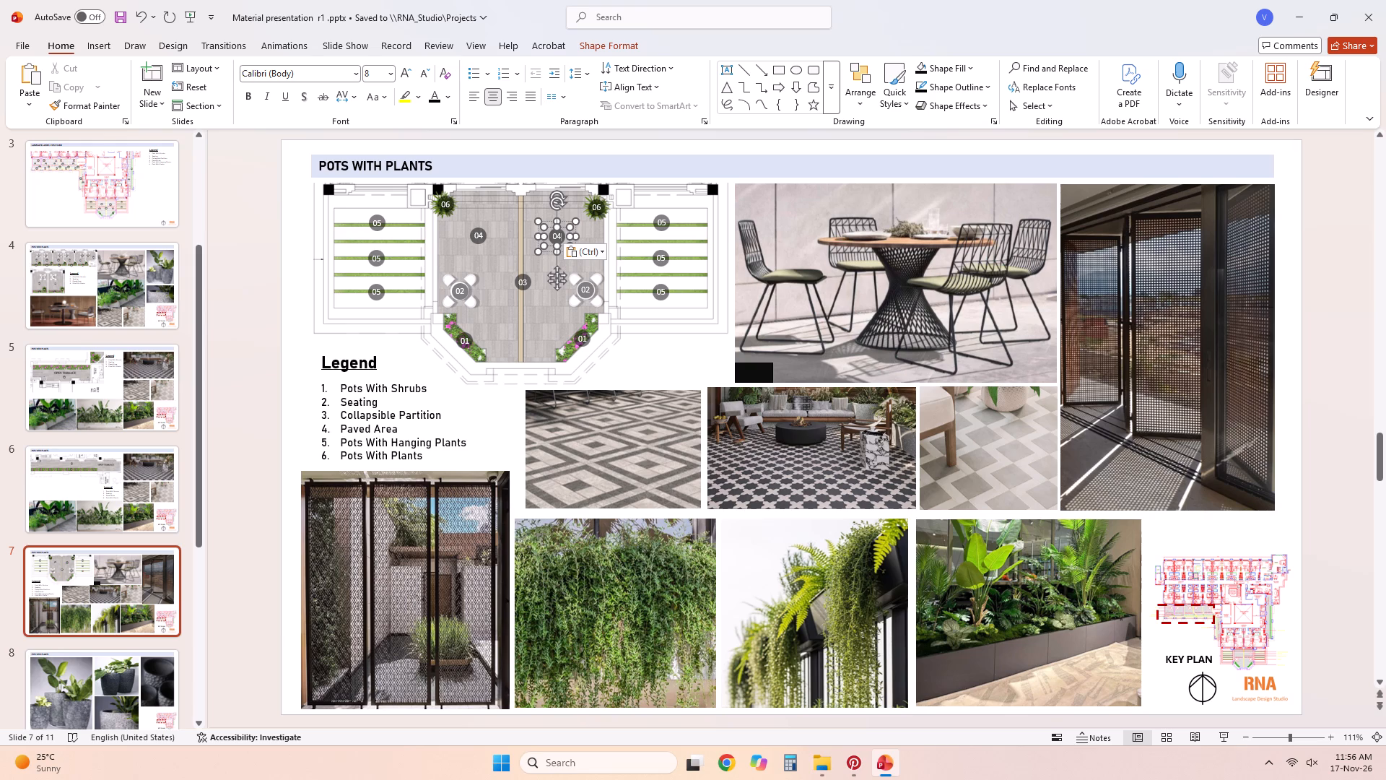
{"action": "key", "text": "ctrl+c"}
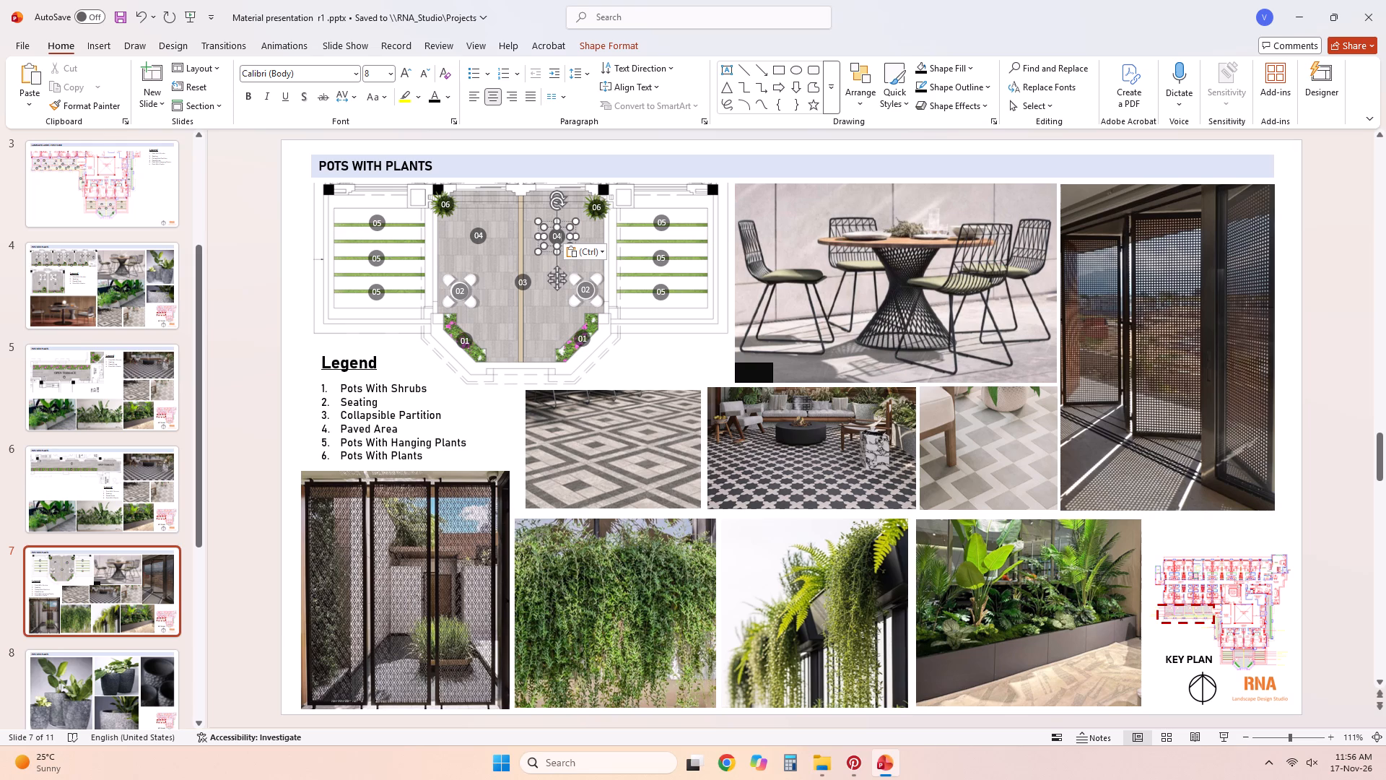
{"action": "double_click", "coordinate": [552, 235]}
{"action": "key", "text": "ctrl+c"}
{"action": "left_click", "coordinate": [651, 370]}
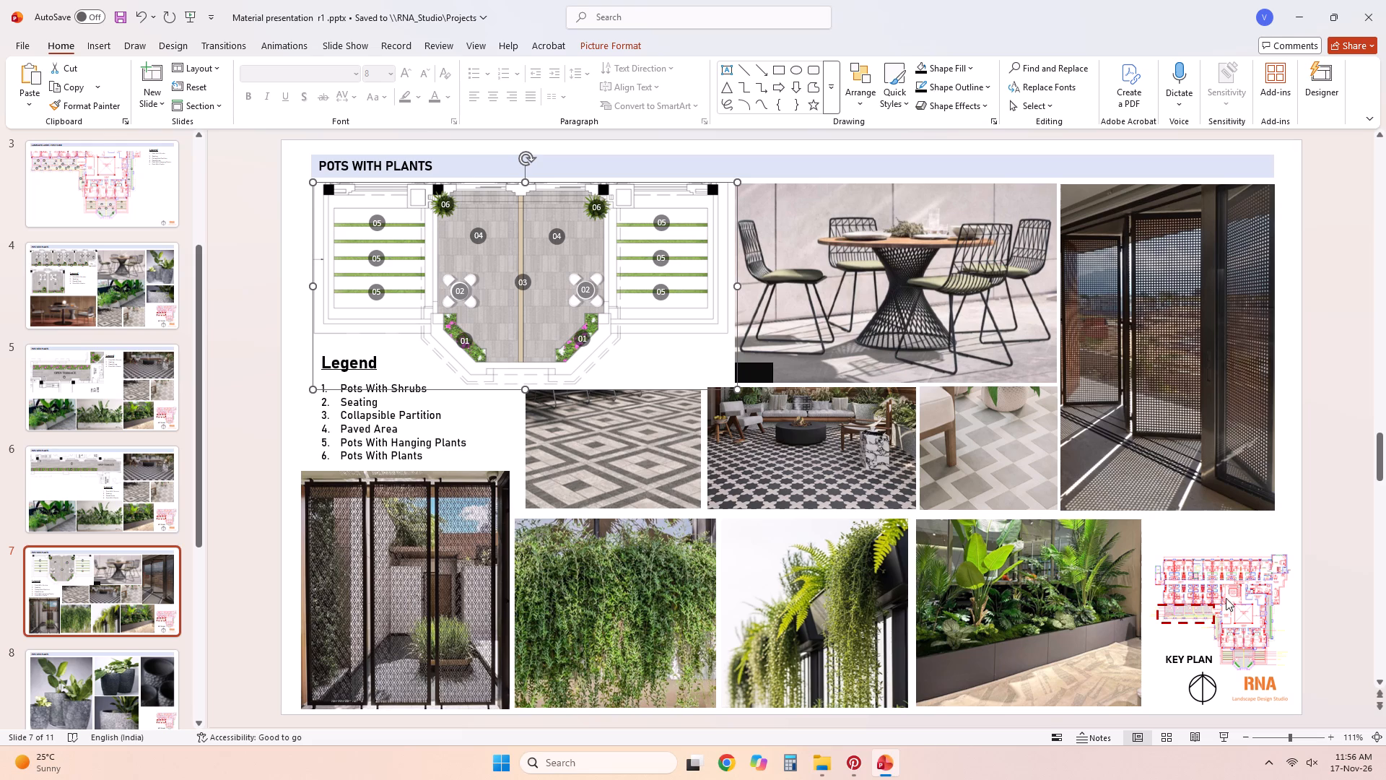
{"action": "left_click", "coordinate": [1232, 542]}
{"action": "key", "text": "ctrl+v"}
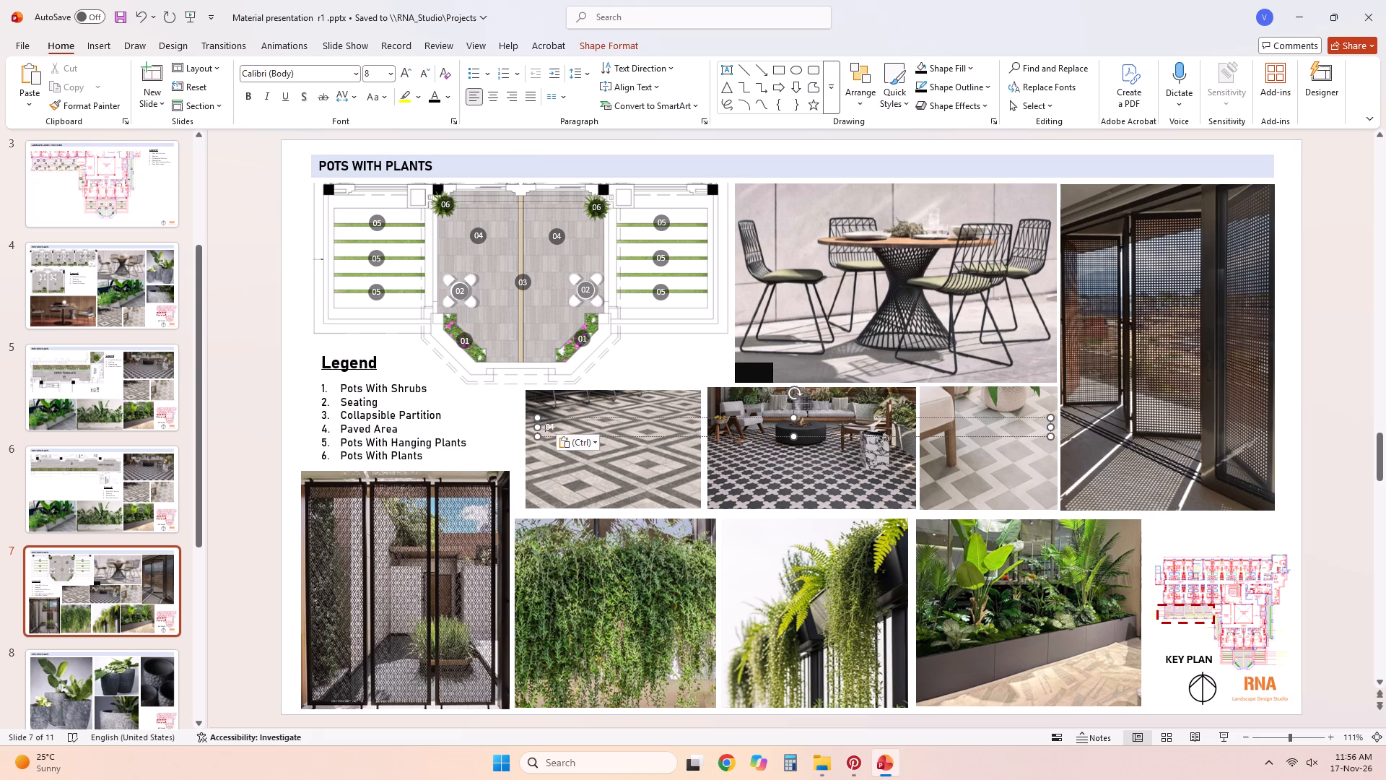
Move the pasted 04 text box onto the black rectangle on the dining-set photo and narrow it to fit inside.
{"action": "left_click_drag", "start_coordinate": [618, 439], "coordinate": [640, 430]}
{"action": "key", "text": "ctrl+z"}
{"action": "left_click", "coordinate": [553, 426]}
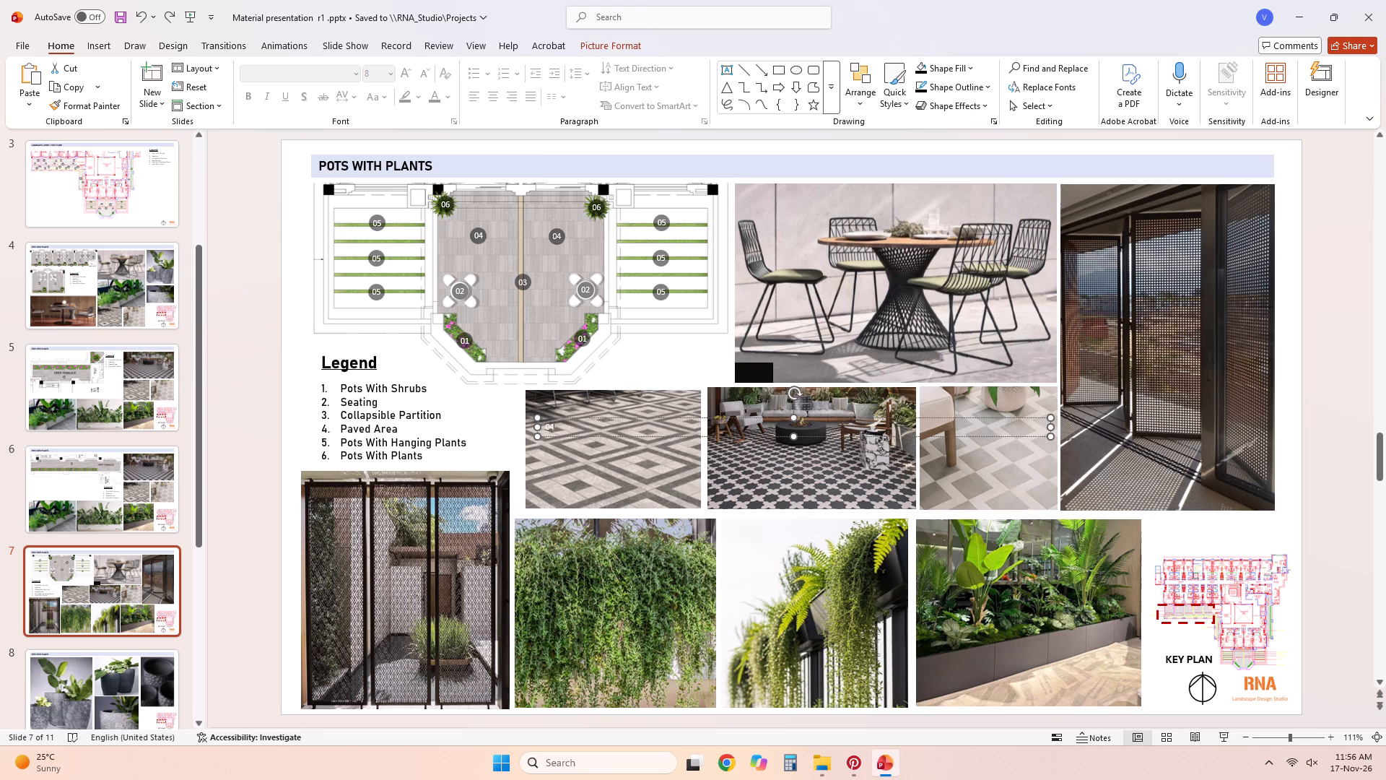
{"action": "left_click_drag", "start_coordinate": [568, 436], "coordinate": [758, 373]}
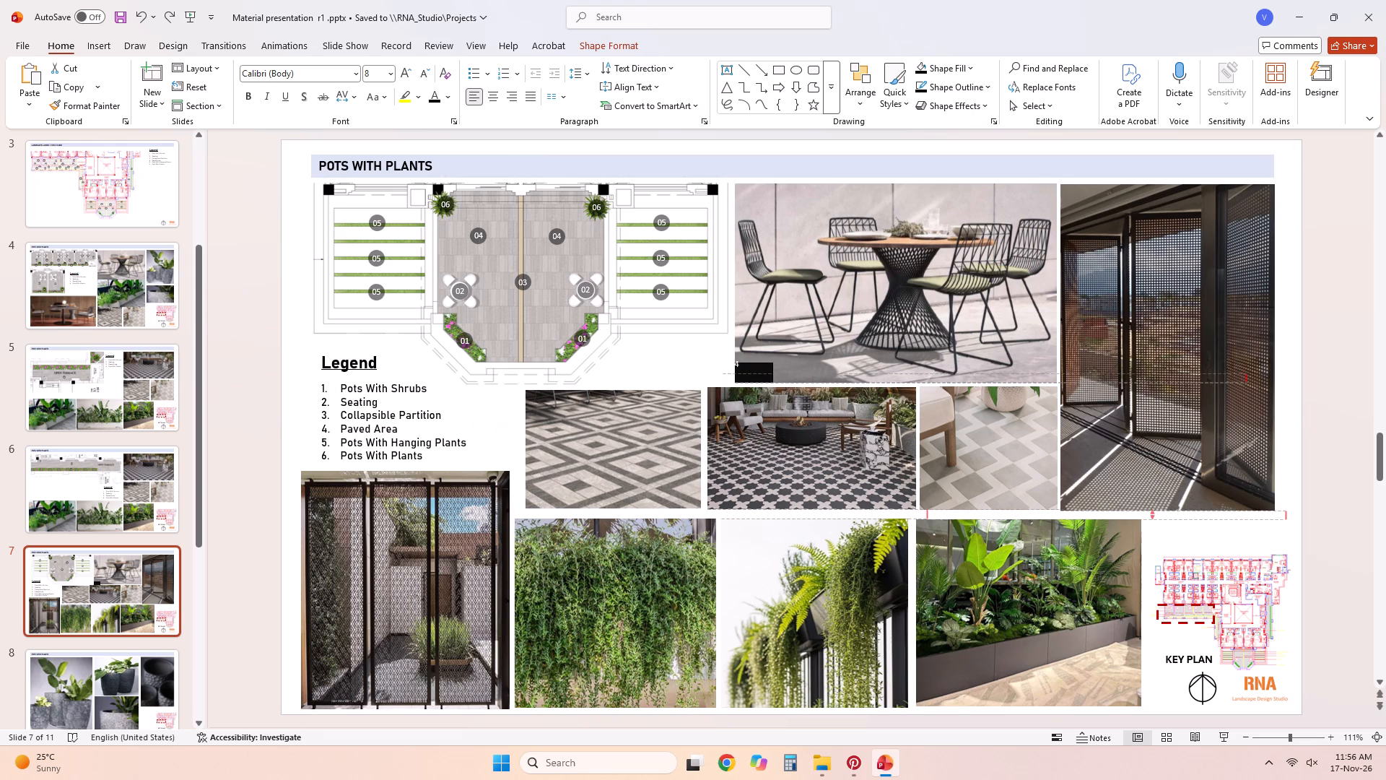
{"action": "left_click_drag", "start_coordinate": [758, 373], "coordinate": [773, 382]}
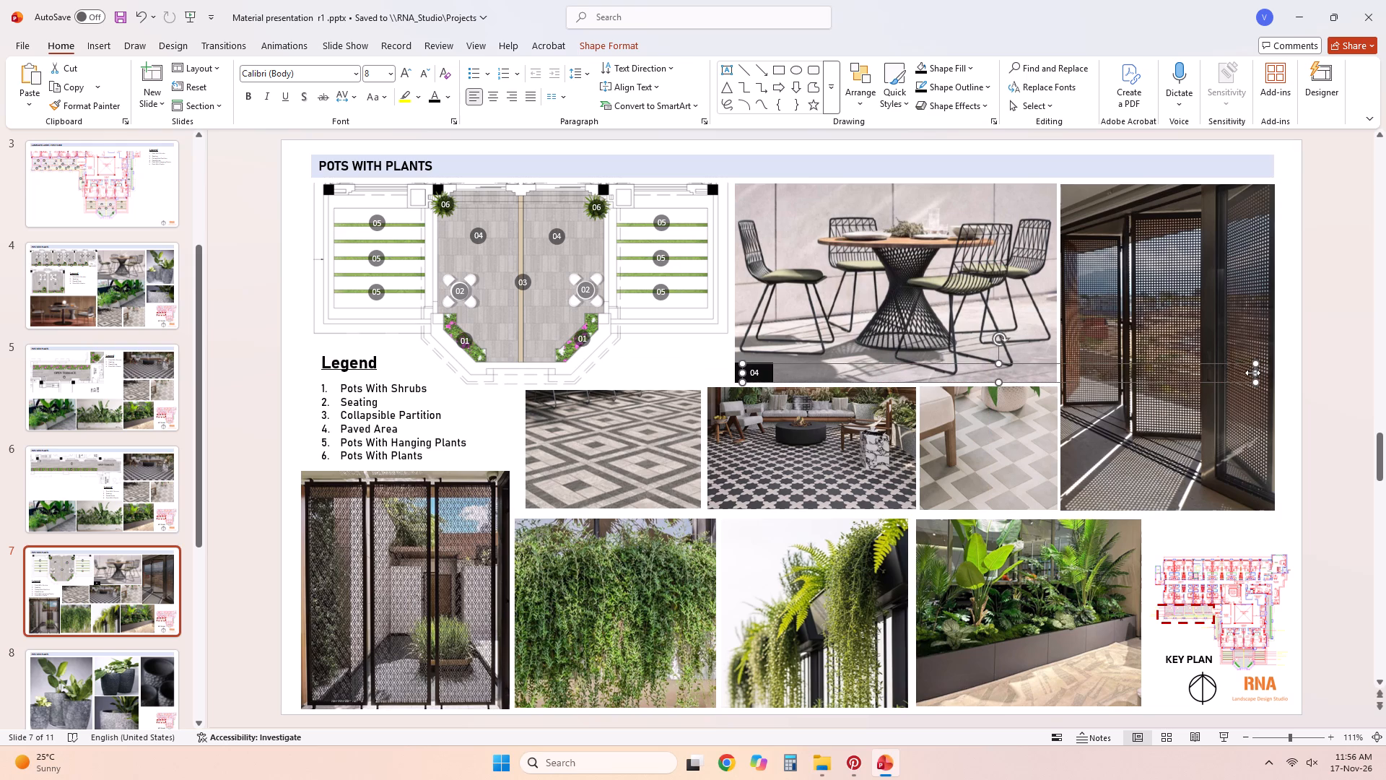
{"action": "left_click_drag", "start_coordinate": [1252, 373], "coordinate": [759, 377]}
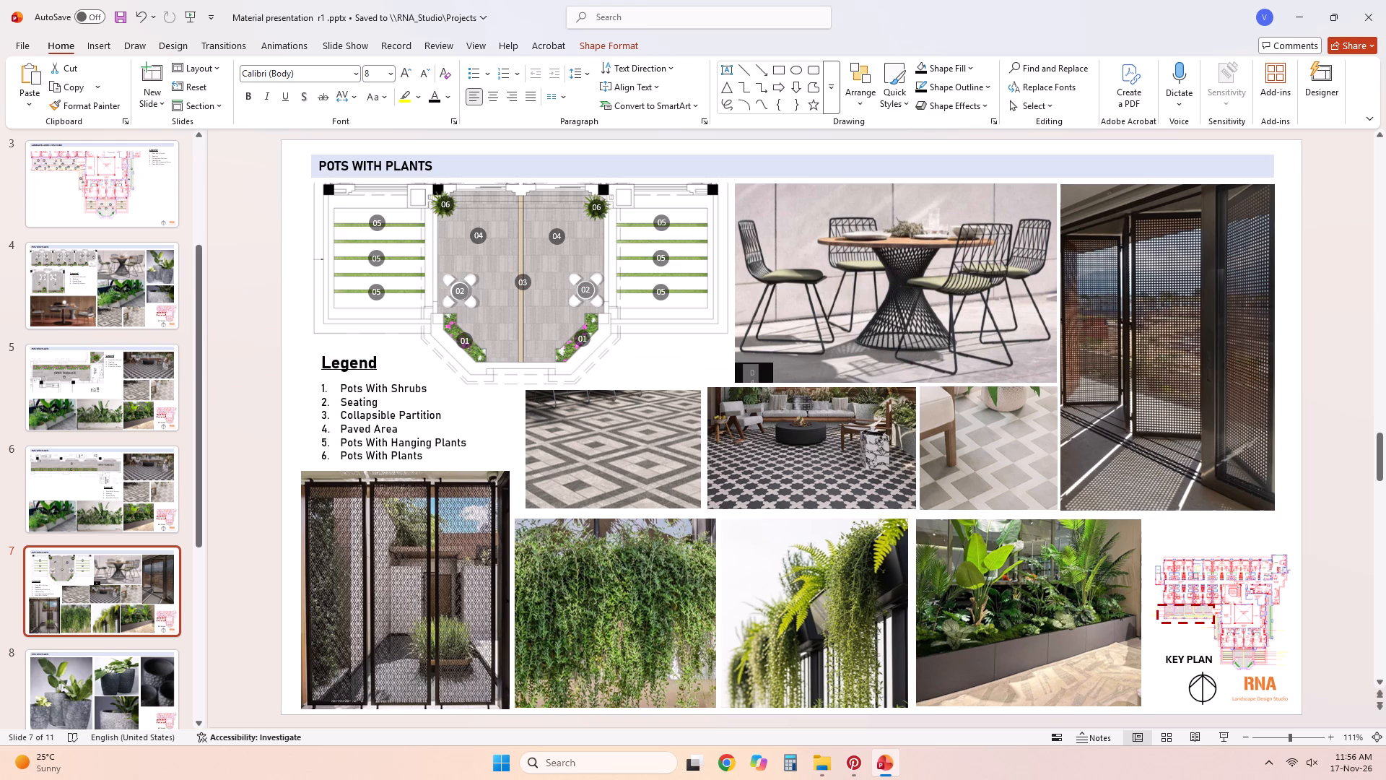
{"action": "left_click_drag", "start_coordinate": [759, 377], "coordinate": [767, 376]}
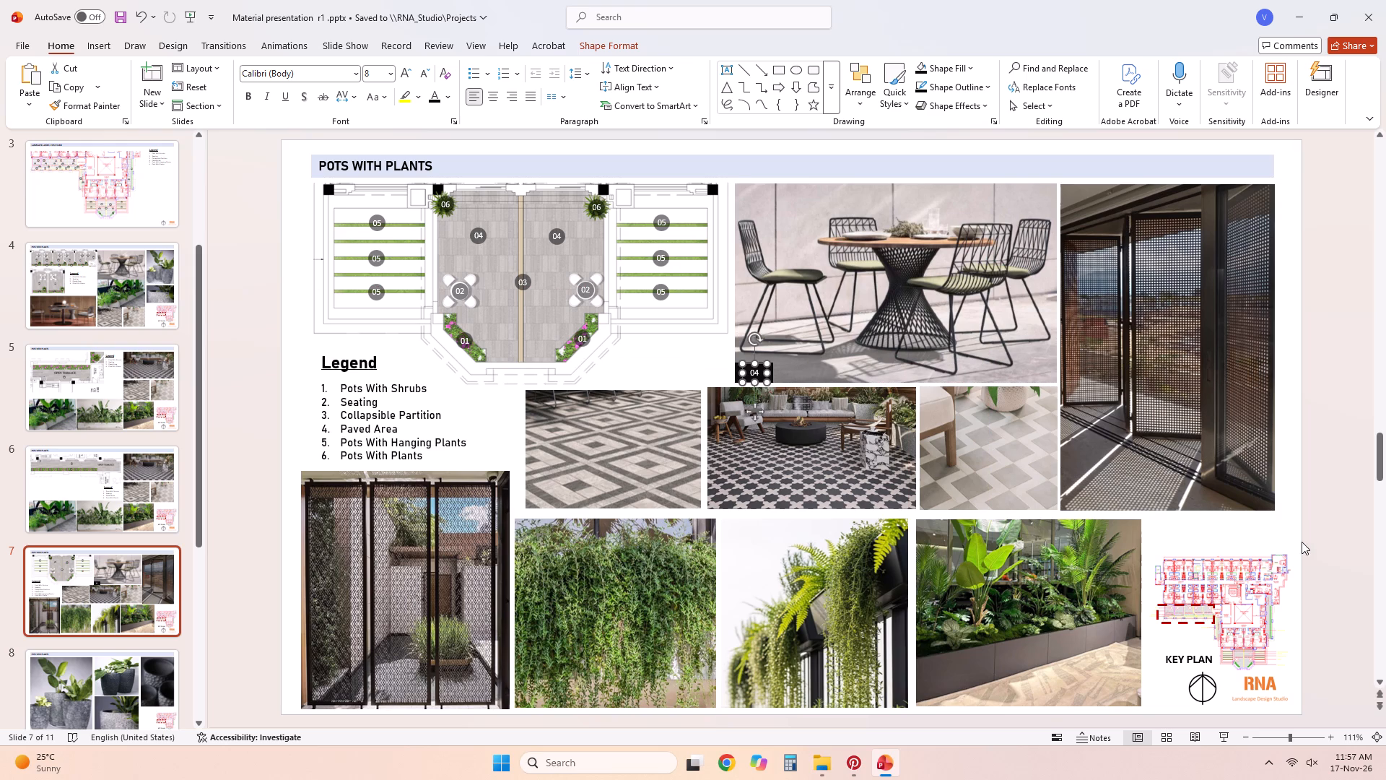
{"action": "left_click", "coordinate": [1302, 539]}
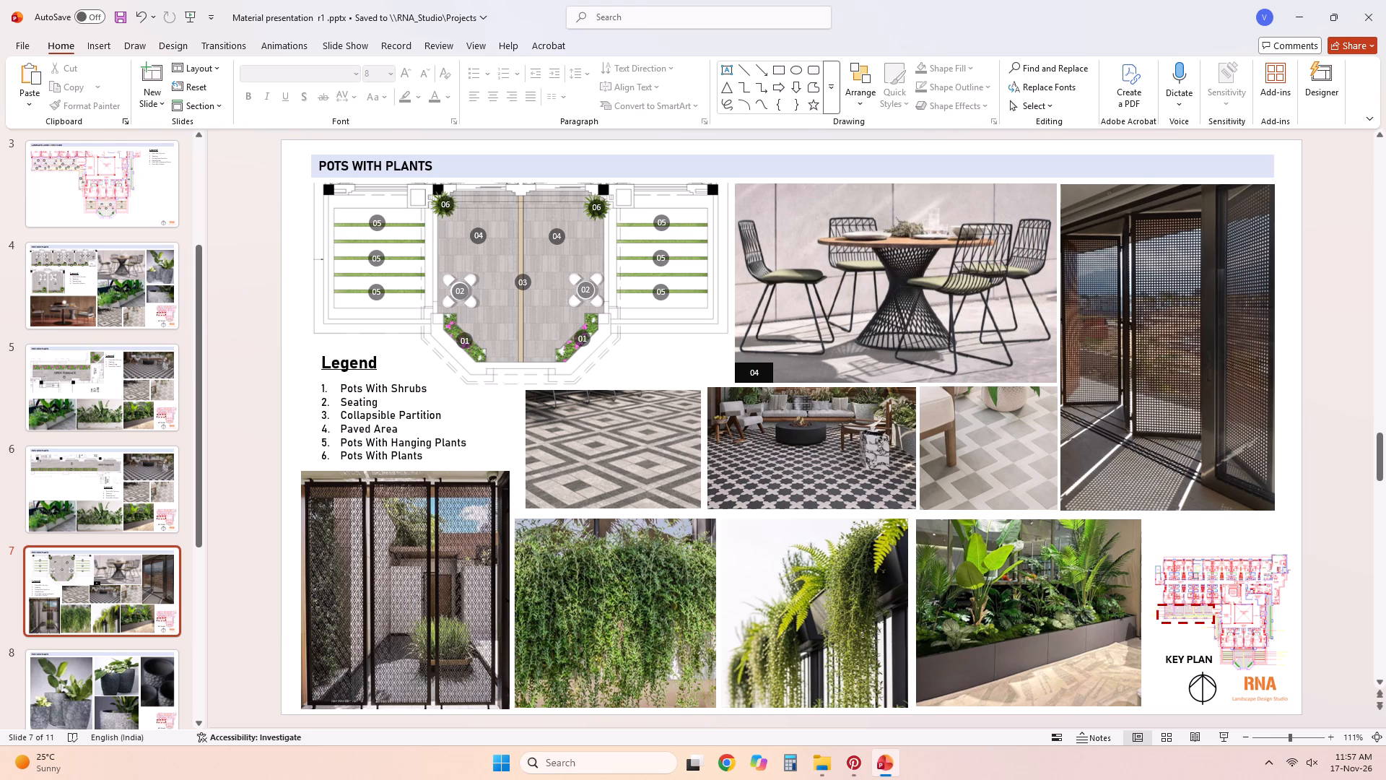
Set the 04 label's font size to 9 and widen its text box so the number fits on one line.
{"action": "left_click", "coordinate": [749, 376]}
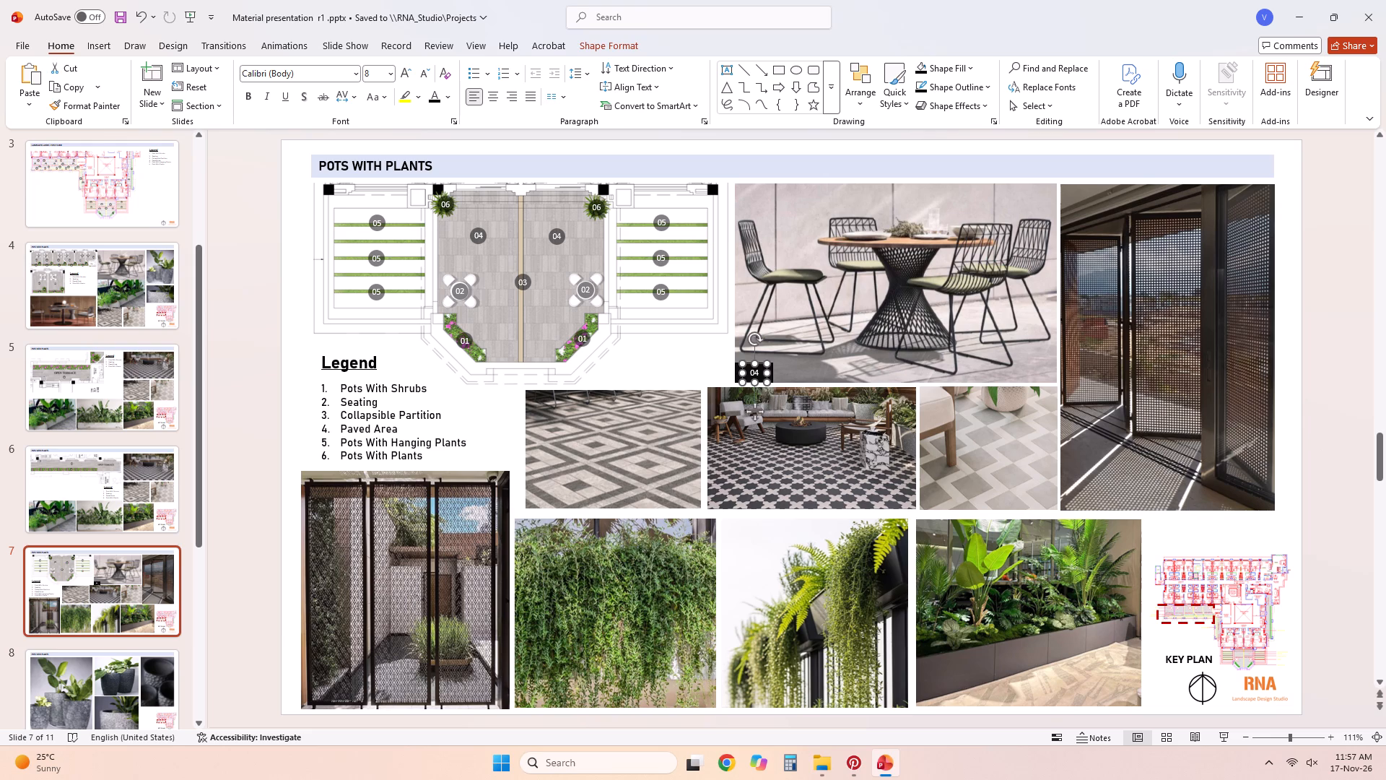
{"action": "double_click", "coordinate": [752, 376]}
{"action": "left_click", "coordinate": [388, 75]}
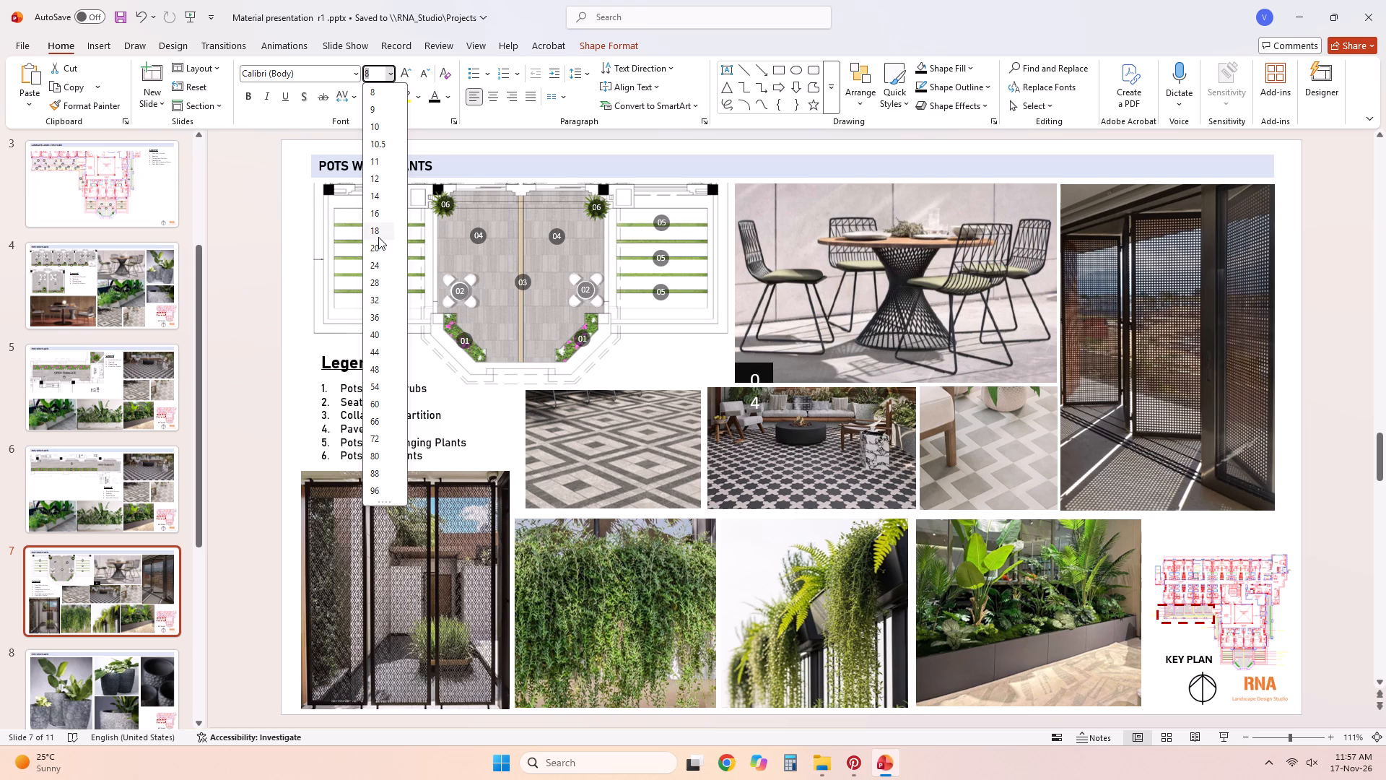
{"action": "left_click", "coordinate": [391, 110]}
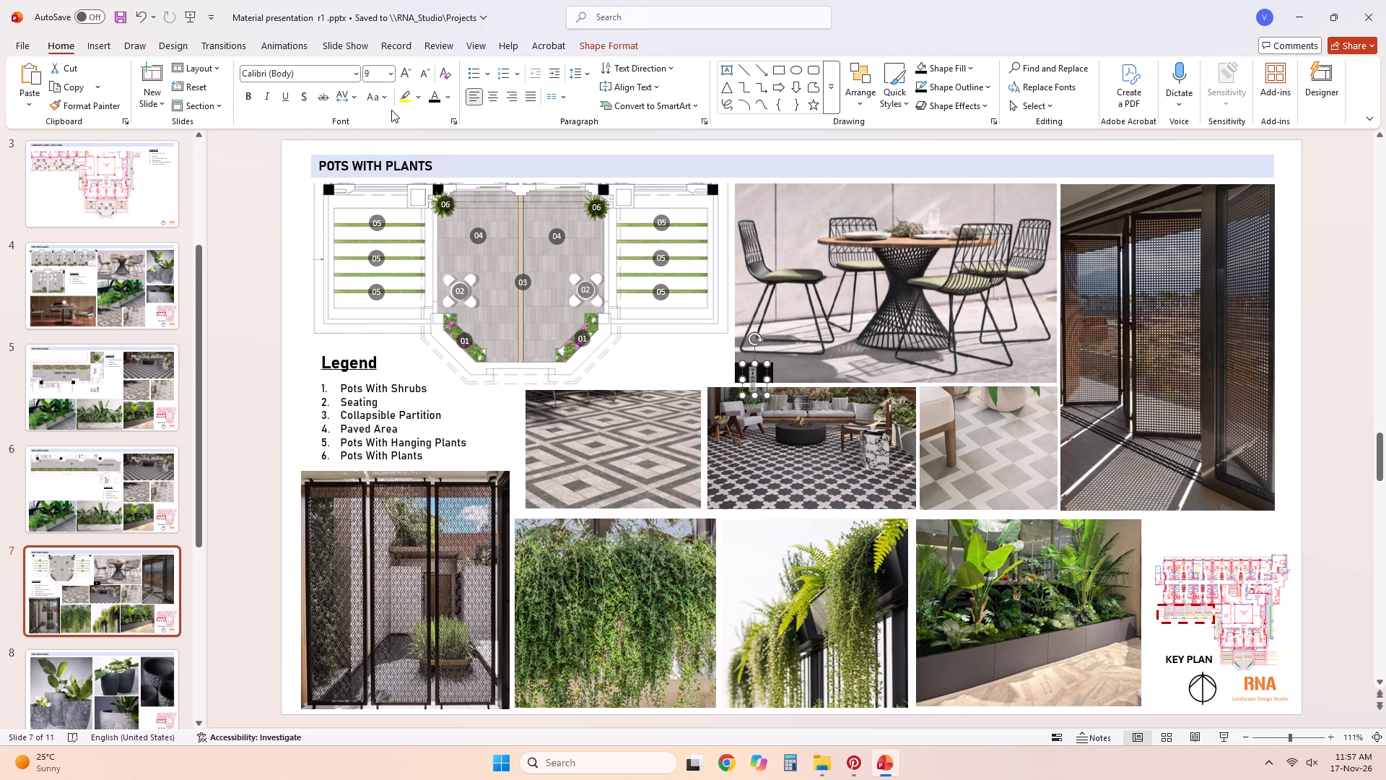
{"action": "left_click", "coordinate": [767, 378]}
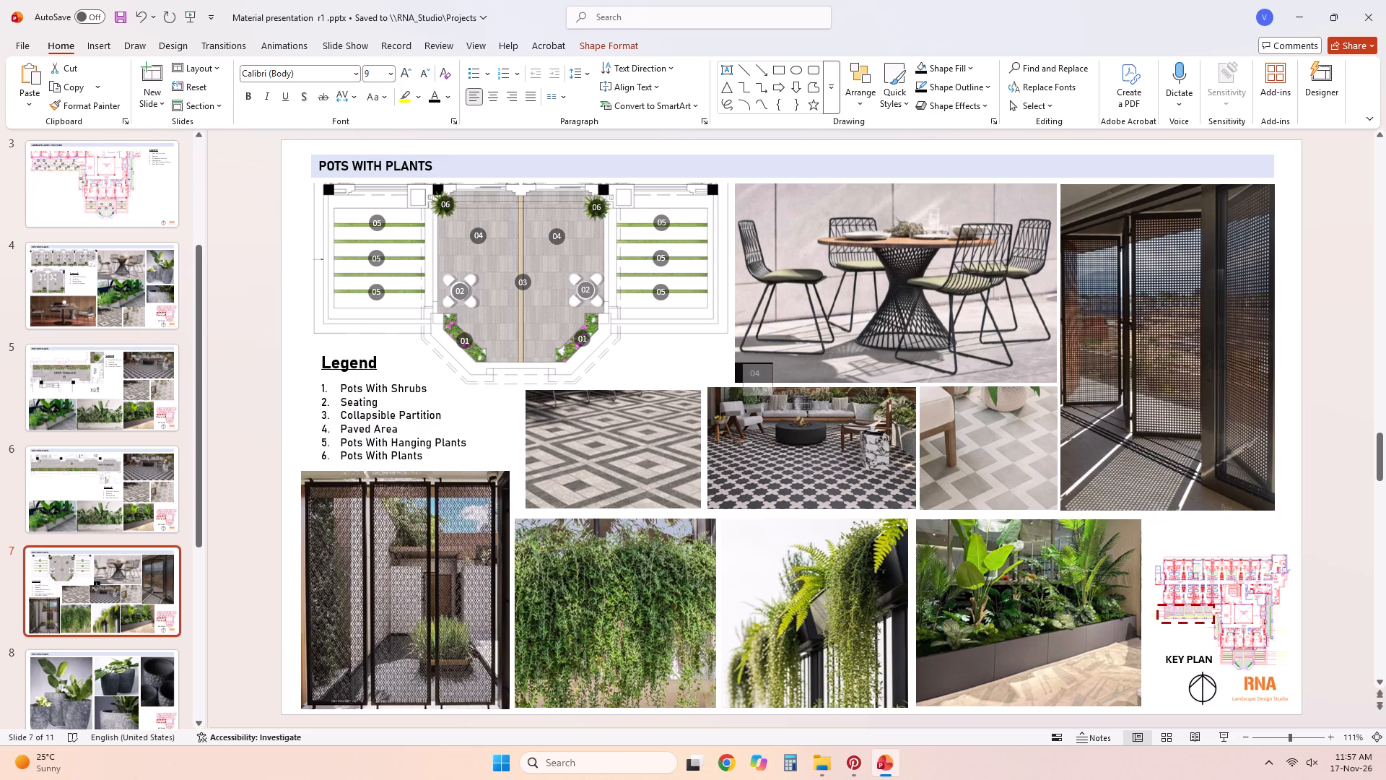
{"action": "left_click", "coordinate": [684, 370]}
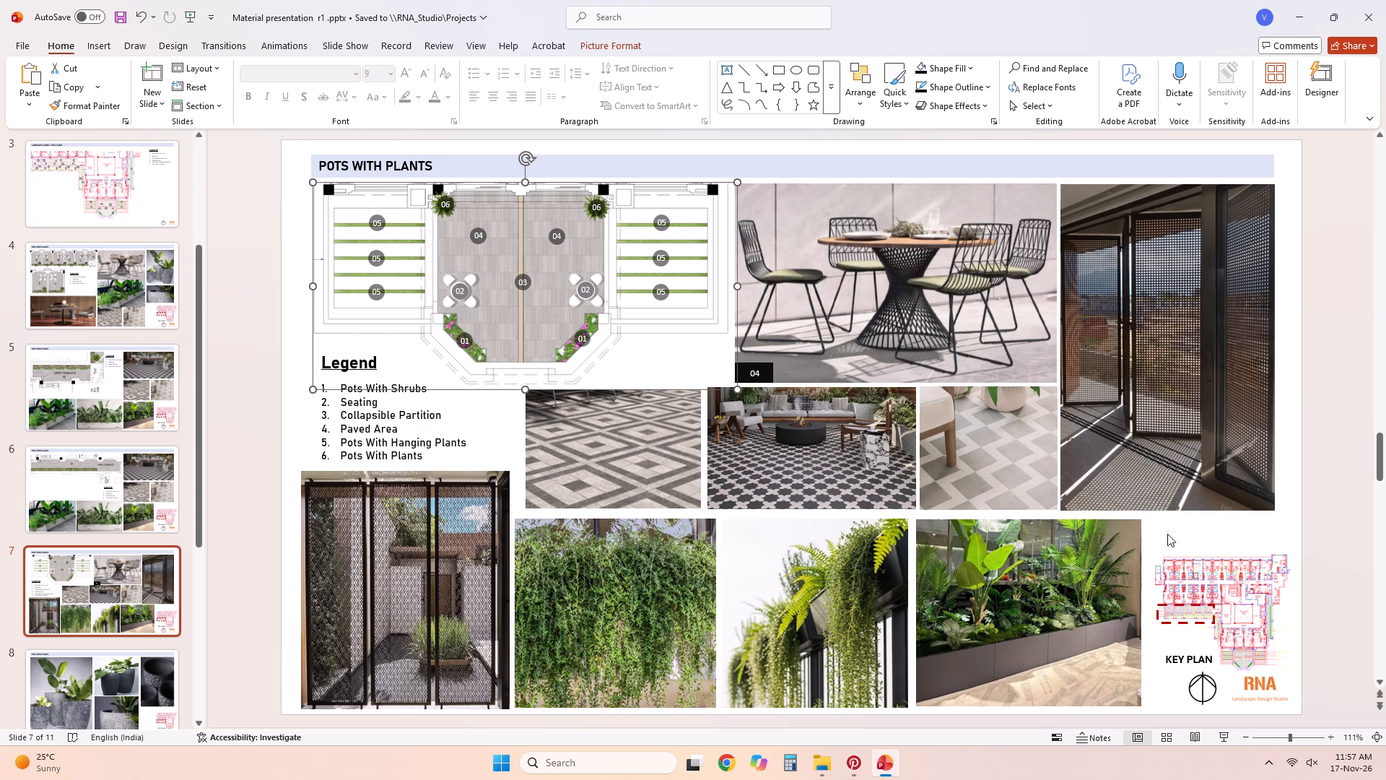
{"action": "left_click", "coordinate": [1229, 537]}
{"action": "left_click", "coordinate": [756, 377]}
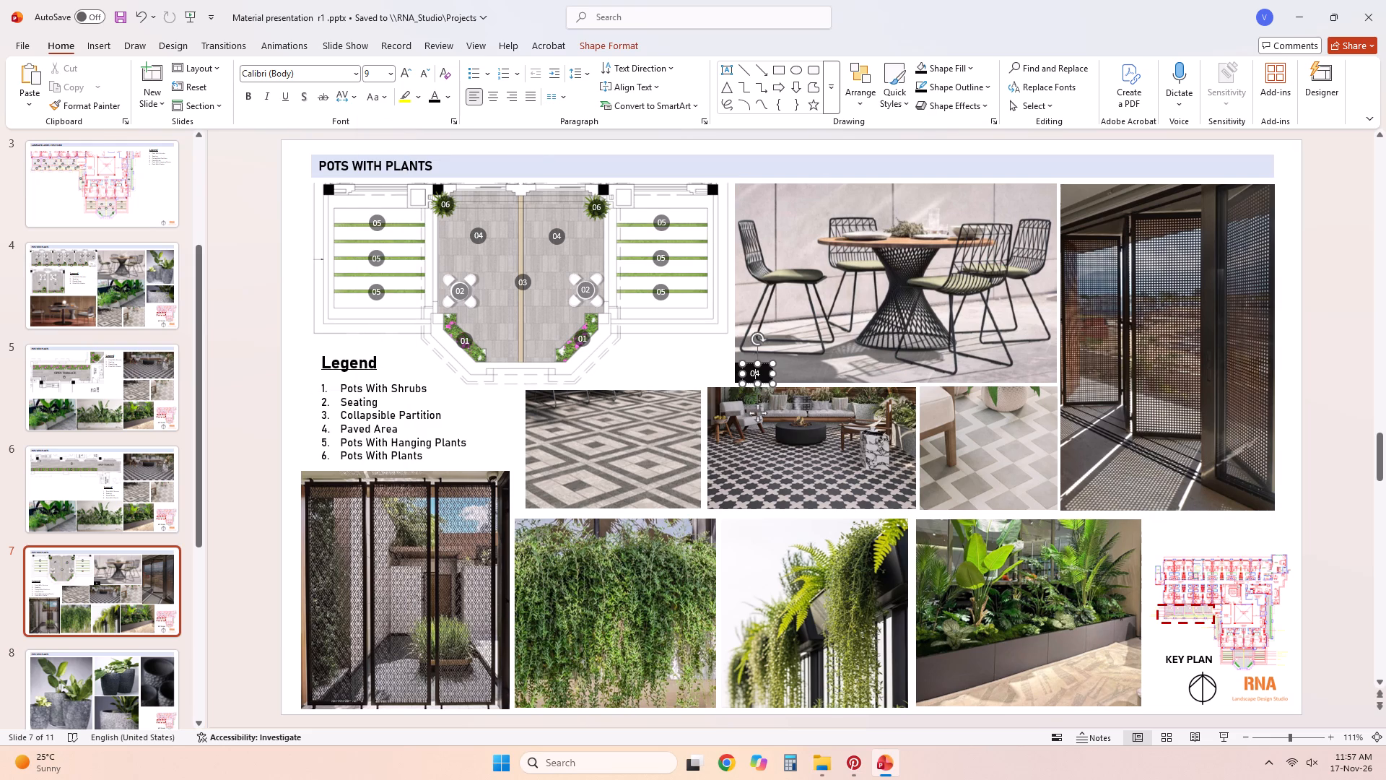
{"action": "key", "text": "Left"}
{"action": "key", "text": "Left"}
{"action": "left_click", "coordinate": [758, 412]}
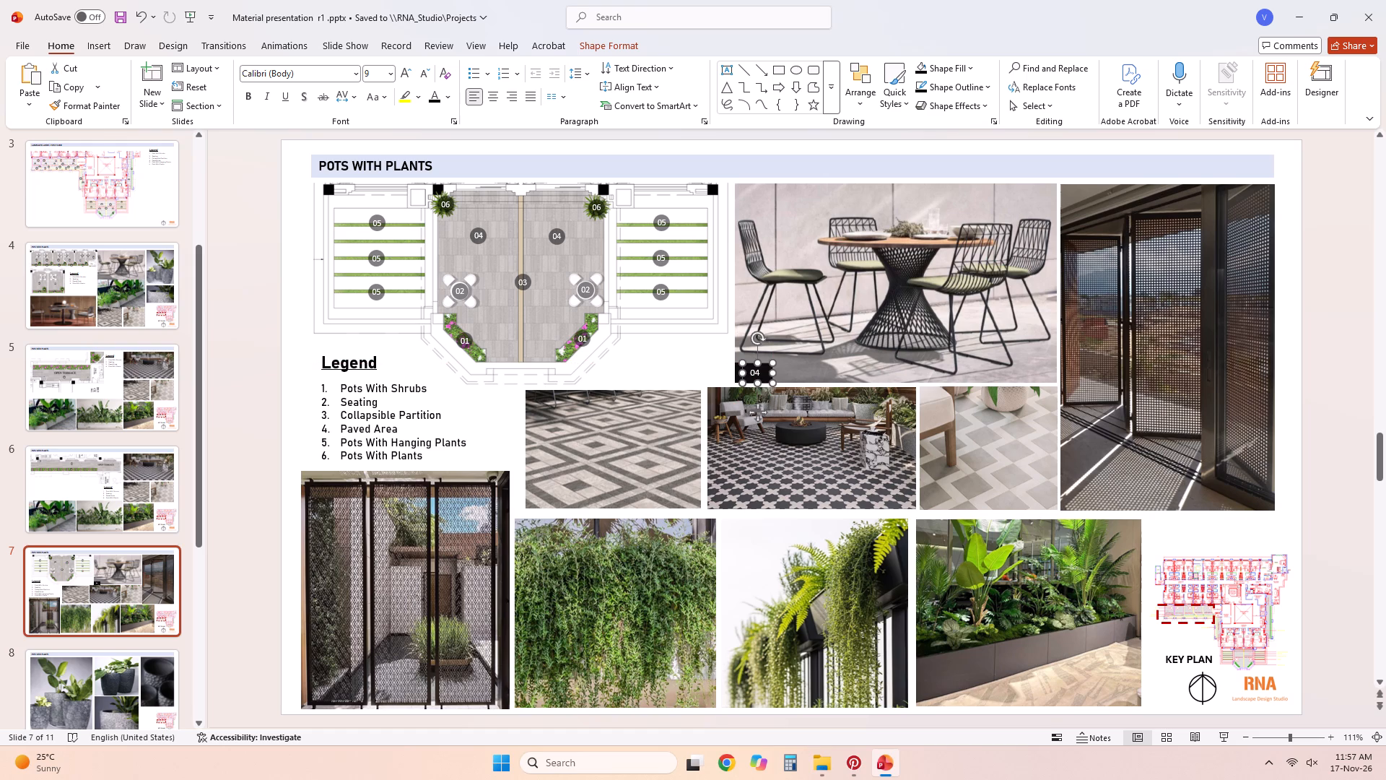
{"action": "left_click", "coordinate": [1216, 527]}
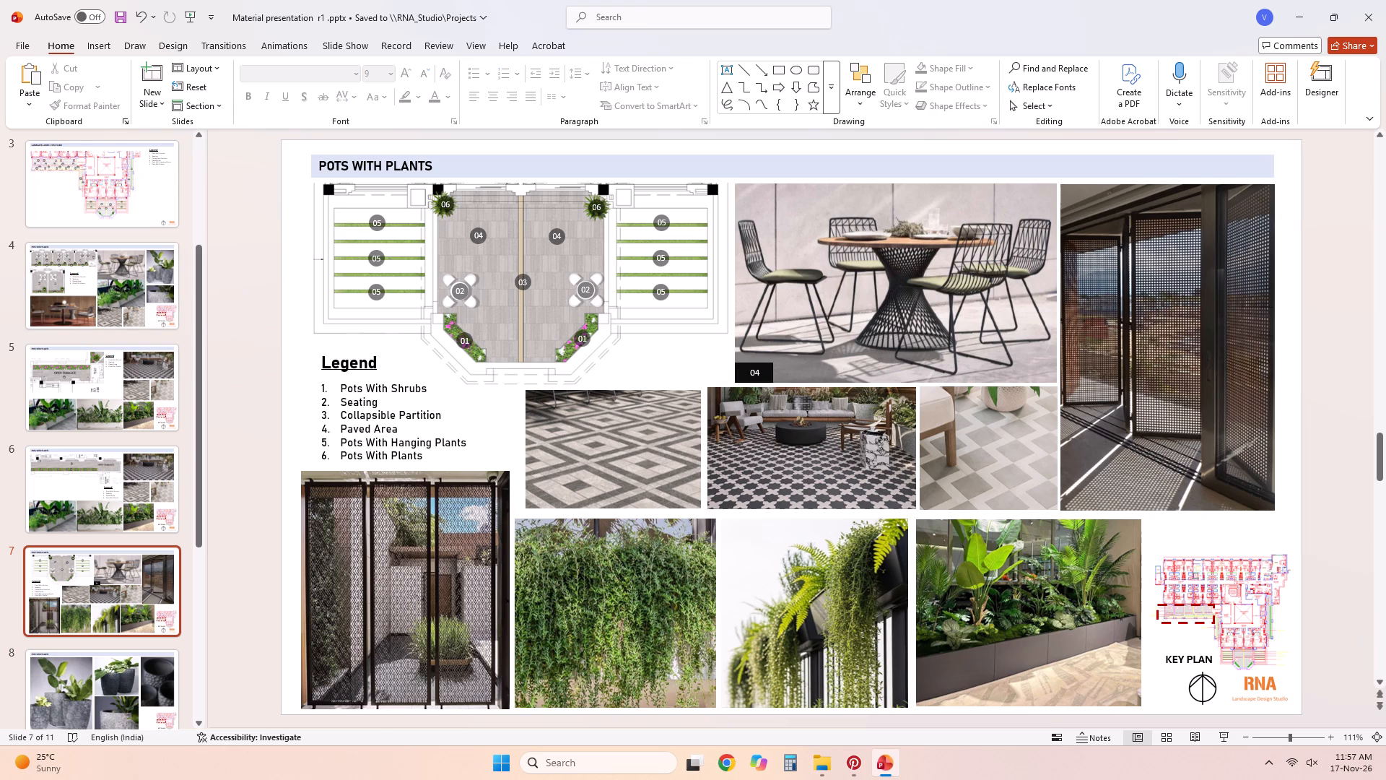
Change the number on the dining-set photo's black label to 02.
{"action": "double_click", "coordinate": [753, 373]}
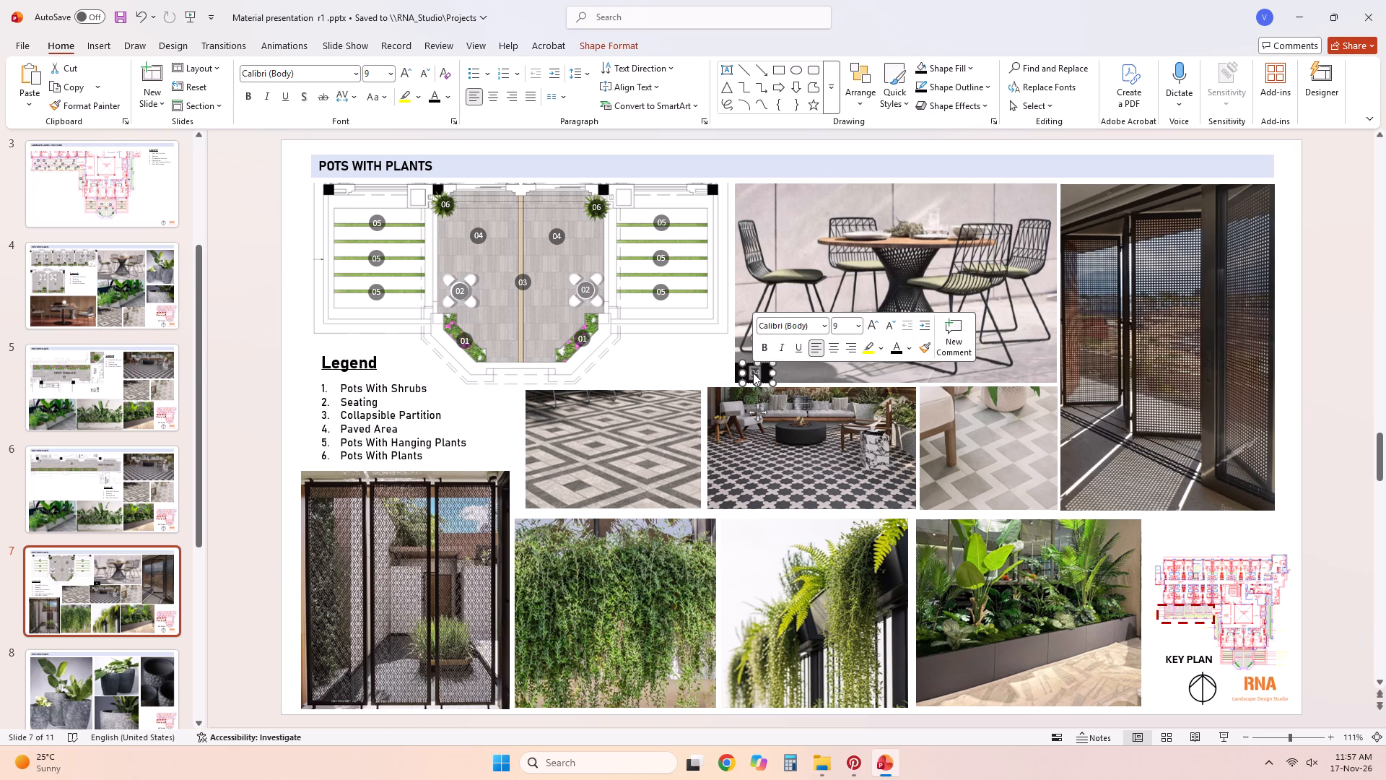
{"action": "key", "text": "2"}
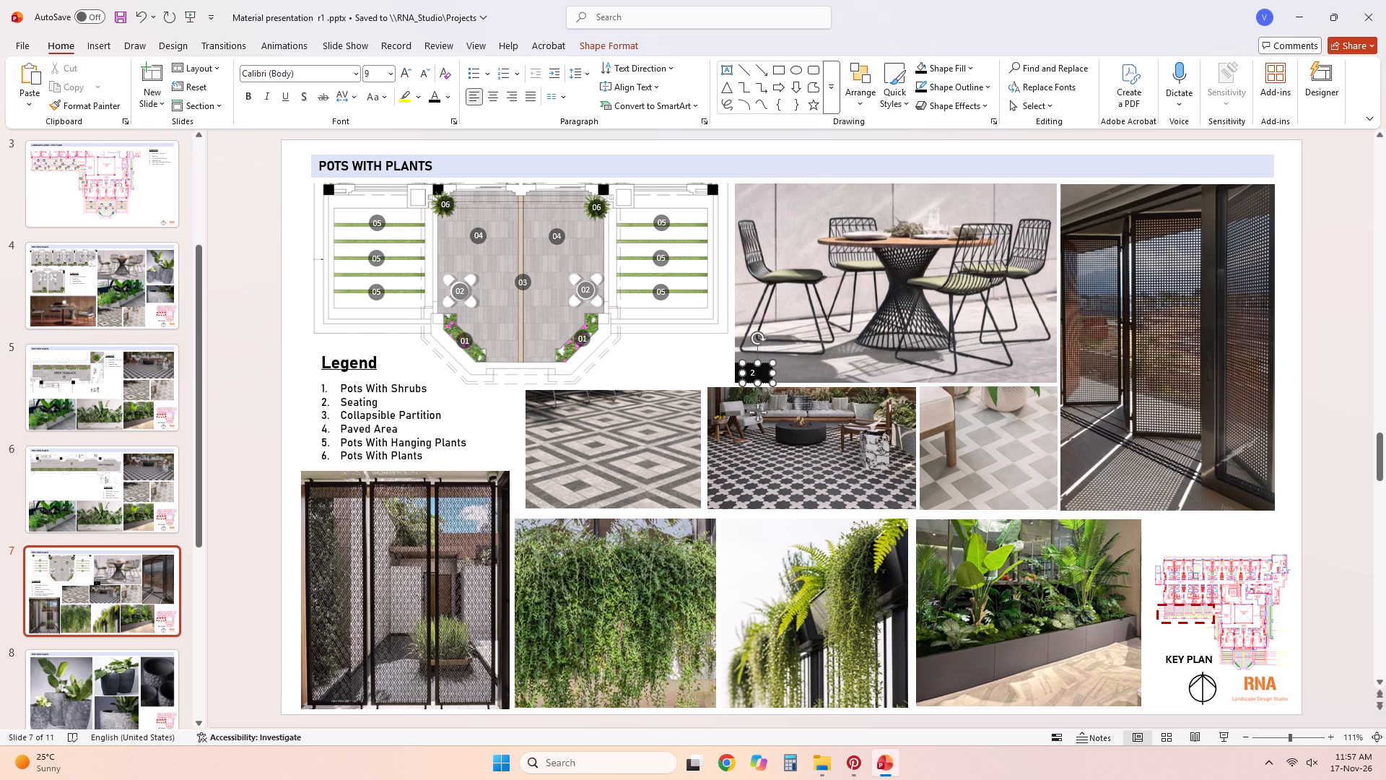
{"action": "key", "text": "BackSpace"}
{"action": "type", "text": "02"}
{"action": "left_click", "coordinate": [666, 371]}
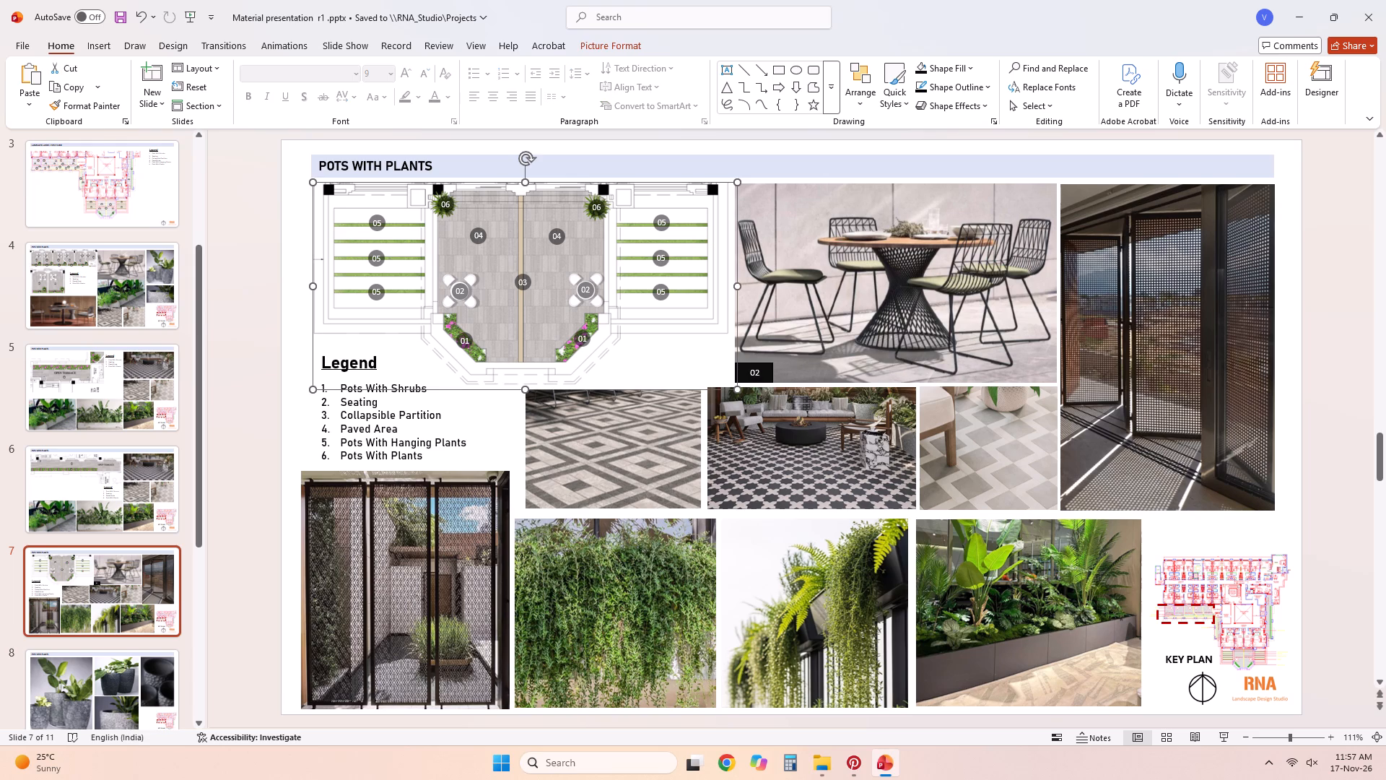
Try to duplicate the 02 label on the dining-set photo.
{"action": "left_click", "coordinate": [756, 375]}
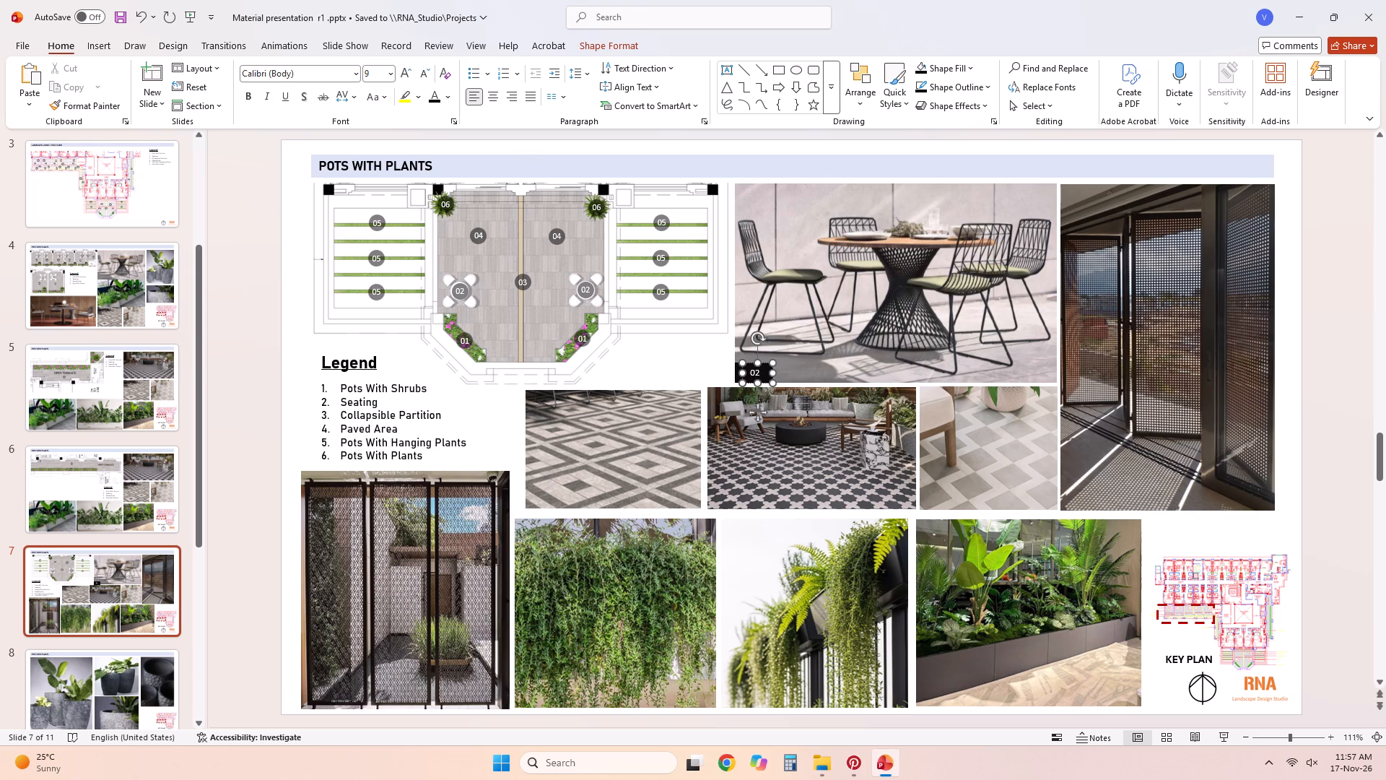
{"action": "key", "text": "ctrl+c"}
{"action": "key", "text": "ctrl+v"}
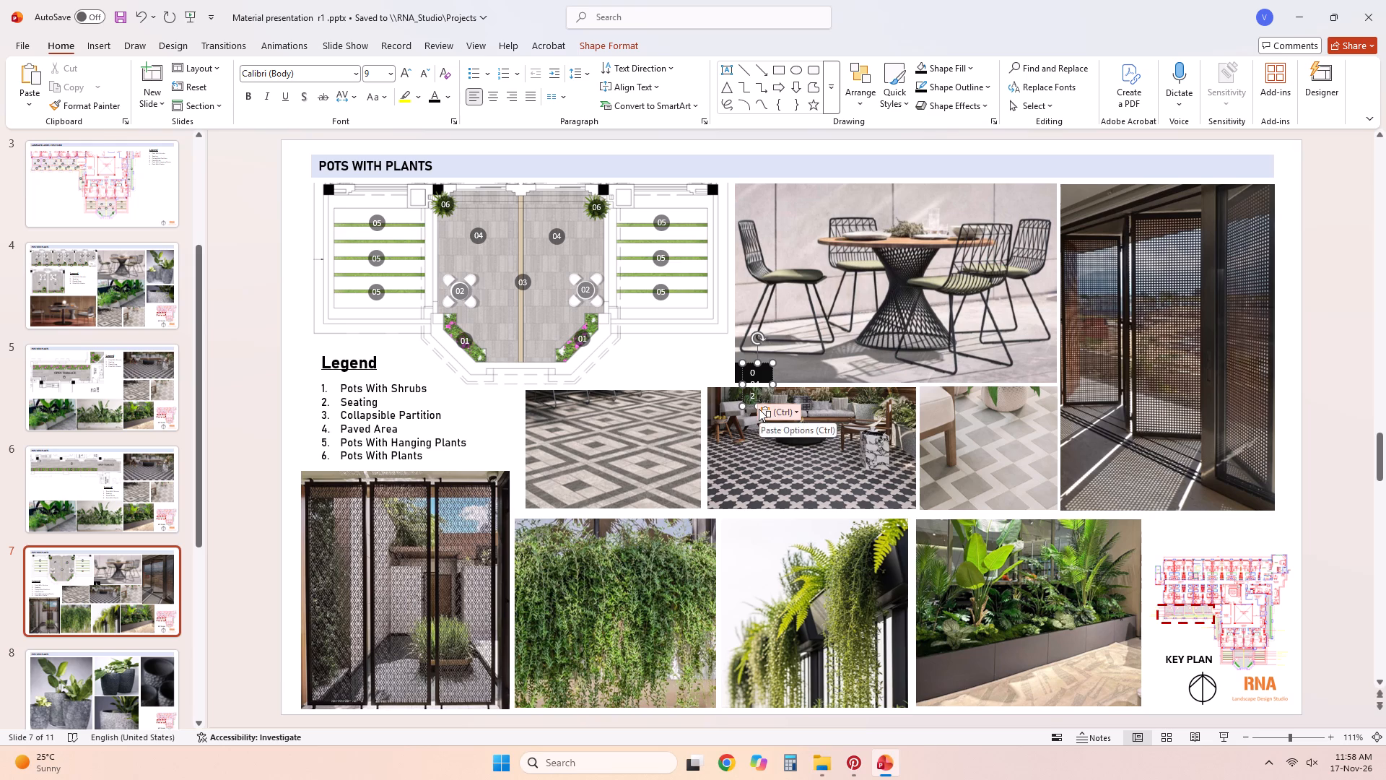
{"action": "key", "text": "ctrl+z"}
Reposition the 02 number inside its black rectangle on the dining-set photo.
{"action": "left_click", "coordinate": [710, 357]}
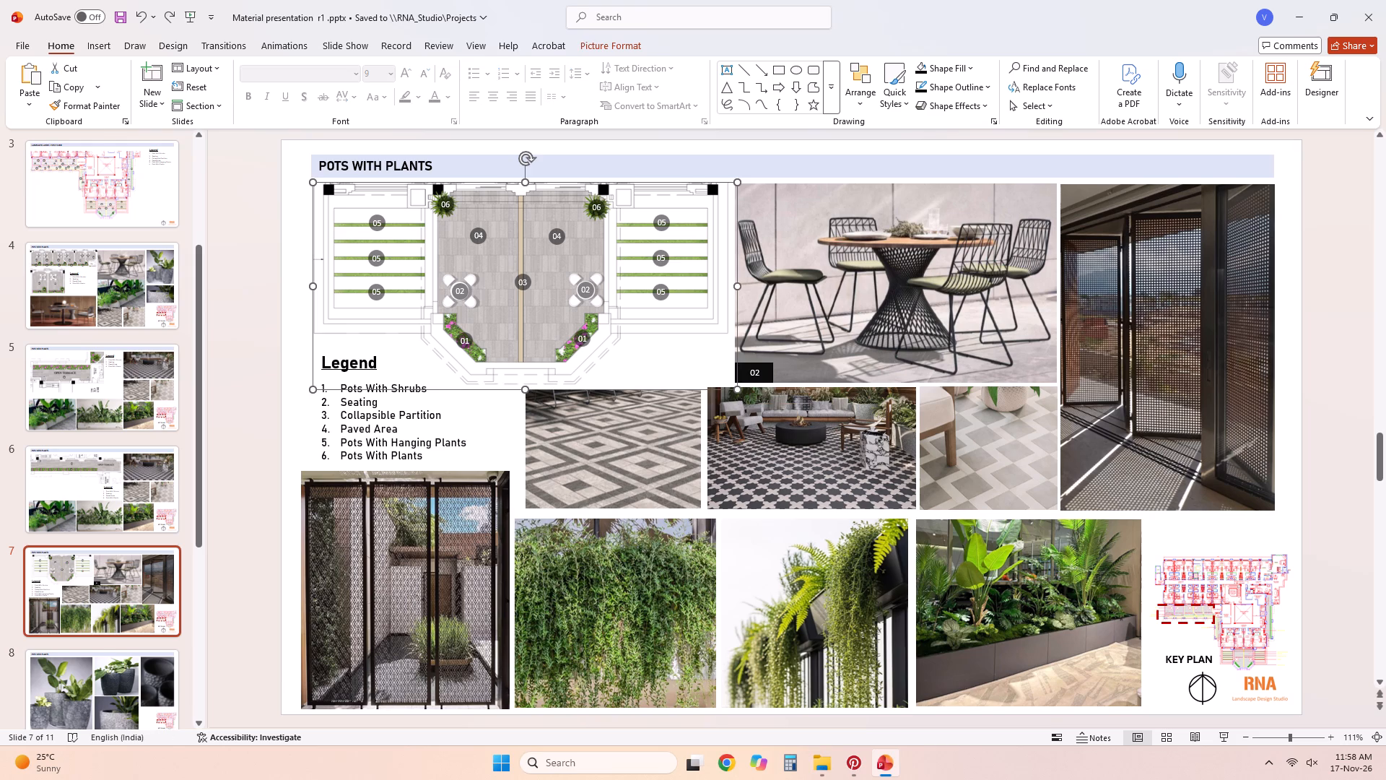
{"action": "left_click", "coordinate": [772, 370]}
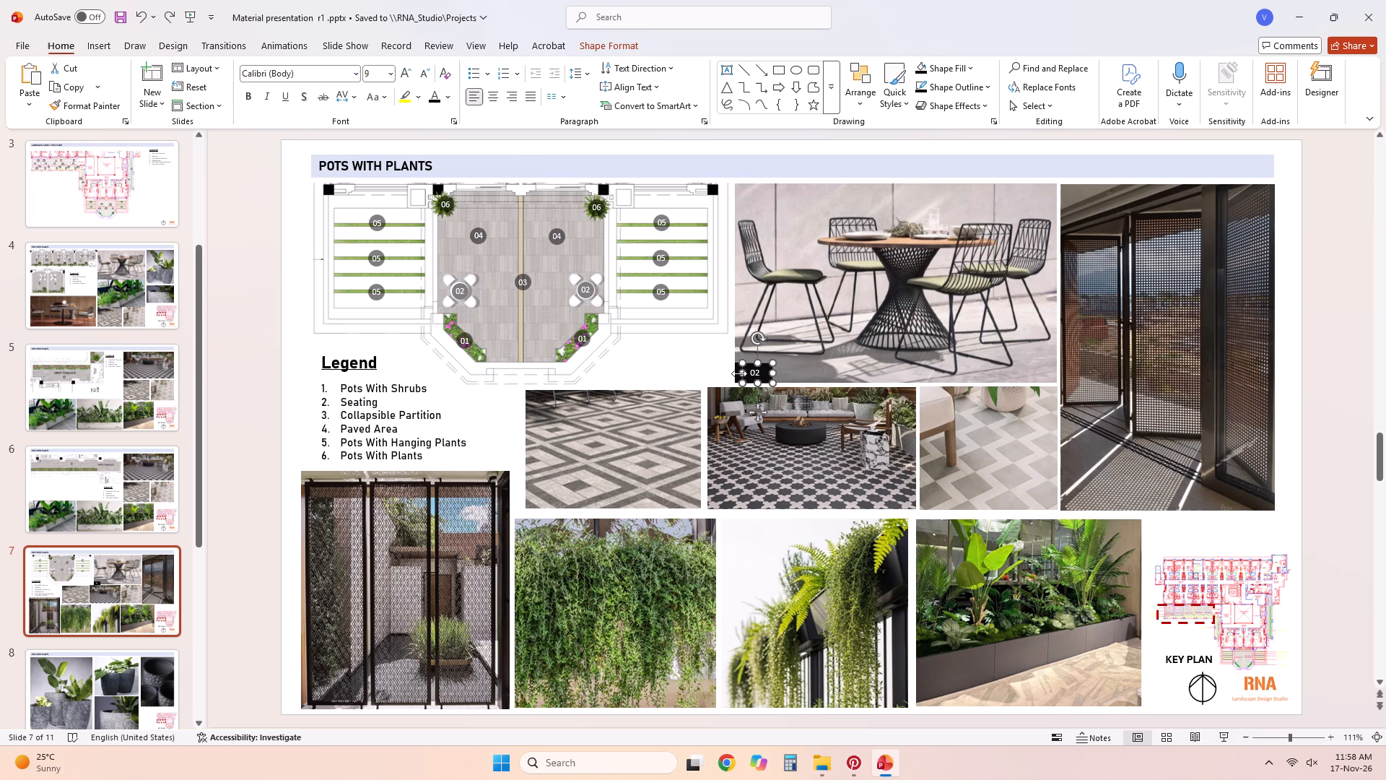
{"action": "left_click", "coordinate": [740, 373]}
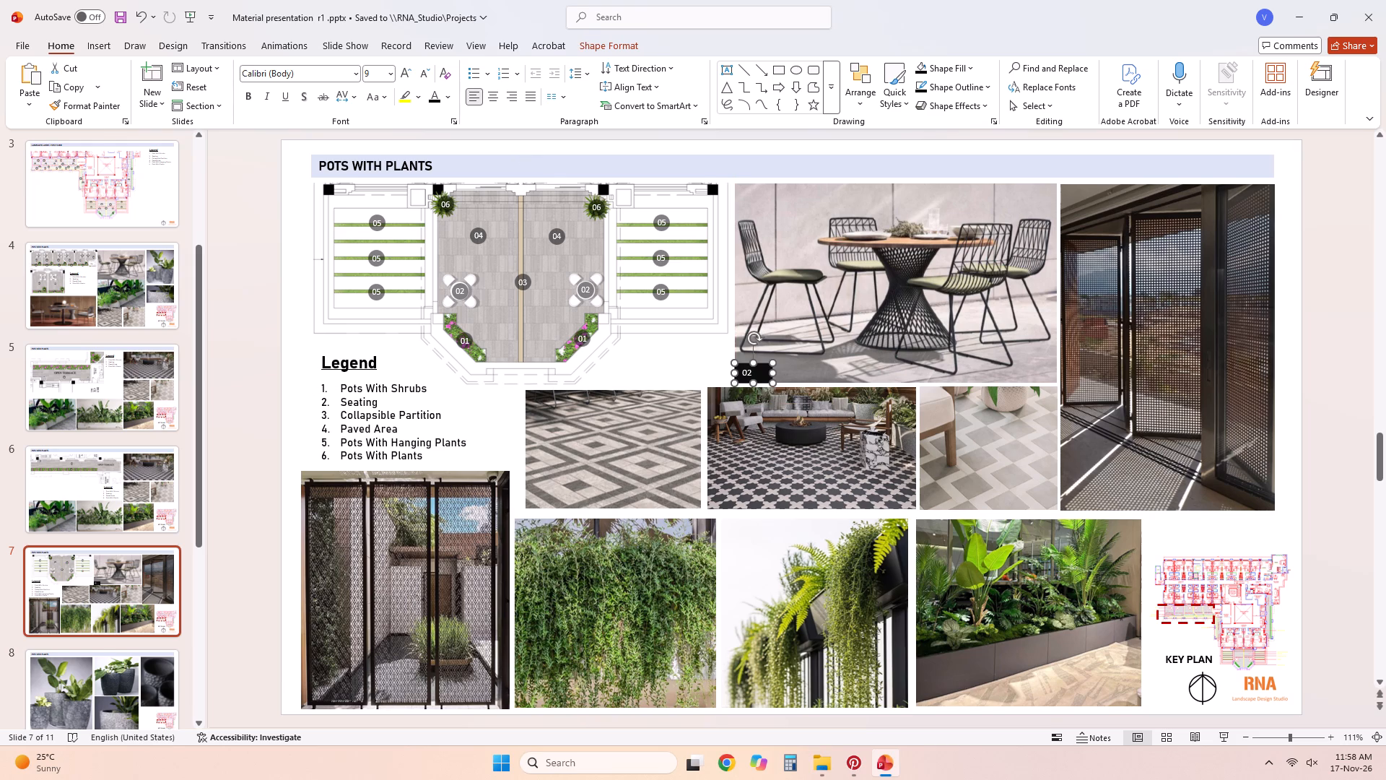
{"action": "left_click", "coordinate": [771, 374]}
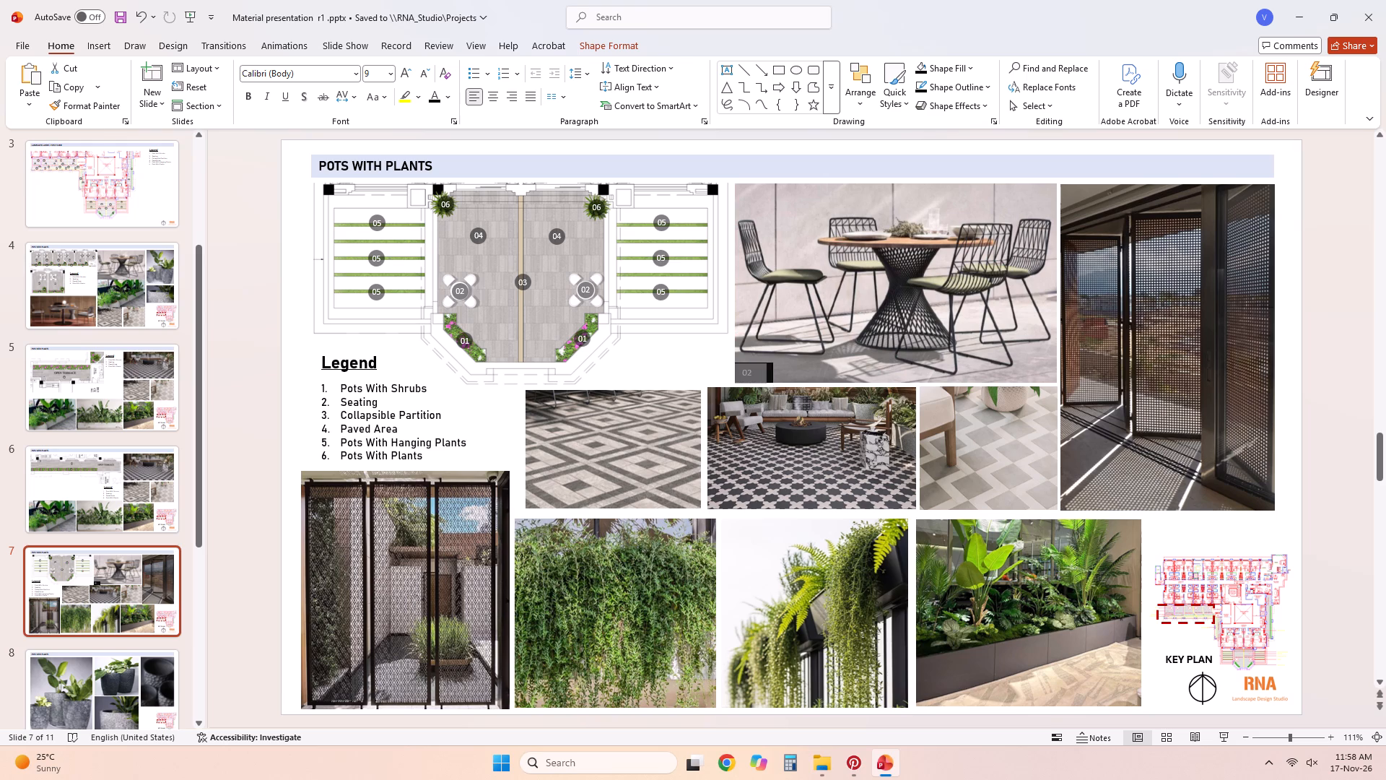
{"action": "key", "text": "Right"}
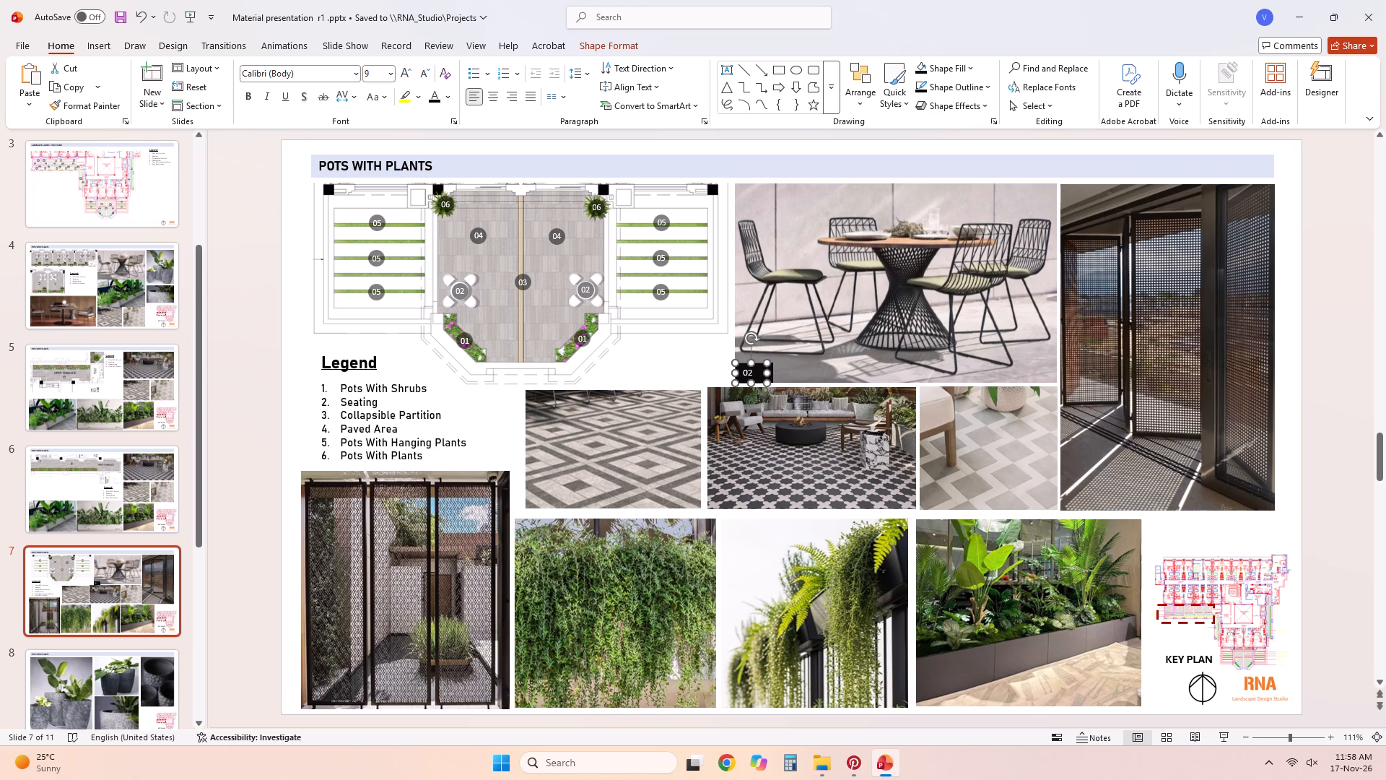
{"action": "key", "text": "Right"}
{"action": "key", "text": "Right"}
{"action": "key", "text": "Right"}
{"action": "key", "text": "Right"}
{"action": "key", "text": "Right"}
{"action": "key", "text": "Right"}
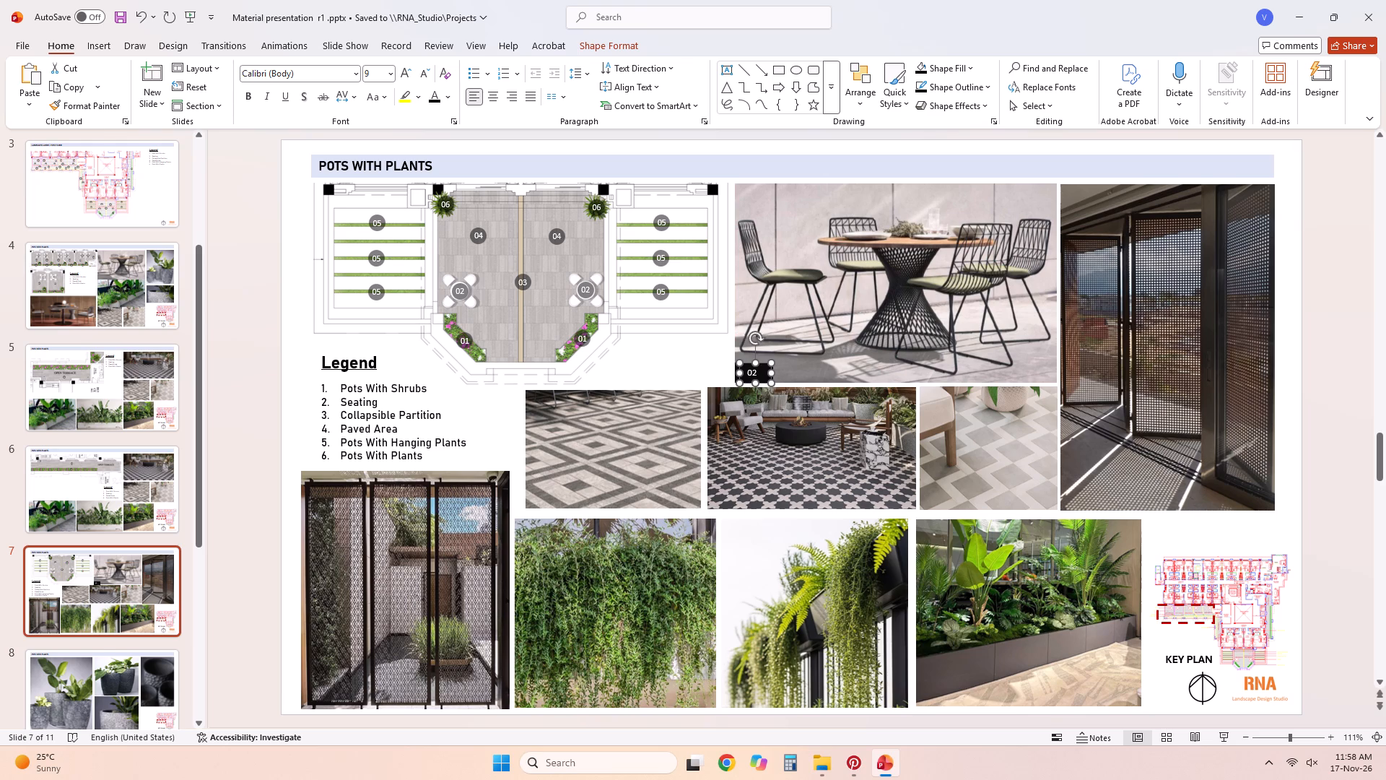
{"action": "left_click", "coordinate": [709, 378]}
{"action": "left_click", "coordinate": [1219, 523]}
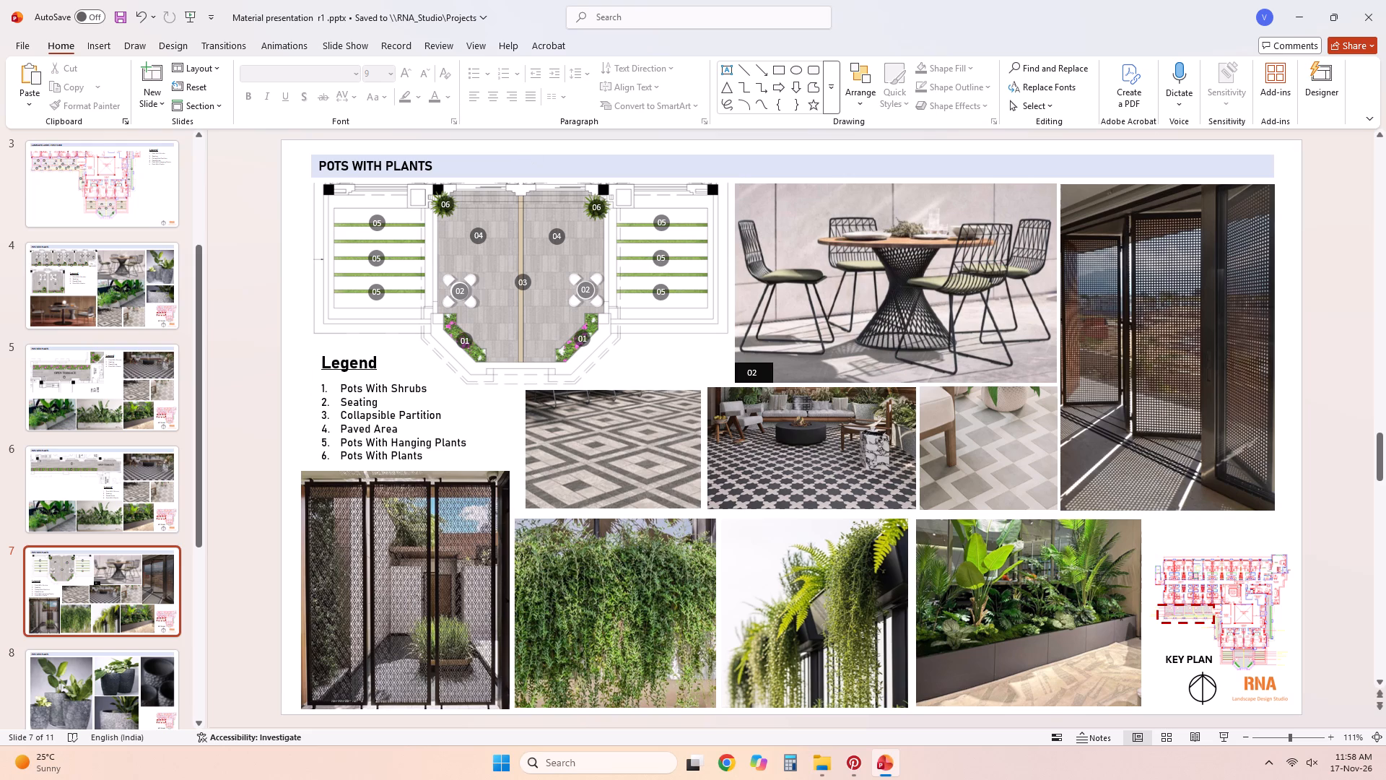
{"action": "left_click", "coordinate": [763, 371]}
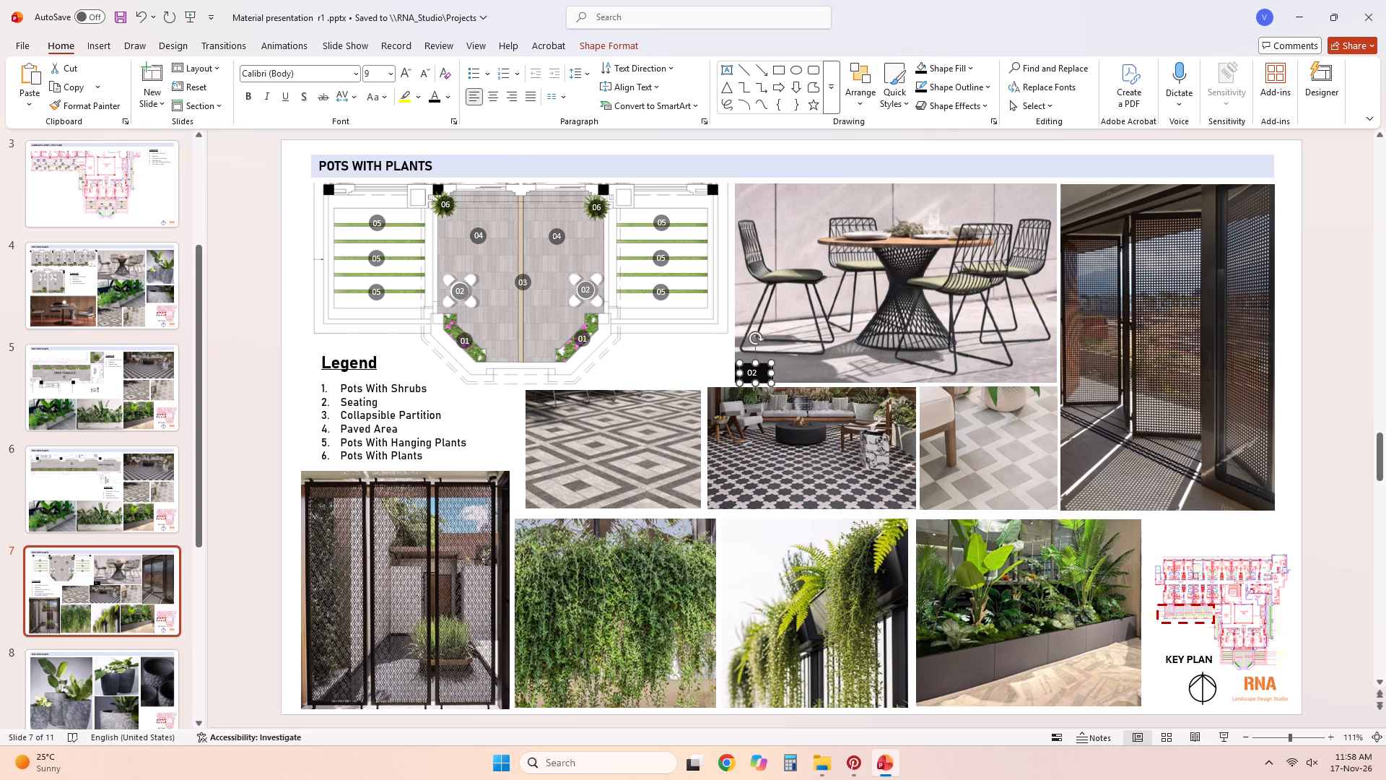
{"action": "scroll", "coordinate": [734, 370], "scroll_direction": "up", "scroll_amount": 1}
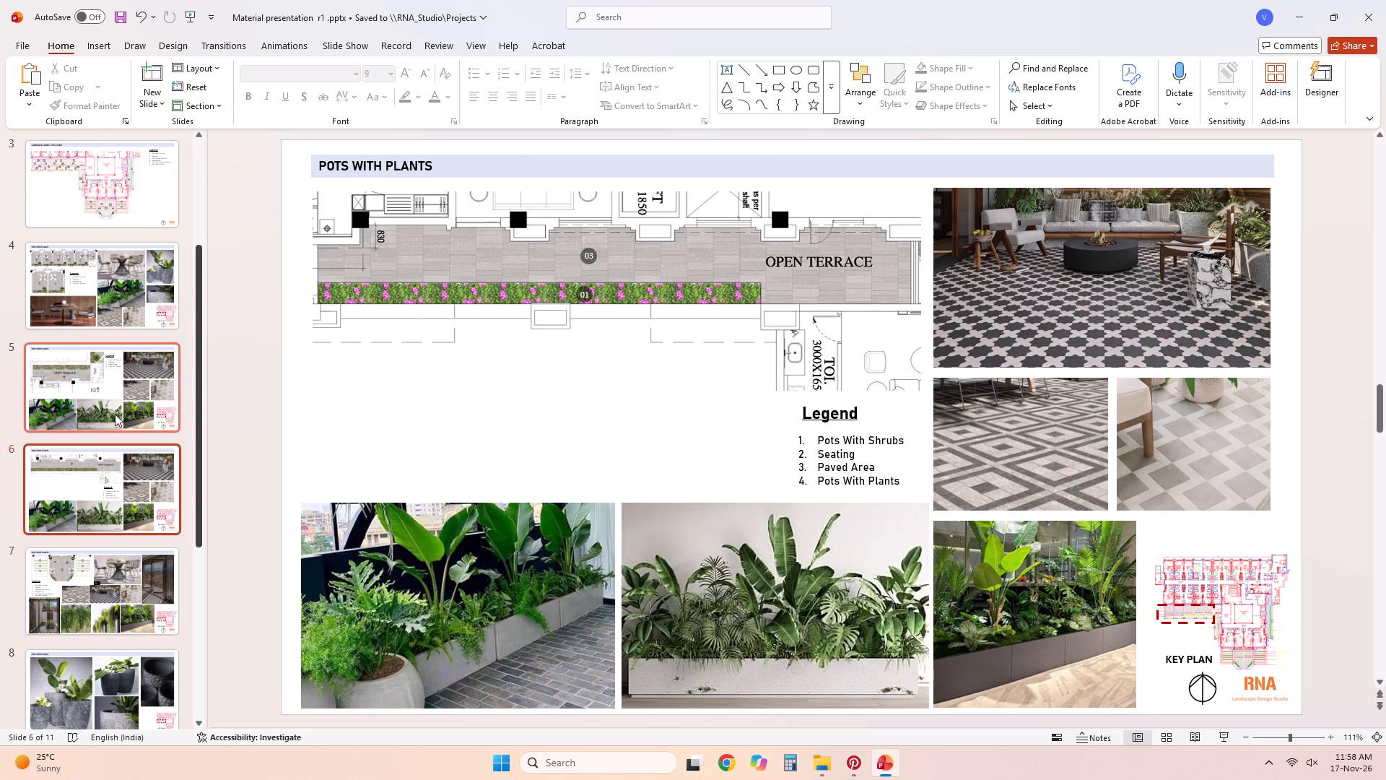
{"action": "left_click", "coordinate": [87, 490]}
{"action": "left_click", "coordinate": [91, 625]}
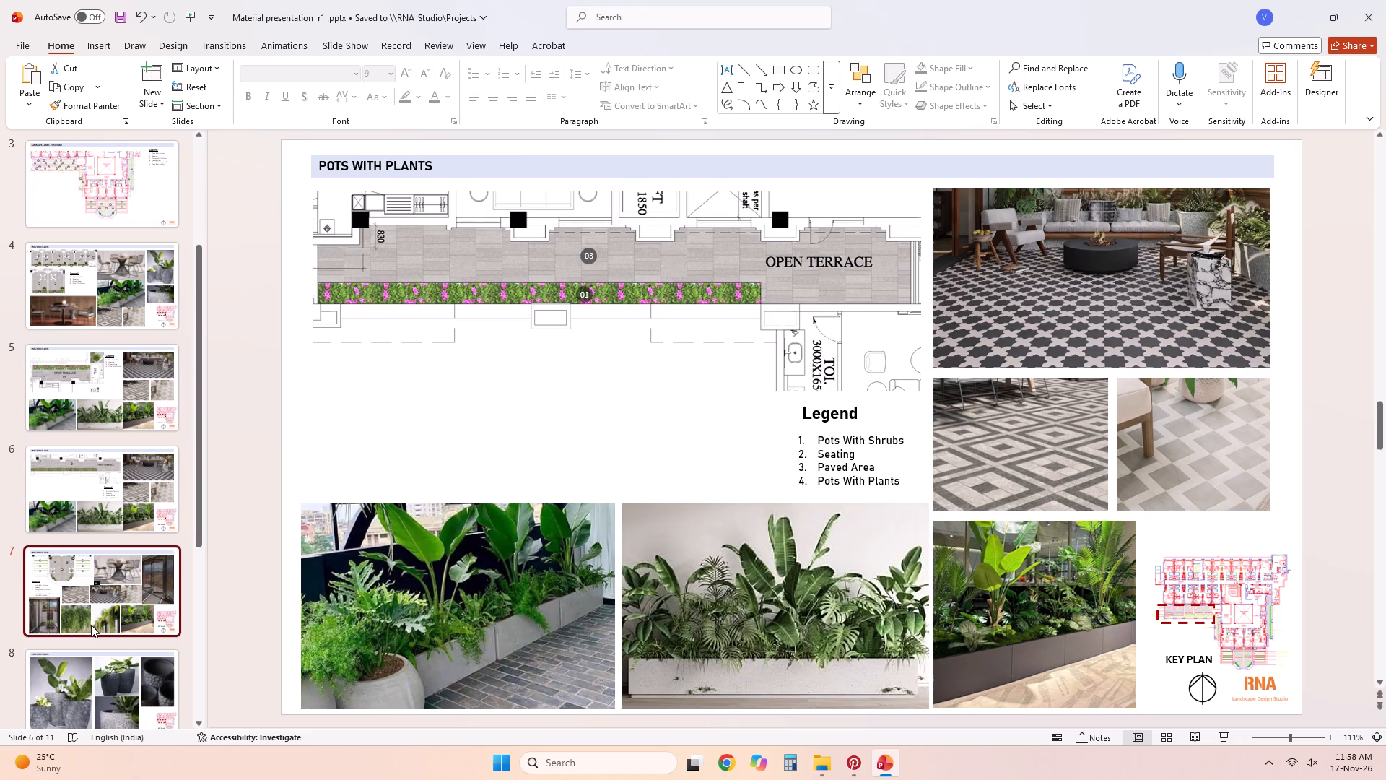
Copy the black rectangle with its 02 number and place the copy at the folding-partition photo's lower-left corner.
{"action": "left_click", "coordinate": [750, 376]}
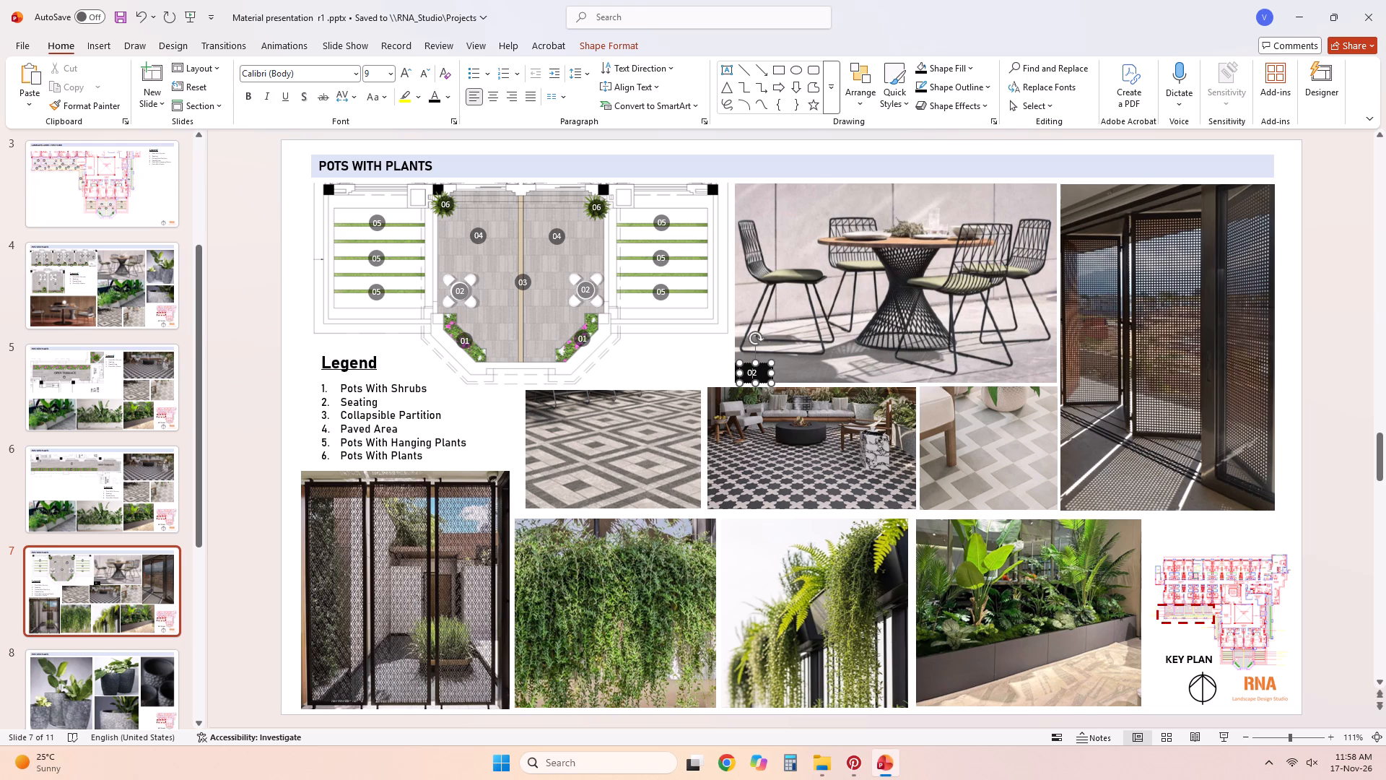
{"action": "left_click", "coordinate": [764, 372], "text": "shift"}
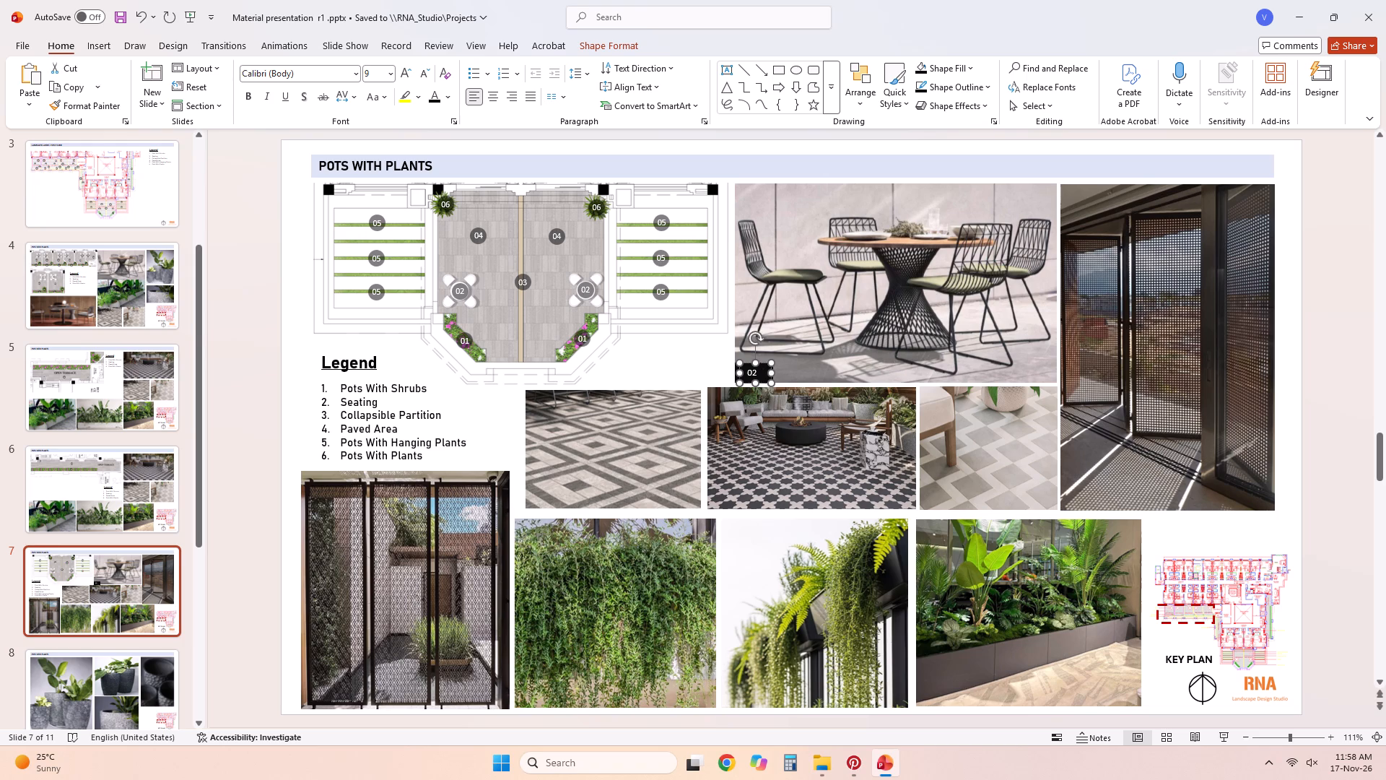
{"action": "left_click", "coordinate": [772, 366], "text": "shift"}
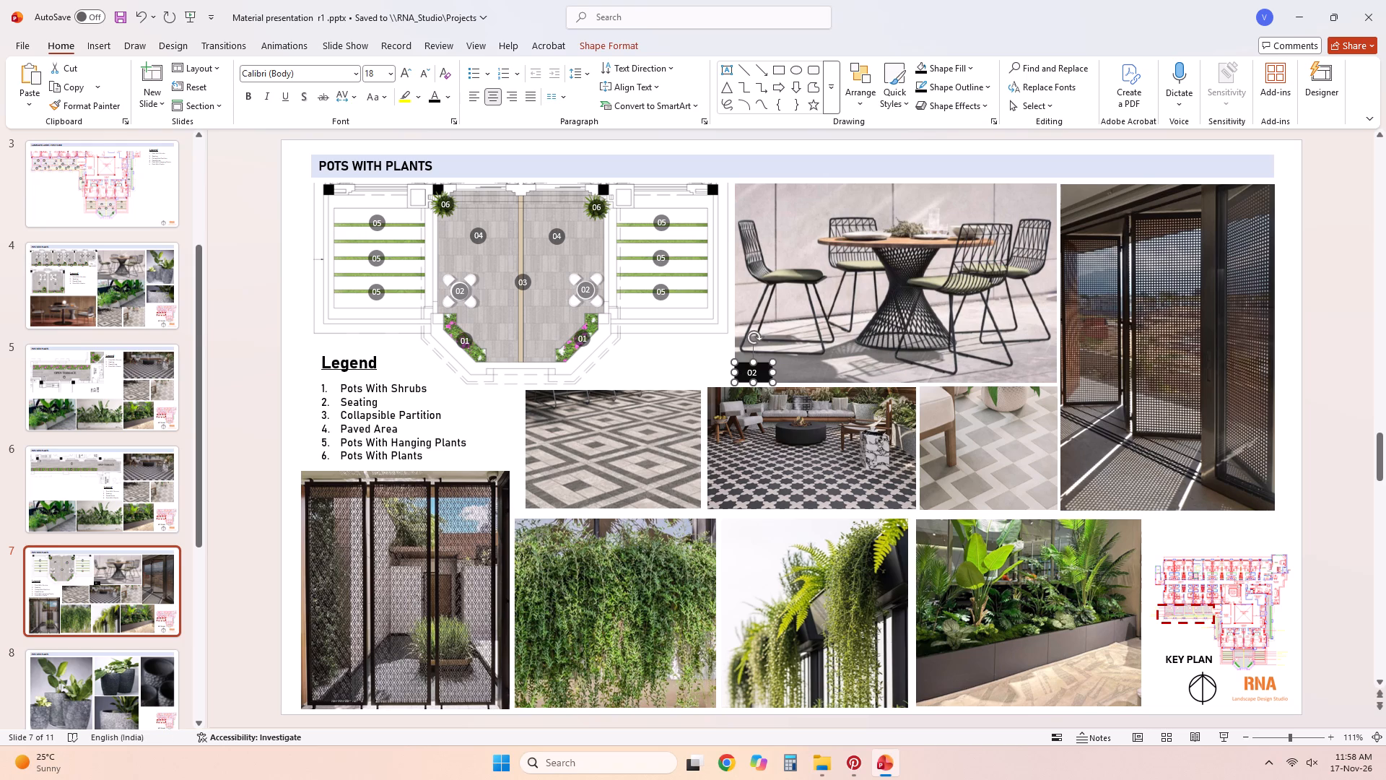
{"action": "left_click", "coordinate": [759, 373], "text": "shift"}
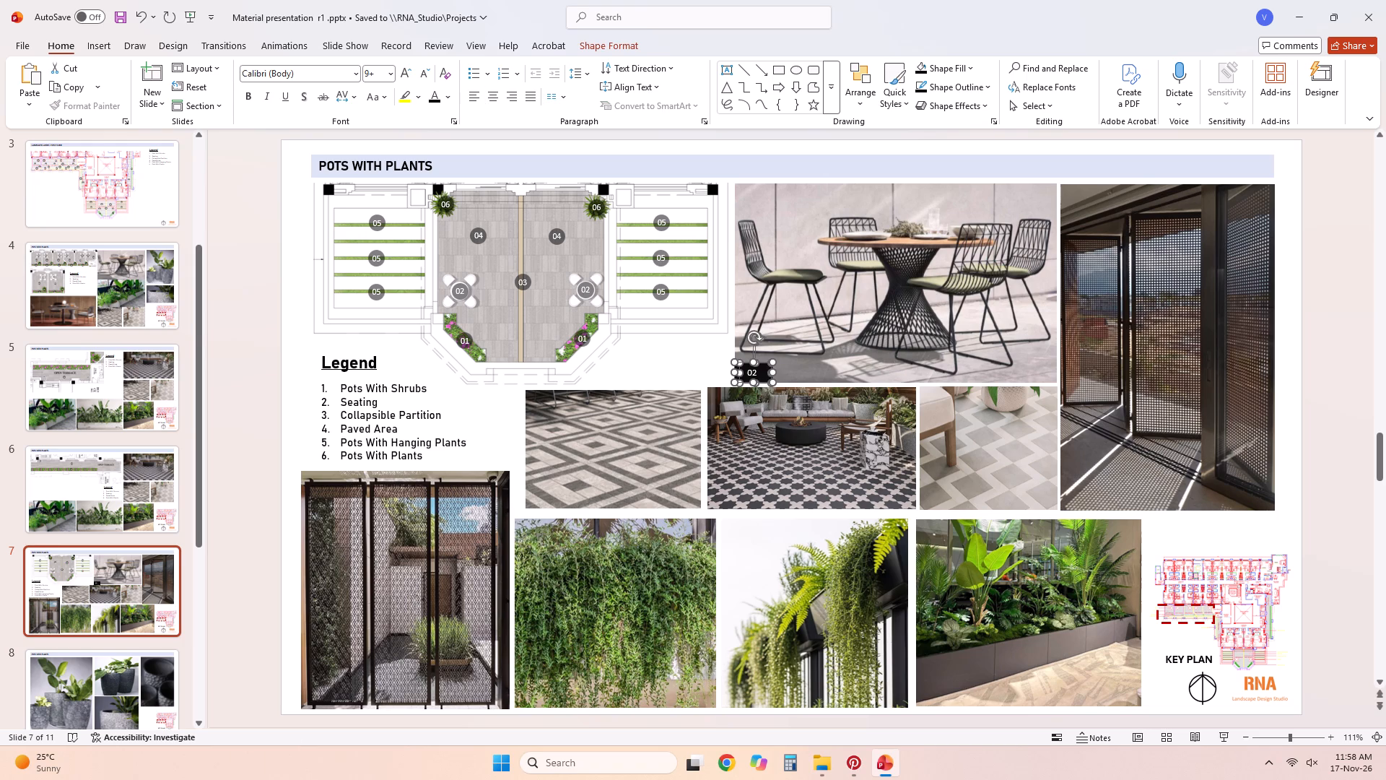
{"action": "key", "text": "ctrl+c"}
{"action": "key", "text": "ctrl+v"}
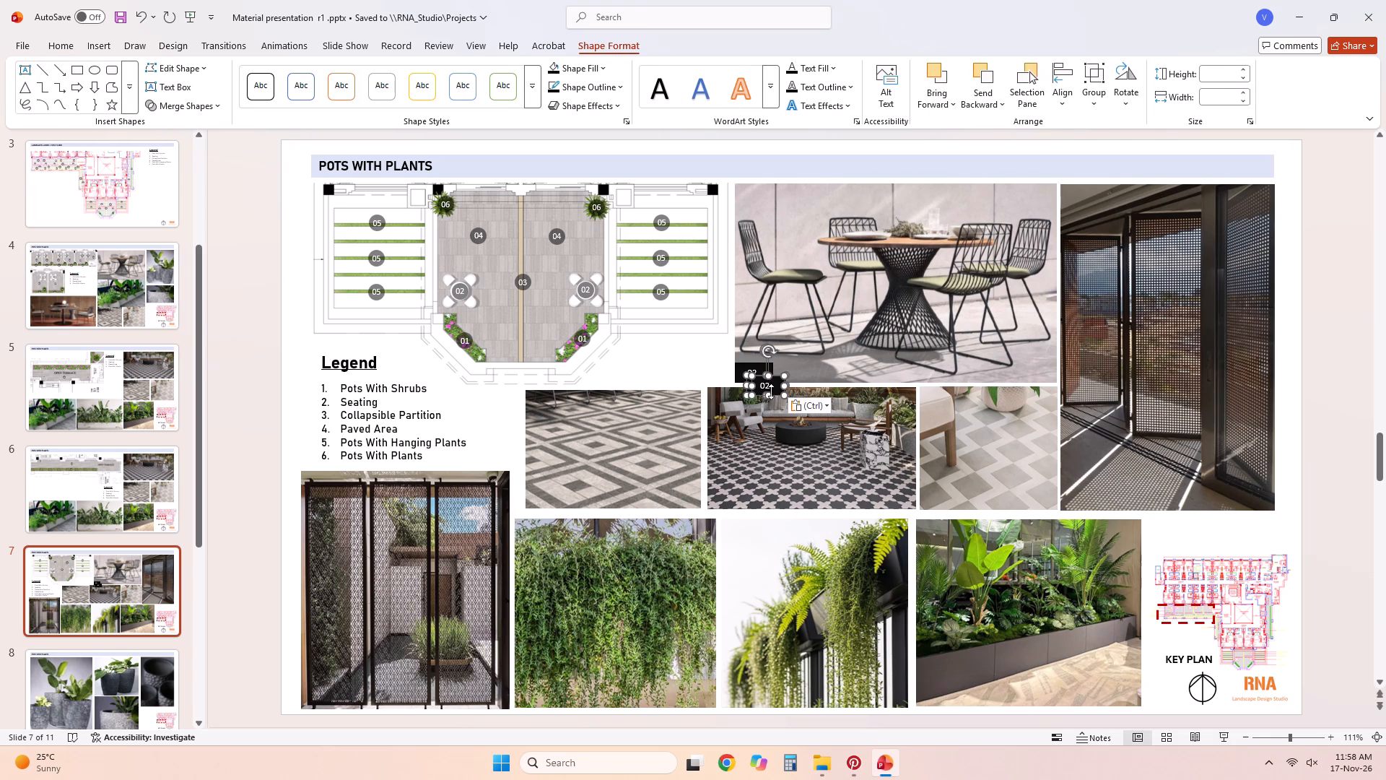
{"action": "left_click_drag", "start_coordinate": [773, 385], "coordinate": [1081, 507]}
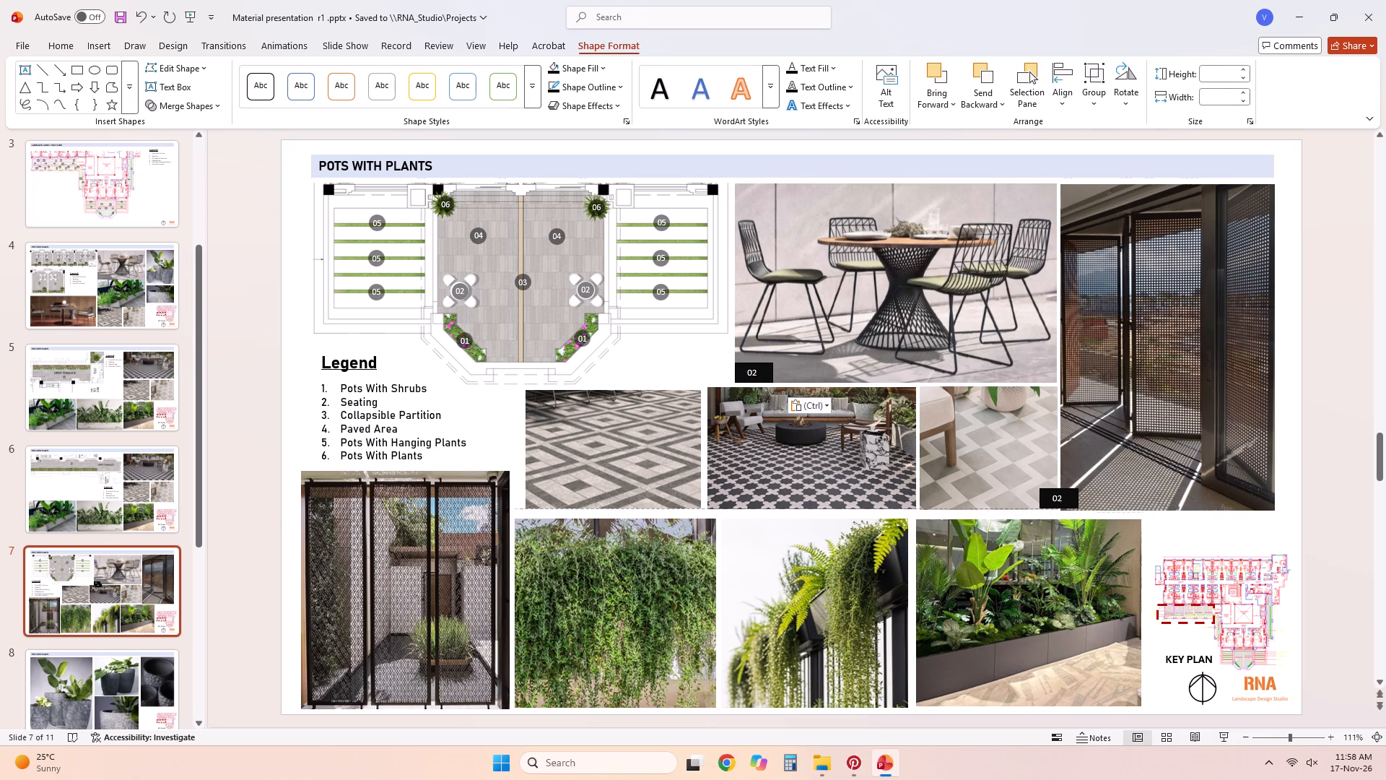
{"action": "left_click_drag", "start_coordinate": [1081, 507], "coordinate": [1086, 500]}
{"action": "left_click", "coordinate": [1343, 538]}
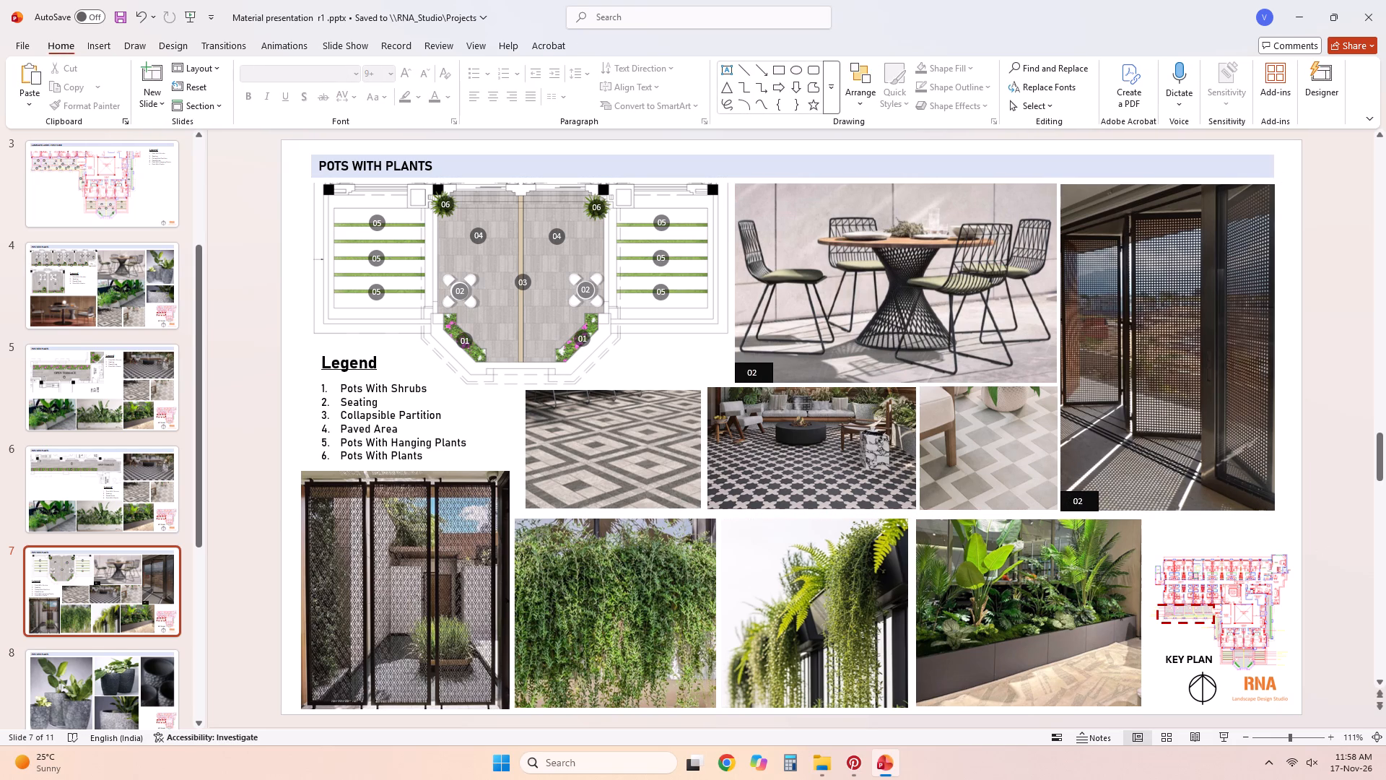
Paste another copy of the 02 label at the lower-left corner of the light chevron-paving photo.
{"action": "key", "text": "ctrl+v"}
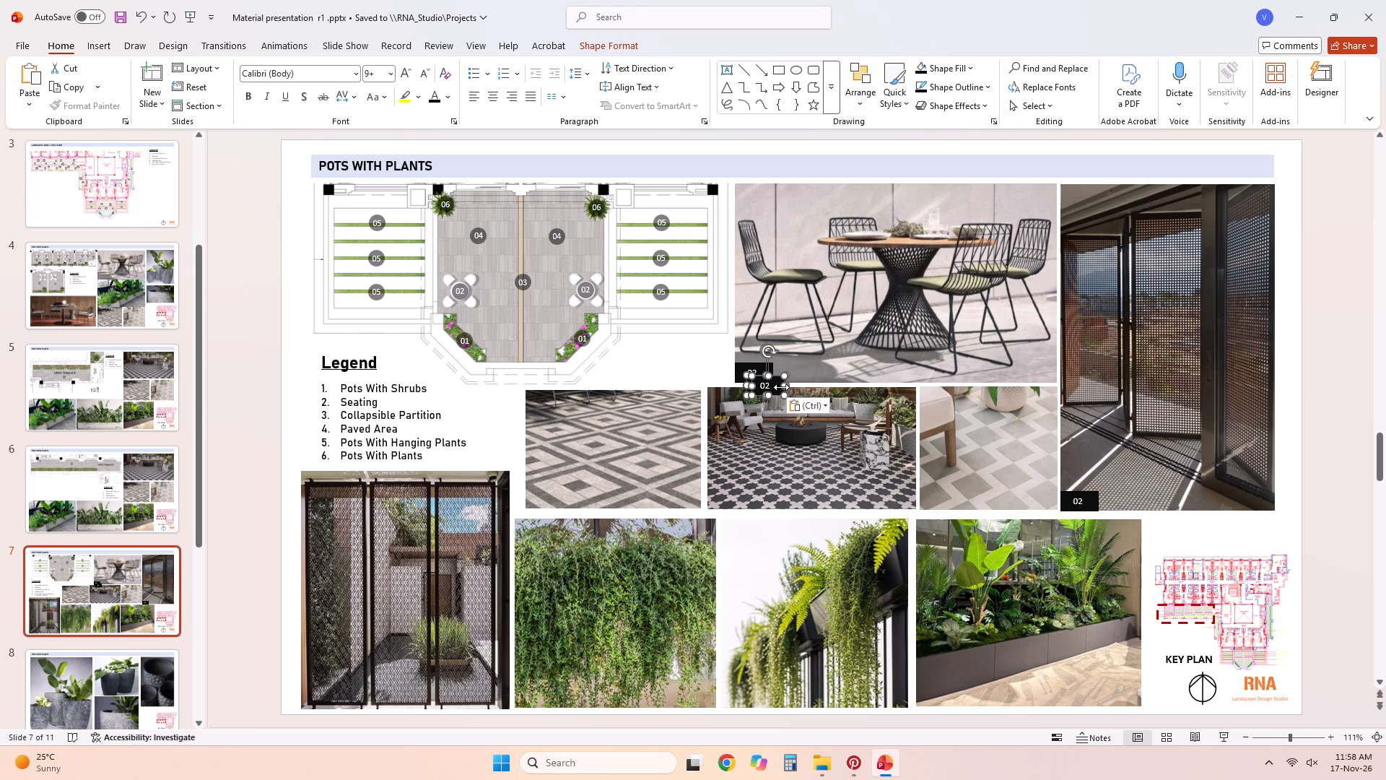
{"action": "left_click_drag", "start_coordinate": [775, 389], "coordinate": [936, 501]}
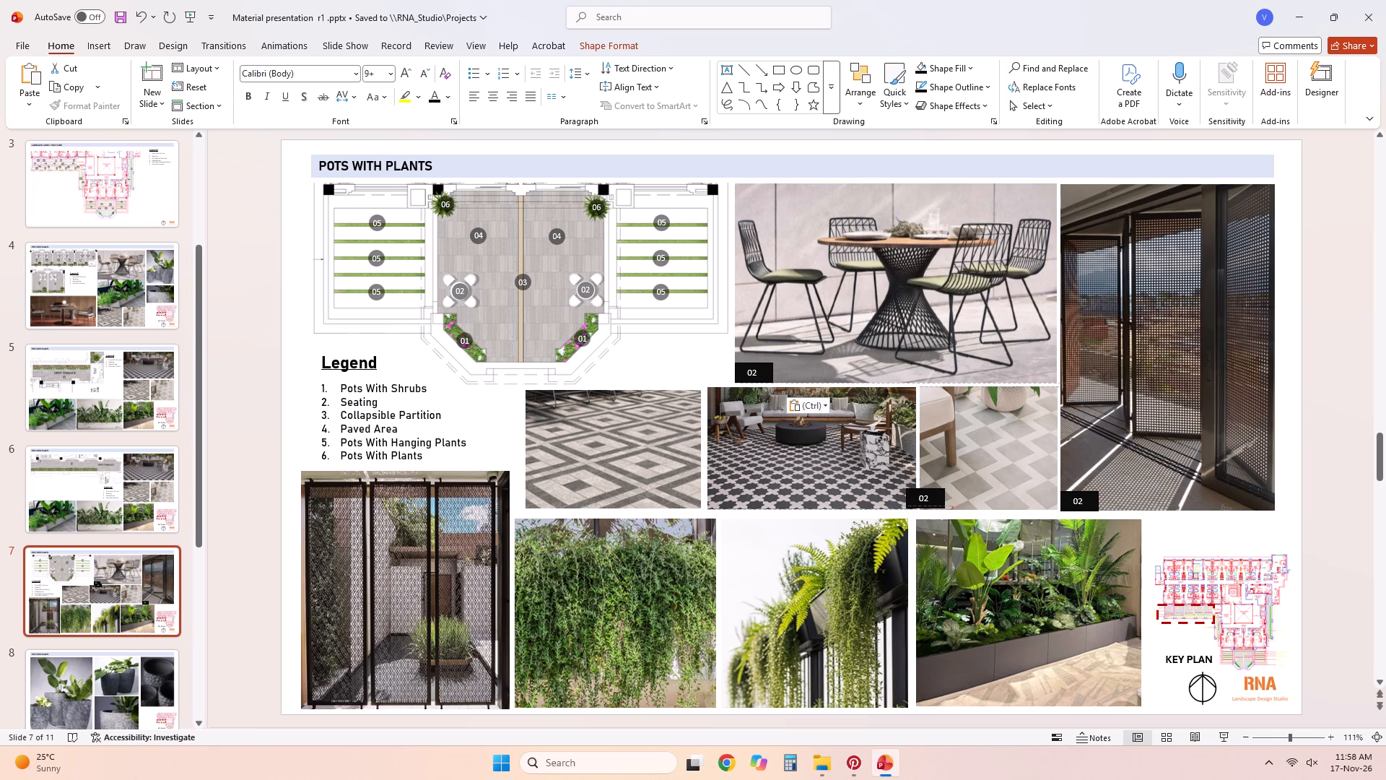
{"action": "left_click_drag", "start_coordinate": [936, 501], "coordinate": [949, 503]}
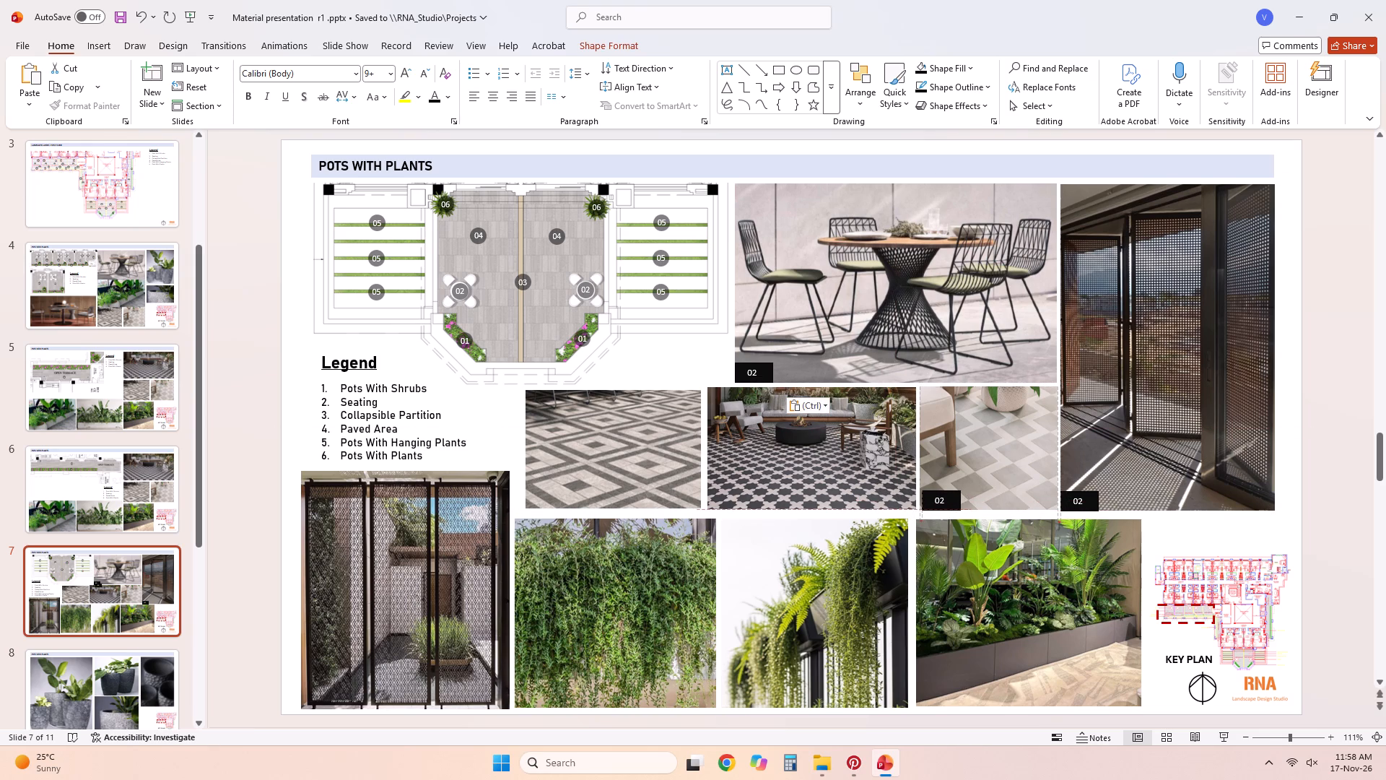
{"action": "left_click_drag", "start_coordinate": [949, 503], "coordinate": [950, 504]}
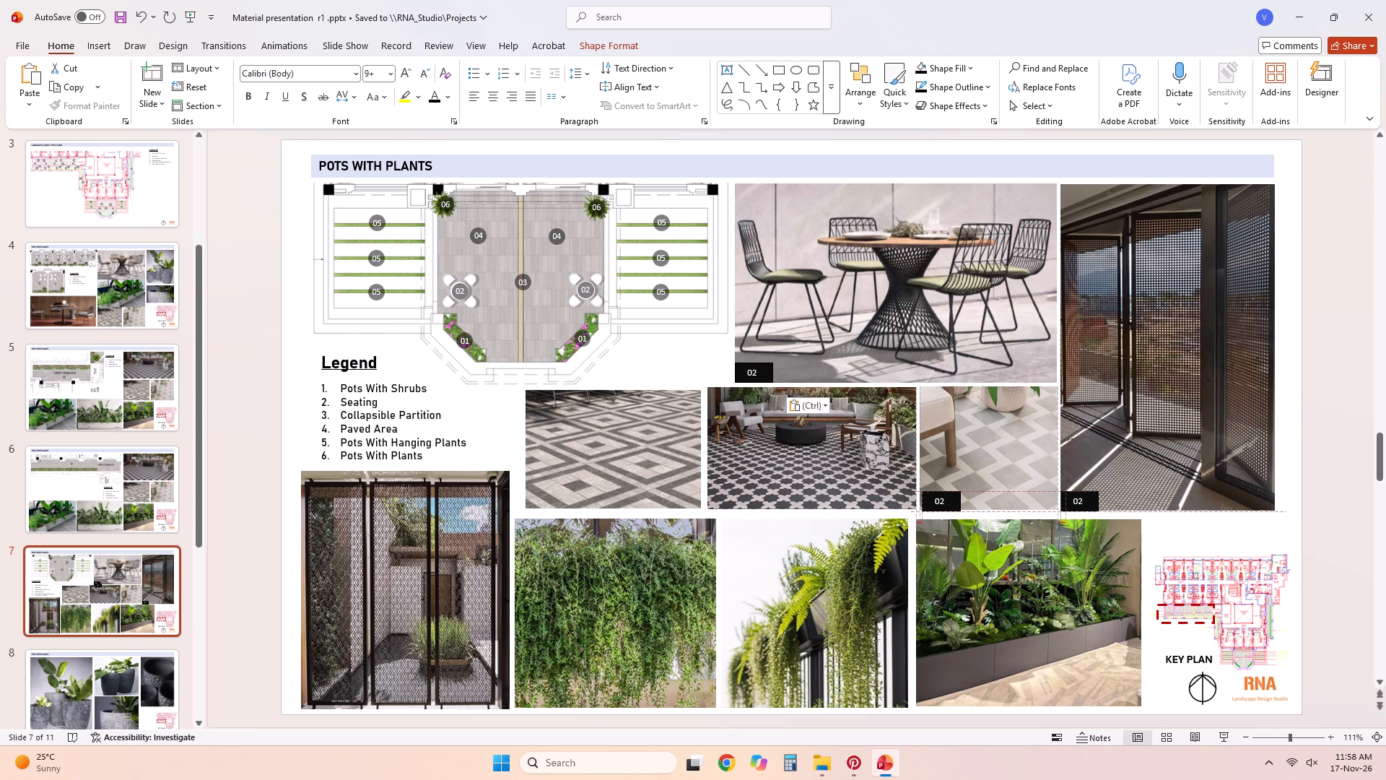
{"action": "left_click_drag", "start_coordinate": [950, 504], "coordinate": [947, 500]}
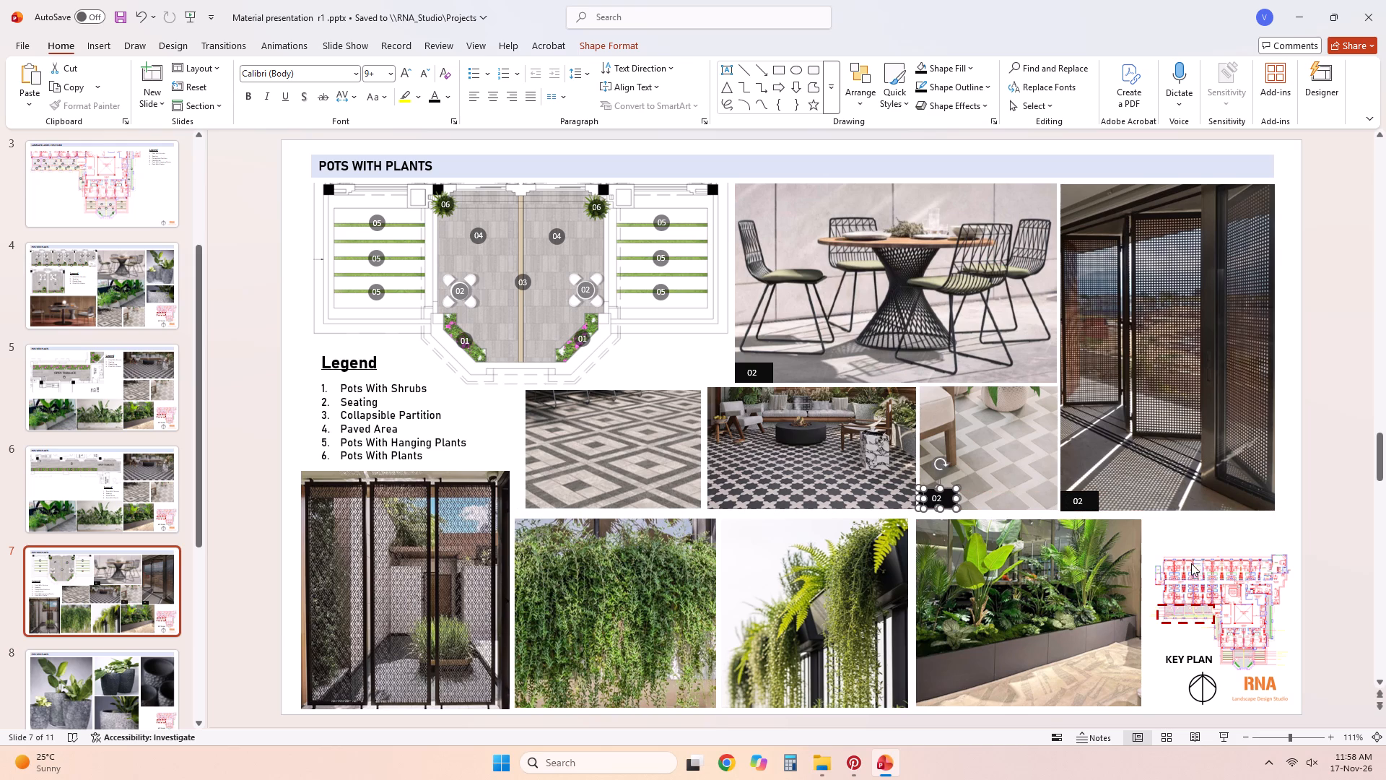
{"action": "left_click", "coordinate": [1294, 524]}
Nudge the chevron-paving label's black rectangle and its number down to line up with the photo's bottom edge.
{"action": "left_click", "coordinate": [956, 493]}
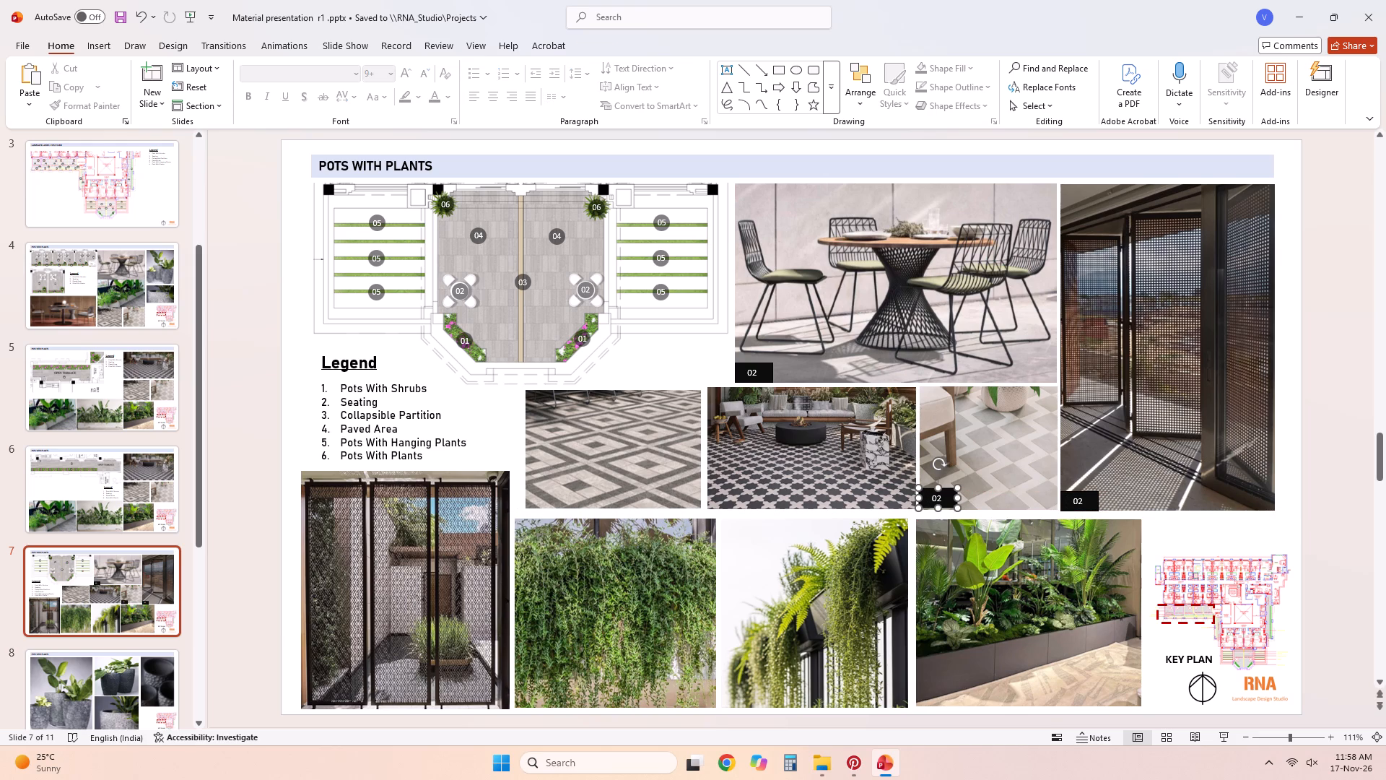
{"action": "key", "text": "Down"}
{"action": "key", "text": "Down"}
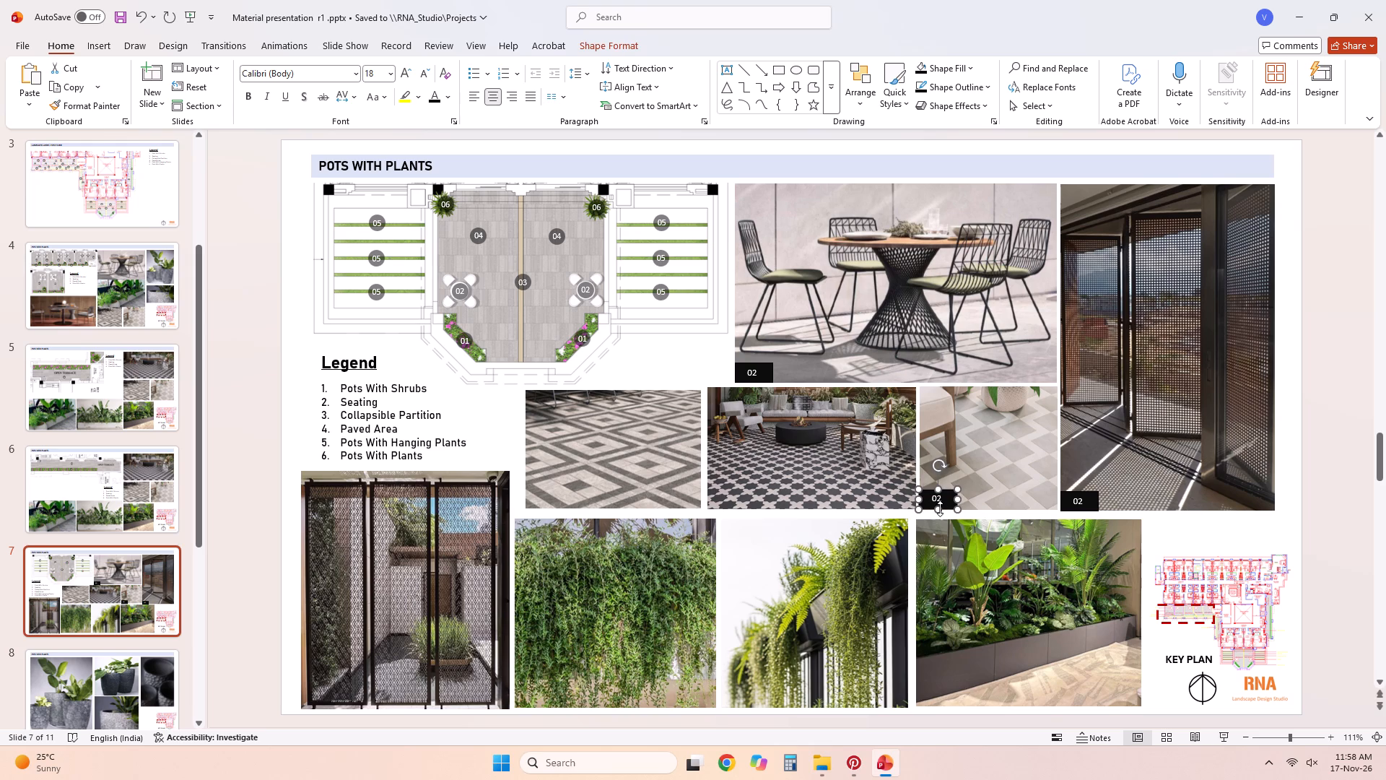
{"action": "key", "text": "Down"}
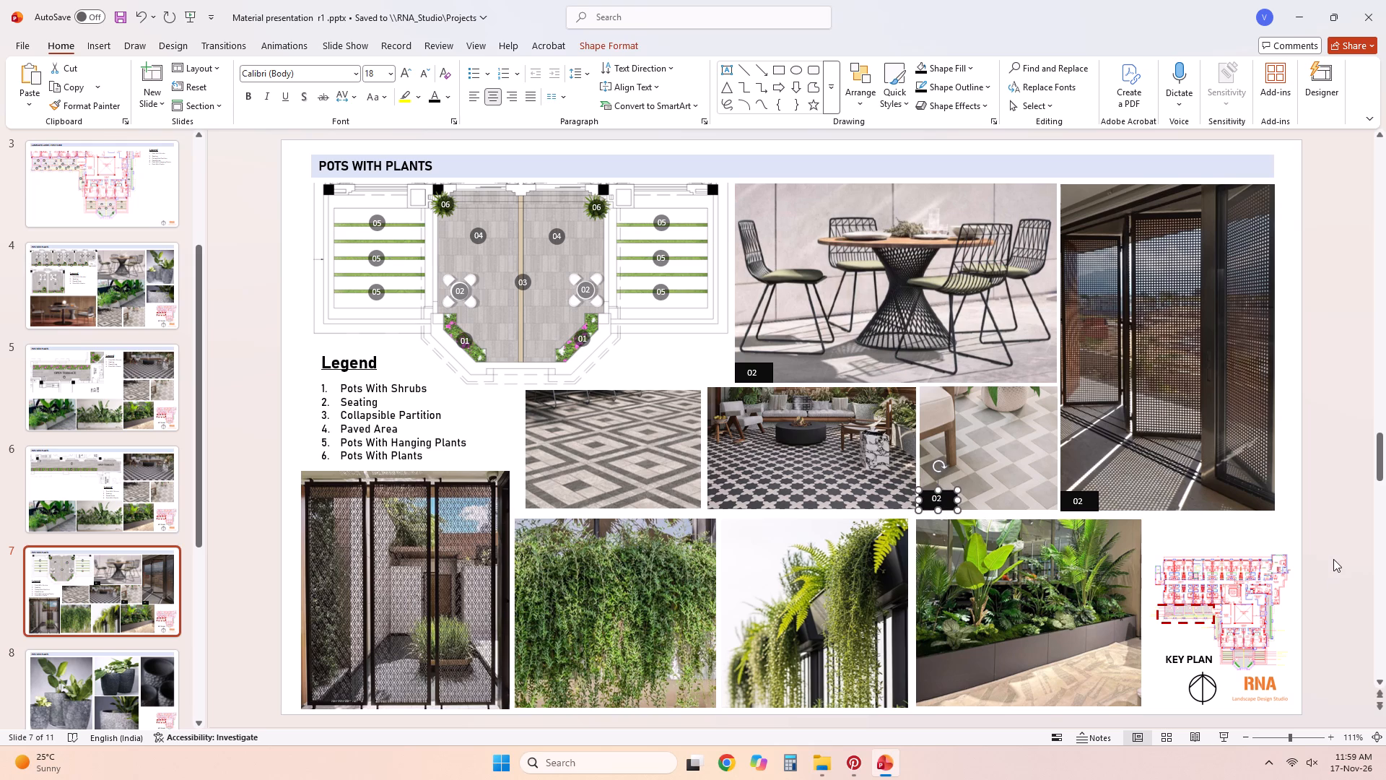
{"action": "left_click", "coordinate": [1333, 559]}
{"action": "left_click", "coordinate": [943, 499]}
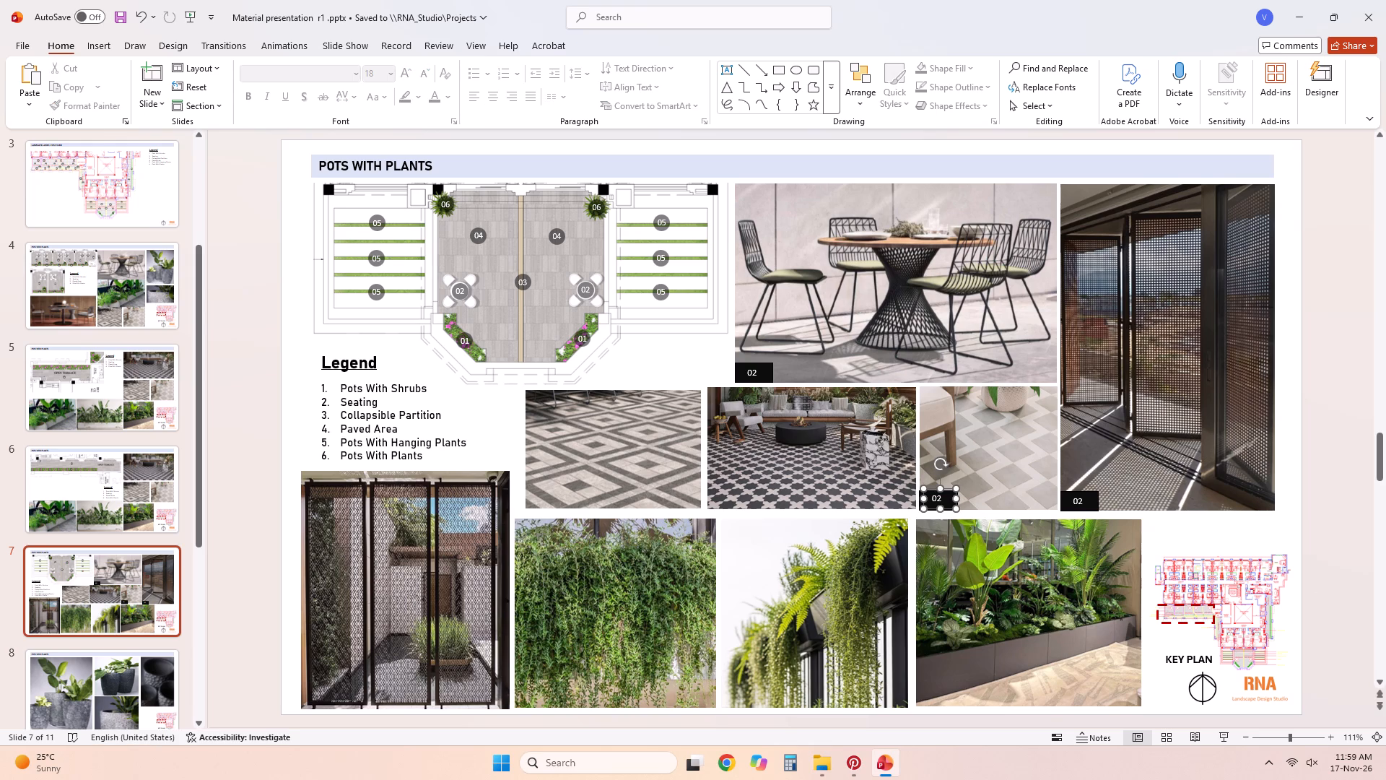
{"action": "key", "text": "Down"}
{"action": "key", "text": "Down"}
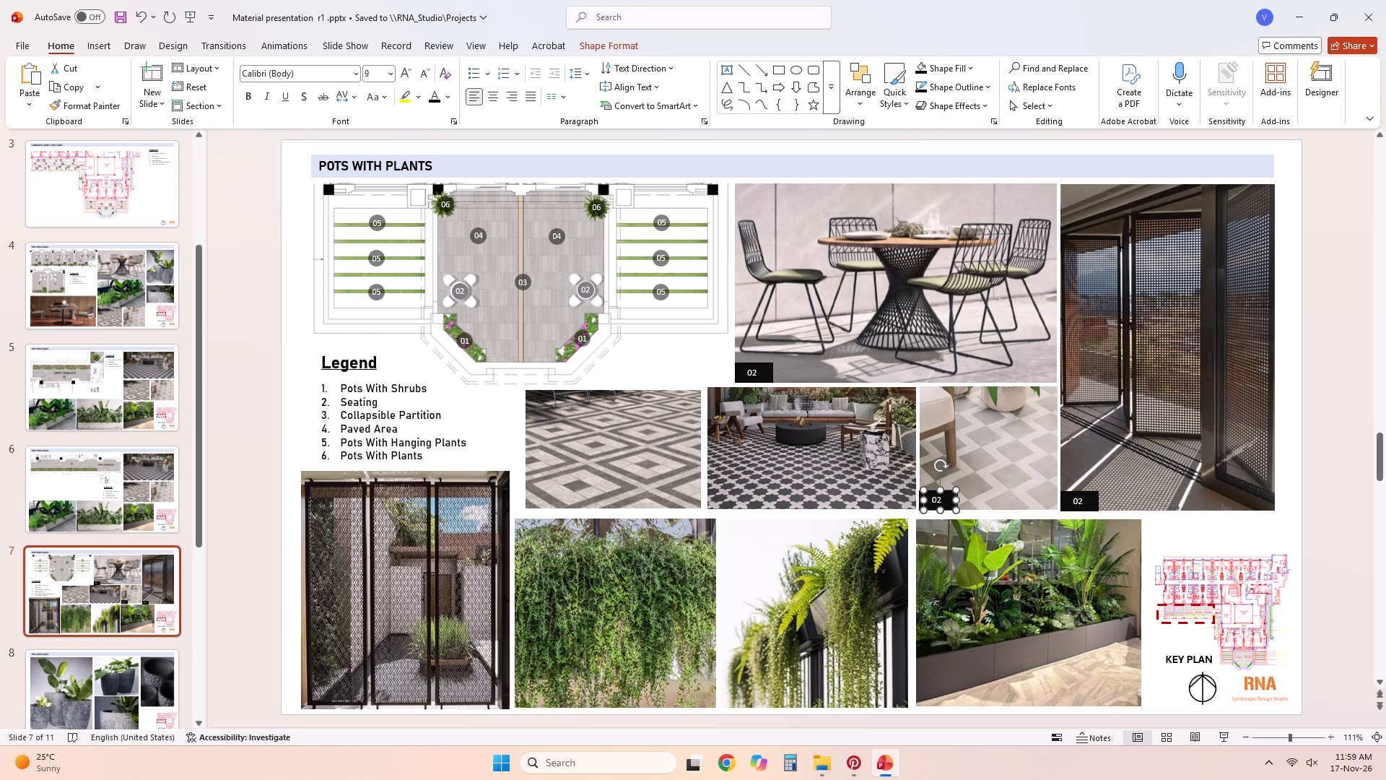
{"action": "left_click", "coordinate": [1338, 521]}
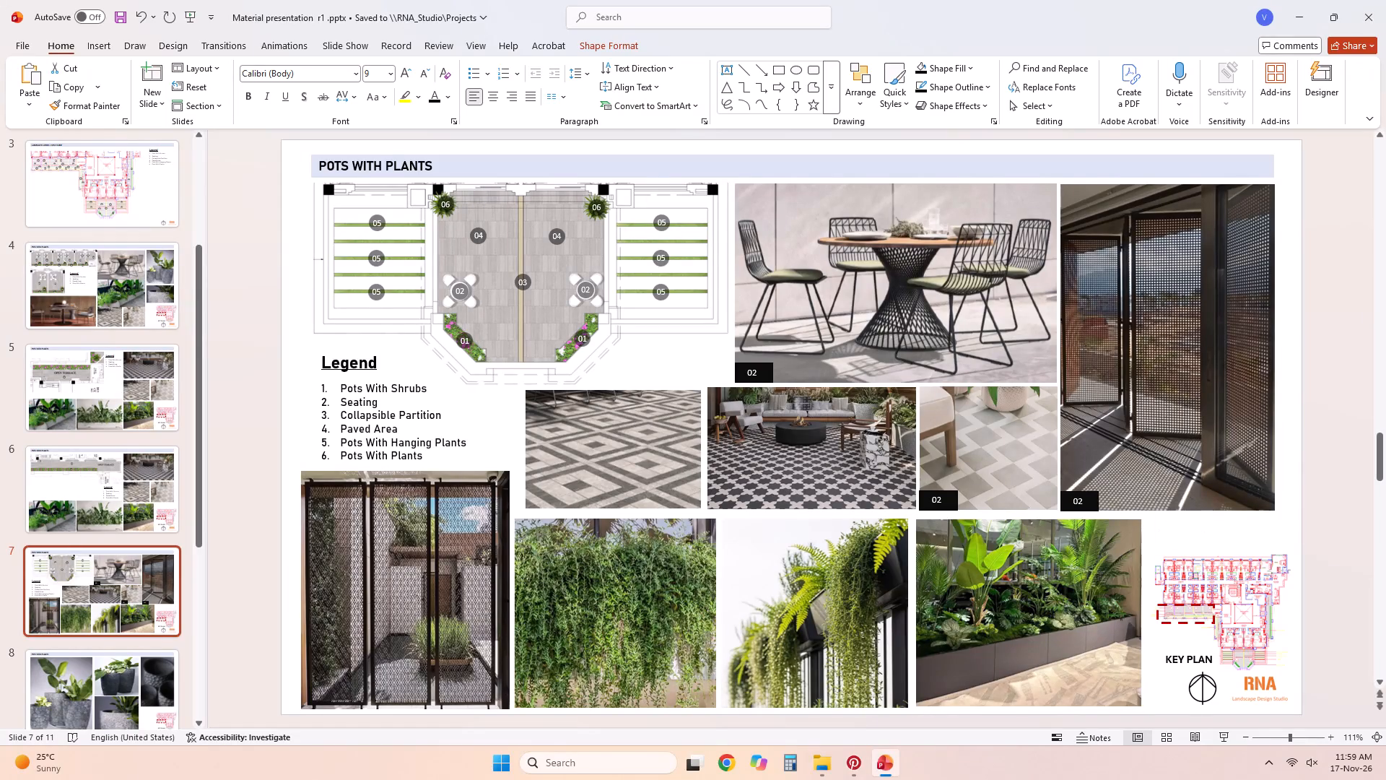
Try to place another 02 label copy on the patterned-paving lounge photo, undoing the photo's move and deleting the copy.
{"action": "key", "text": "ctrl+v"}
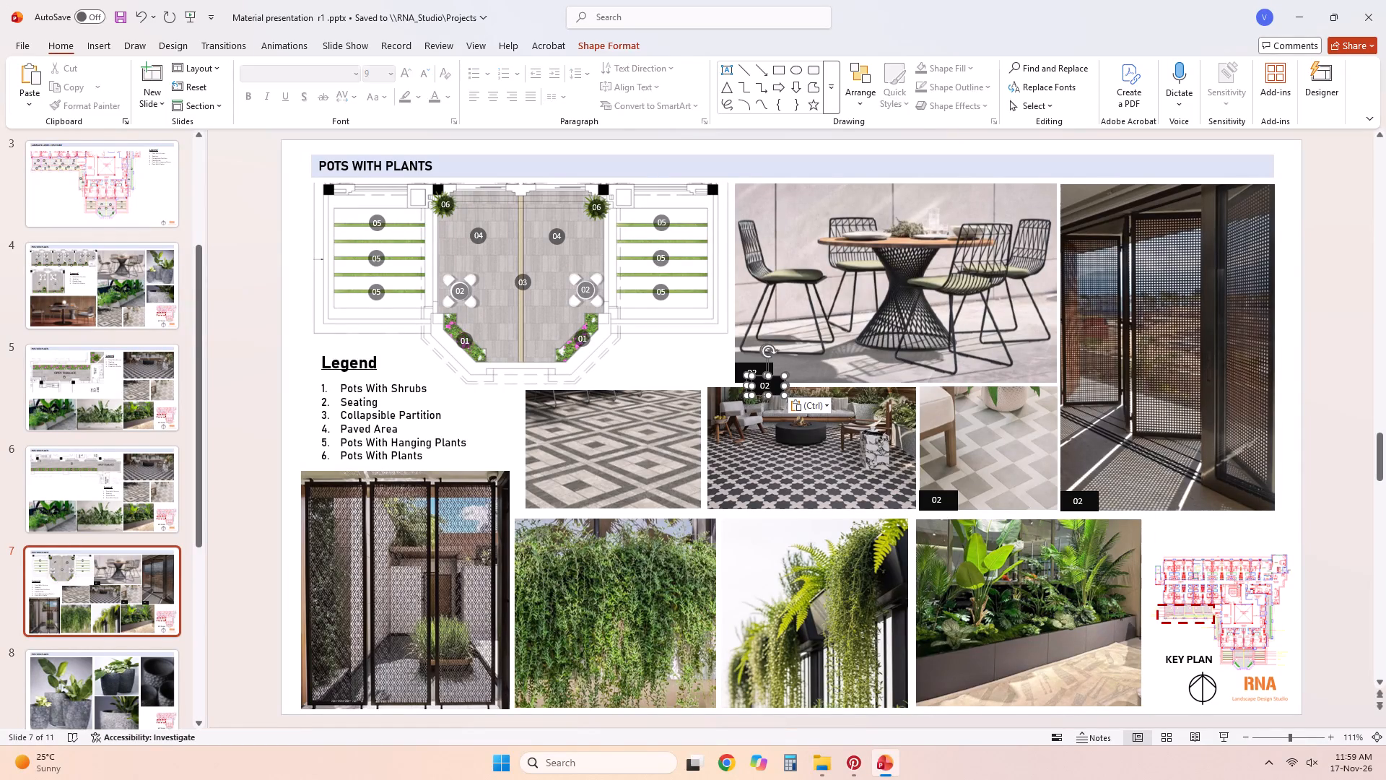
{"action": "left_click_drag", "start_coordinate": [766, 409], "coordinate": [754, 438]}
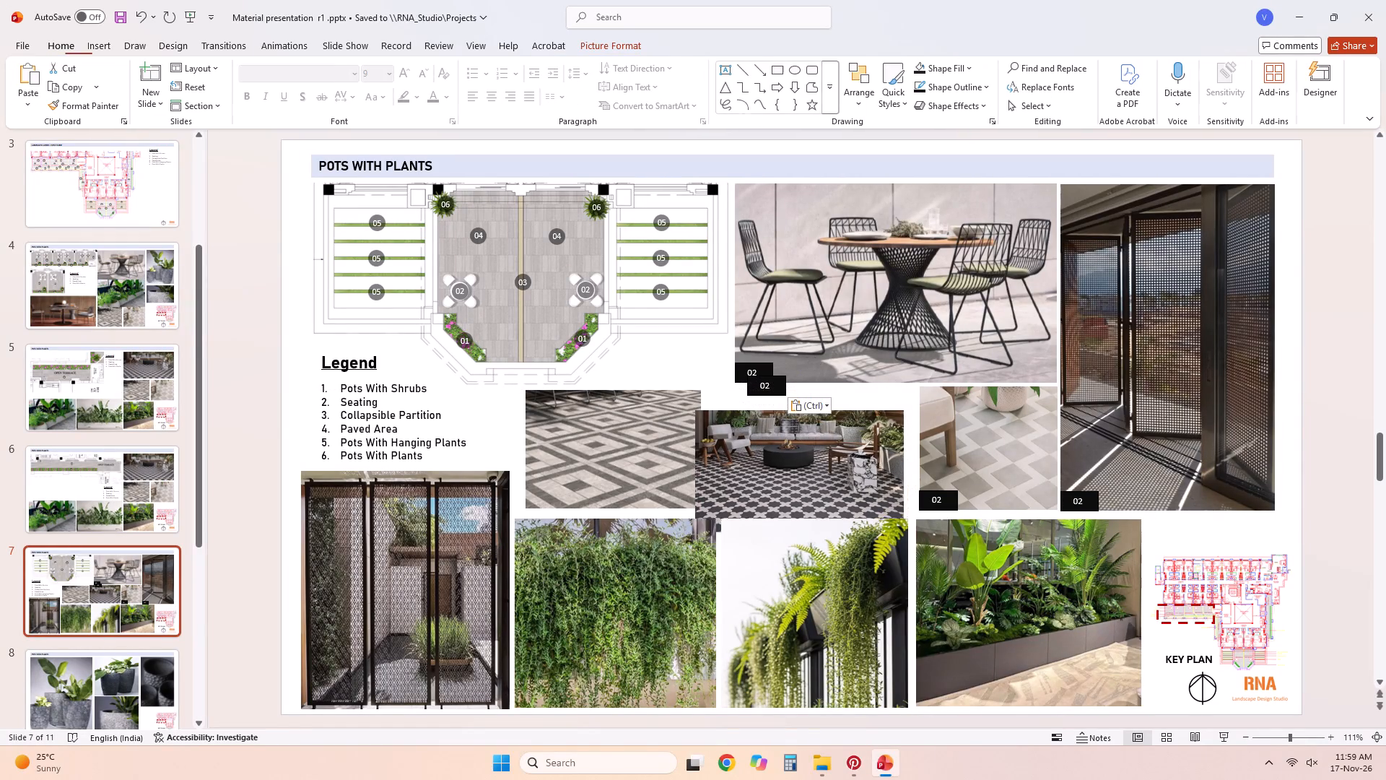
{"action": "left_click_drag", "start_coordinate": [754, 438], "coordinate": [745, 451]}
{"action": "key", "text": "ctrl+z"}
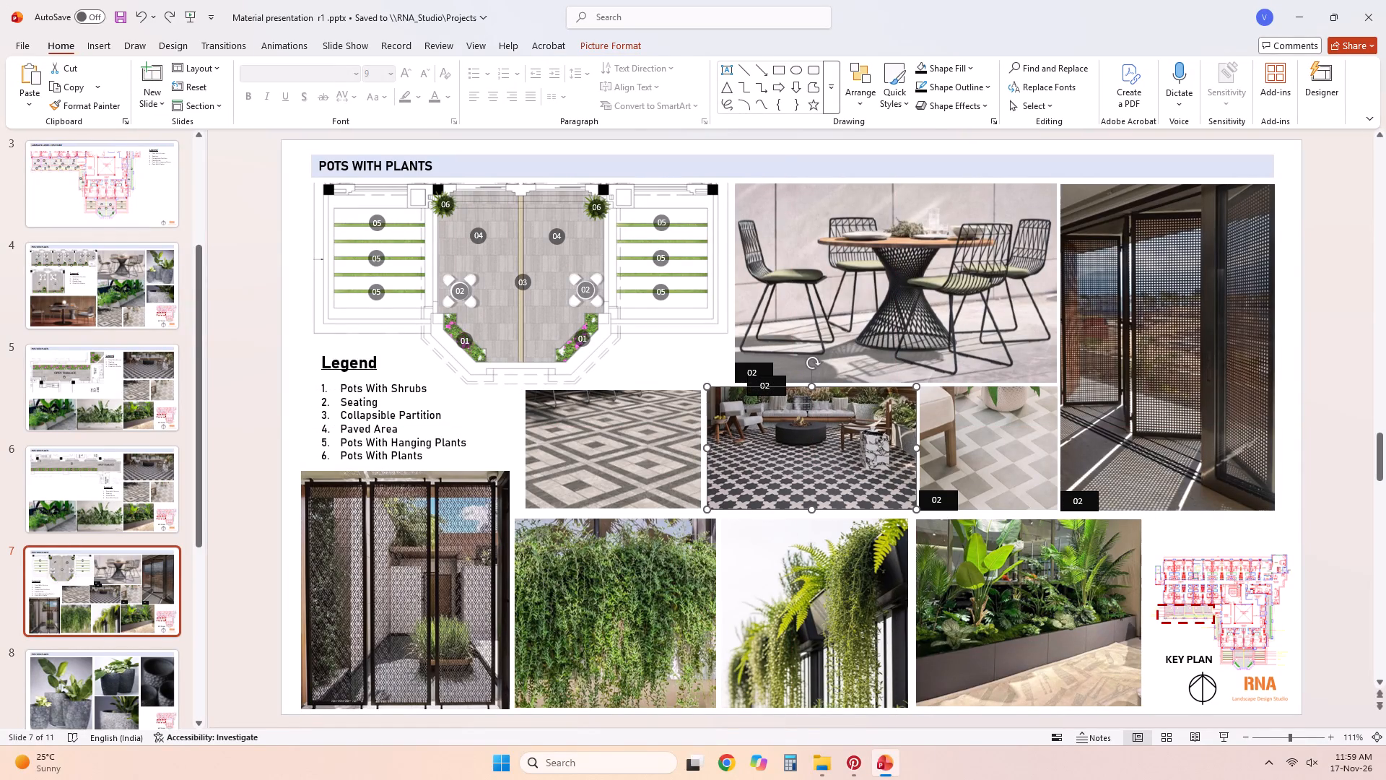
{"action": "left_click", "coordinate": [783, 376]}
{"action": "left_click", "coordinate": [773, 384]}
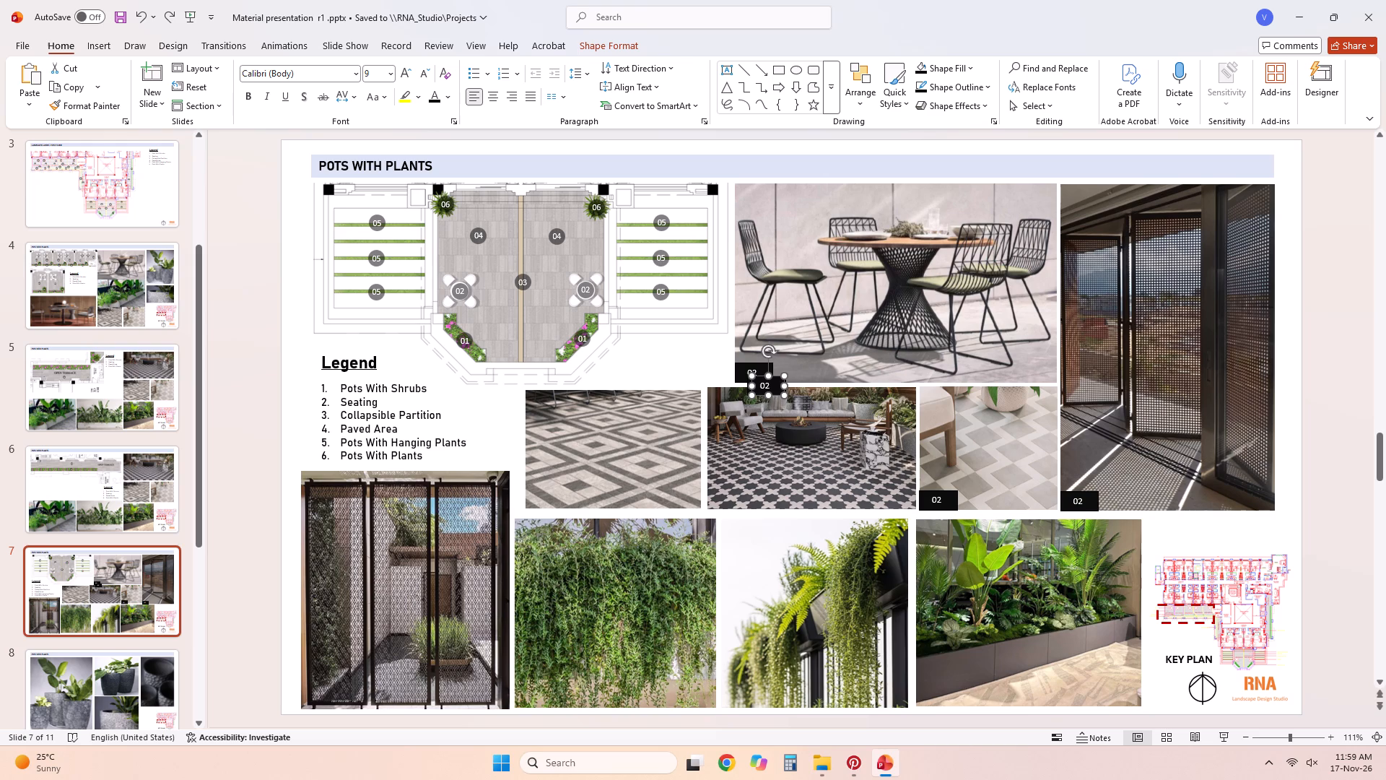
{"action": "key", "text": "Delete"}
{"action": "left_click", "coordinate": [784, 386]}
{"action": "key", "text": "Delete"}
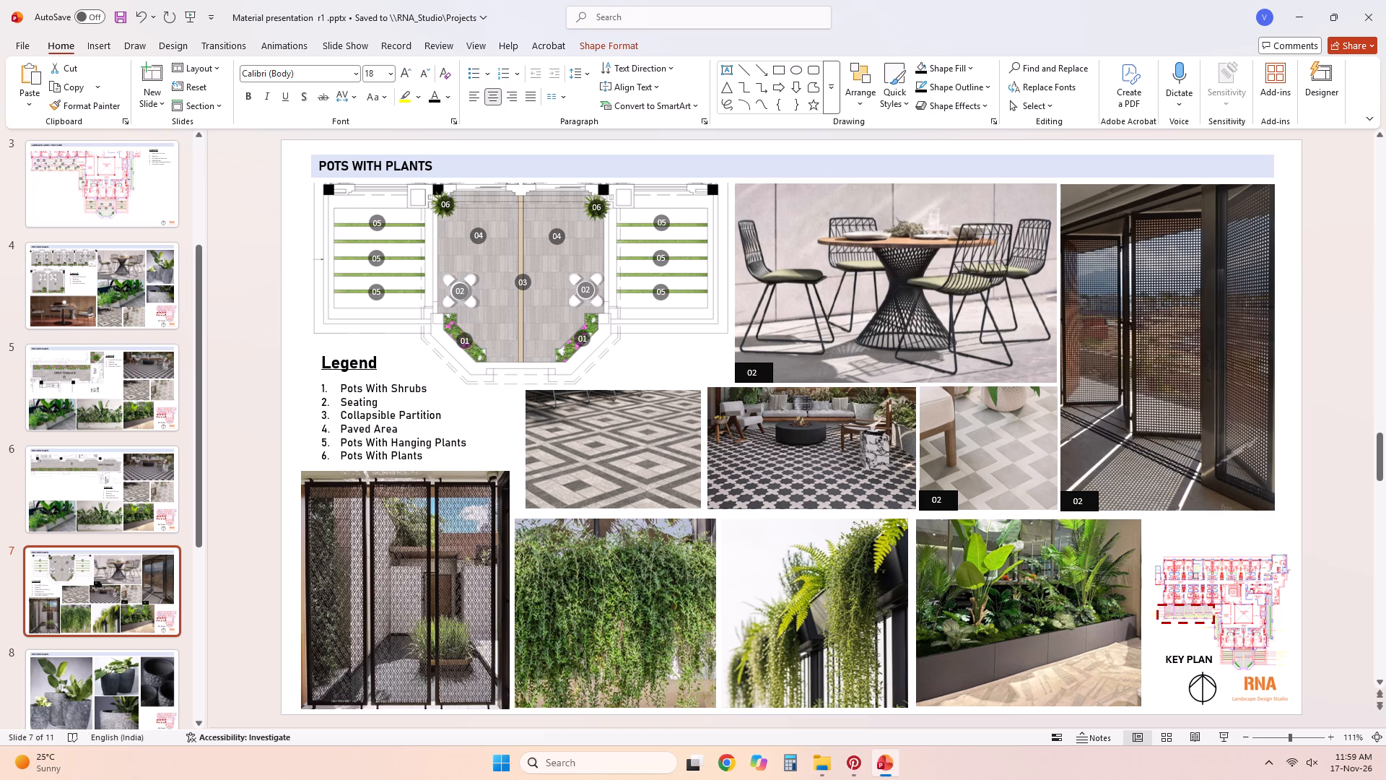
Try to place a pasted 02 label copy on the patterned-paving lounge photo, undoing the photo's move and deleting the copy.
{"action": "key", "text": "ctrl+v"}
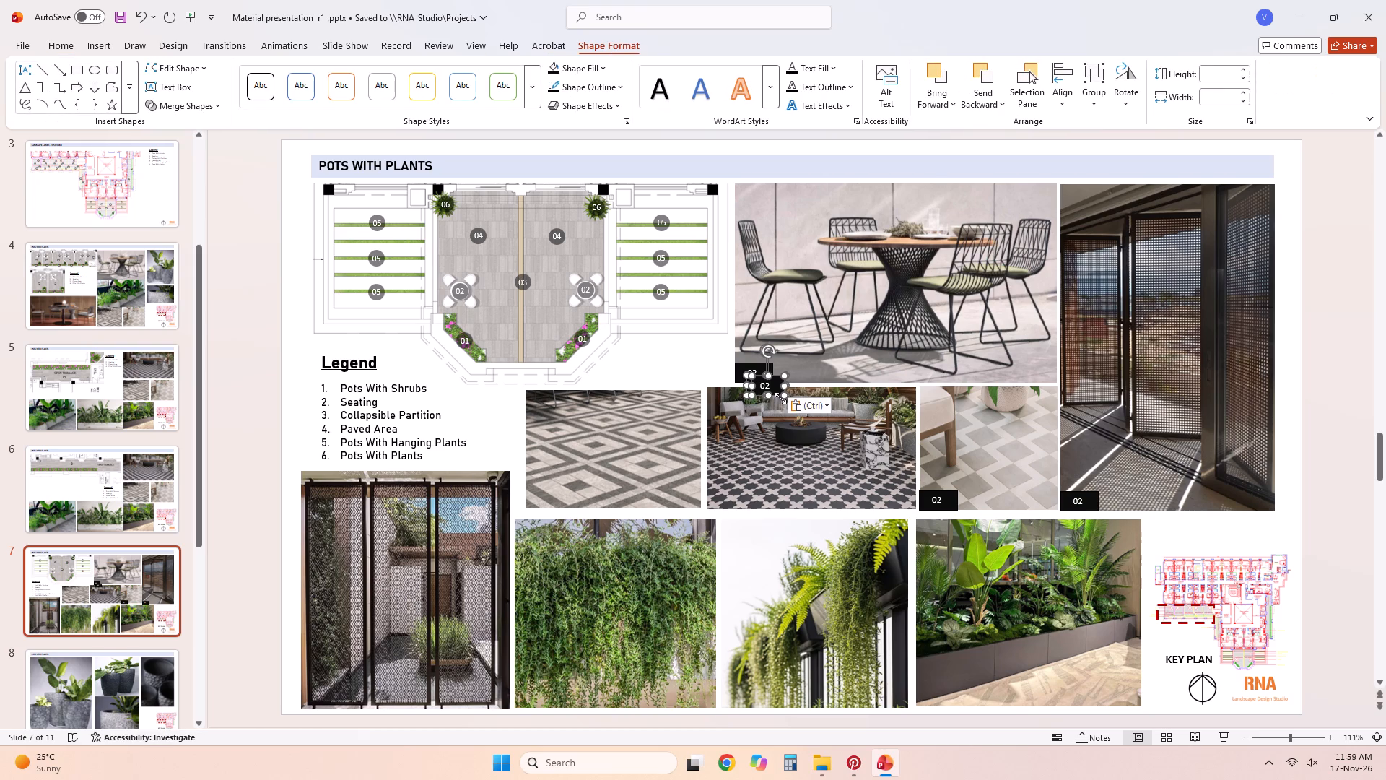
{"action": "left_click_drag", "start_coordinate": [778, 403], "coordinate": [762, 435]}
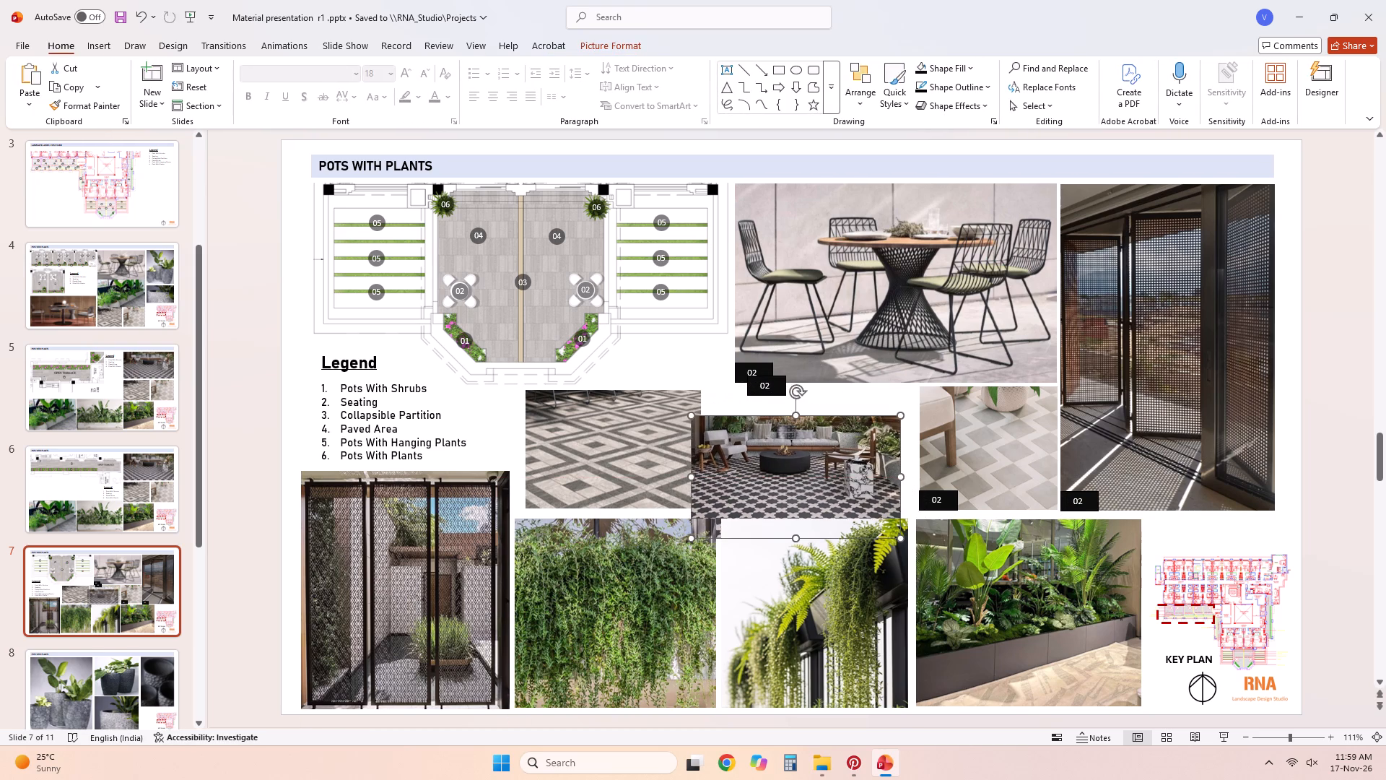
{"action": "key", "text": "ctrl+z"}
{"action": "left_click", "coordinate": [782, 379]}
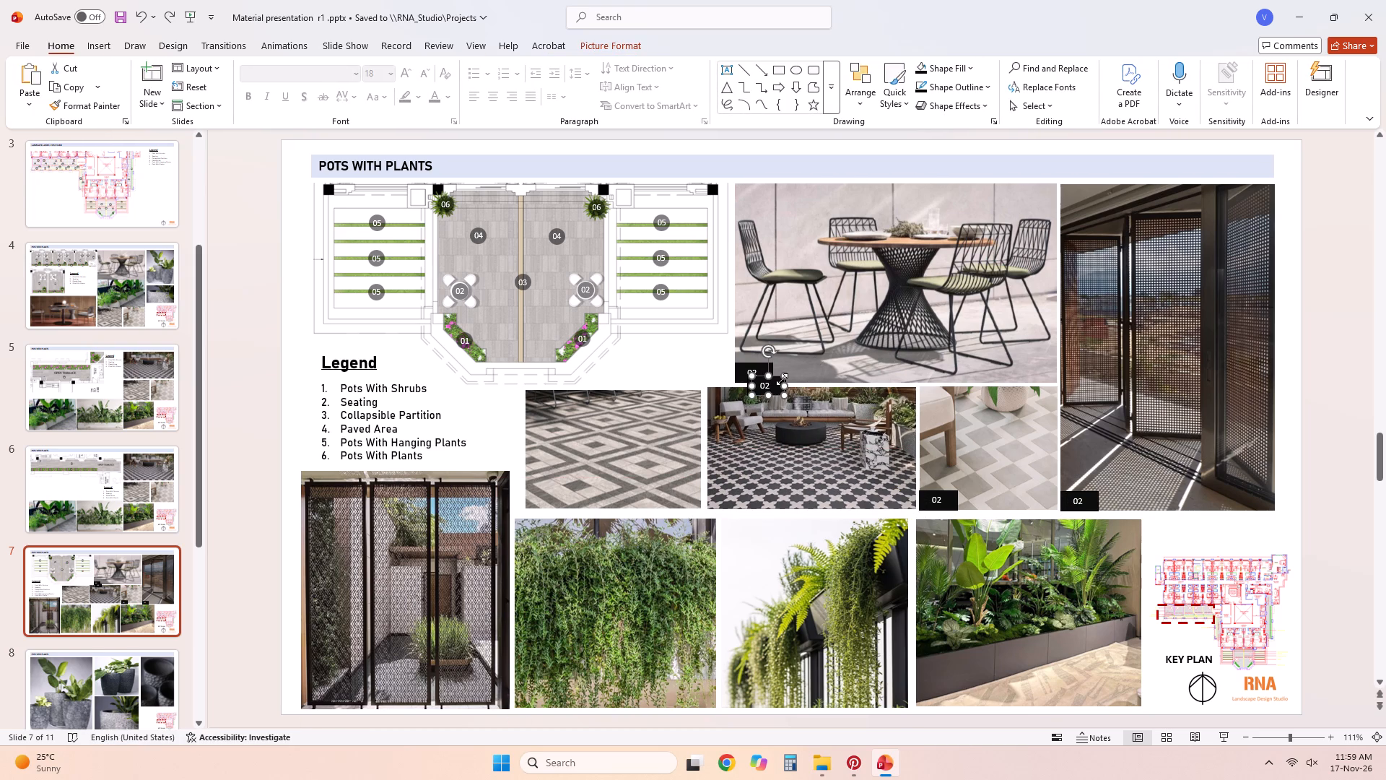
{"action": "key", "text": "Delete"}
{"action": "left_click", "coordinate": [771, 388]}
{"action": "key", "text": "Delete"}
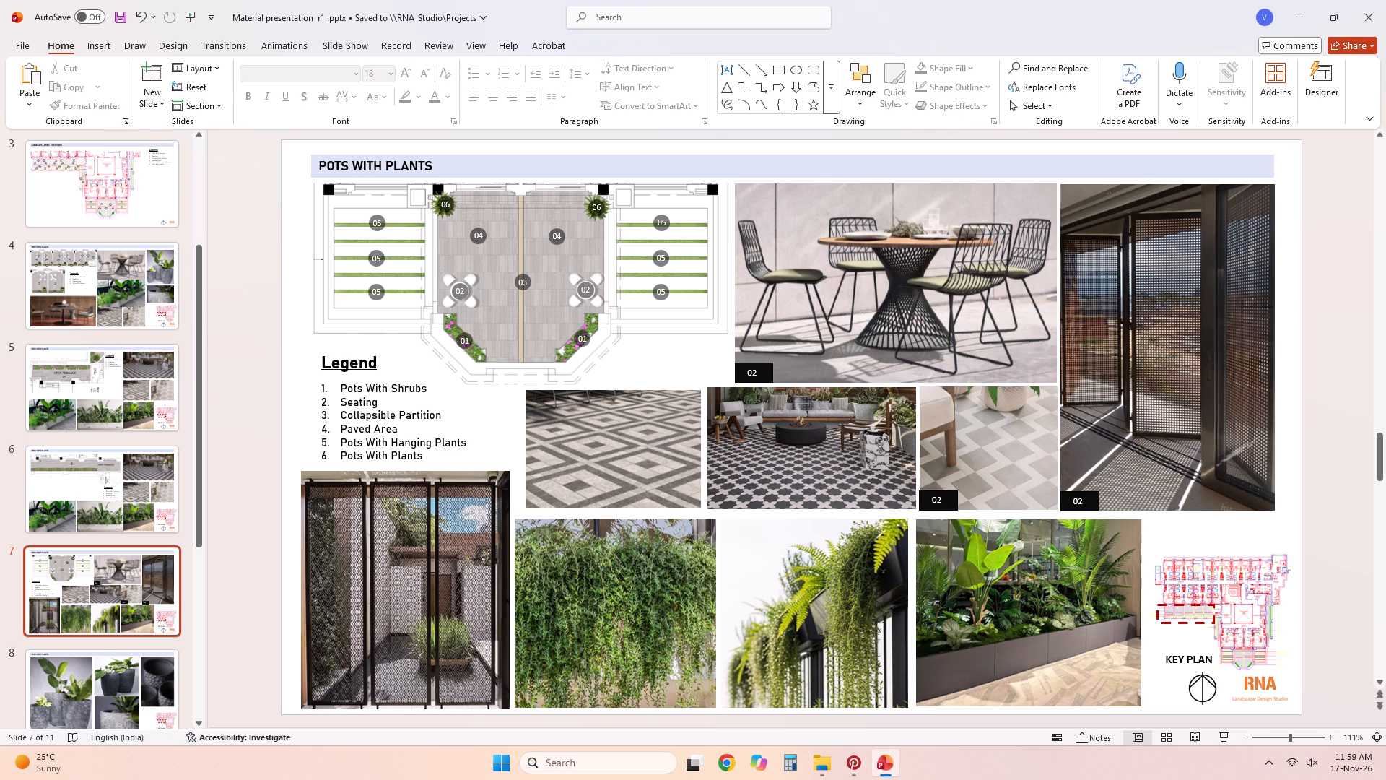
Paste a copy of the 02 label and fit it into the lower-left corner of the patterned-paving lounge photo.
{"action": "key", "text": "ctrl+v"}
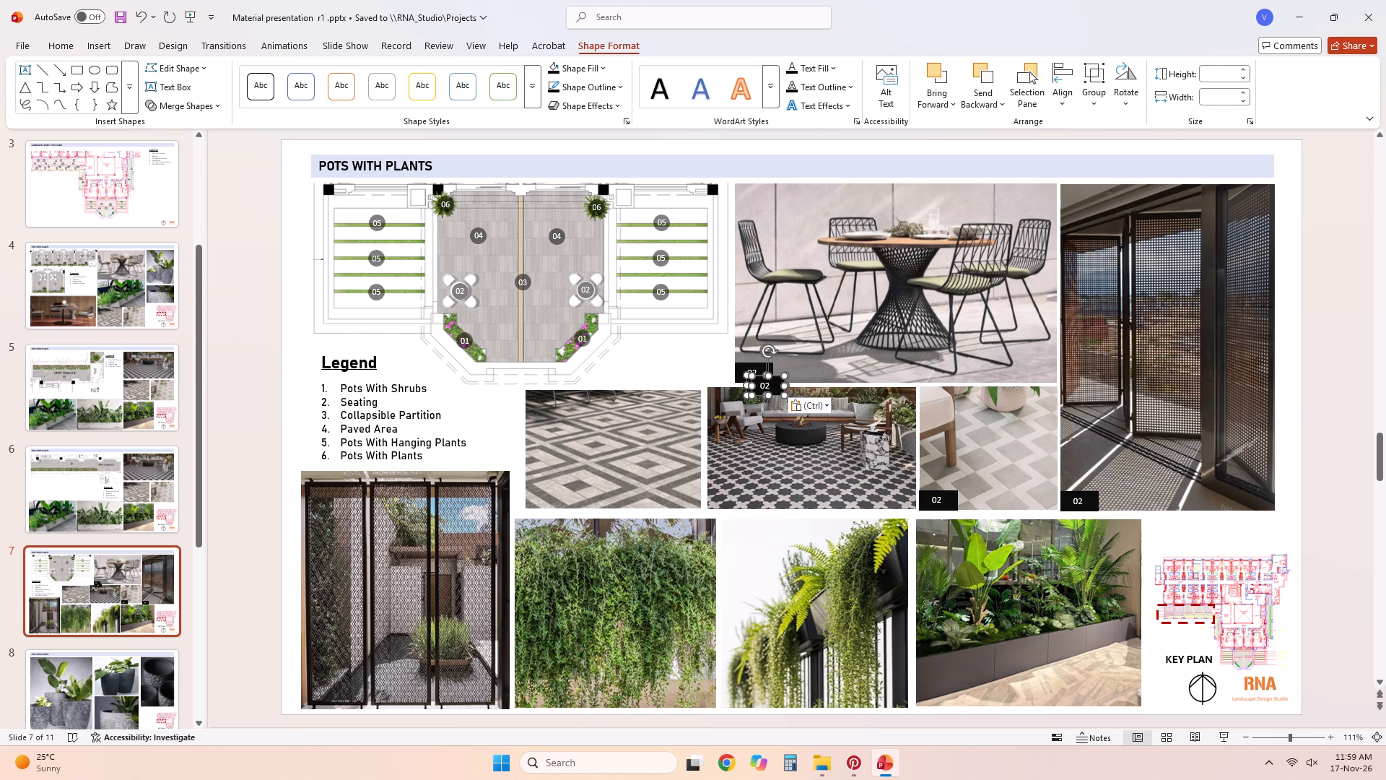
{"action": "left_click_drag", "start_coordinate": [775, 382], "coordinate": [732, 491]}
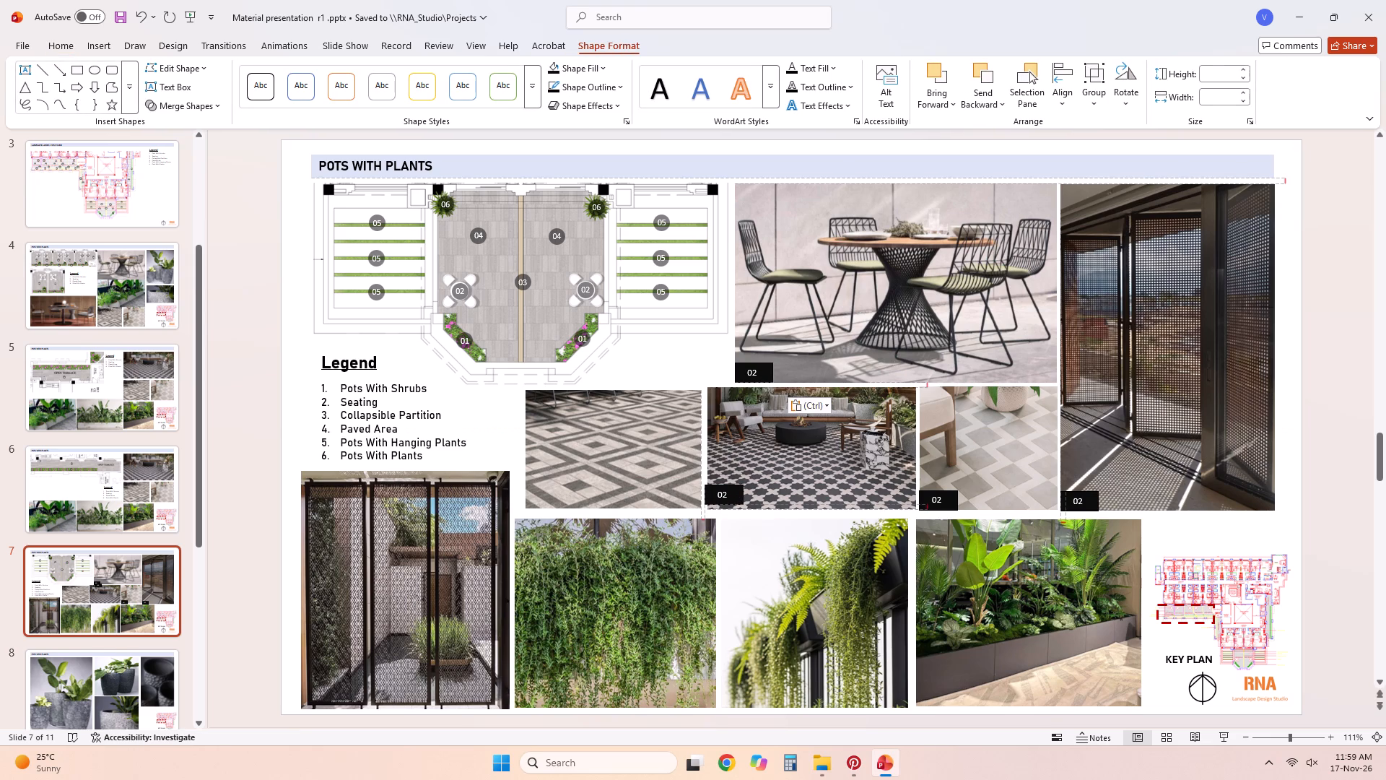
{"action": "left_click_drag", "start_coordinate": [732, 491], "coordinate": [737, 496]}
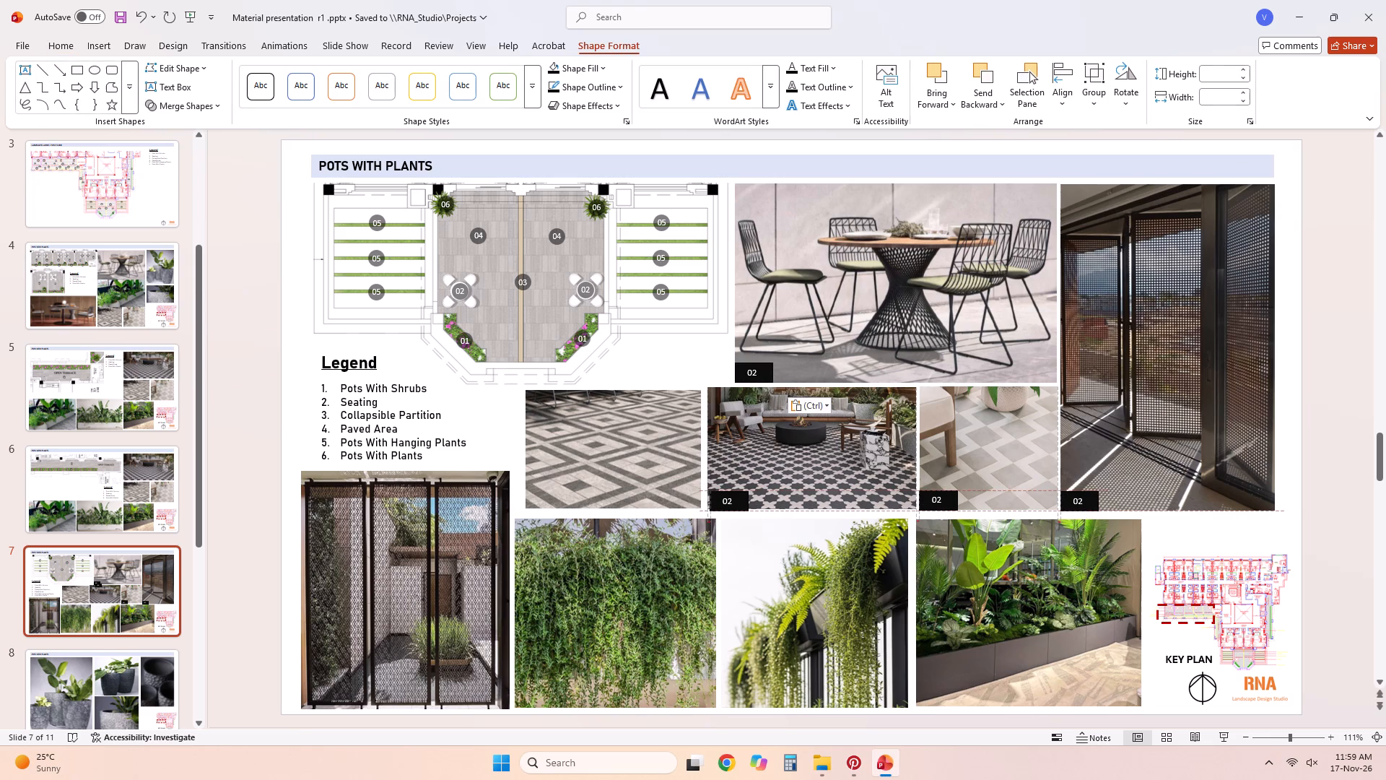
{"action": "left_click_drag", "start_coordinate": [737, 496], "coordinate": [727, 494]}
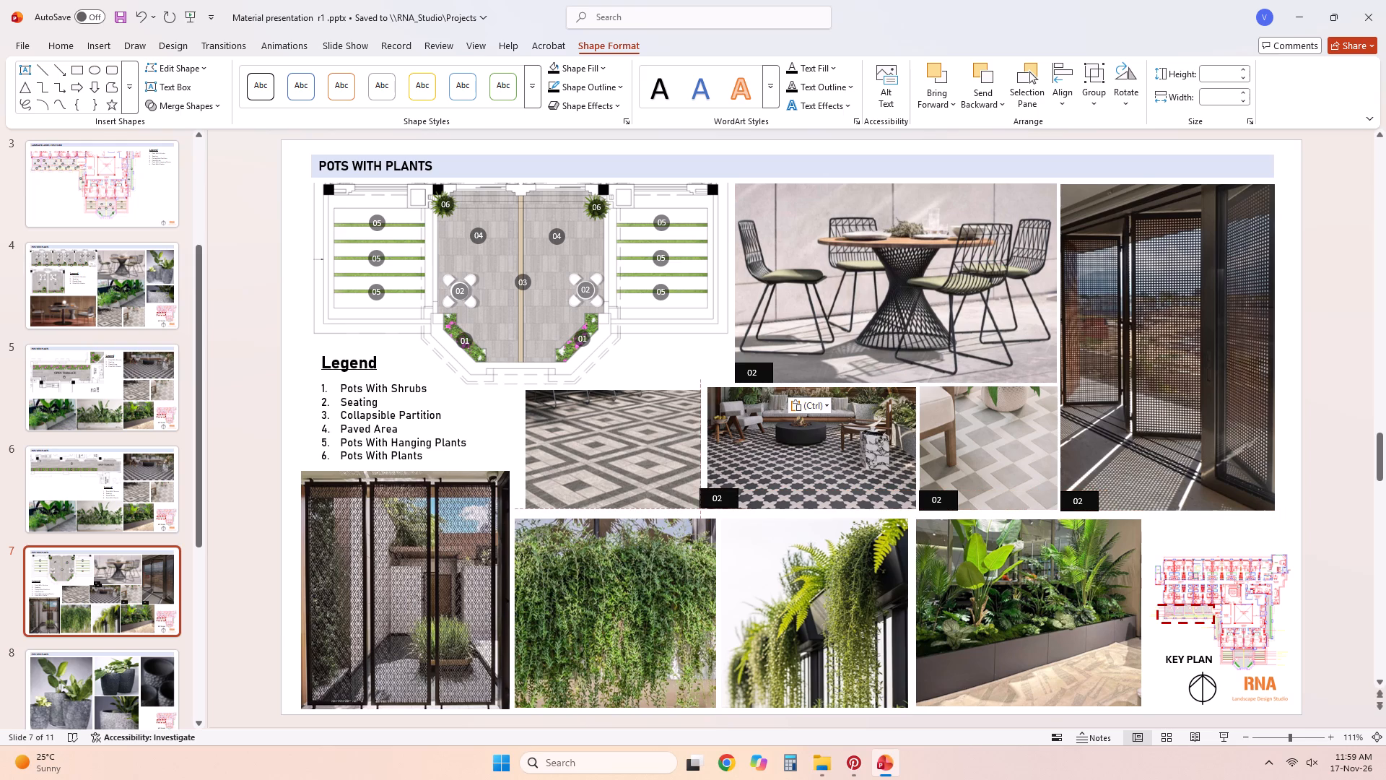
{"action": "left_click_drag", "start_coordinate": [727, 494], "coordinate": [736, 493]}
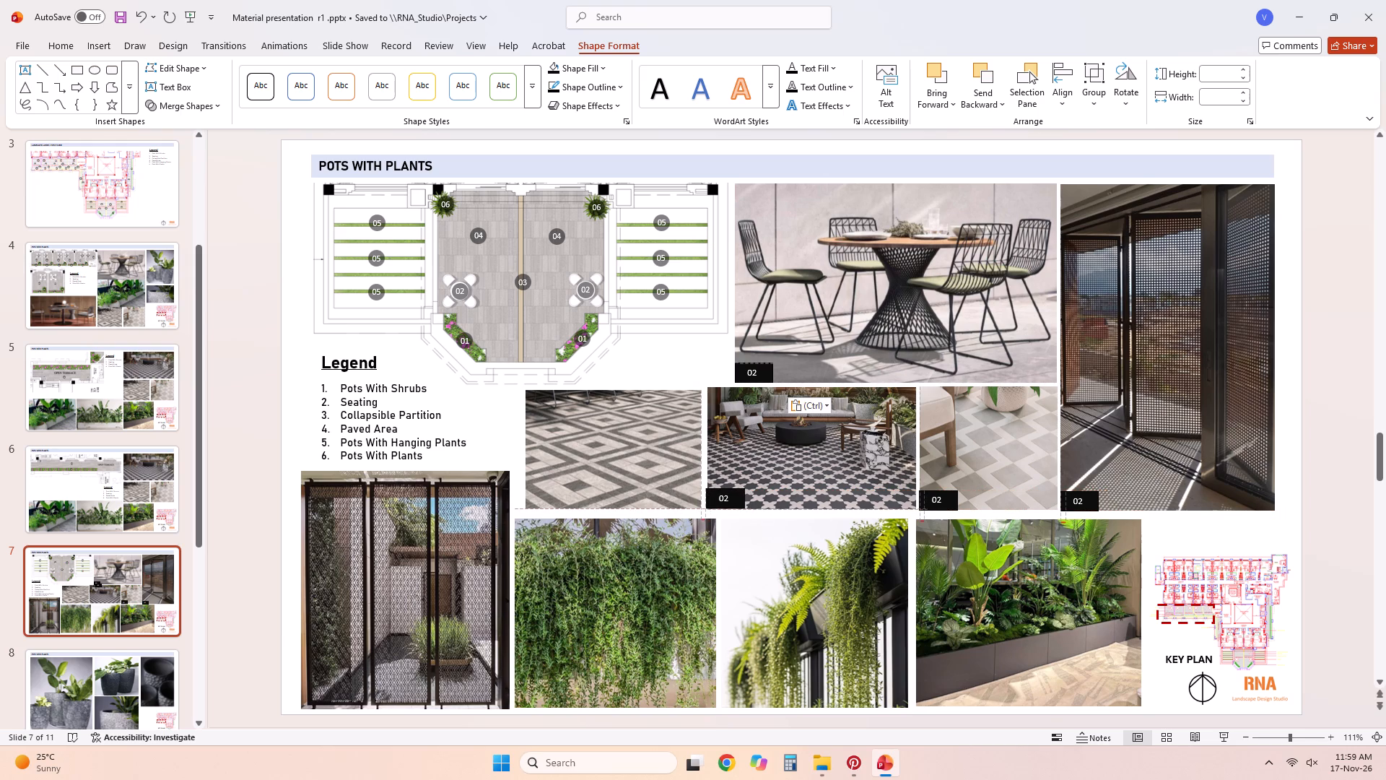
{"action": "left_click_drag", "start_coordinate": [736, 493], "coordinate": [734, 493]}
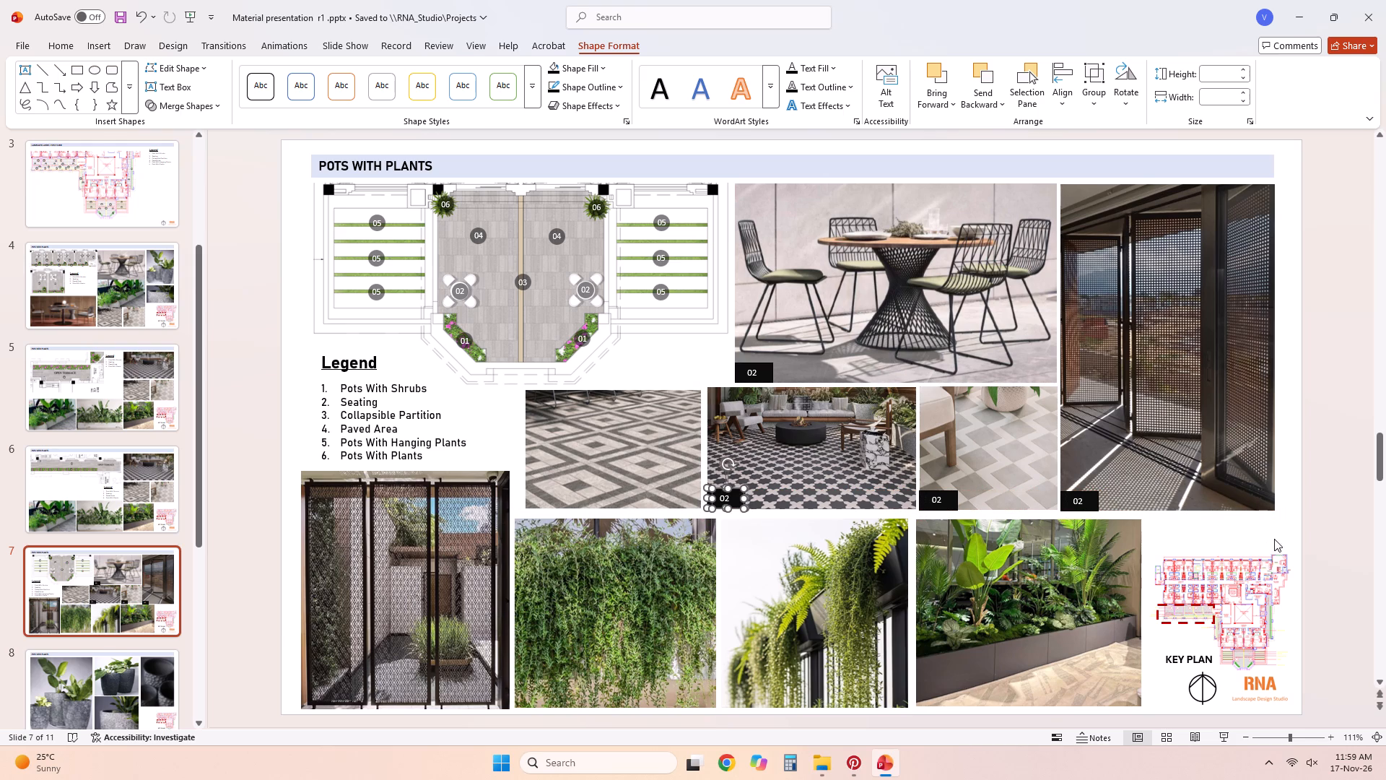
{"action": "left_click", "coordinate": [1276, 537]}
Paste another copy of the 02 label and fit it into the lower-left corner of the diamond-pattern paving photo.
{"action": "key", "text": "ctrl+v"}
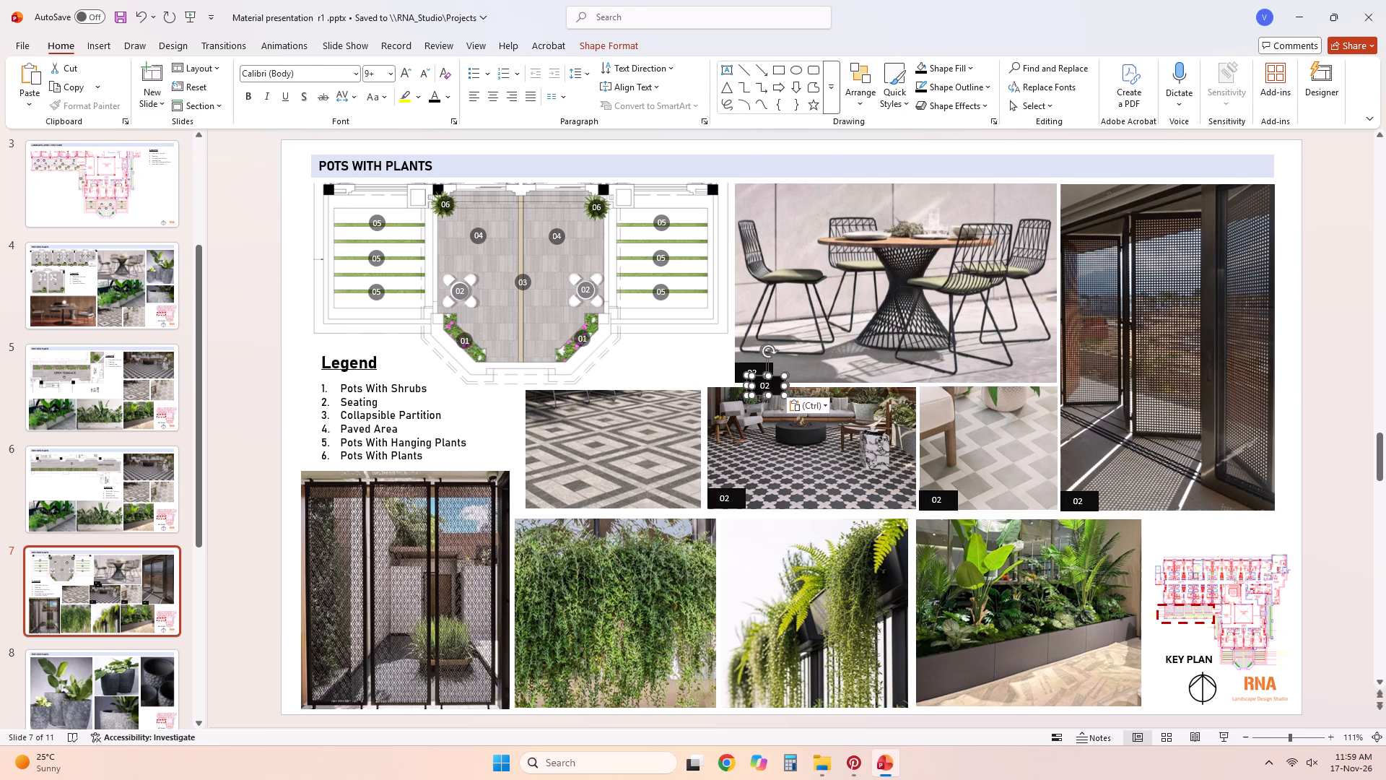
{"action": "left_click_drag", "start_coordinate": [774, 384], "coordinate": [551, 493]}
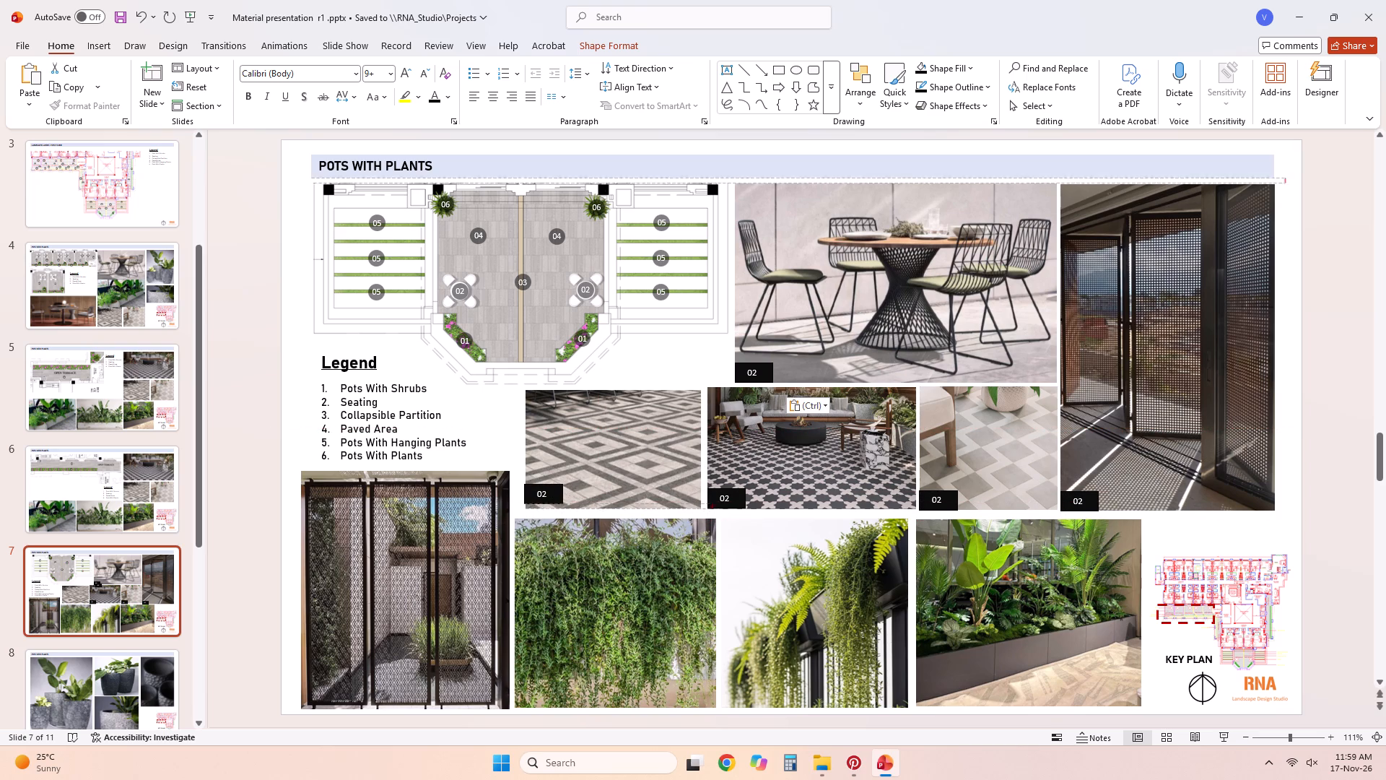
{"action": "left_click_drag", "start_coordinate": [551, 493], "coordinate": [549, 498]}
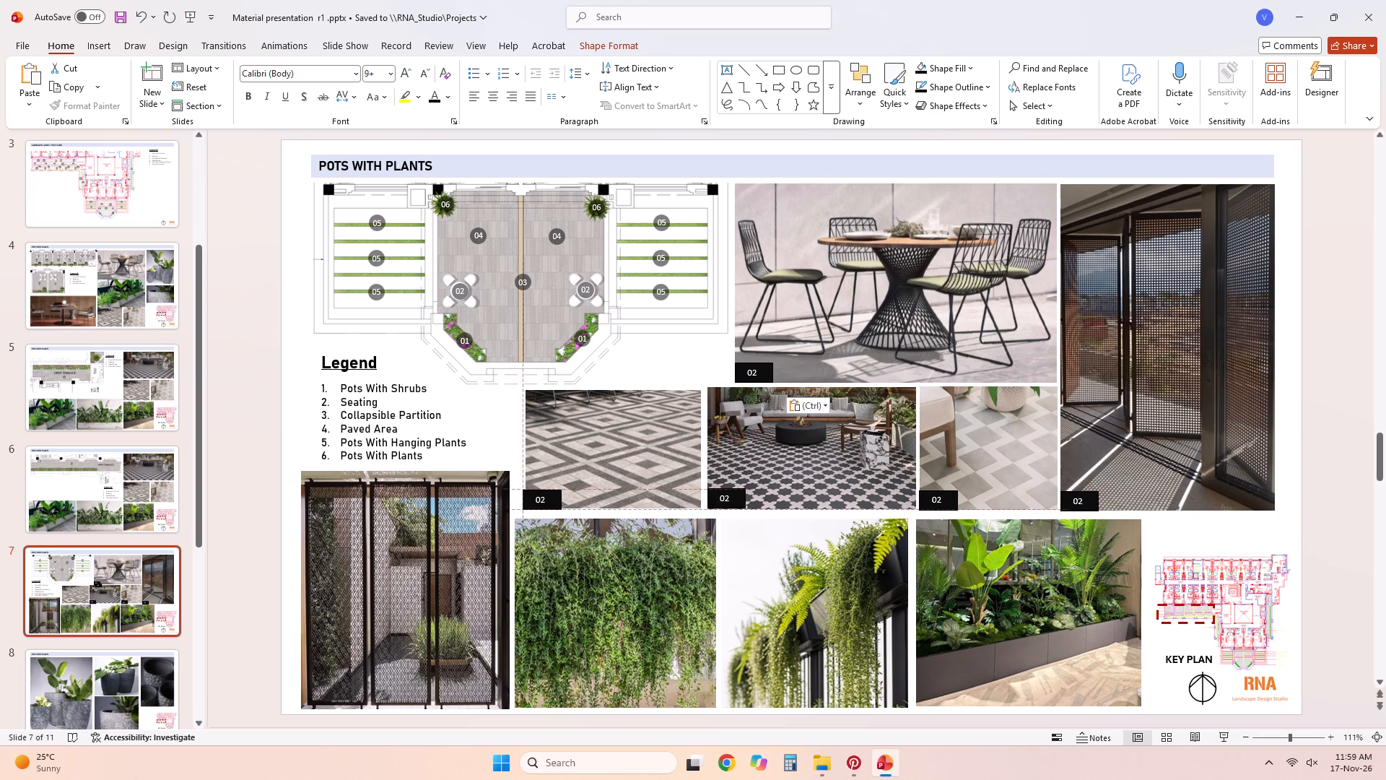
{"action": "left_click_drag", "start_coordinate": [549, 498], "coordinate": [552, 496]}
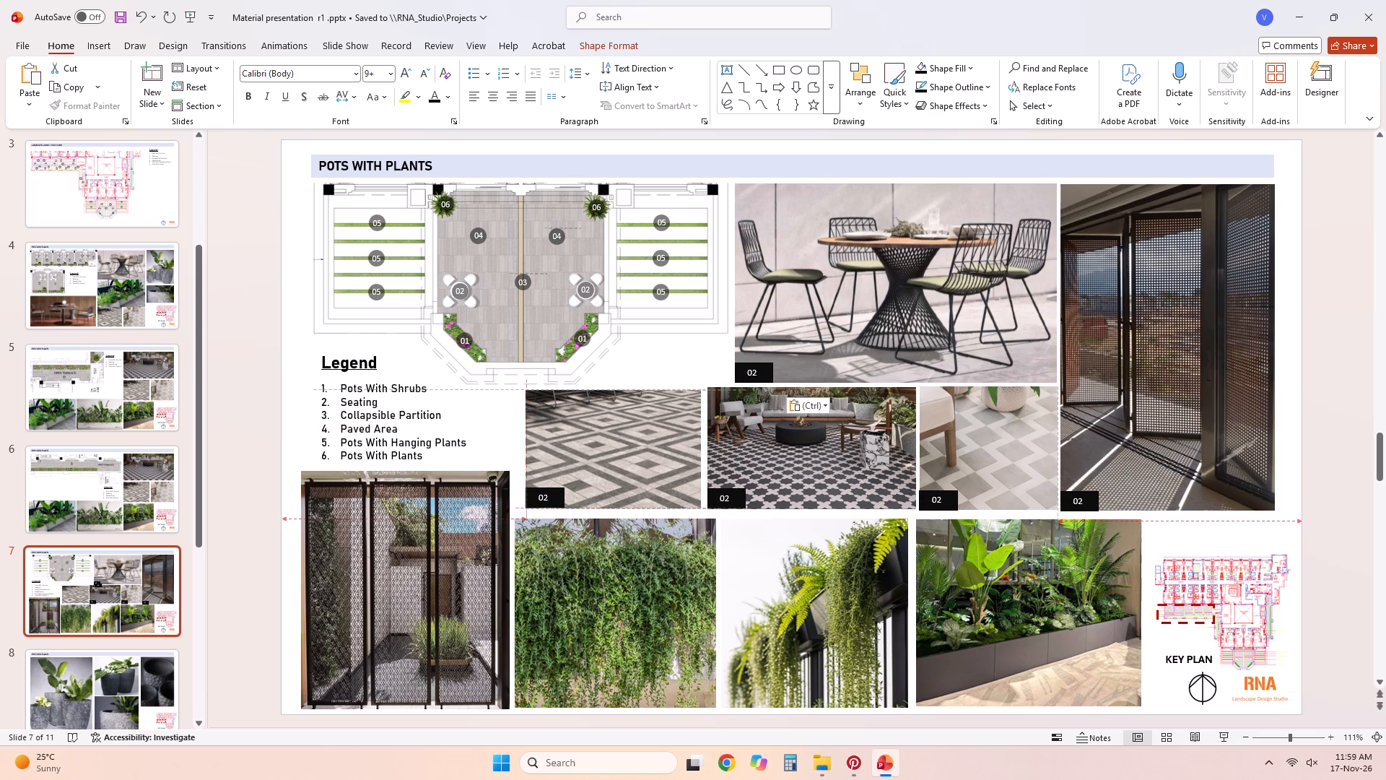
{"action": "left_click_drag", "start_coordinate": [552, 496], "coordinate": [551, 498]}
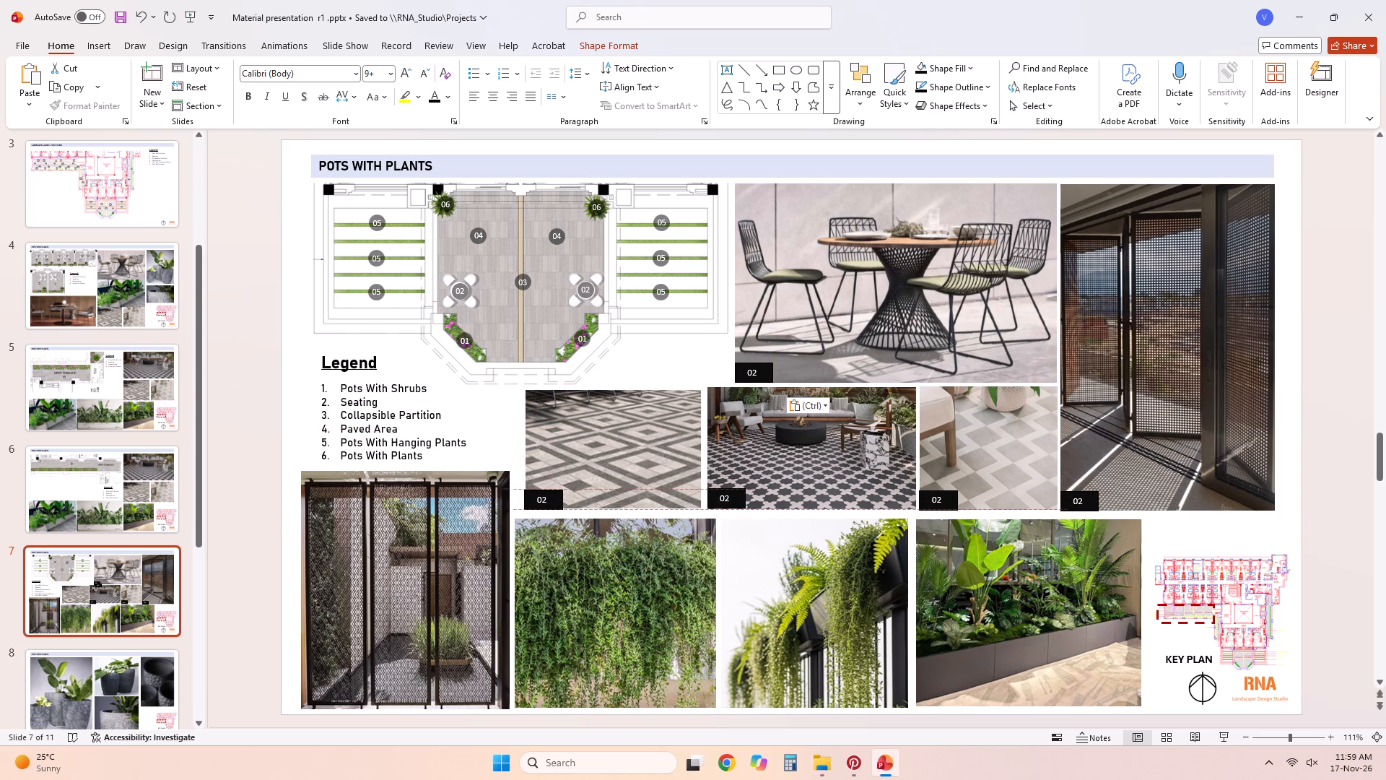
{"action": "left_click_drag", "start_coordinate": [551, 498], "coordinate": [551, 495]}
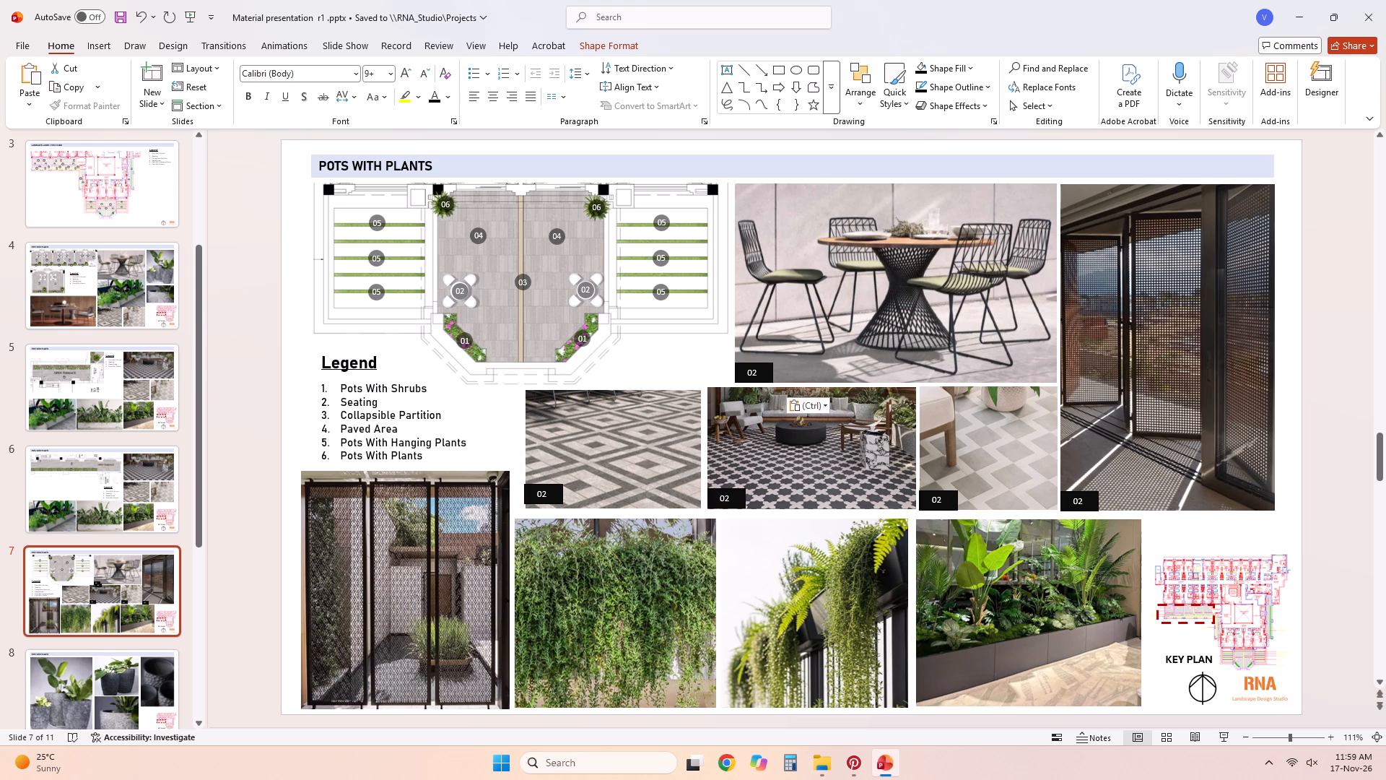
{"action": "left_click_drag", "start_coordinate": [551, 495], "coordinate": [552, 498]}
{"action": "left_click", "coordinate": [1347, 530]}
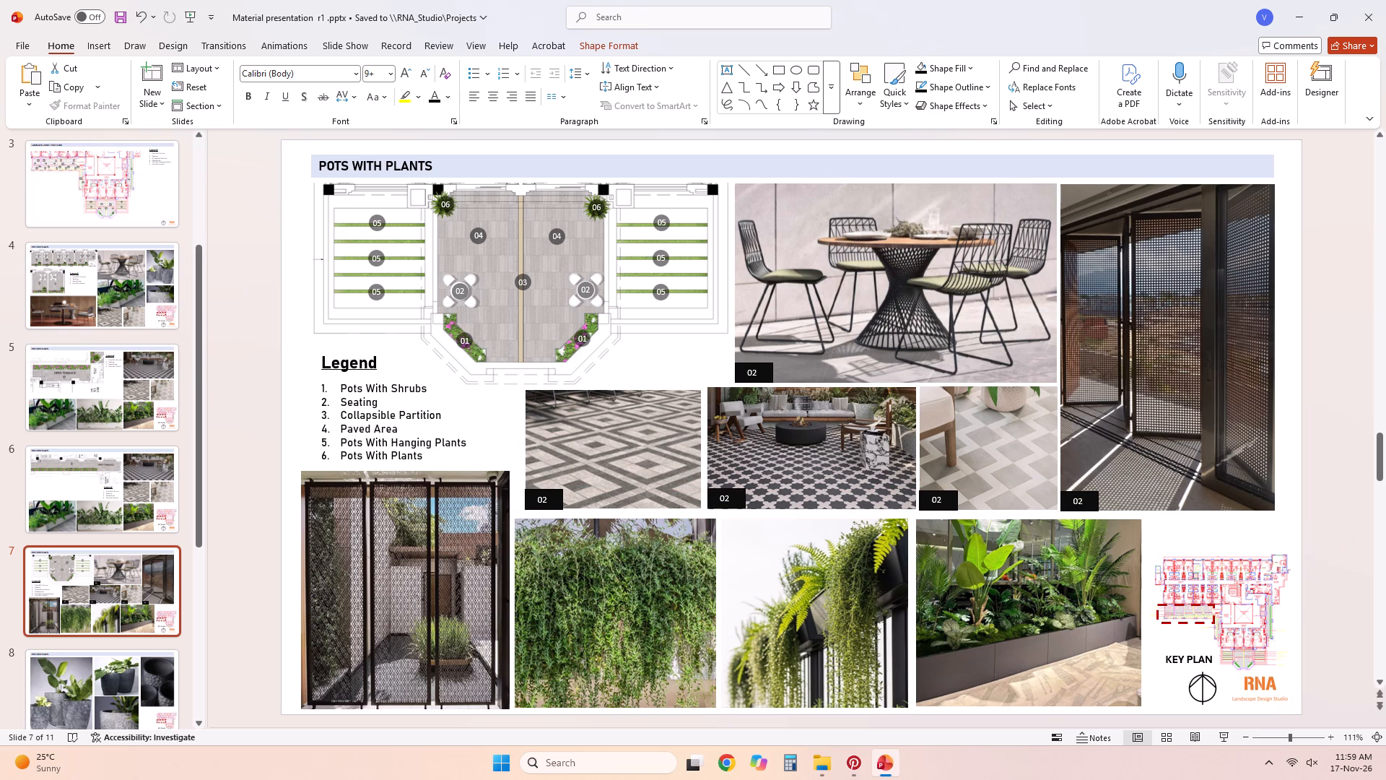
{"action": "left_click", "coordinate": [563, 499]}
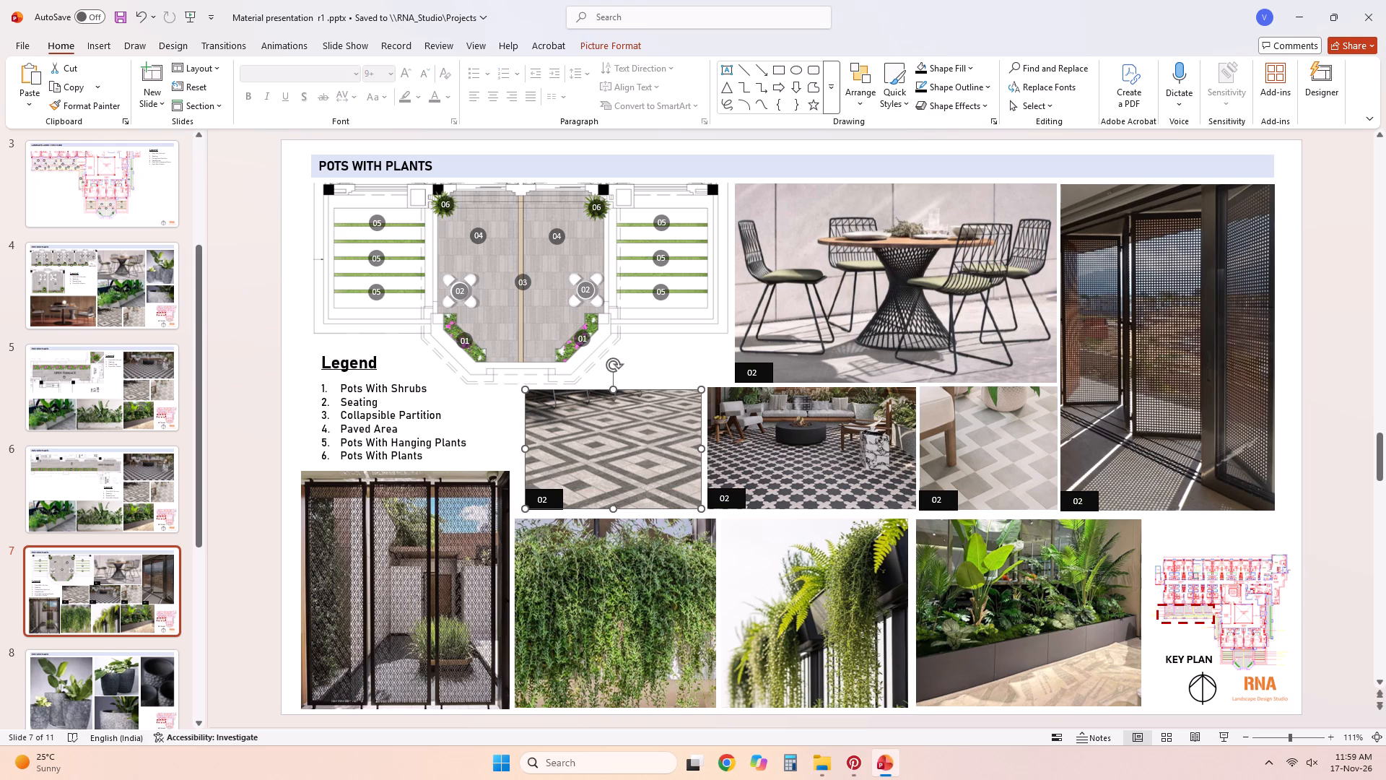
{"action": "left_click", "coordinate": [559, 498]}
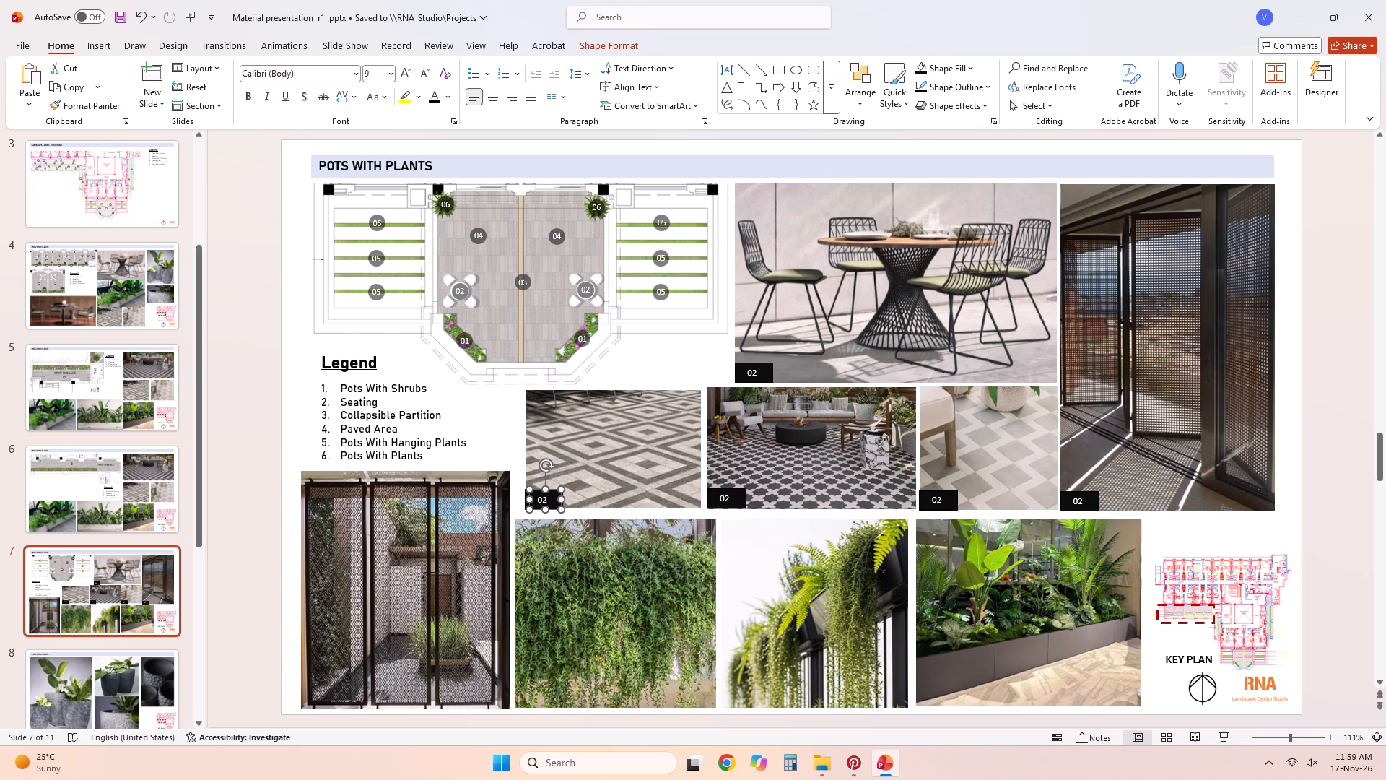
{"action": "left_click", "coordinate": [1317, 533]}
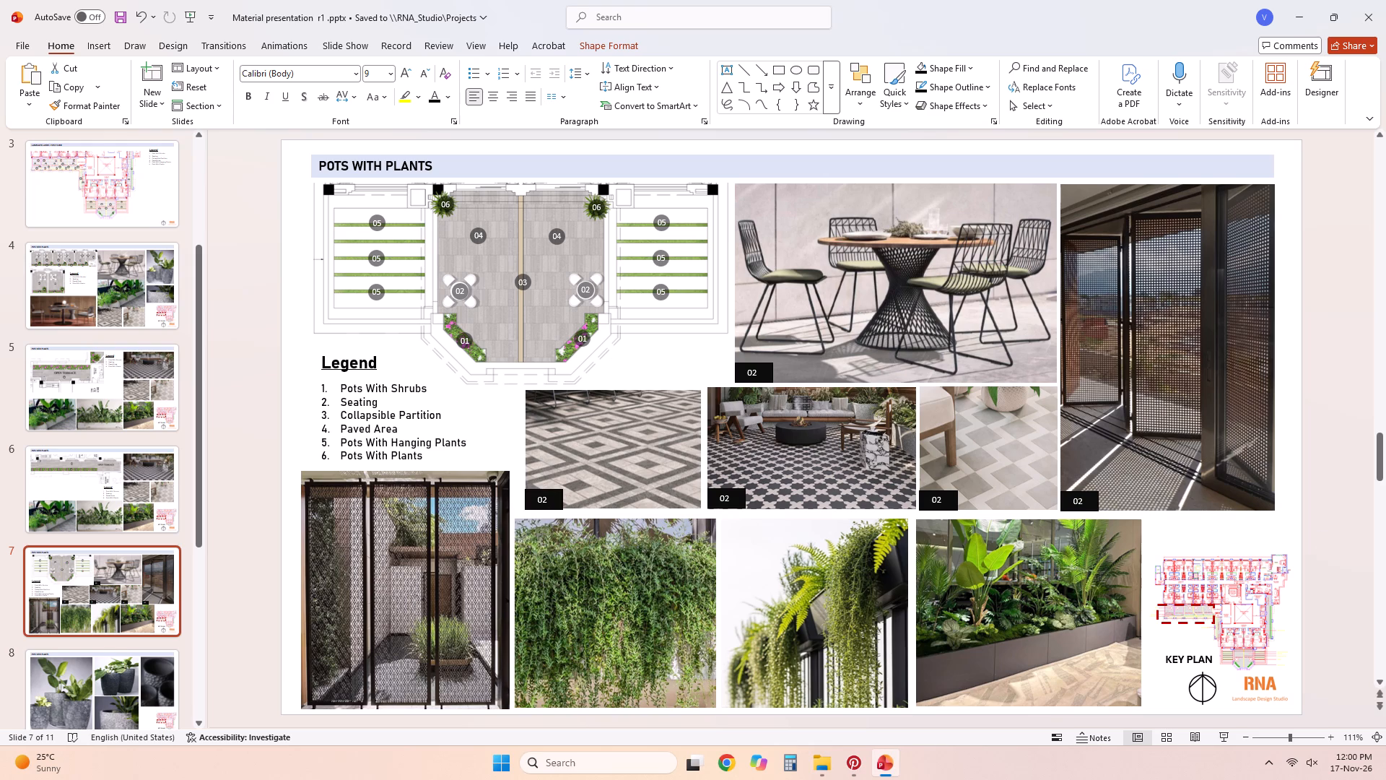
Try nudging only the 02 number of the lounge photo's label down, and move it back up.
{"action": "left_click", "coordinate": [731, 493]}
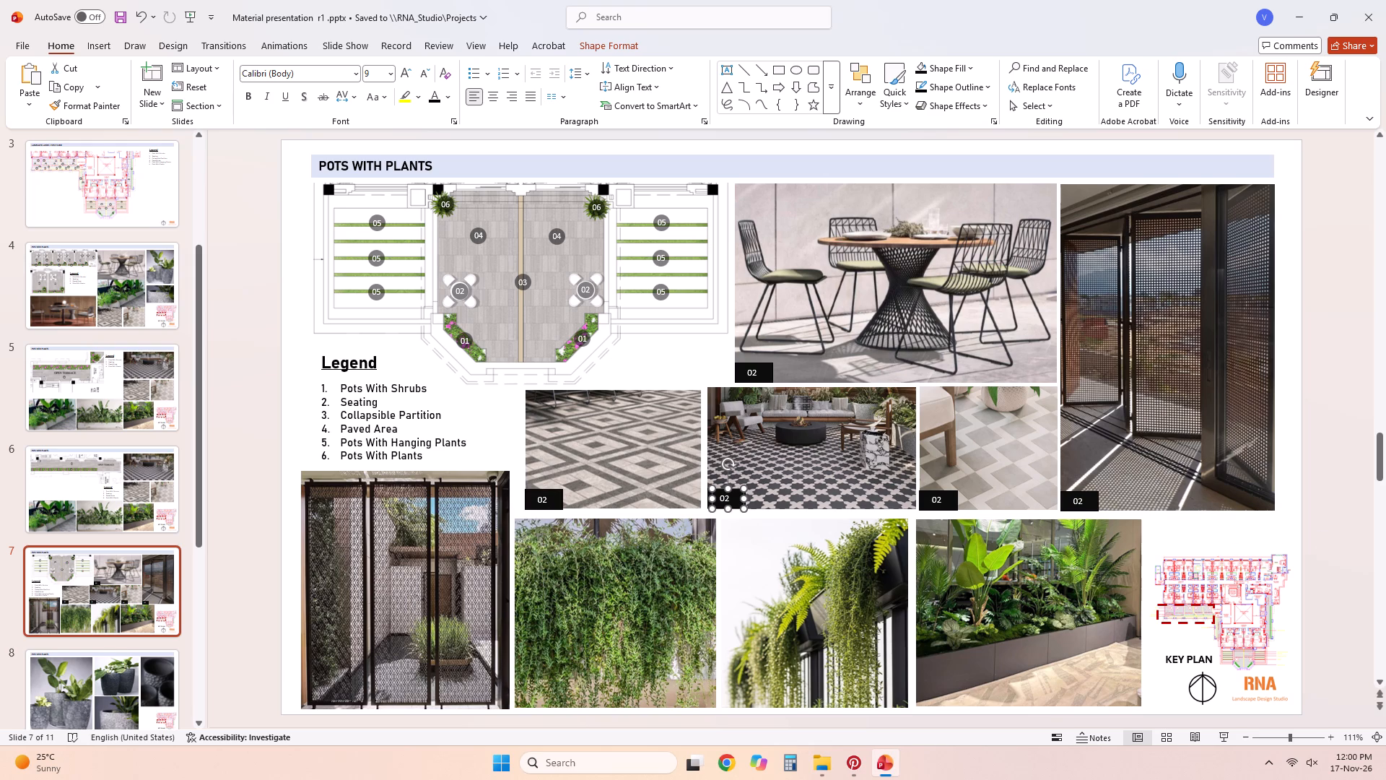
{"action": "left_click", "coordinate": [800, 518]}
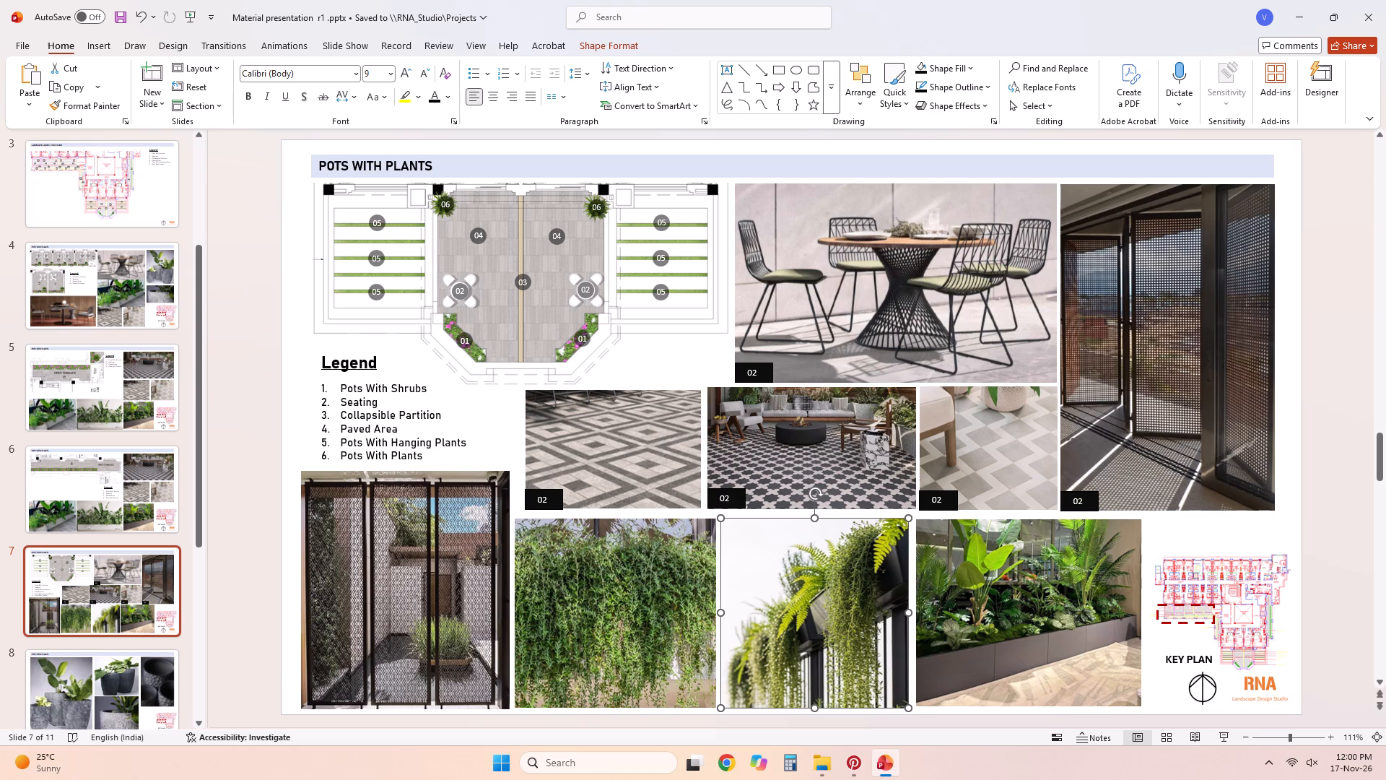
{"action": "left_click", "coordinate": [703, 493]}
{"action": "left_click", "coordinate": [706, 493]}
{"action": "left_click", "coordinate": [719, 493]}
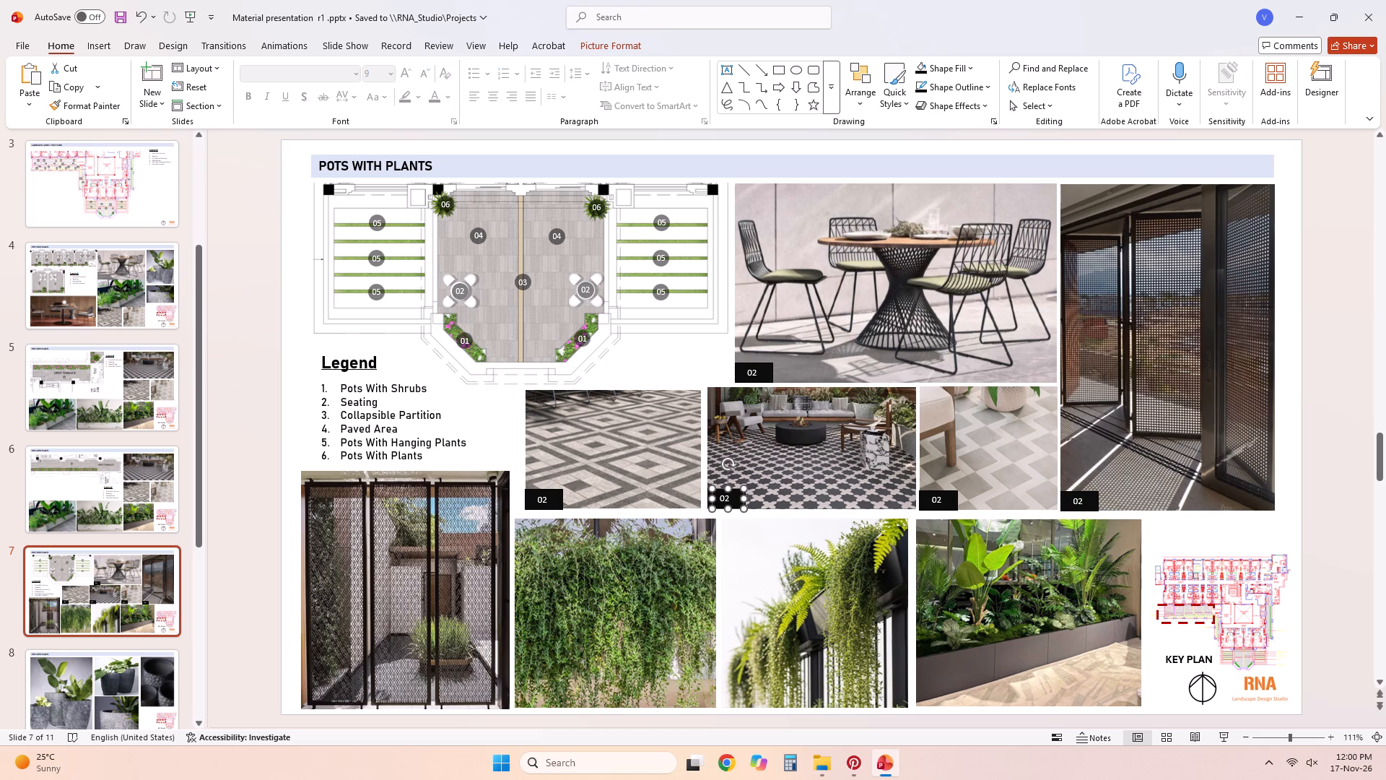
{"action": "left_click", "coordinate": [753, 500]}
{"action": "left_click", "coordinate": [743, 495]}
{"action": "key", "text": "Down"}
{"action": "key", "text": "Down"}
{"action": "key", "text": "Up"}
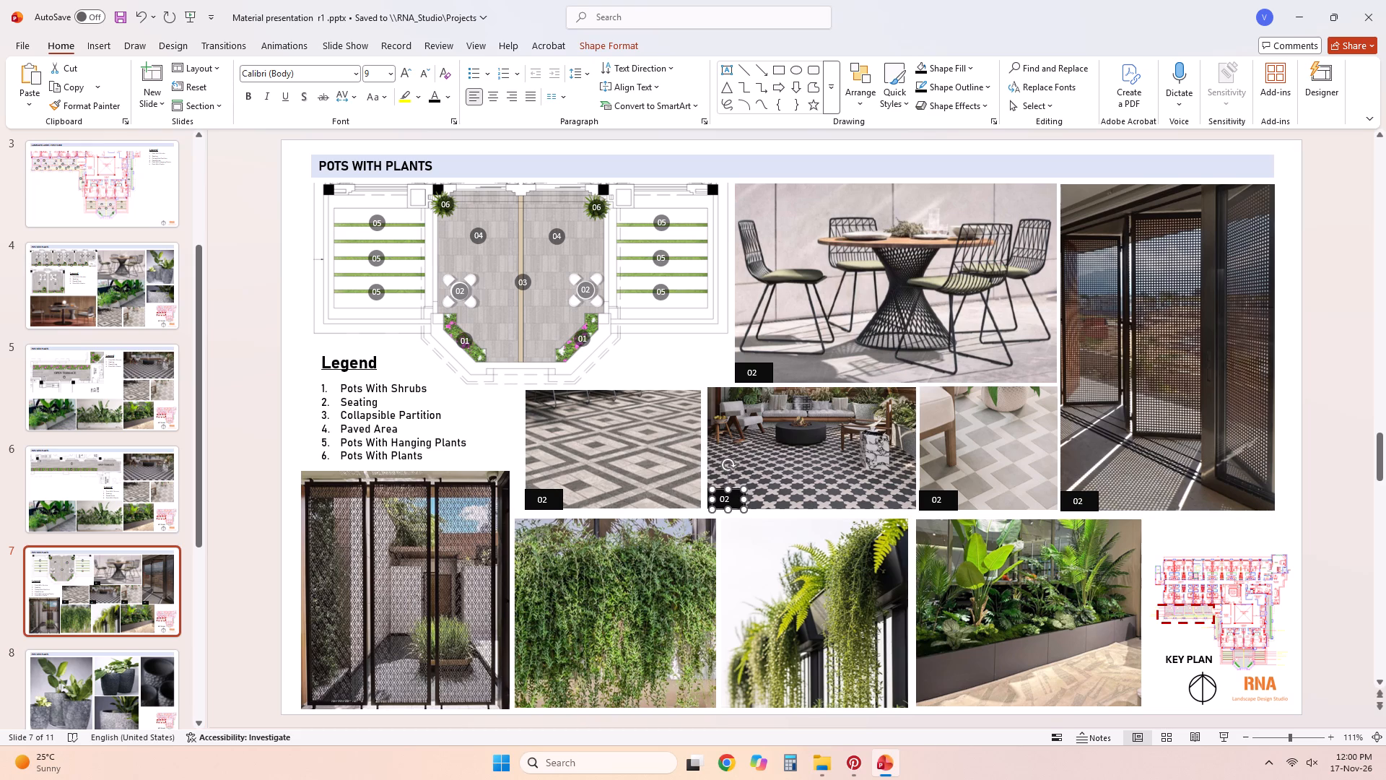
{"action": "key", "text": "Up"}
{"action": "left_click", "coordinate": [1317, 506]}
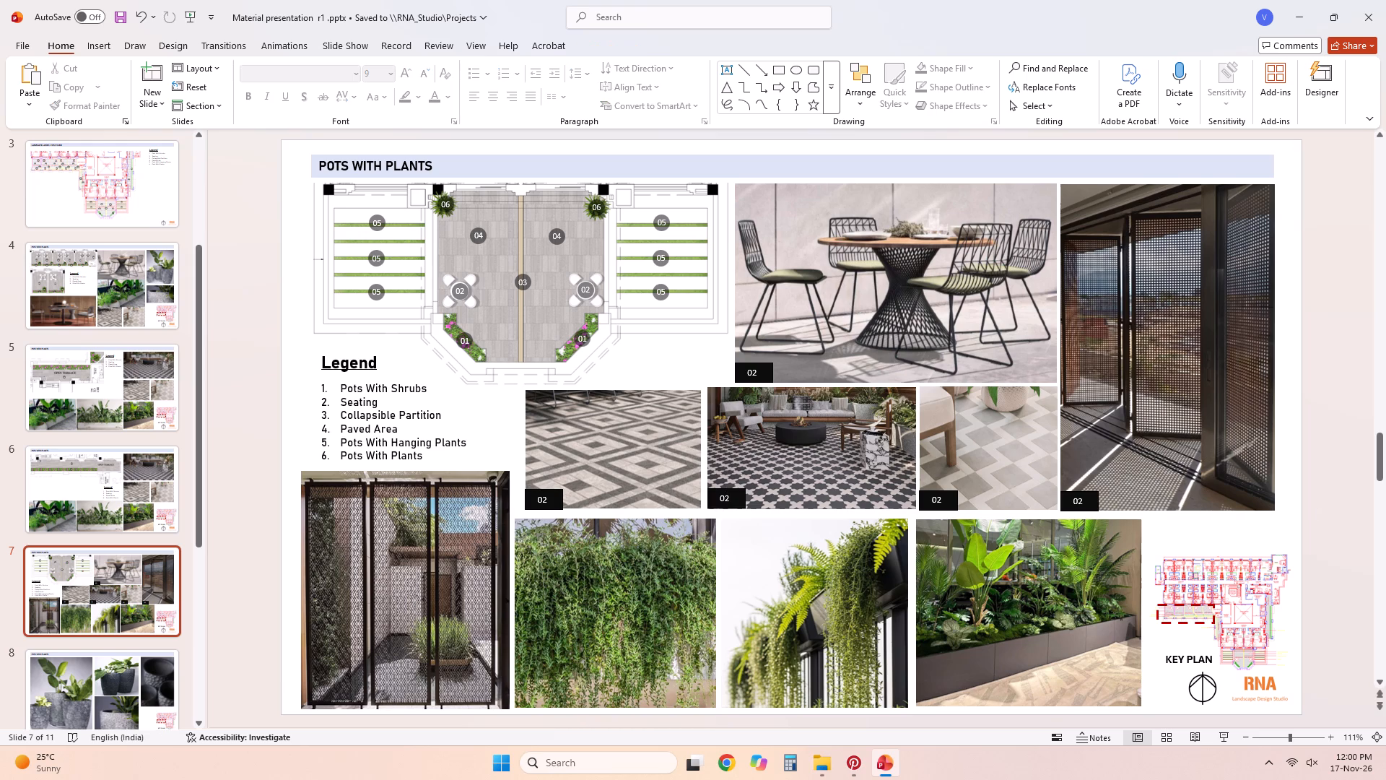
Nudge the black rectangle of the lounge photo's label down two increments toward the photo's bottom edge.
{"action": "left_click", "coordinate": [744, 491]}
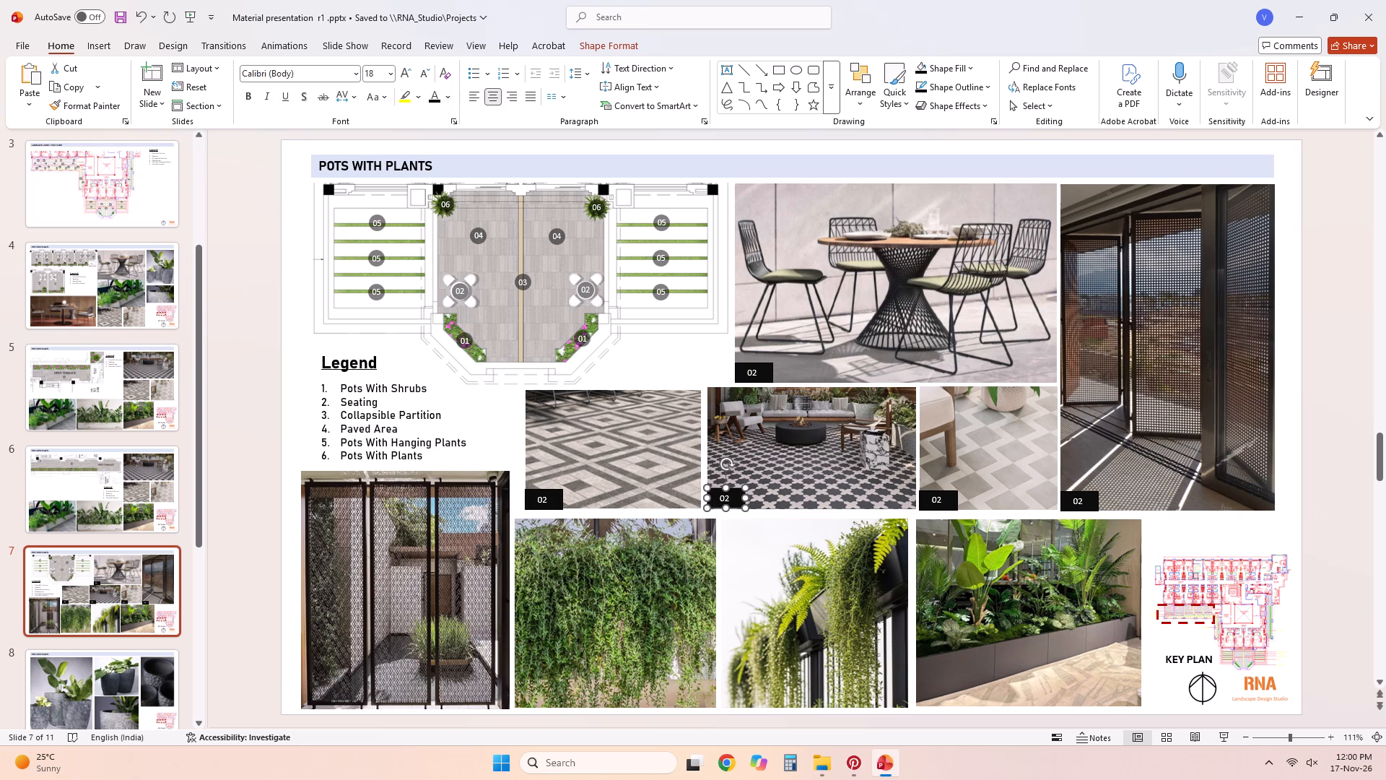
{"action": "key", "text": "Down"}
{"action": "key", "text": "Down"}
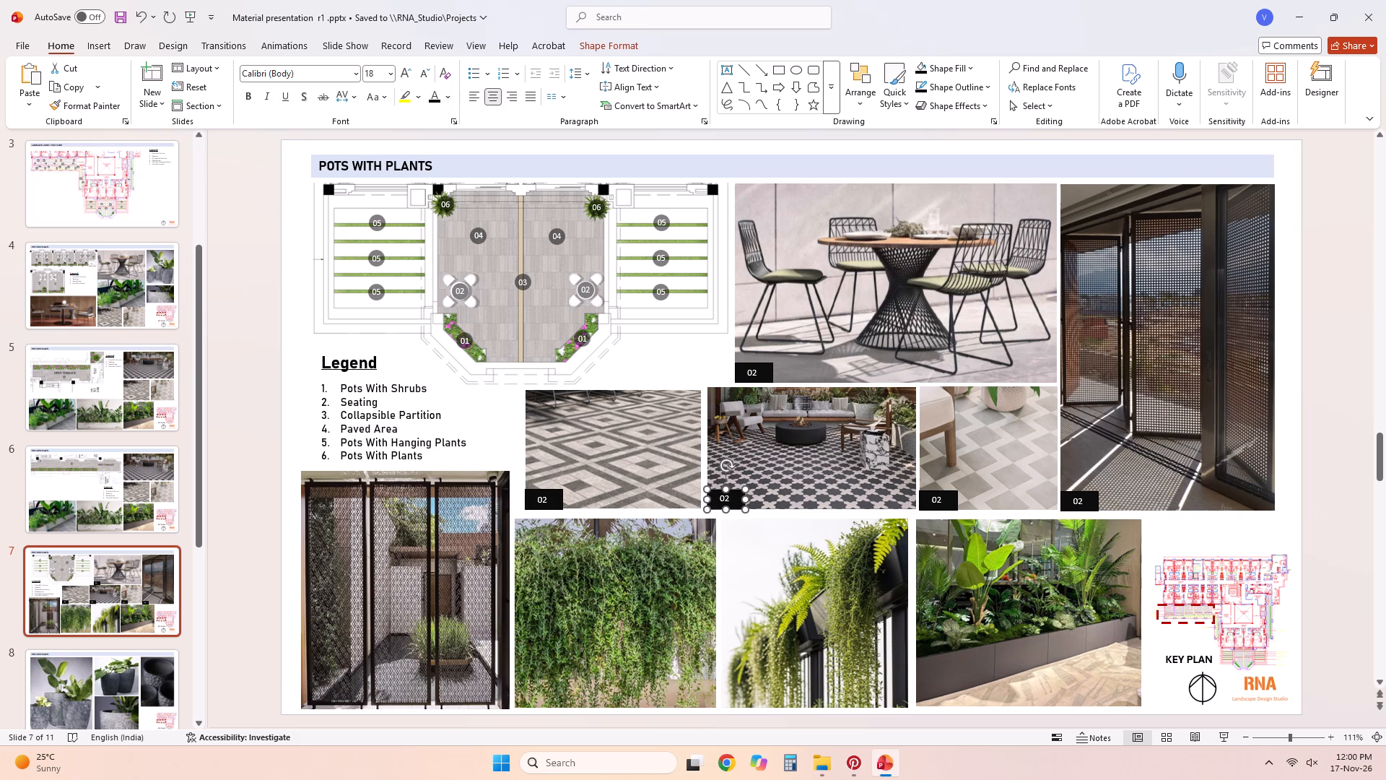
{"action": "left_click", "coordinate": [1329, 506]}
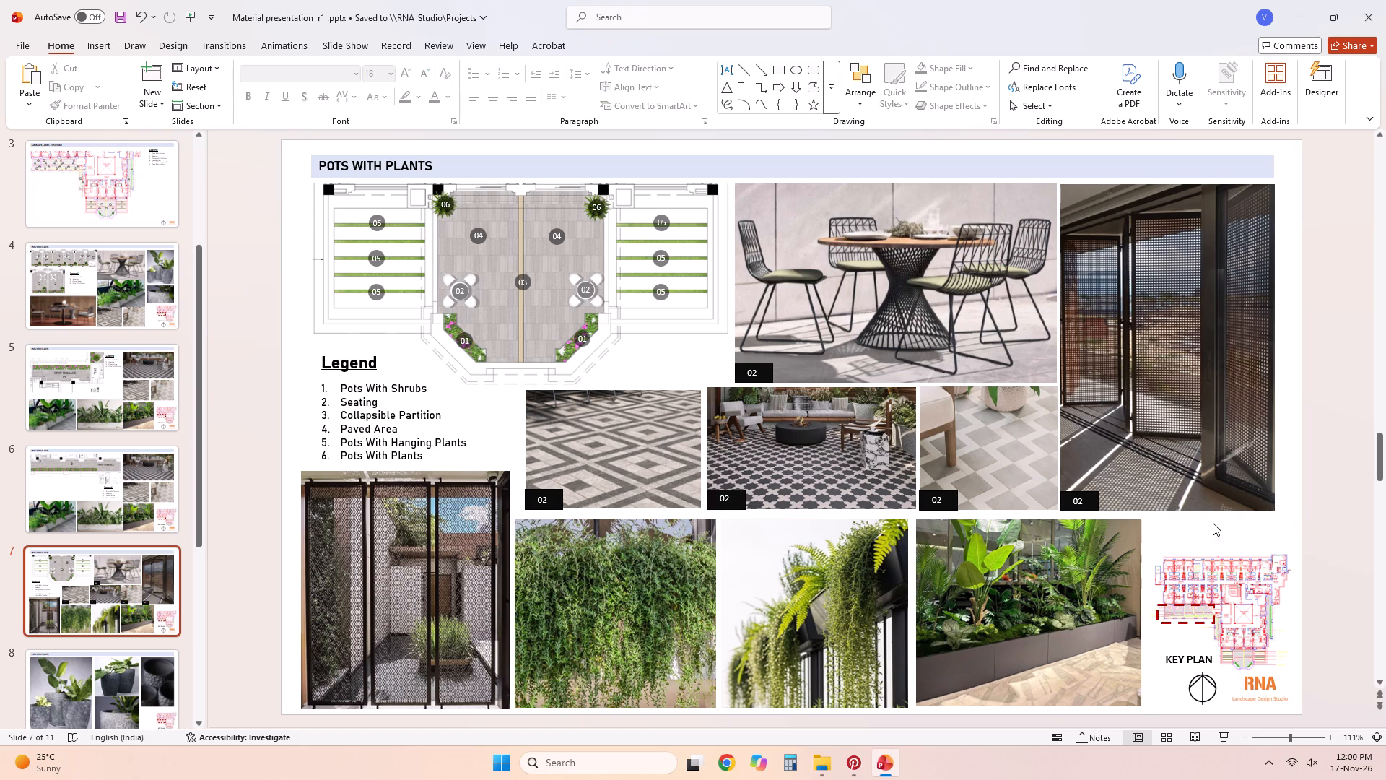
Nudge the black rectangle of the diamond-pattern paving label up and adjust it sideways to line up with the photo's lower-left corner.
{"action": "left_click", "coordinate": [558, 493]}
{"action": "left_click", "coordinate": [670, 498]}
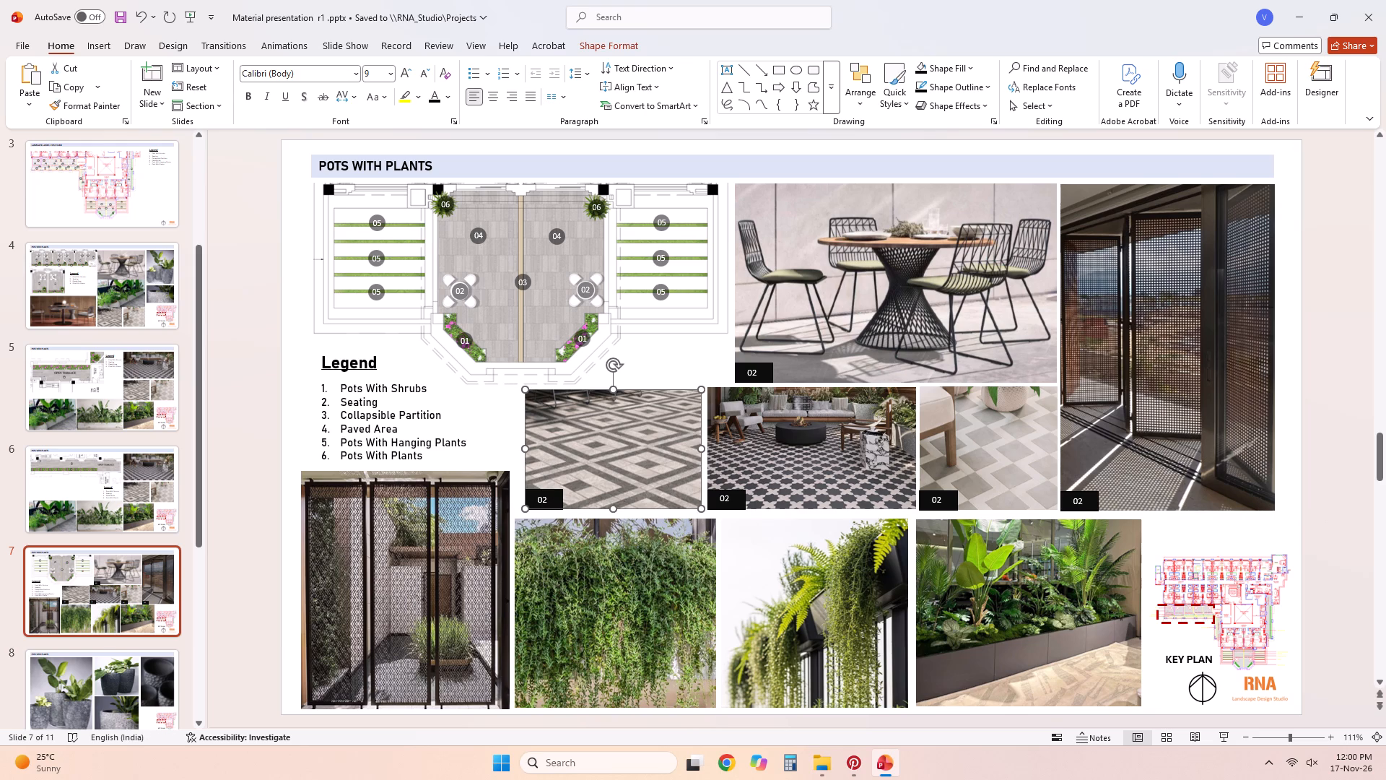
{"action": "left_click", "coordinate": [562, 490]}
{"action": "key", "text": "Up"}
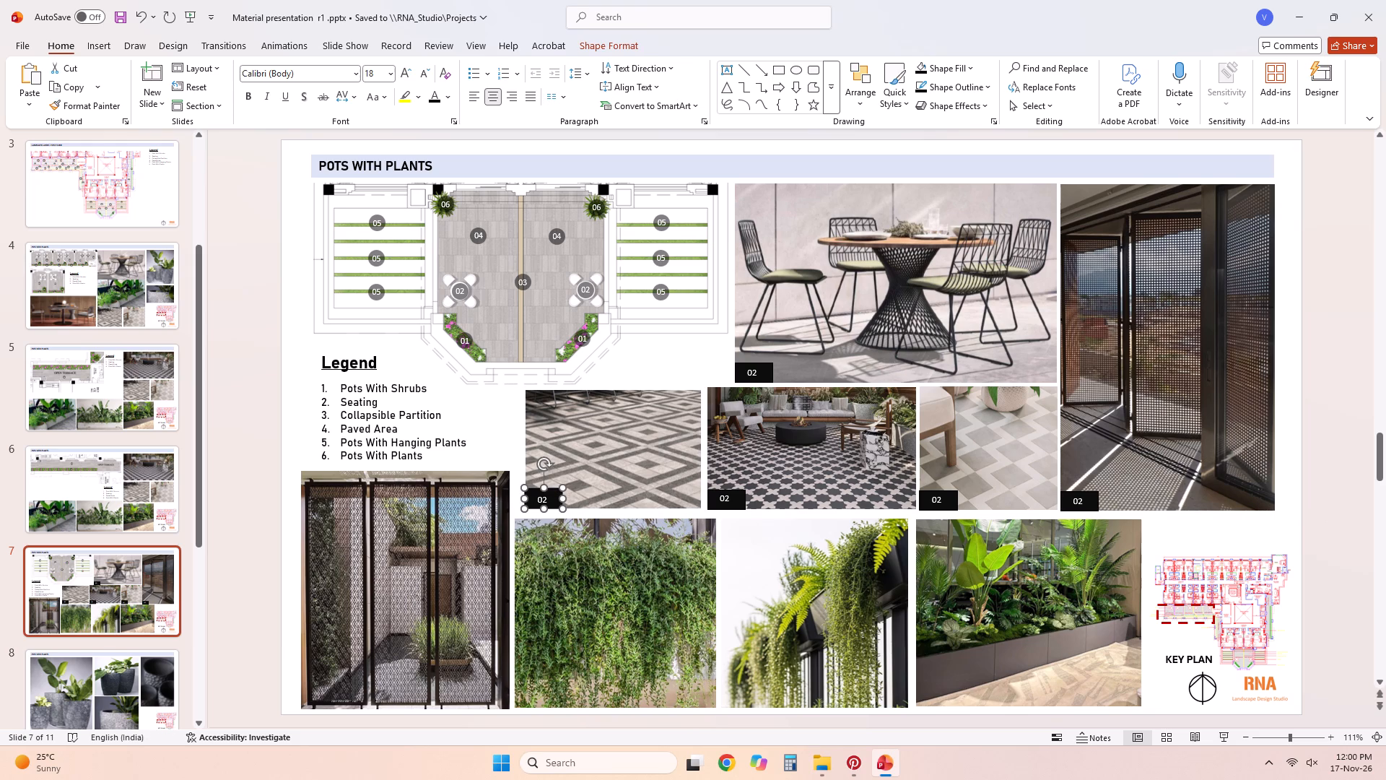
{"action": "key", "text": "Left"}
{"action": "left_click", "coordinate": [1341, 526]}
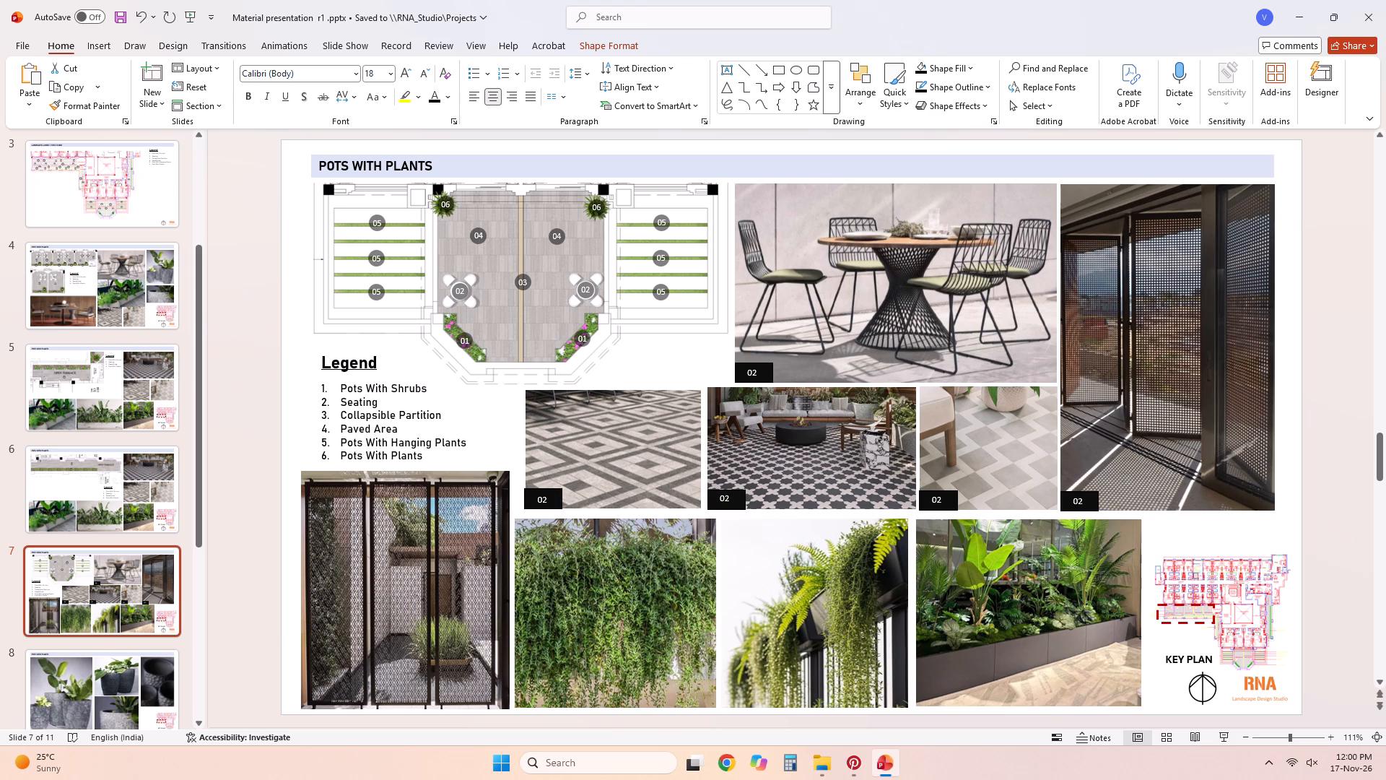
{"action": "left_click", "coordinate": [559, 489]}
{"action": "key", "text": "Right"}
Nudge the black rectangle of the diamond-pattern paving label one increment to the right to finish aligning it.
{"action": "key", "text": "Right"}
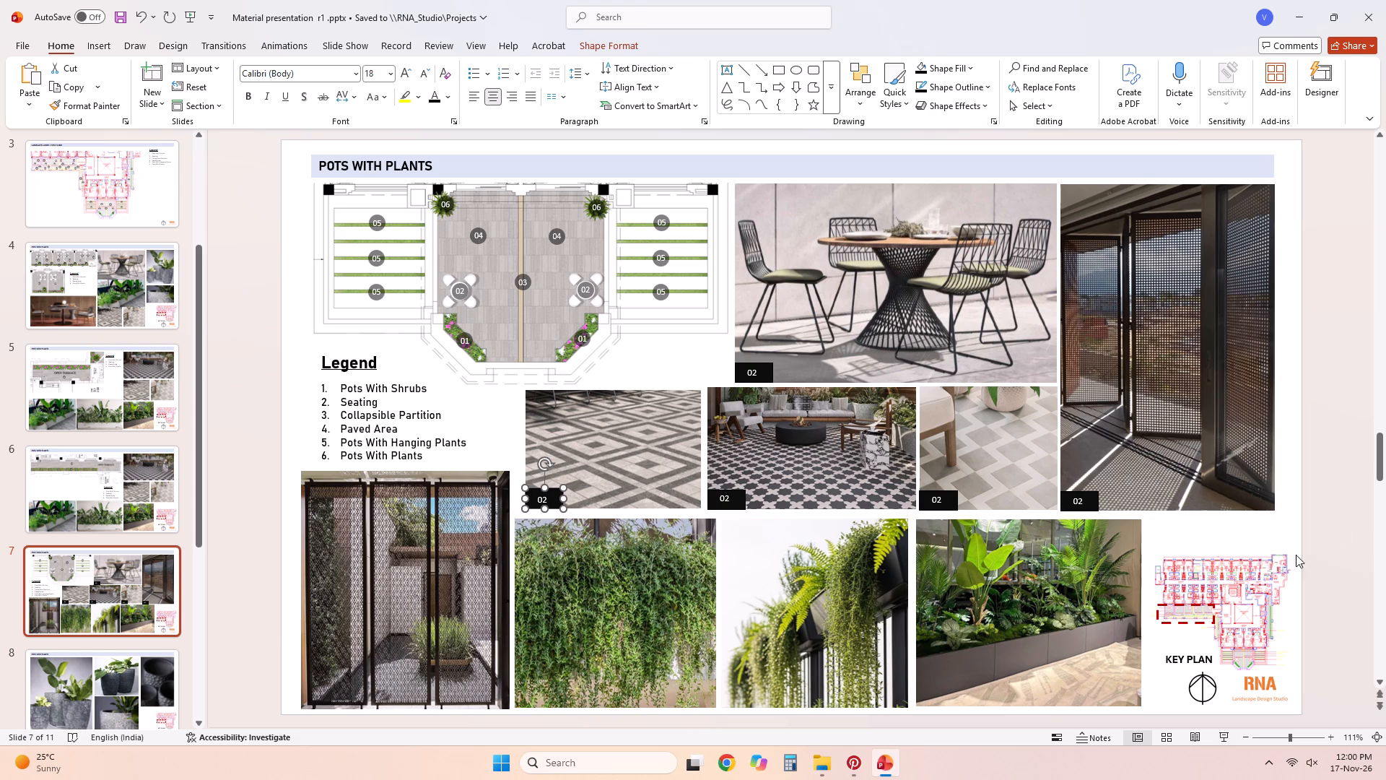
{"action": "left_click", "coordinate": [1351, 523]}
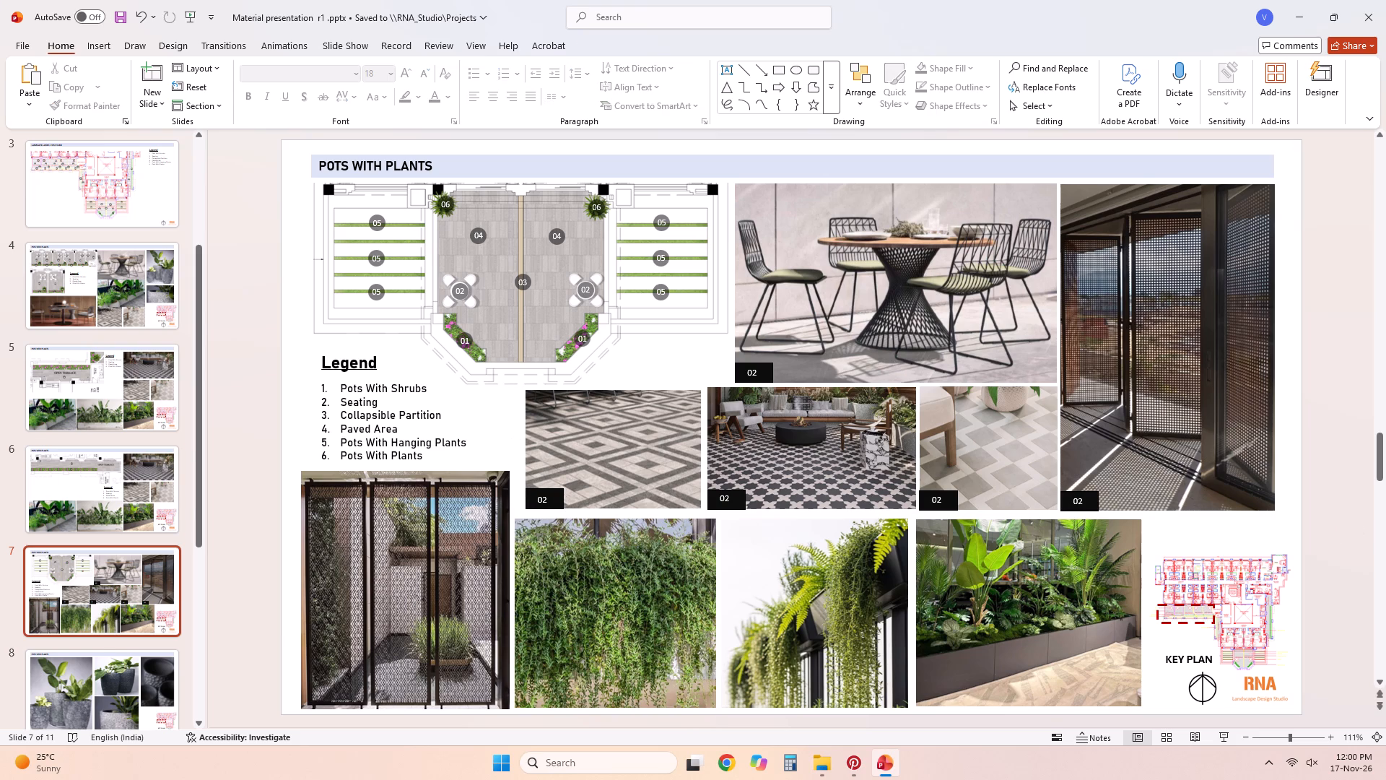
Change the label numbers on the diamond-pattern paving photo and the lounge photo to 04.
{"action": "left_click", "coordinate": [536, 495]}
{"action": "double_click", "coordinate": [544, 496]}
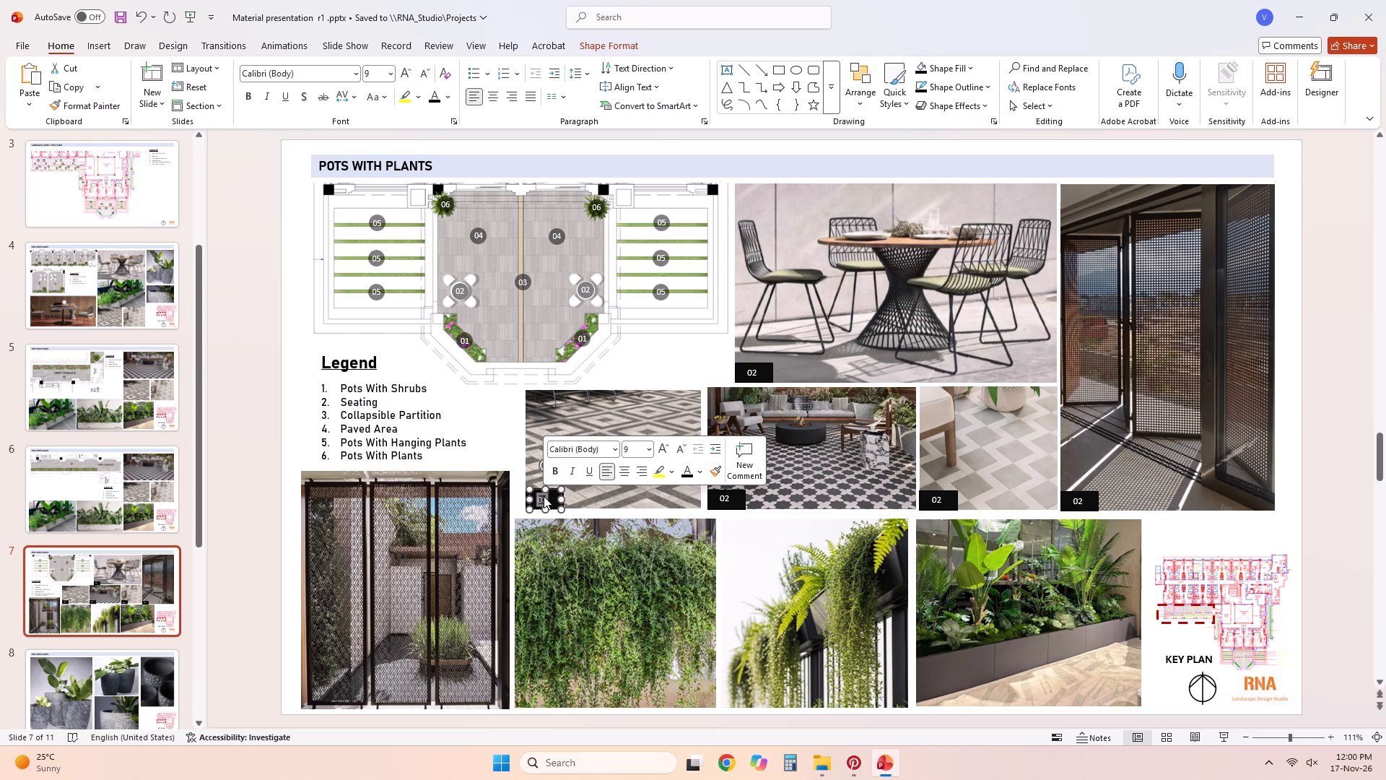
{"action": "type", "text": "04"}
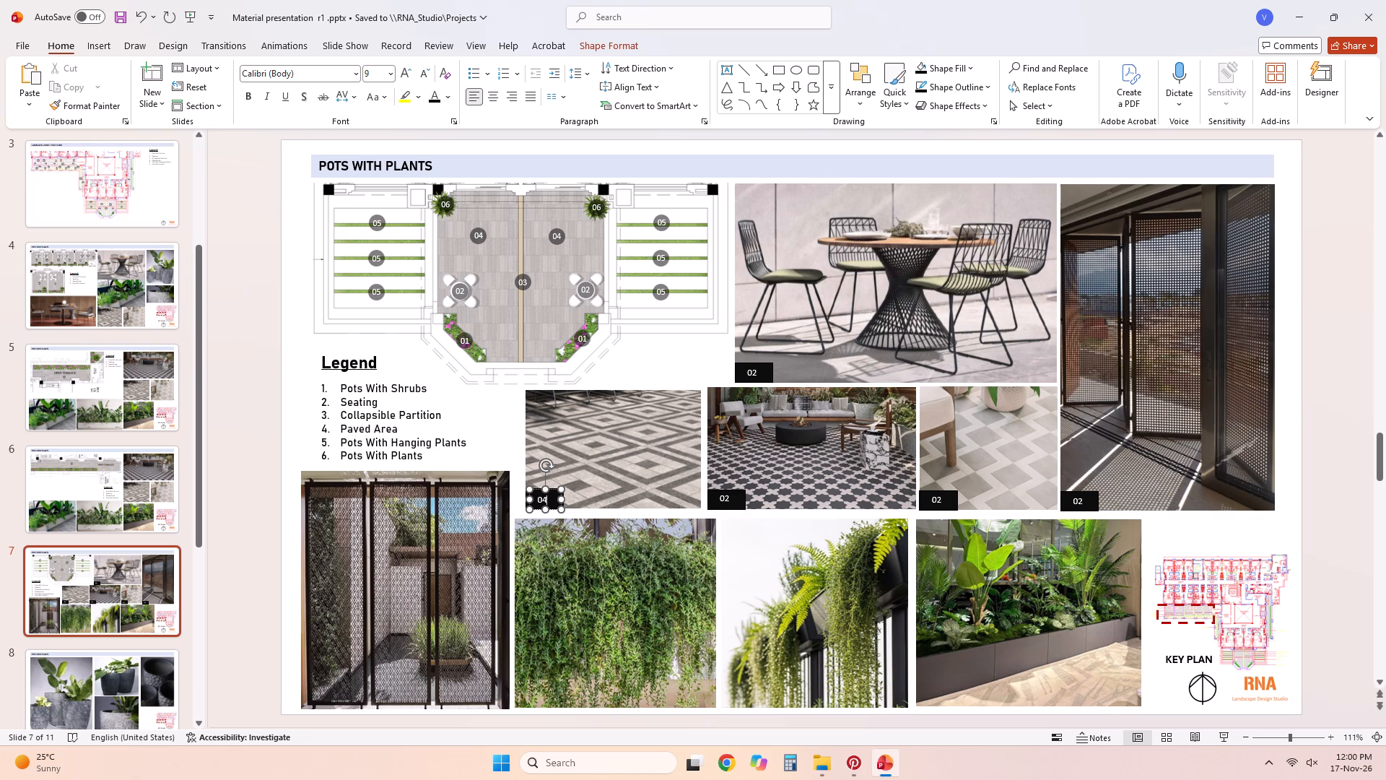
{"action": "double_click", "coordinate": [728, 498]}
{"action": "double_click", "coordinate": [721, 503]}
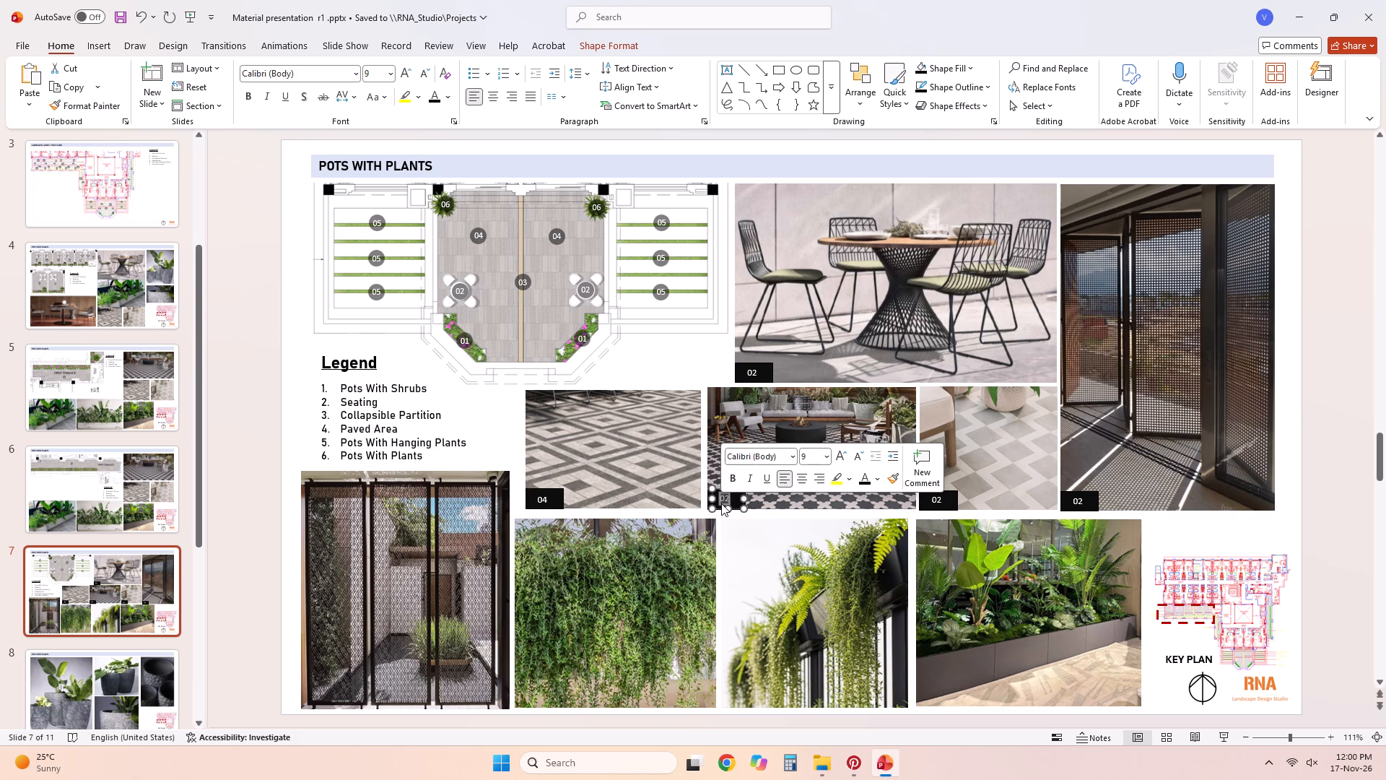
{"action": "type", "text": "04"}
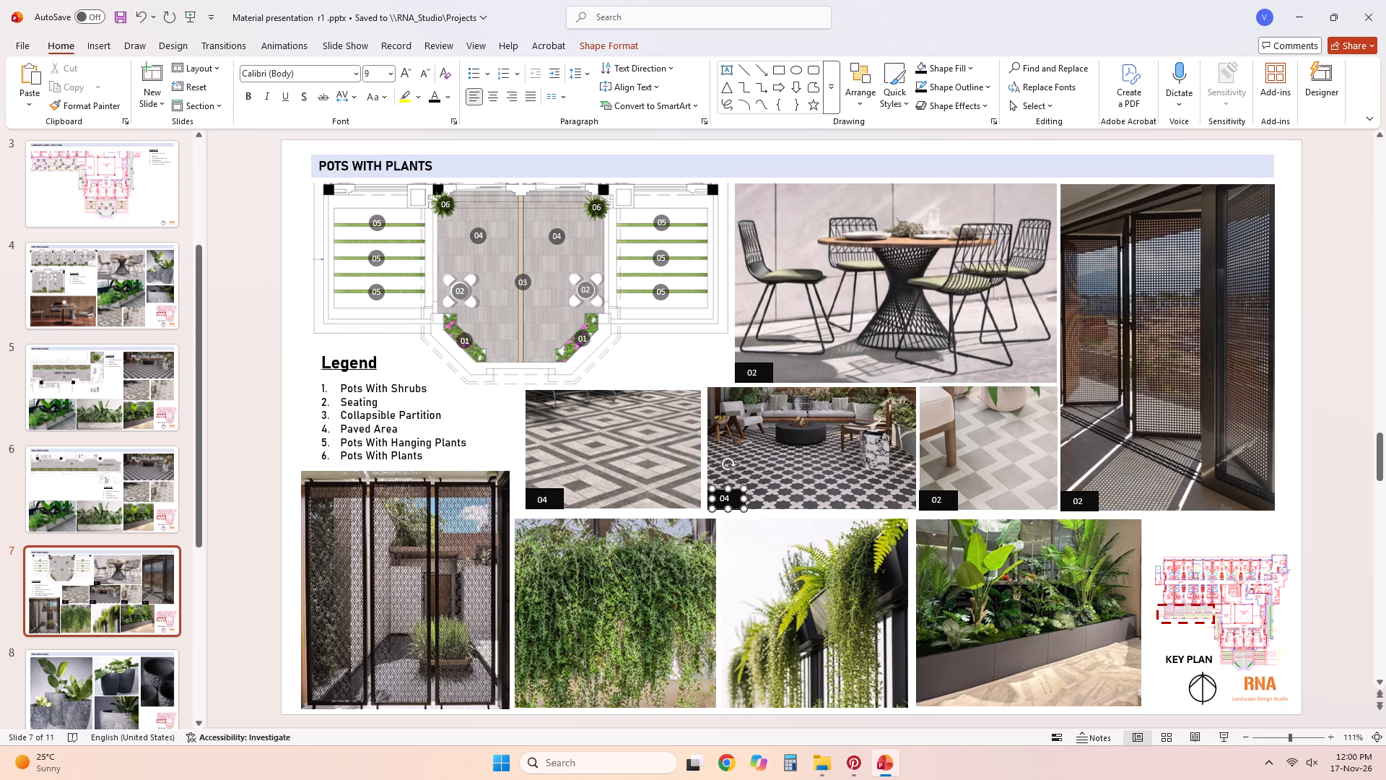
Nudge the 04 number of the lounge photo's label slightly down within its black rectangle.
{"action": "key", "text": "Down"}
{"action": "key", "text": "Down"}
{"action": "left_click", "coordinate": [1234, 532]}
{"action": "left_click", "coordinate": [732, 498]}
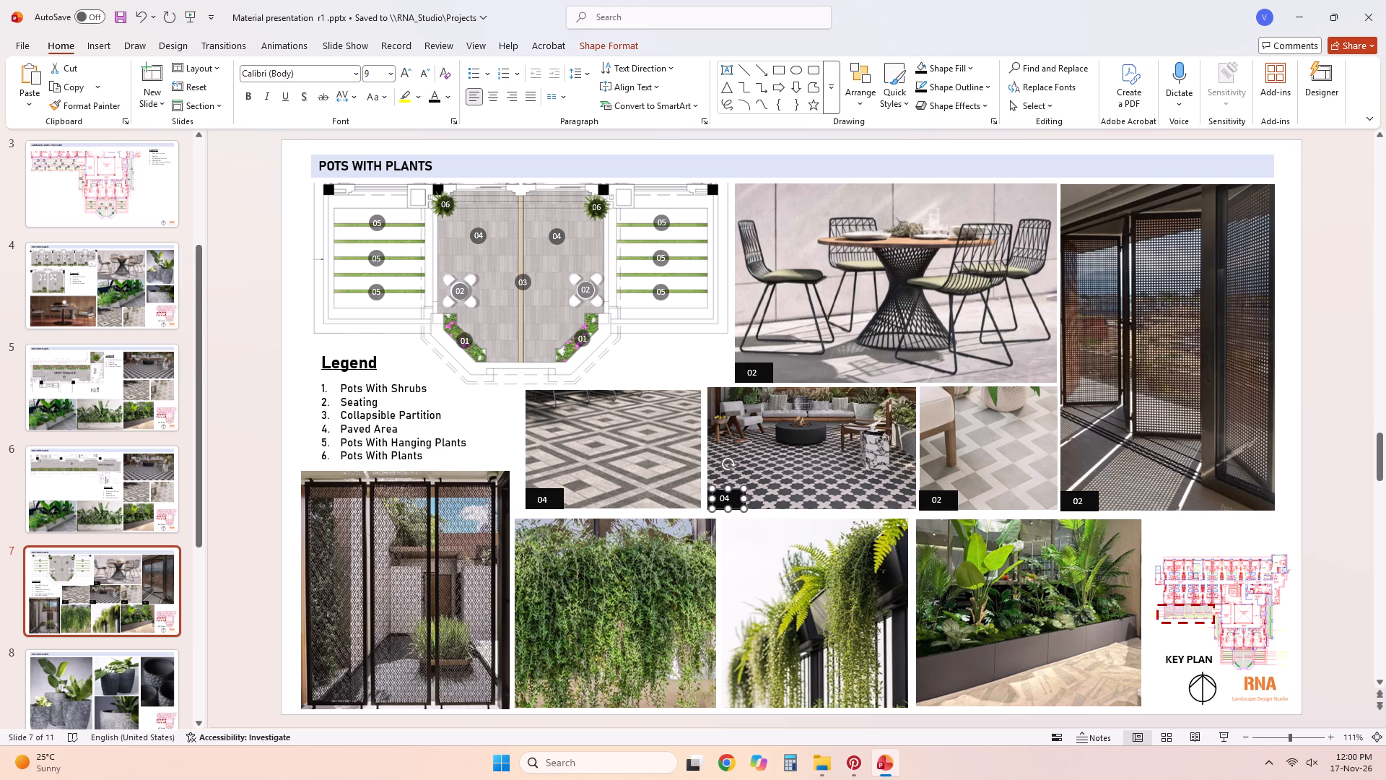
{"action": "key", "text": "Down"}
{"action": "key", "text": "Down"}
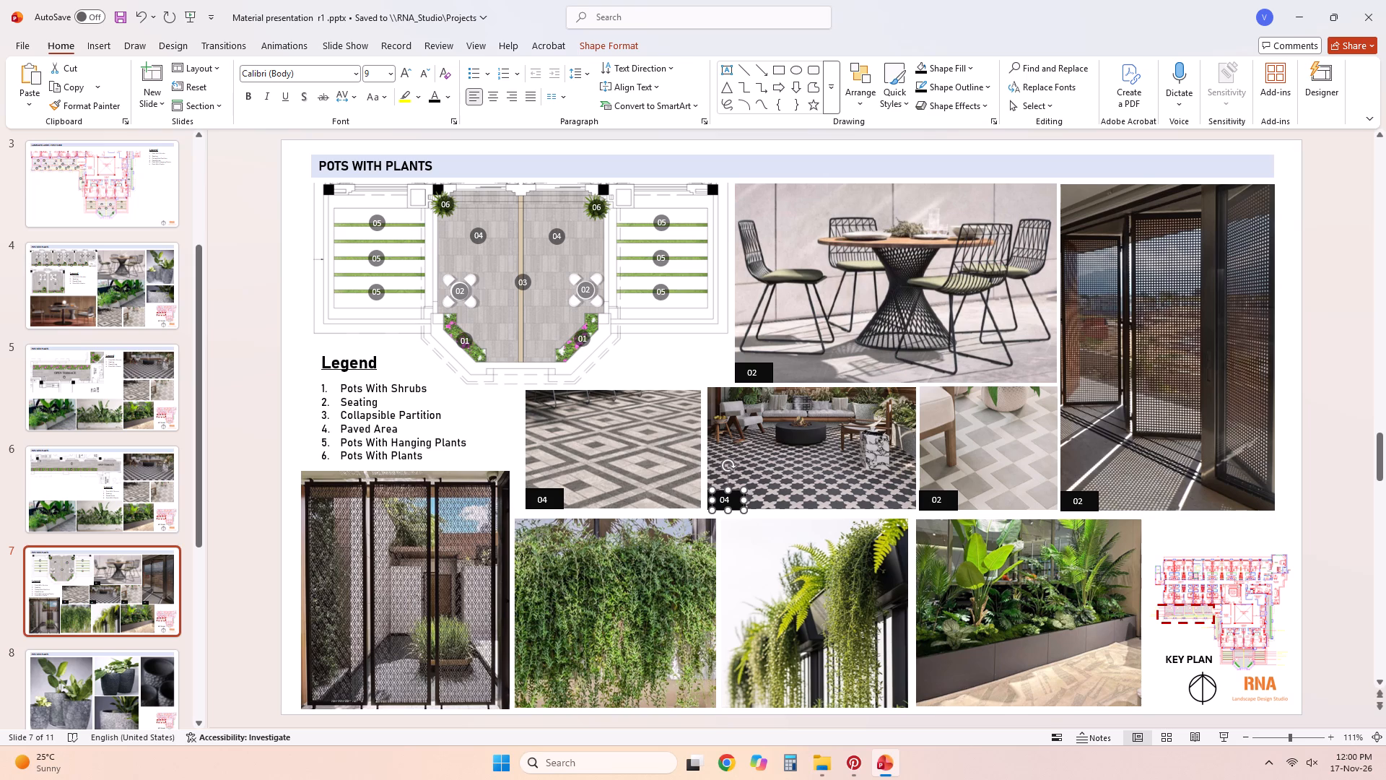
Change the label number on the chevron-pattern paving photo to 04.
{"action": "double_click", "coordinate": [938, 497]}
{"action": "key", "text": "0"}
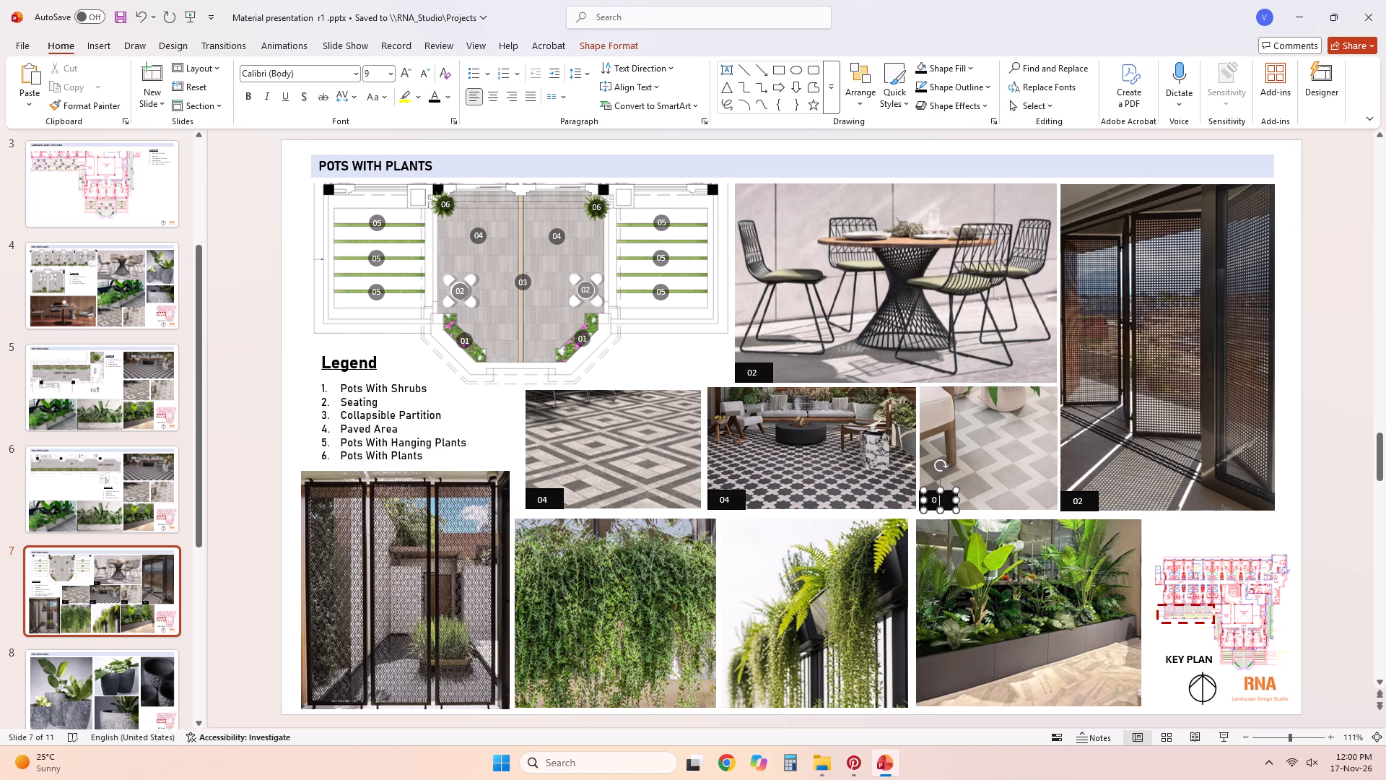
{"action": "key", "text": "4"}
{"action": "left_click", "coordinate": [1359, 519]}
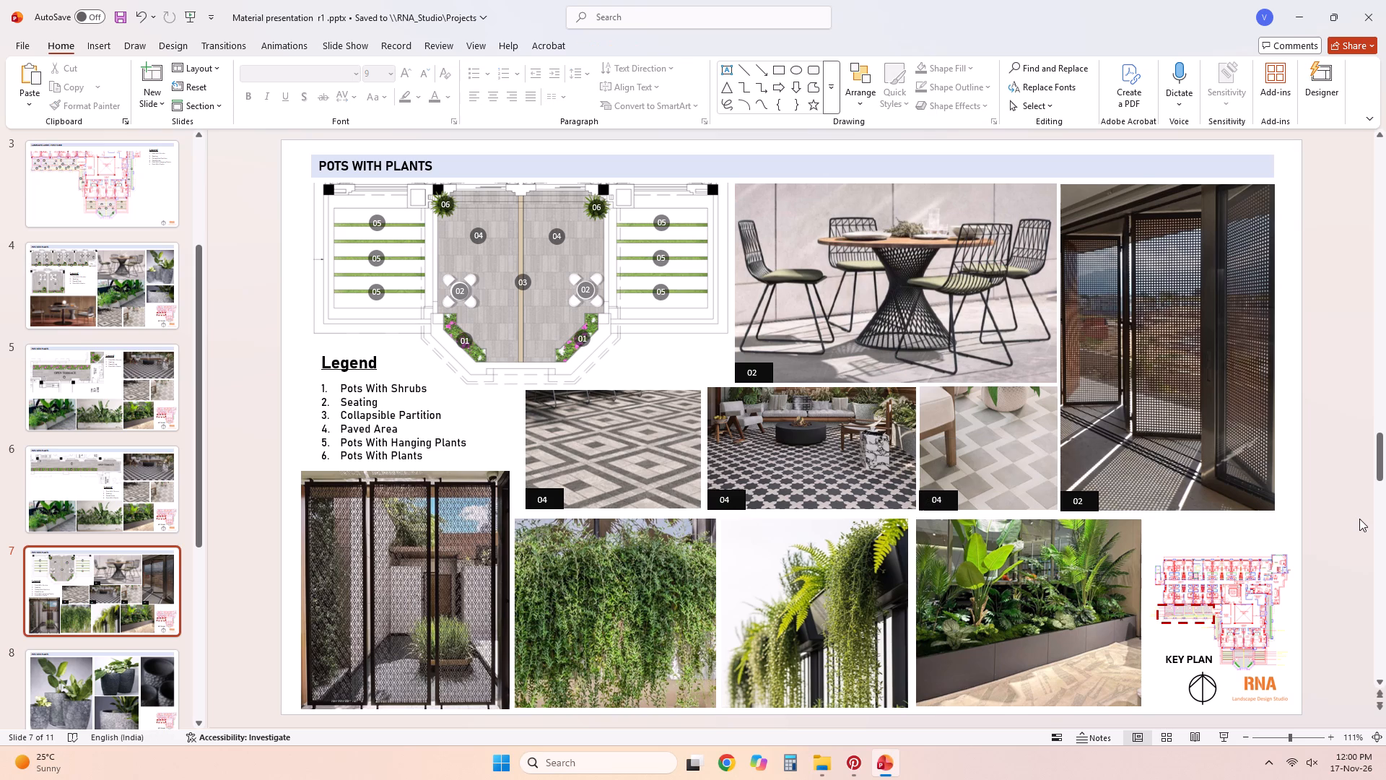
Change the label number on the perforated folding partition photo to 03.
{"action": "double_click", "coordinate": [1080, 500]}
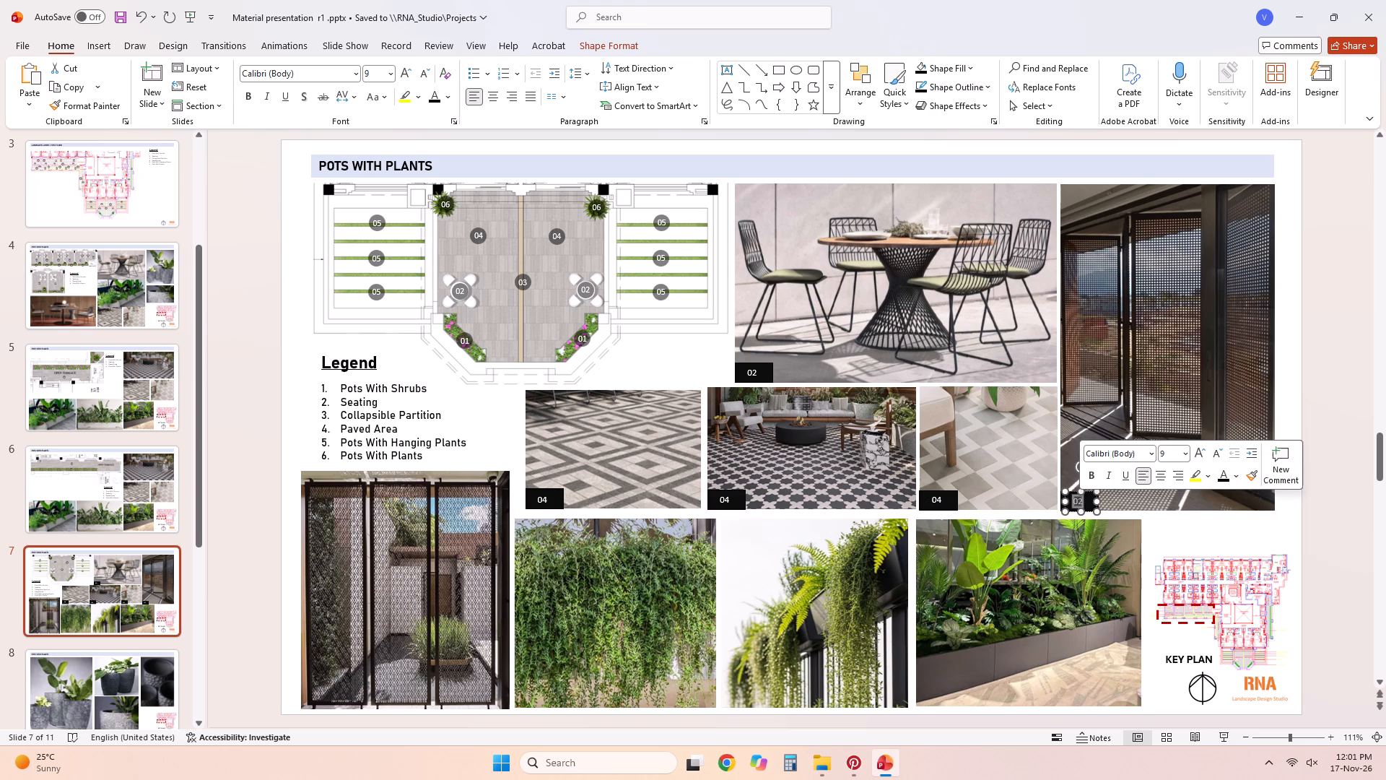
{"action": "type", "text": "03"}
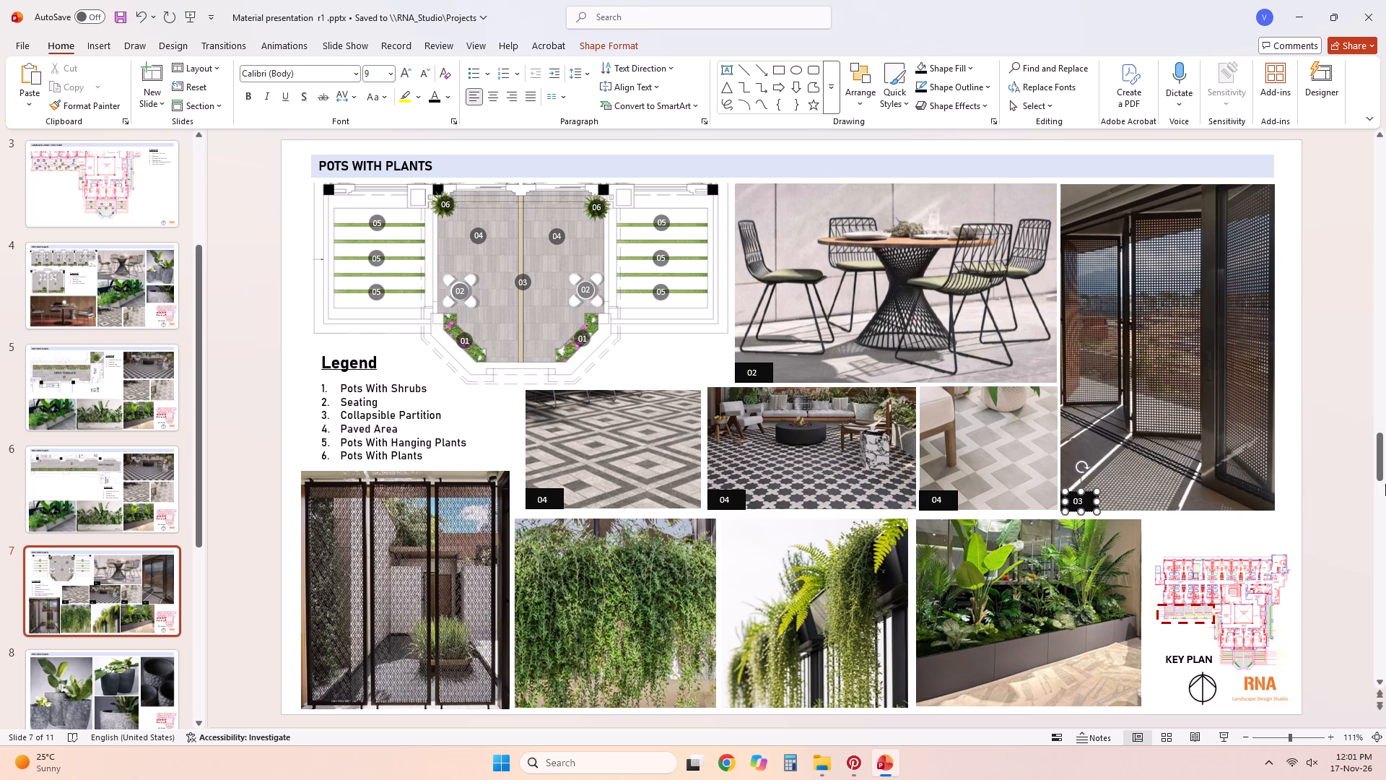
{"action": "left_click", "coordinate": [1328, 514]}
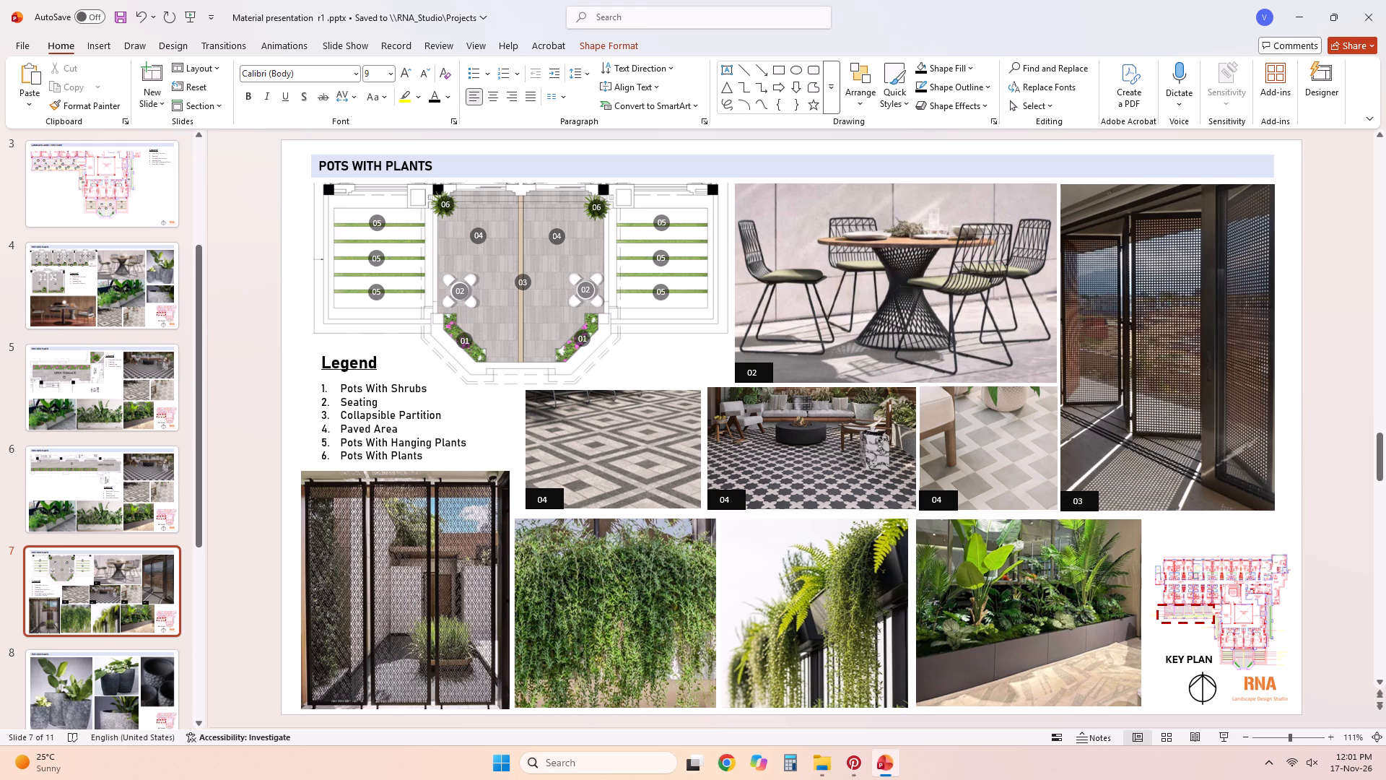
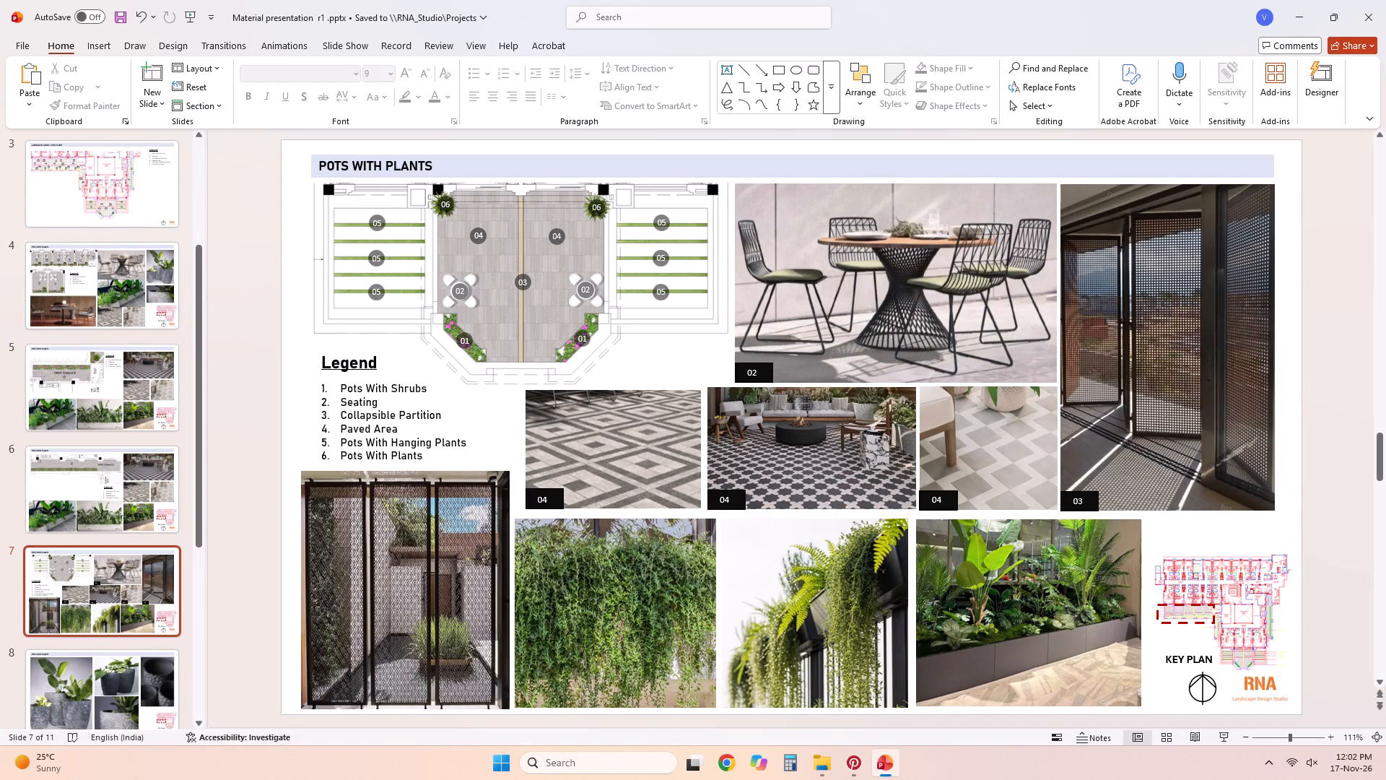
Copy the 04 label from the diamond-pattern paving photo into the bottom-left corner of the patterned screen partition photo.
{"action": "left_click", "coordinate": [562, 501]}
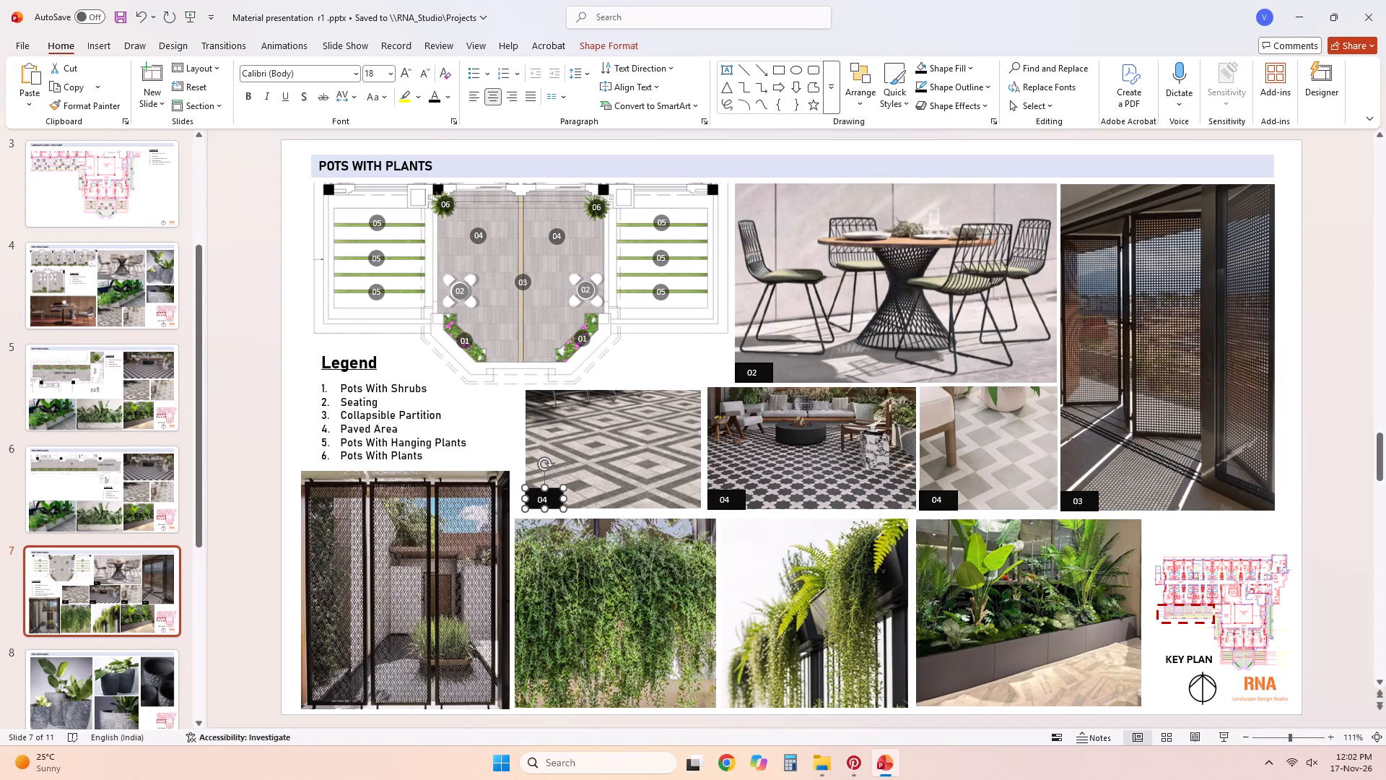
{"action": "left_click", "coordinate": [553, 502], "text": "shift"}
{"action": "key", "text": "ctrl+c"}
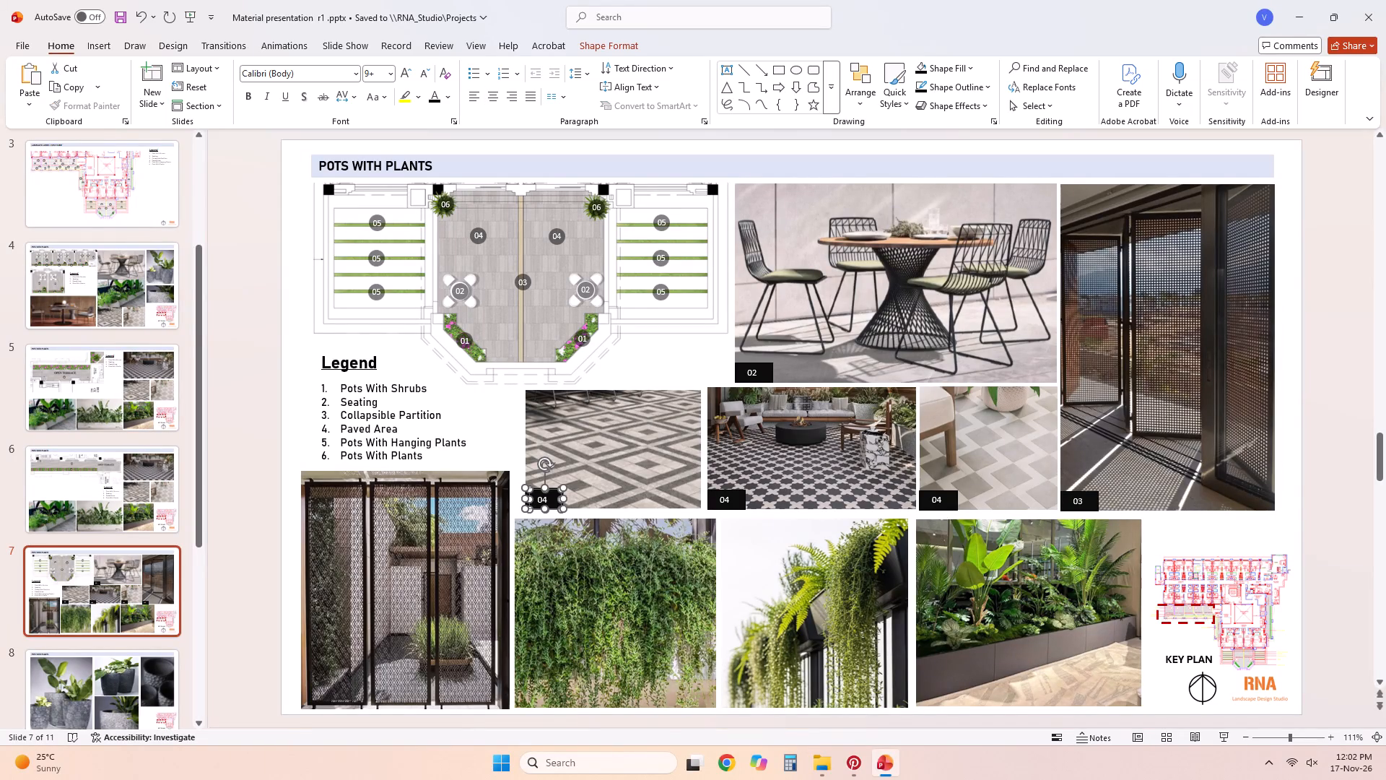
{"action": "key", "text": "ctrl+v"}
{"action": "left_click_drag", "start_coordinate": [563, 516], "coordinate": [444, 647]}
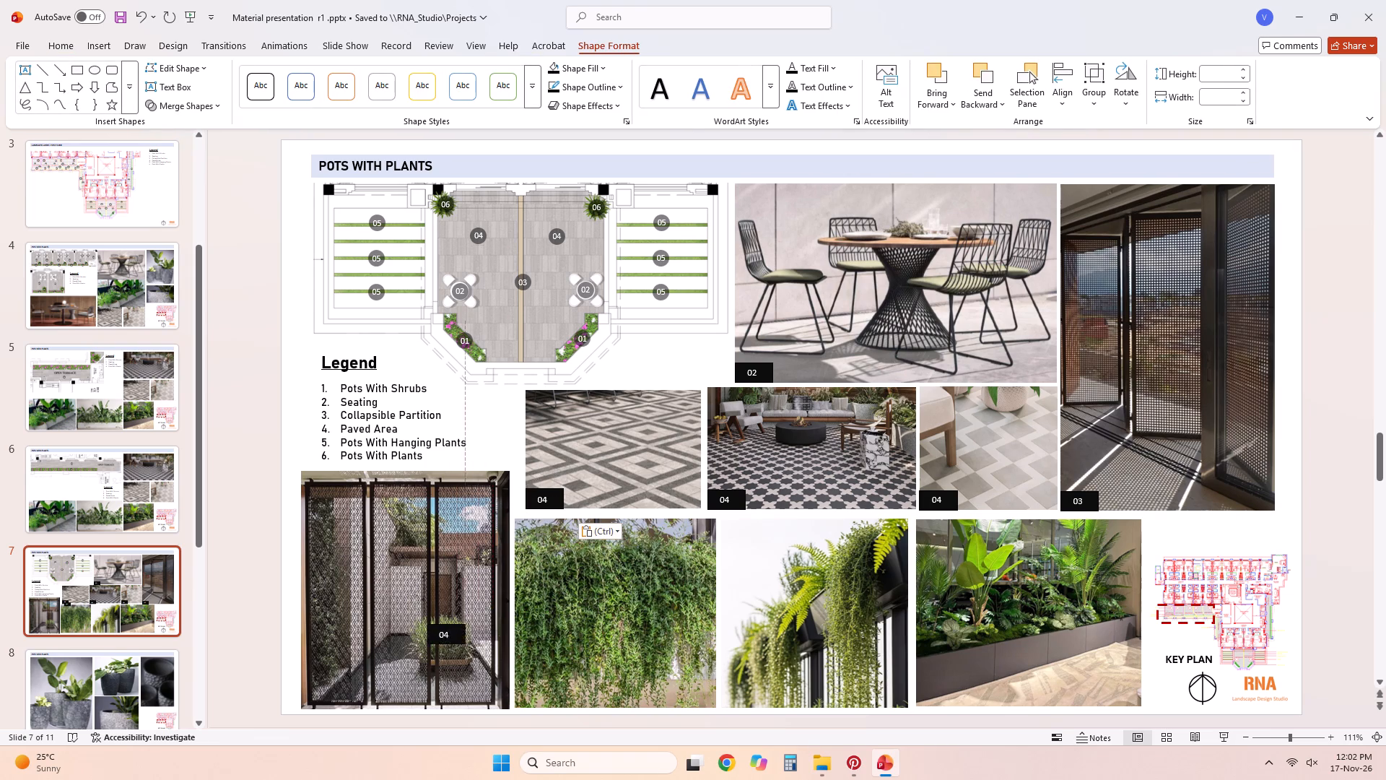
{"action": "left_click_drag", "start_coordinate": [444, 647], "coordinate": [322, 701]}
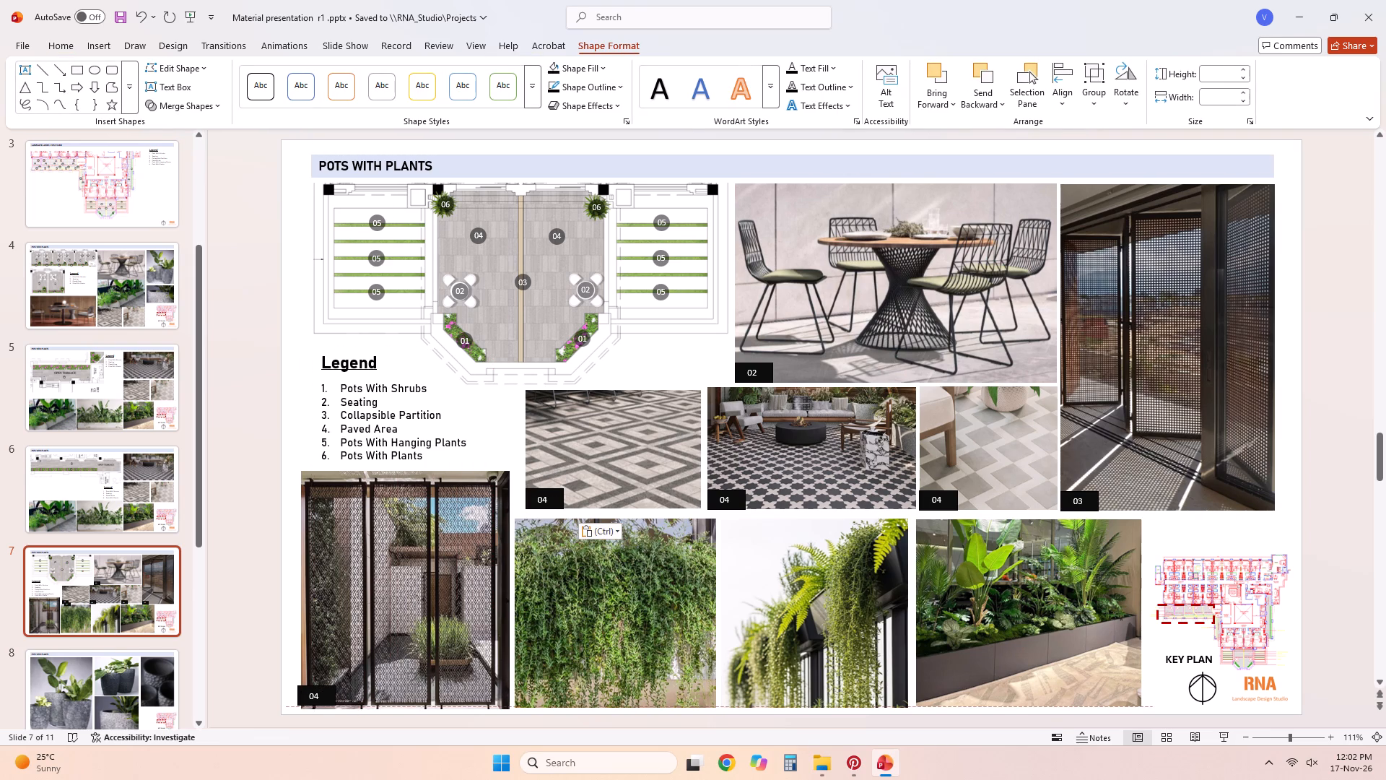
{"action": "left_click_drag", "start_coordinate": [322, 701], "coordinate": [327, 702]}
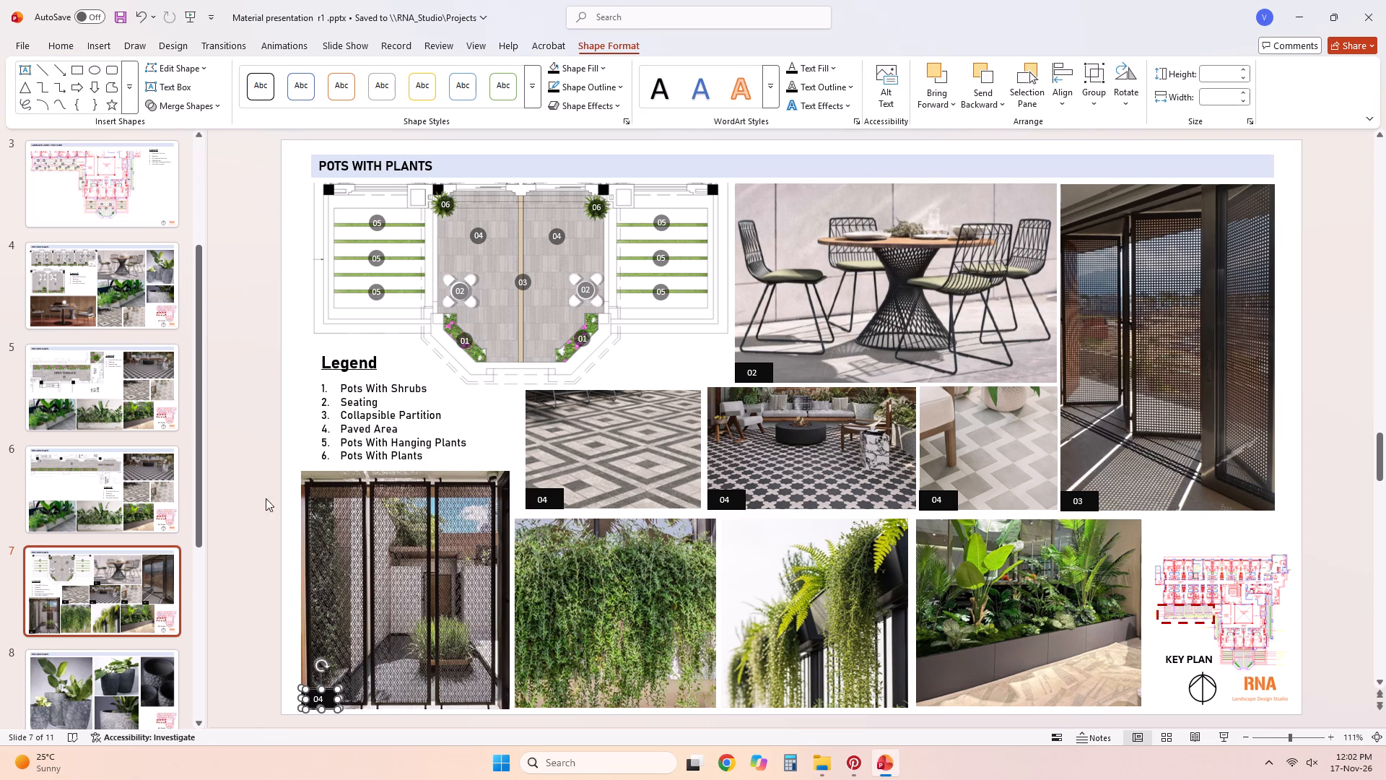
Paste another 04 label into the bottom-left corner of the dense trailing-creeper photo.
{"action": "left_click", "coordinate": [241, 517]}
{"action": "key", "text": "ctrl+v"}
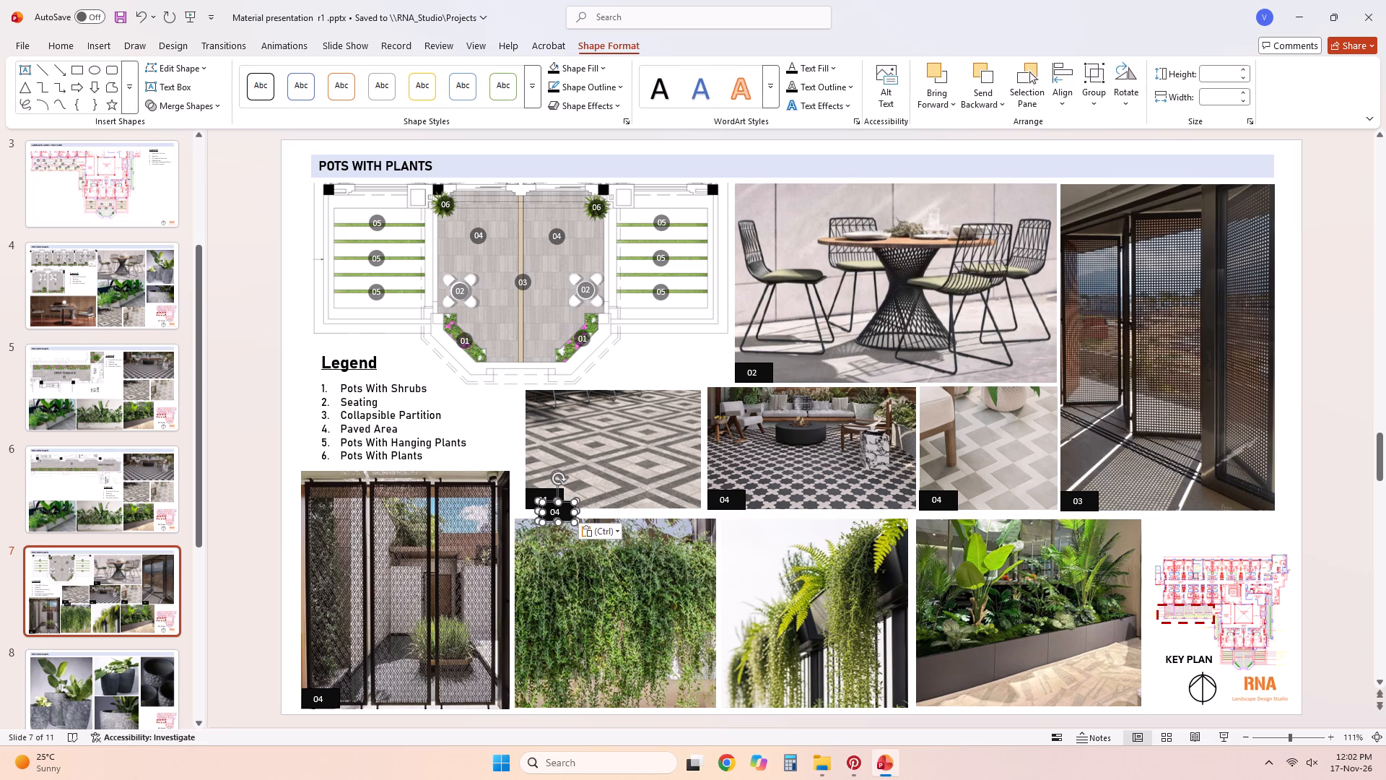
{"action": "left_click_drag", "start_coordinate": [562, 514], "coordinate": [541, 682]}
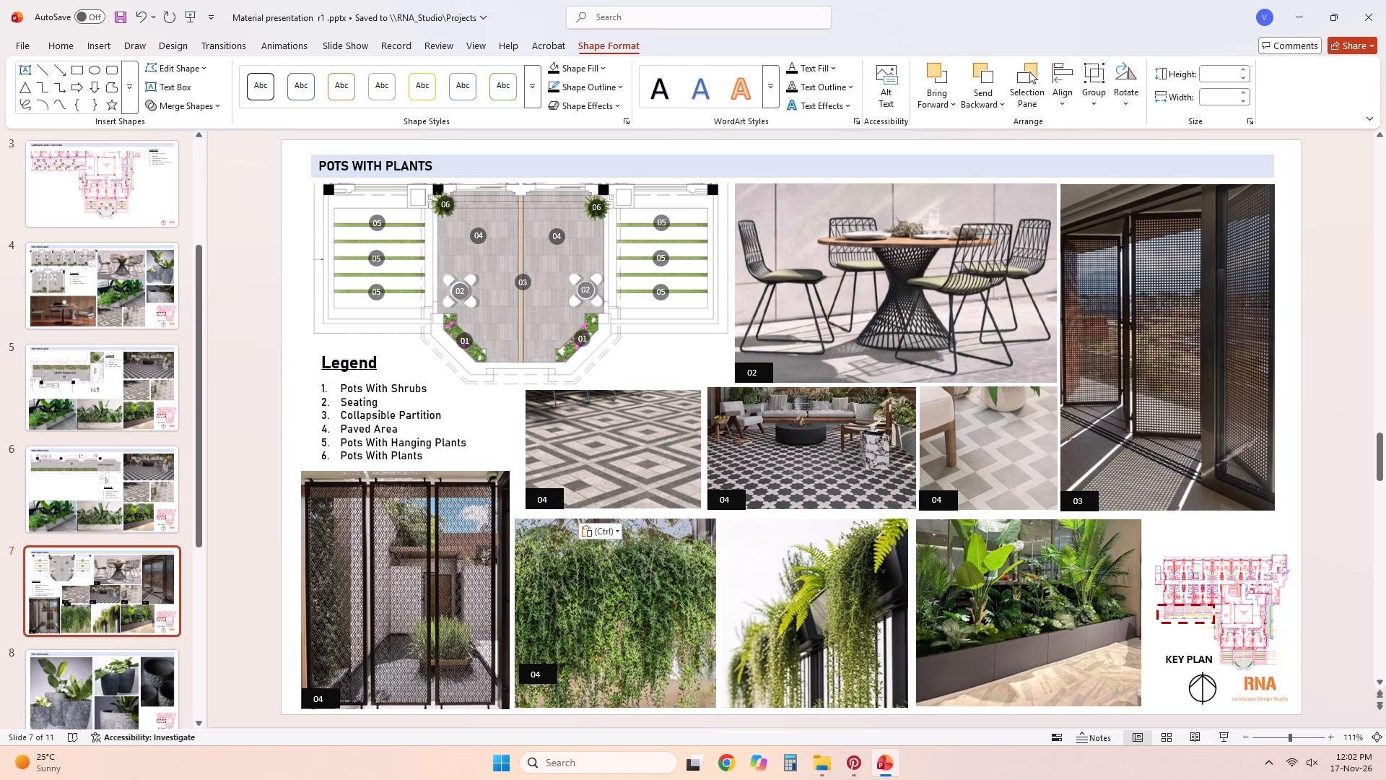
{"action": "left_click_drag", "start_coordinate": [541, 682], "coordinate": [540, 701]}
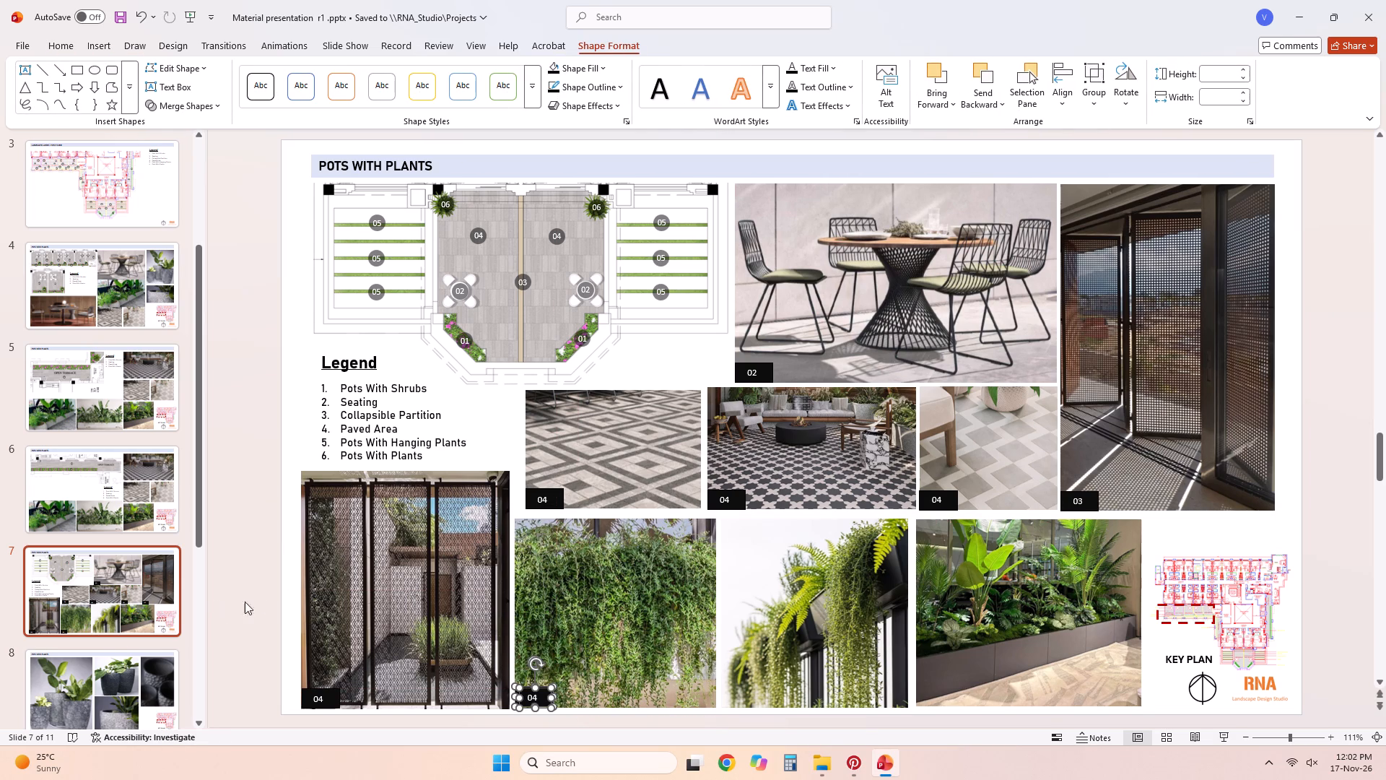
Paste another 04 label into the bottom-left corner of the hanging fern photo.
{"action": "left_click", "coordinate": [262, 599]}
{"action": "key", "text": "ctrl+v"}
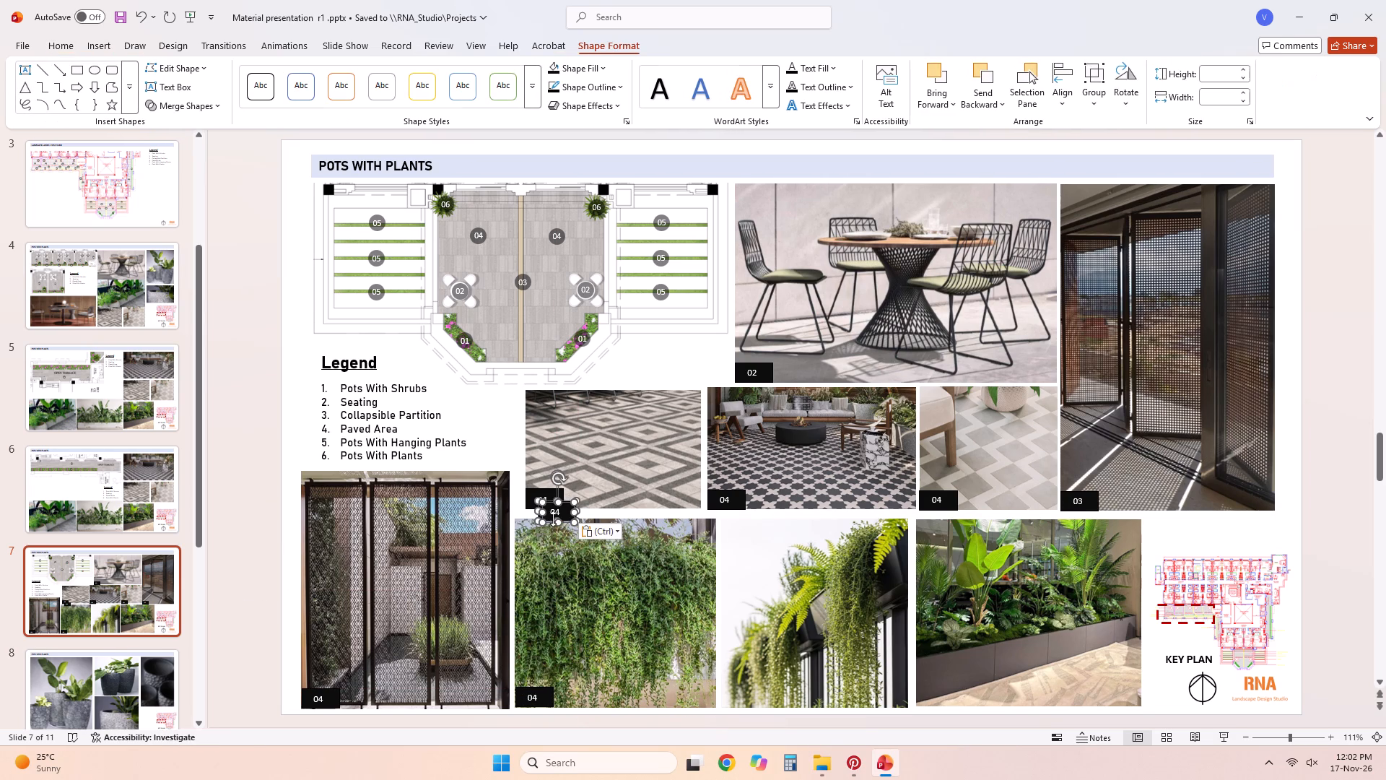
{"action": "left_click_drag", "start_coordinate": [565, 515], "coordinate": [745, 701]}
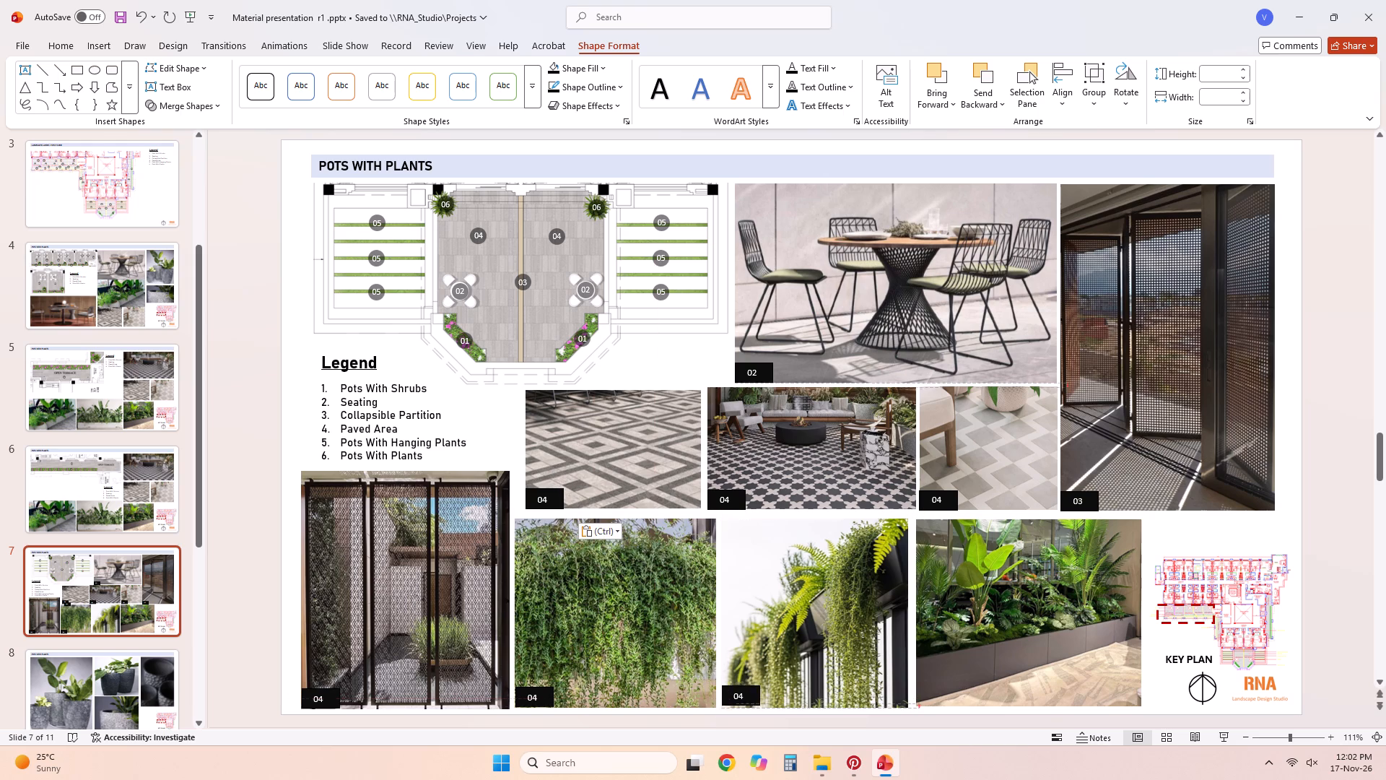
{"action": "left_click_drag", "start_coordinate": [745, 701], "coordinate": [749, 701]}
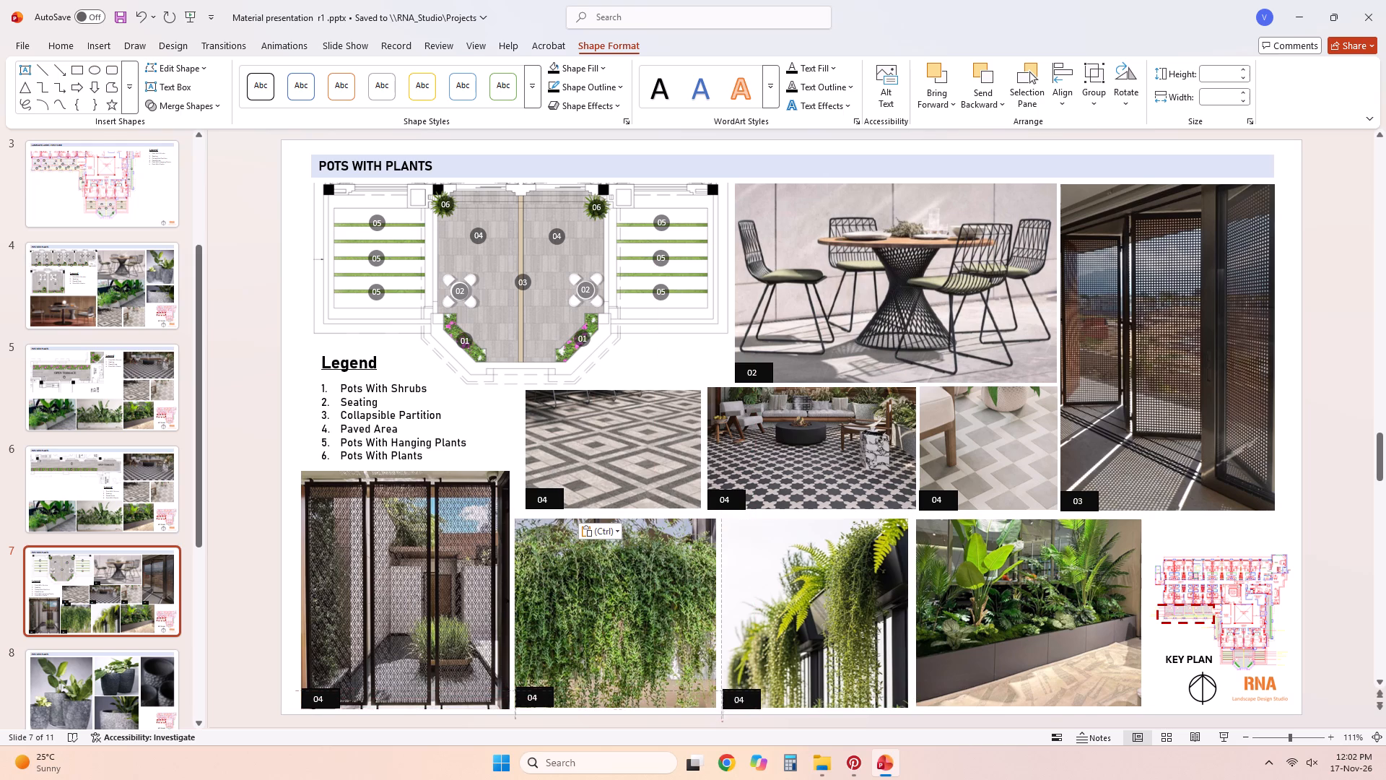
{"action": "left_click_drag", "start_coordinate": [749, 701], "coordinate": [749, 703]}
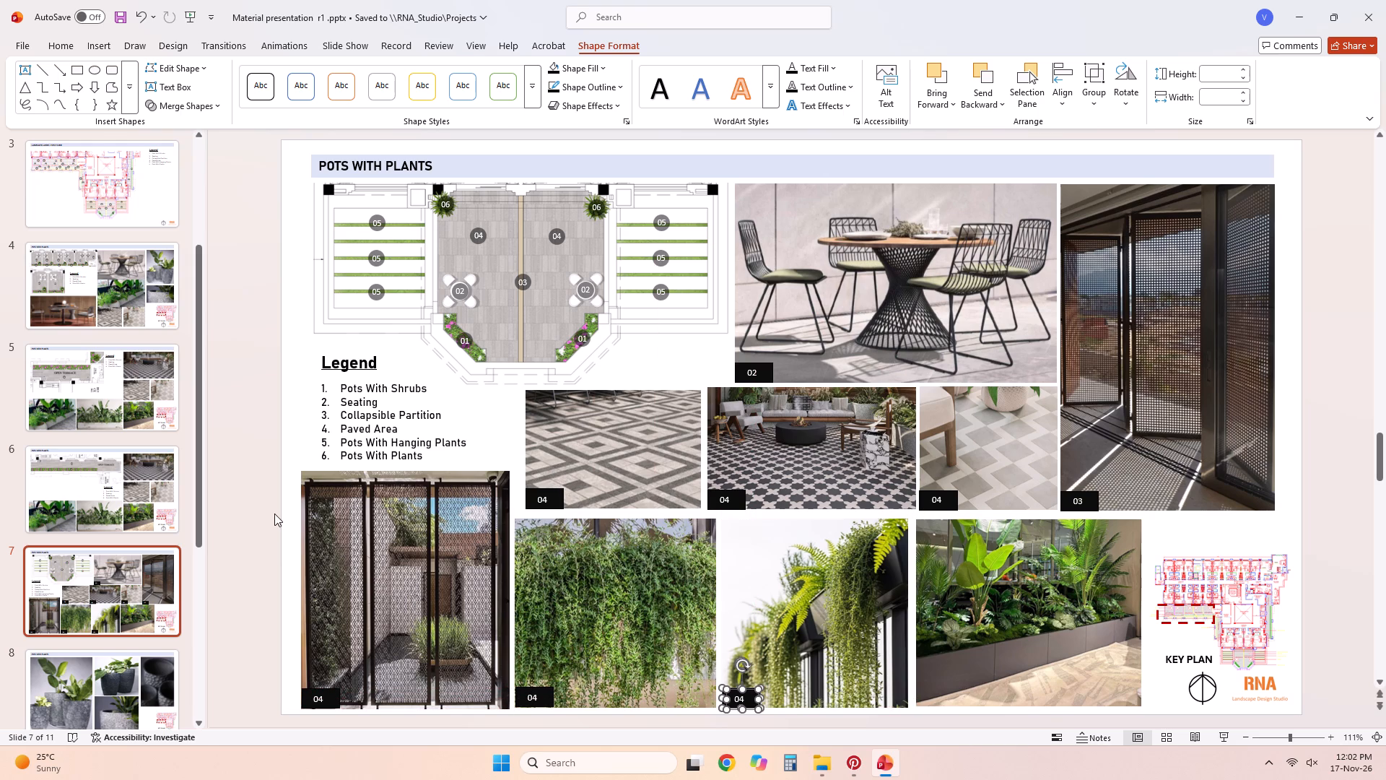
Paste another 04 label into the planter-box photo's bottom-left corner and nudge its black rectangle right, flush with the photo's edge.
{"action": "left_click", "coordinate": [274, 513]}
{"action": "key", "text": "ctrl+v"}
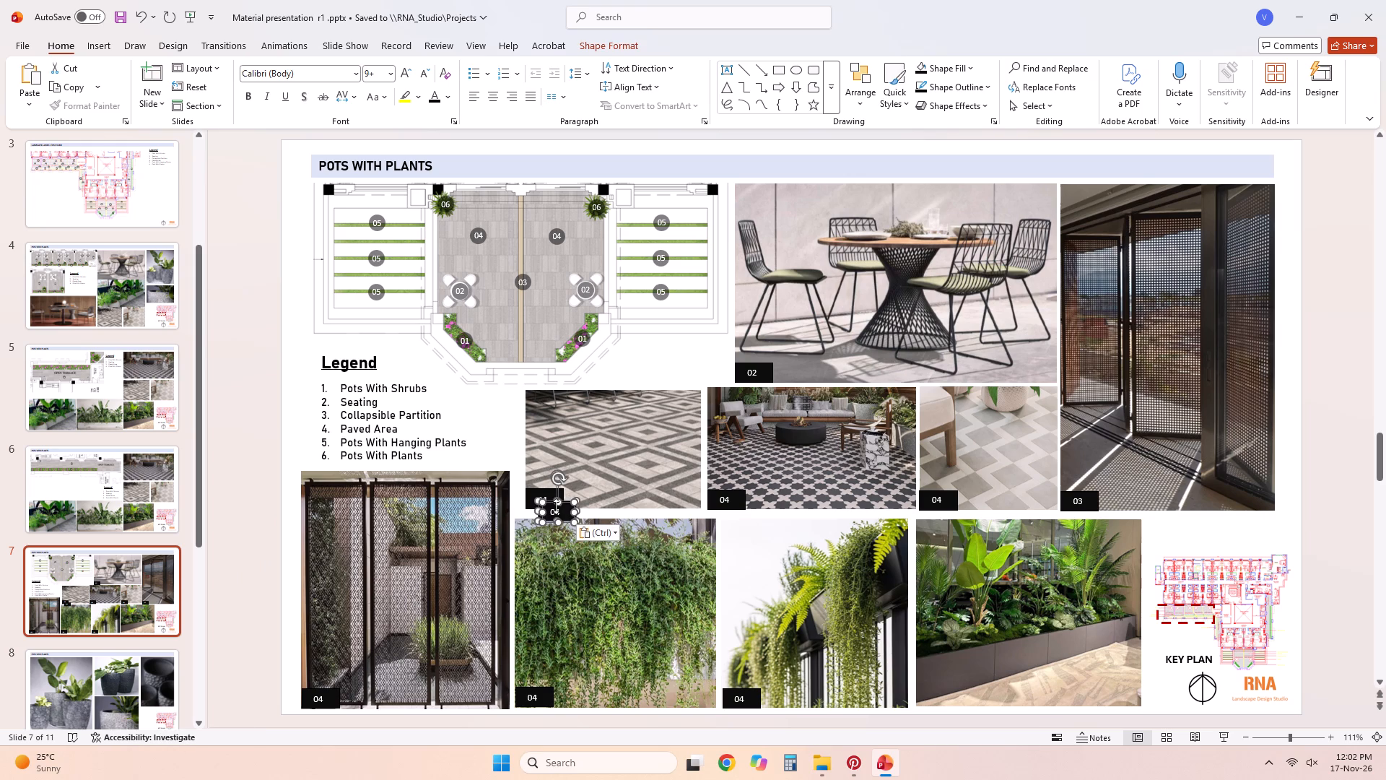
{"action": "left_click_drag", "start_coordinate": [561, 512], "coordinate": [946, 691]}
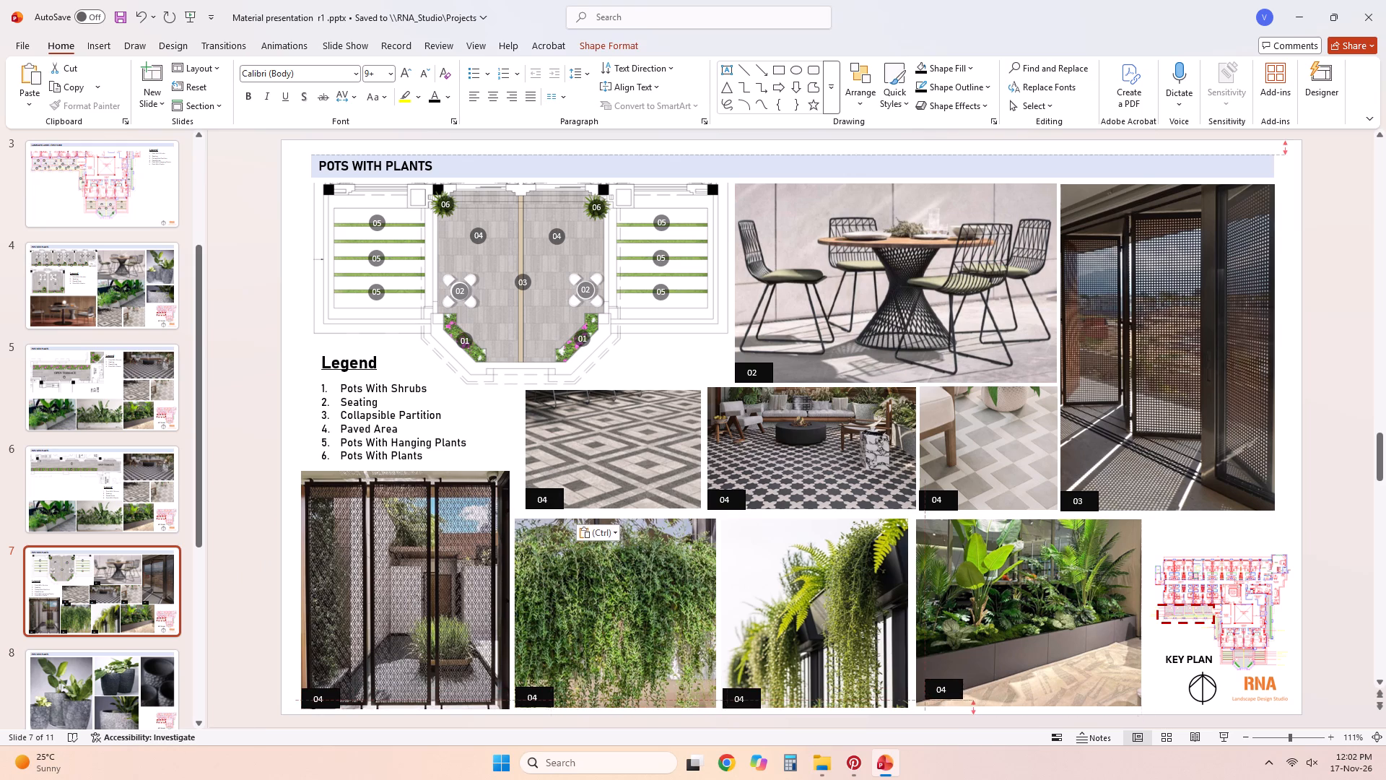
{"action": "left_click_drag", "start_coordinate": [946, 691], "coordinate": [941, 699]}
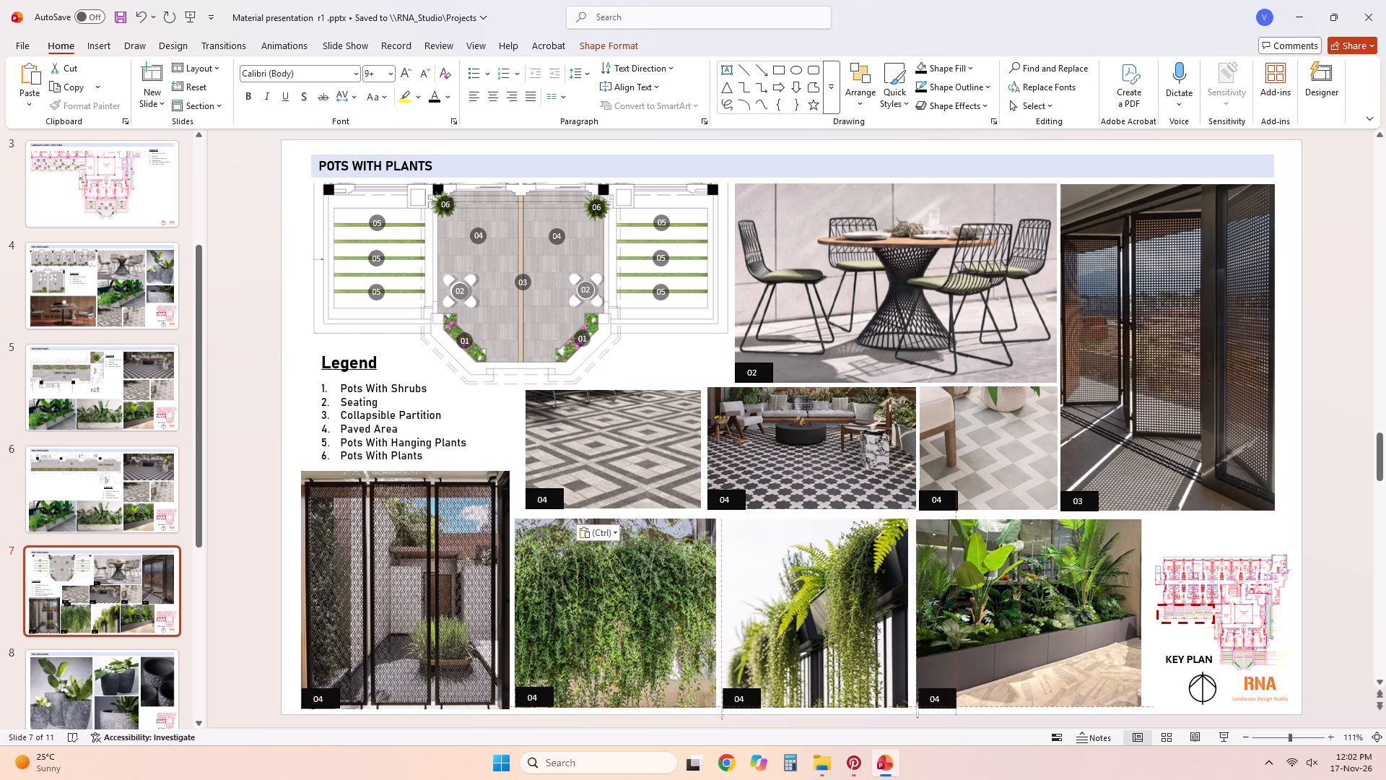
{"action": "left_click_drag", "start_coordinate": [941, 699], "coordinate": [937, 700]}
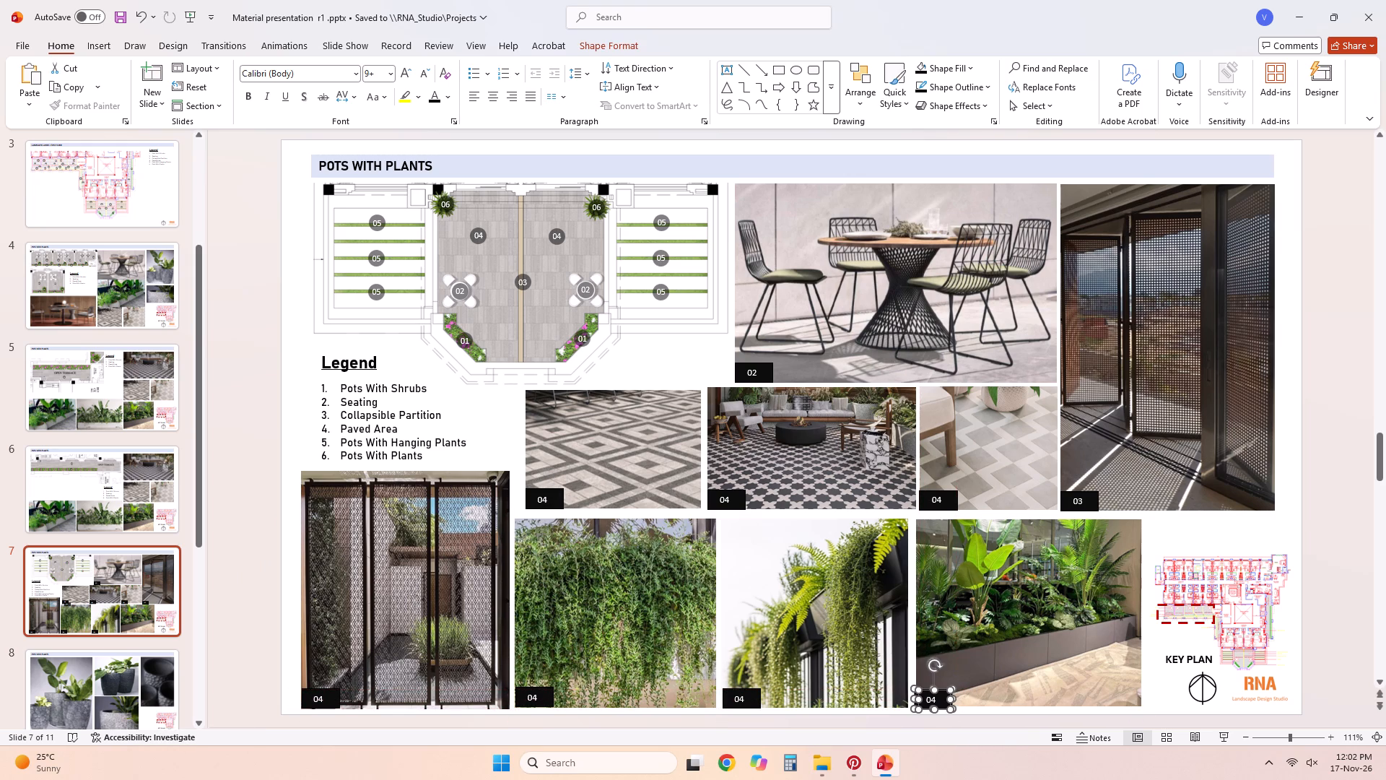
{"action": "left_click", "coordinate": [1371, 568]}
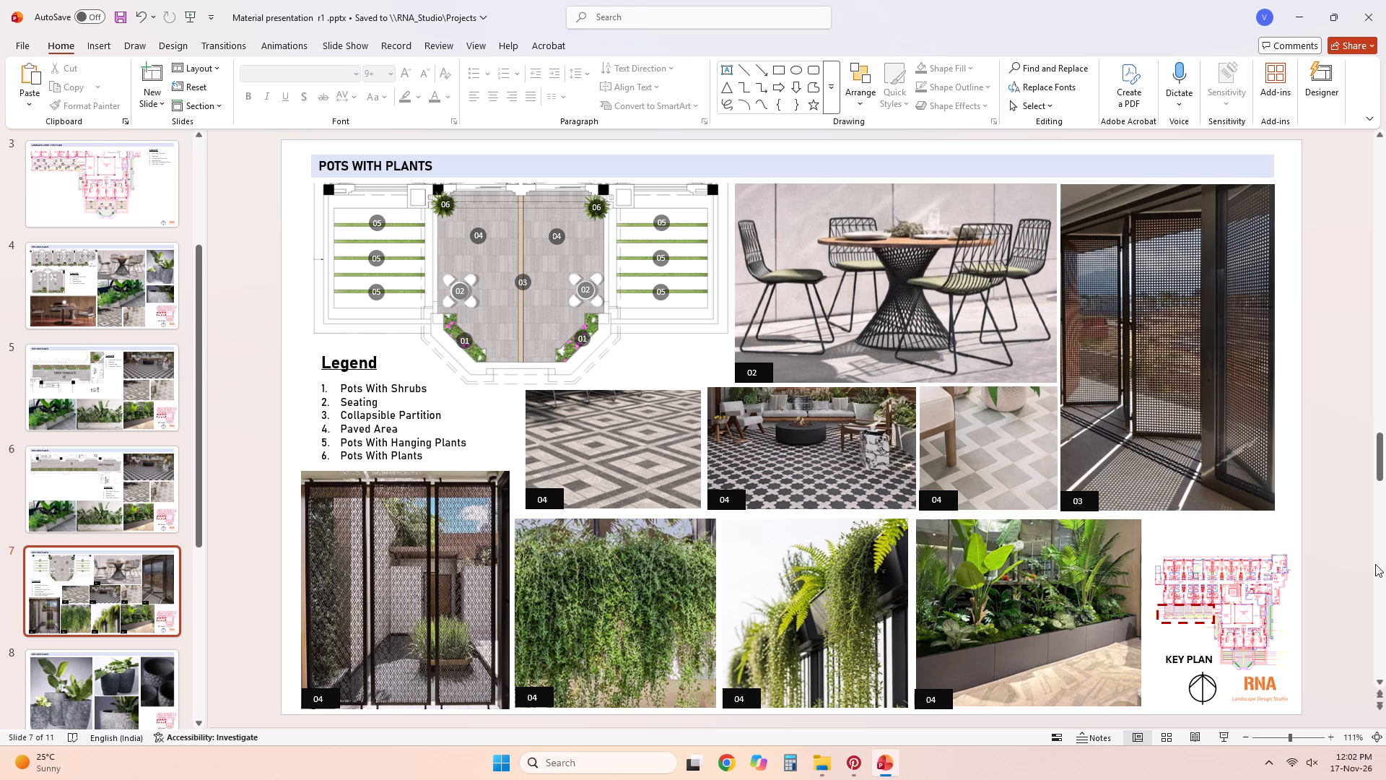
{"action": "left_click", "coordinate": [948, 690]}
{"action": "key", "text": "Right"}
{"action": "key", "text": "Right"}
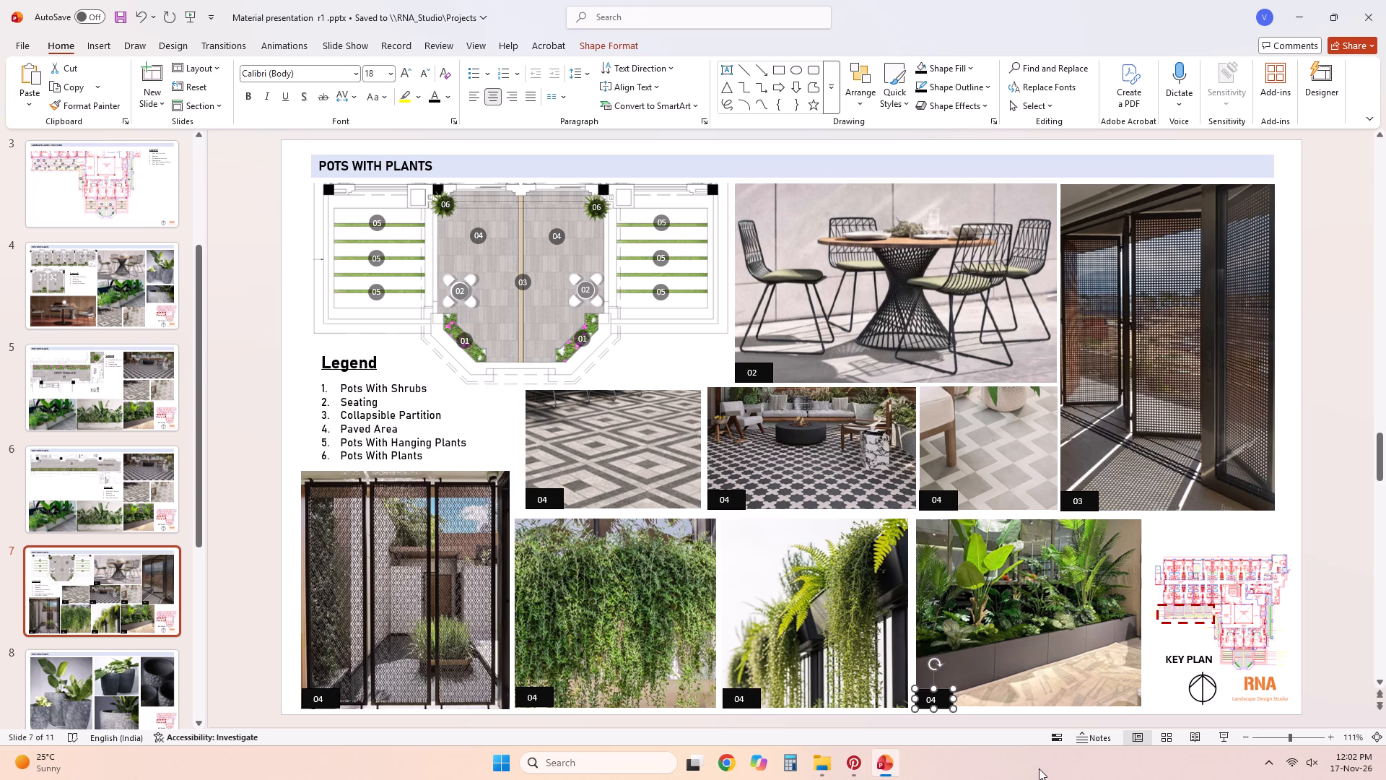
{"action": "left_click", "coordinate": [1191, 522]}
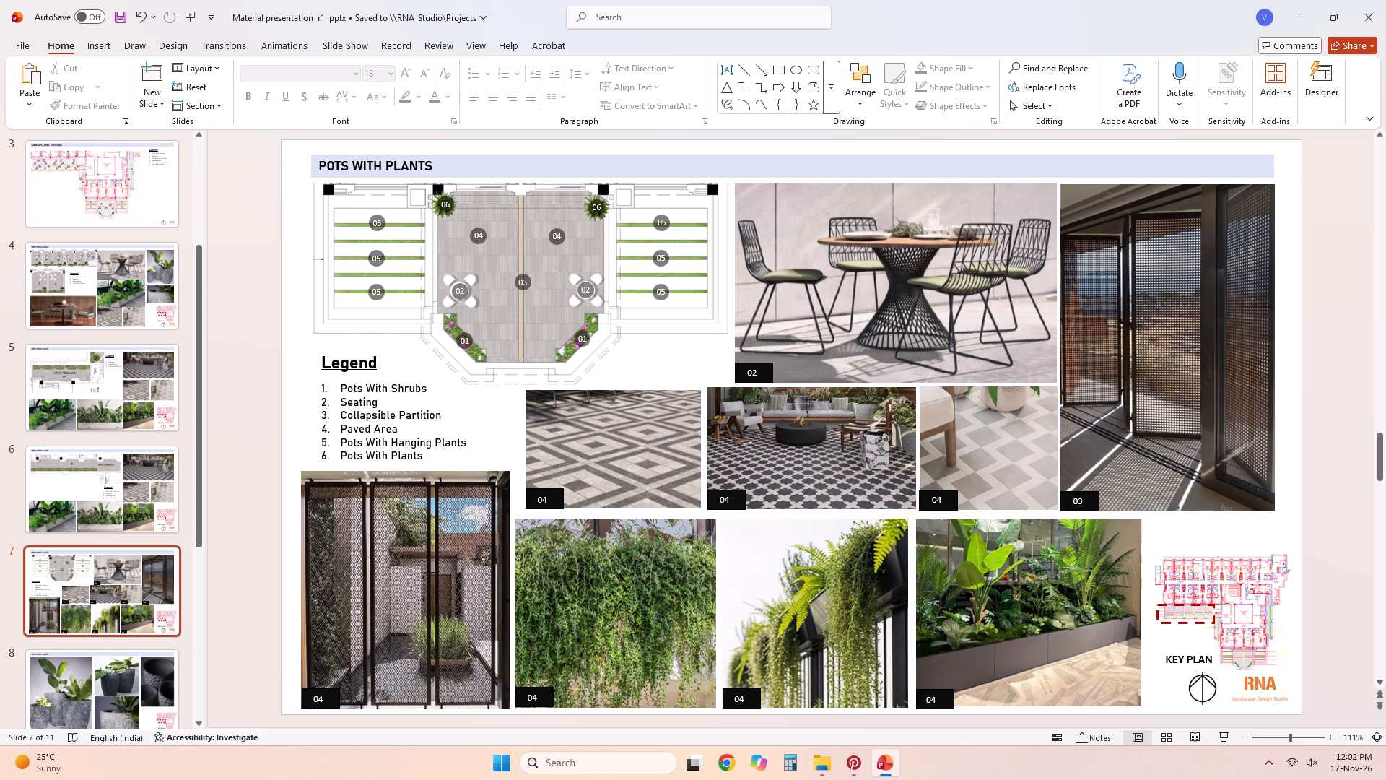
Nudge the black label rectangle on the hanging fern photo slightly right.
{"action": "left_click", "coordinate": [747, 691]}
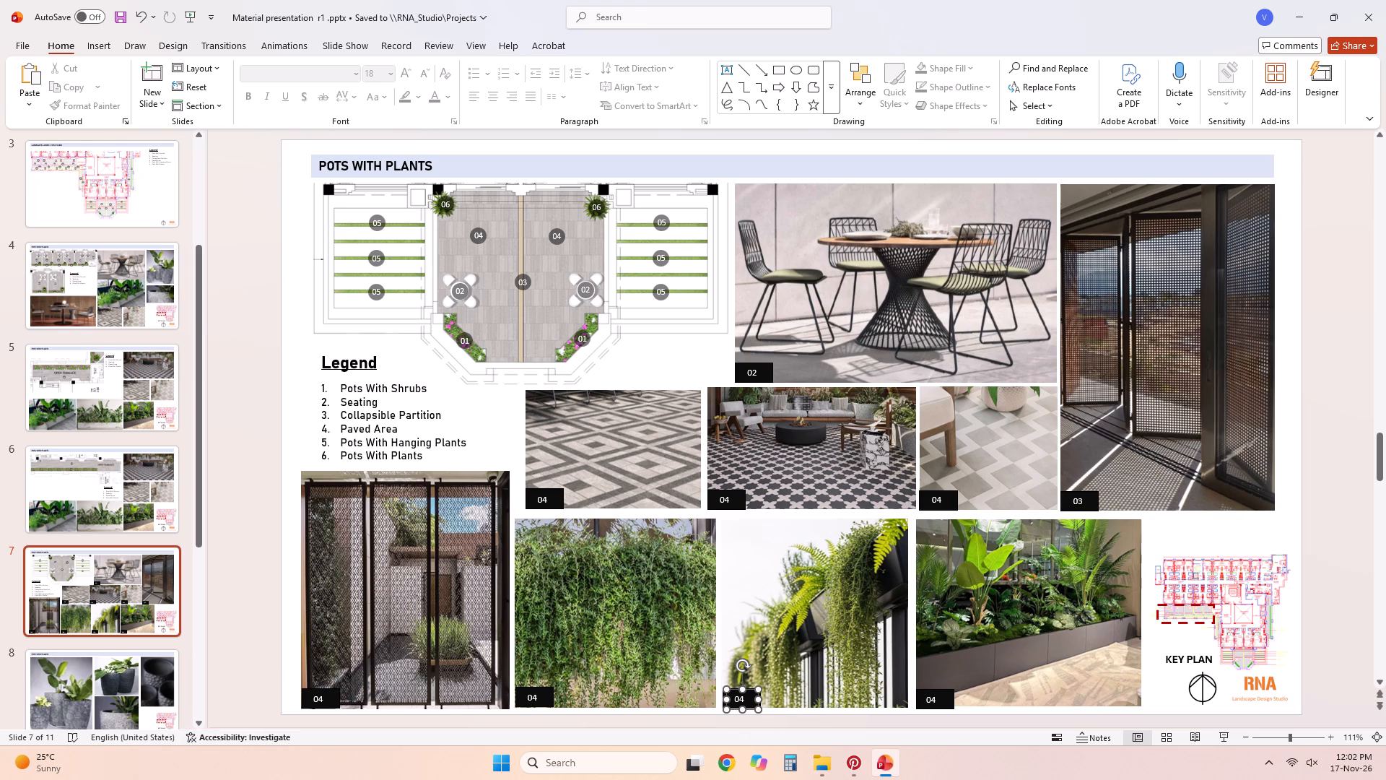
{"action": "left_click", "coordinate": [1214, 521]}
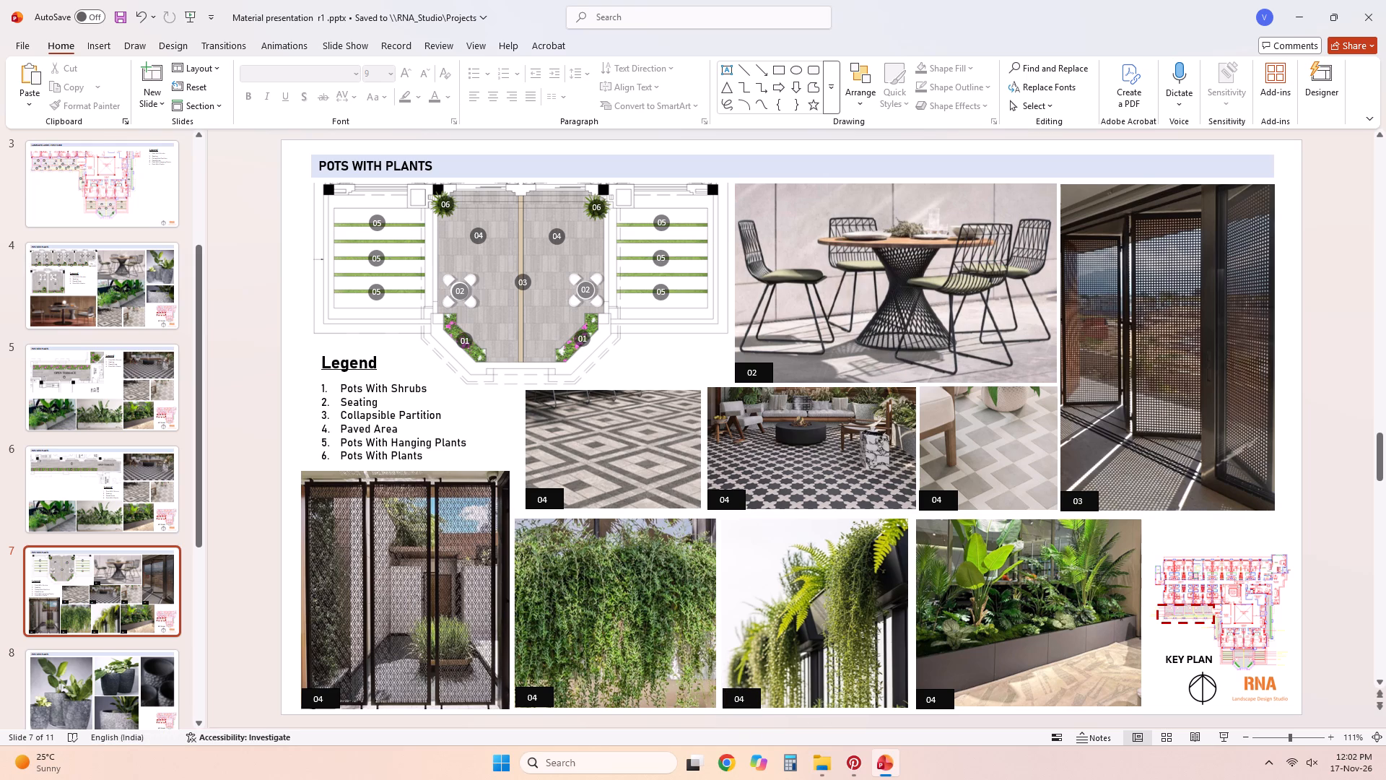
{"action": "left_click", "coordinate": [757, 688]}
{"action": "key", "text": "Right"}
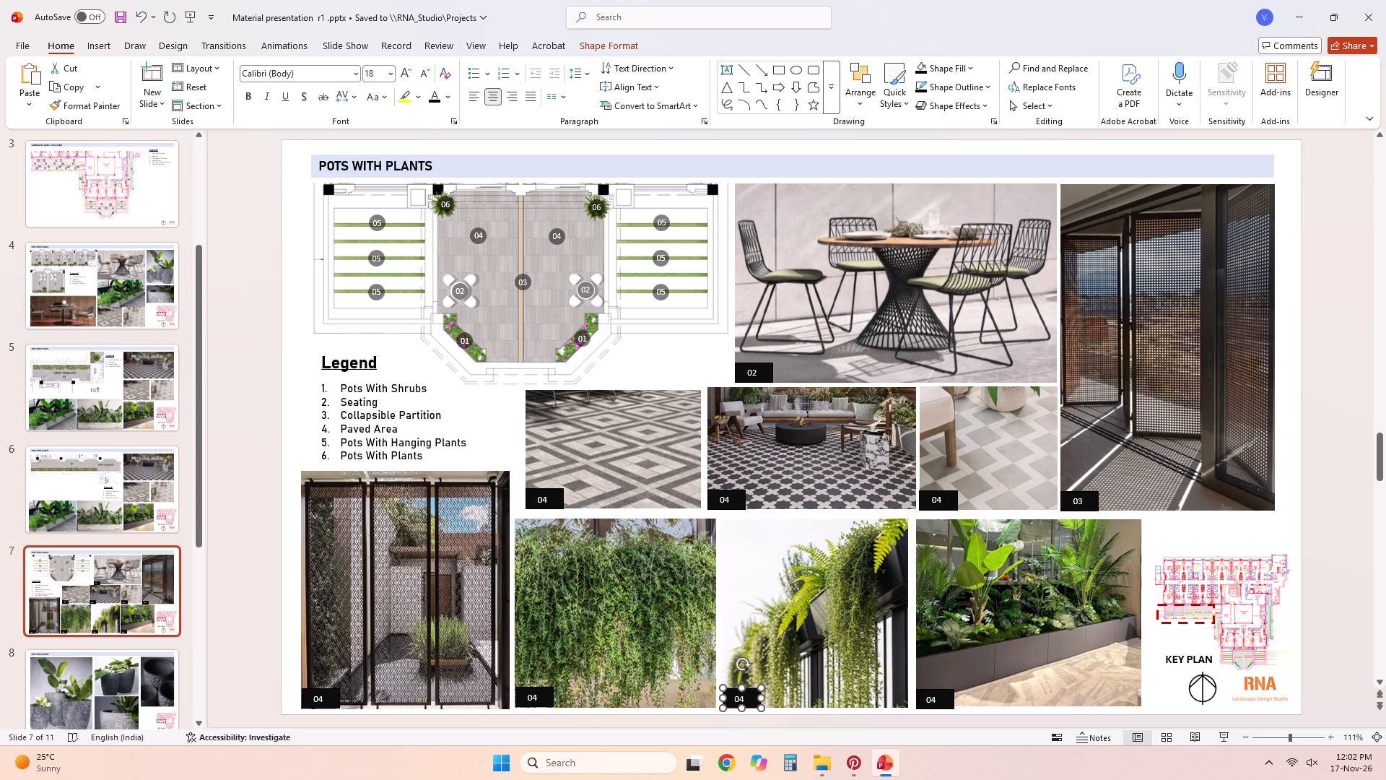
{"action": "left_click", "coordinate": [1252, 527]}
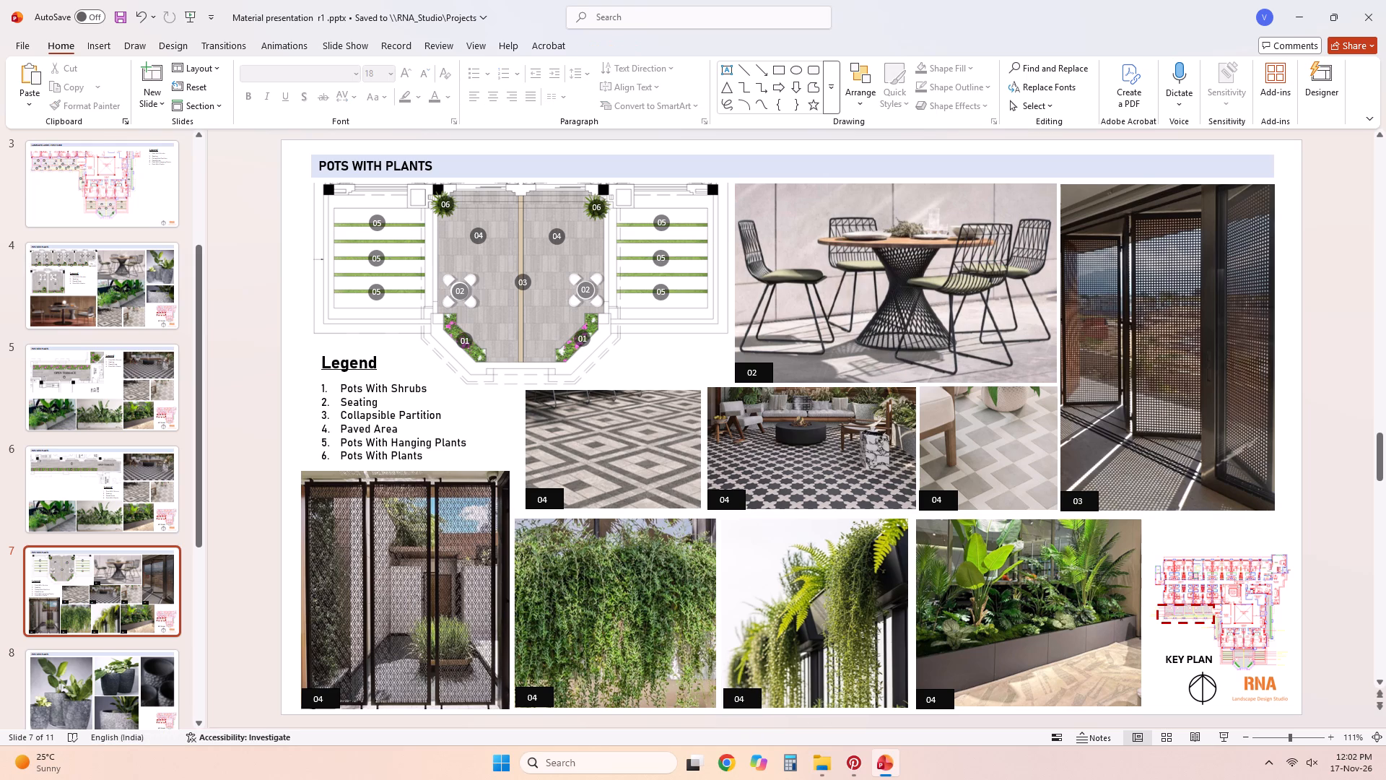
Nudge the black label rectangle on the trailing-creeper photo slightly down and left to fit the photo's corner.
{"action": "left_click", "coordinate": [541, 689]}
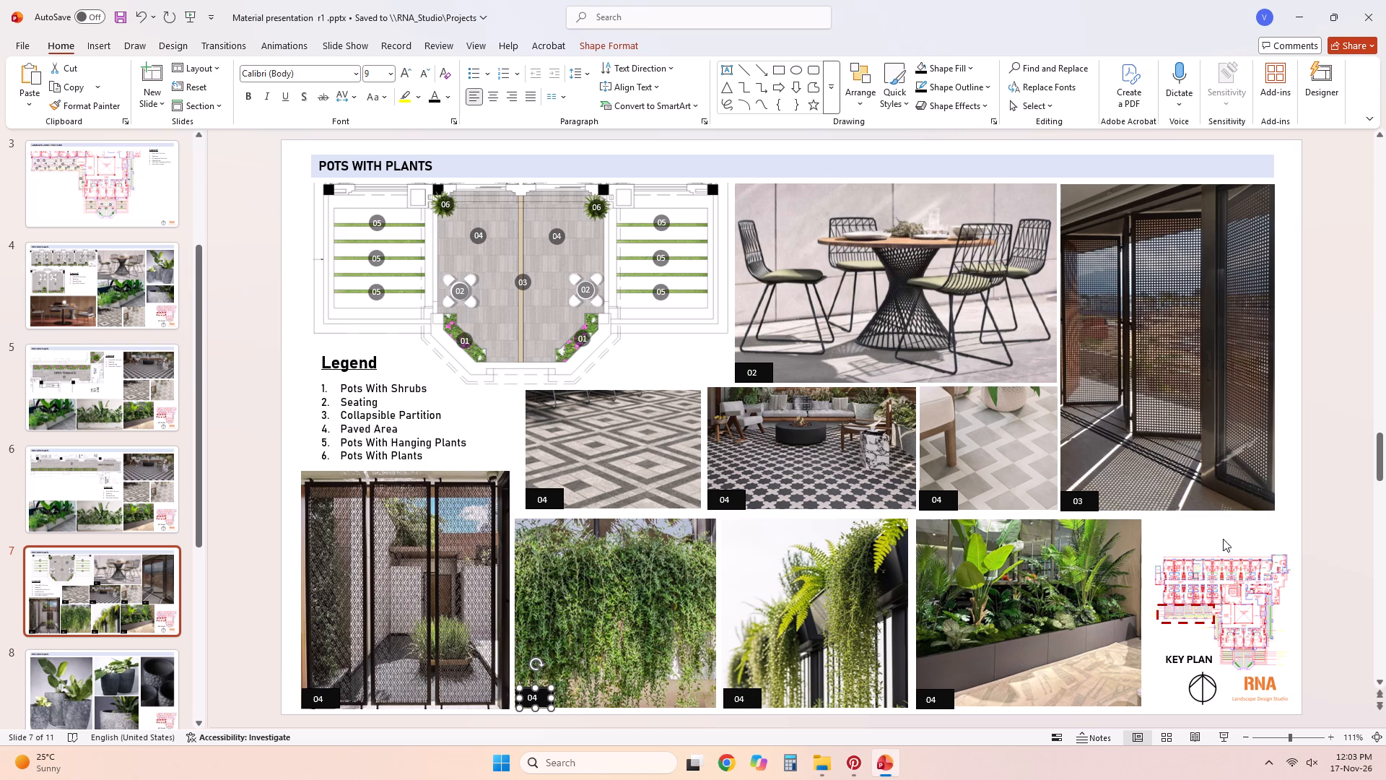
{"action": "left_click", "coordinate": [1260, 526]}
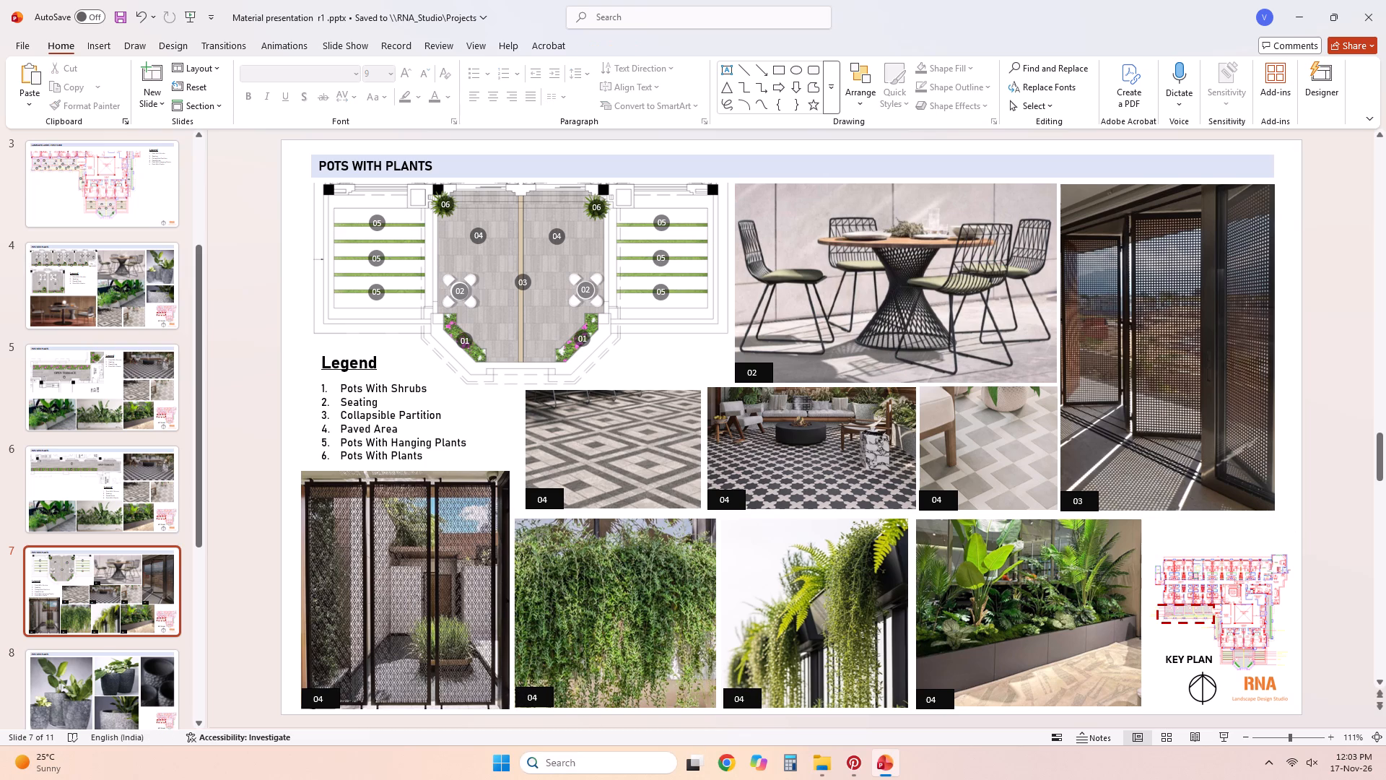
{"action": "left_click", "coordinate": [551, 689]}
{"action": "key", "text": "Down"}
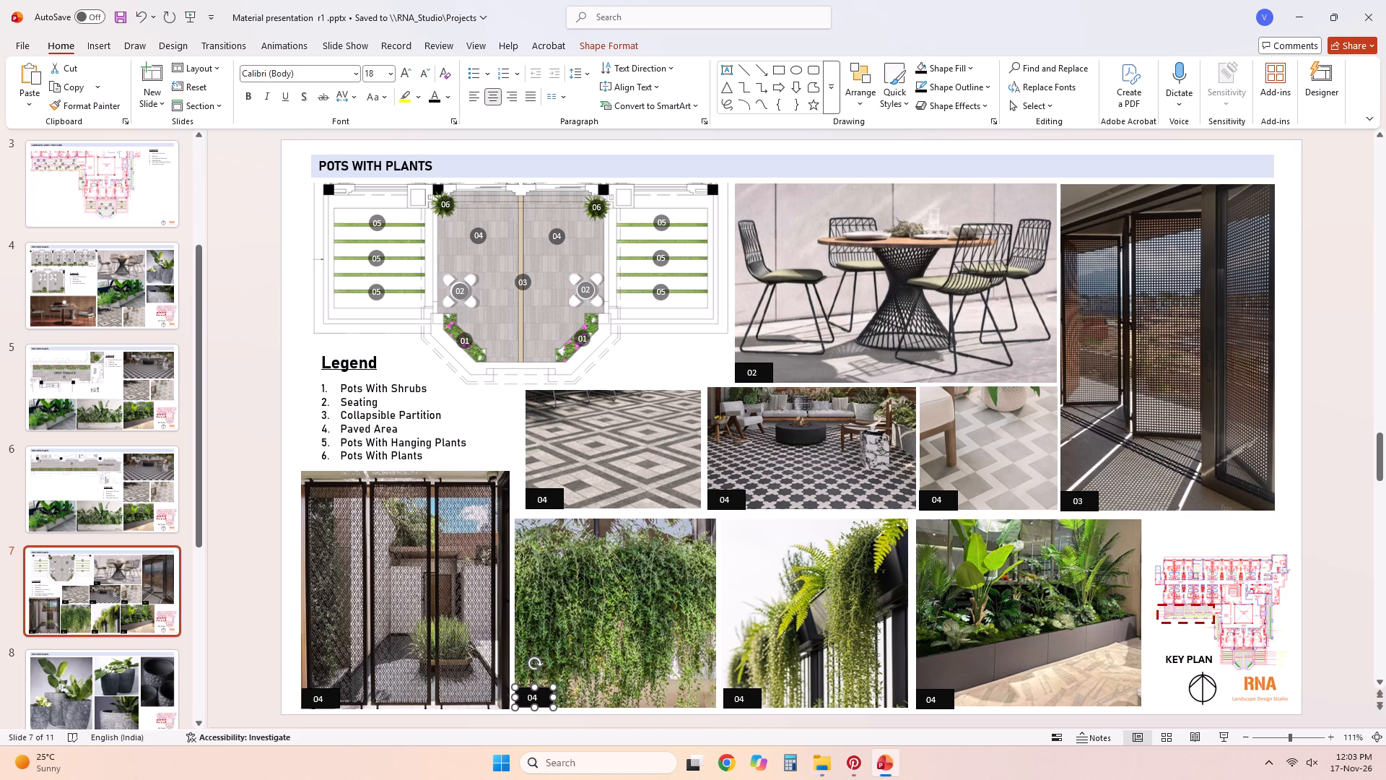
{"action": "key", "text": "Left"}
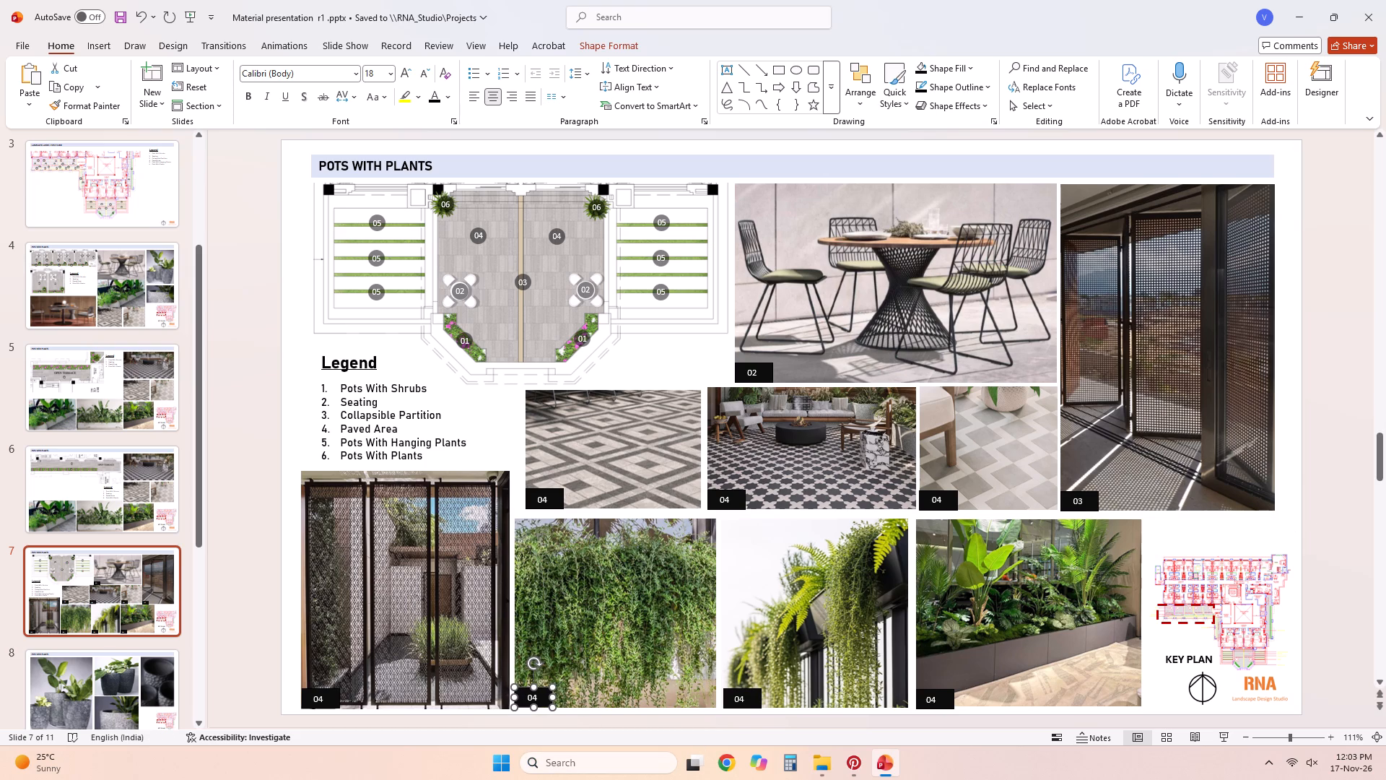
{"action": "left_click", "coordinate": [1294, 460]}
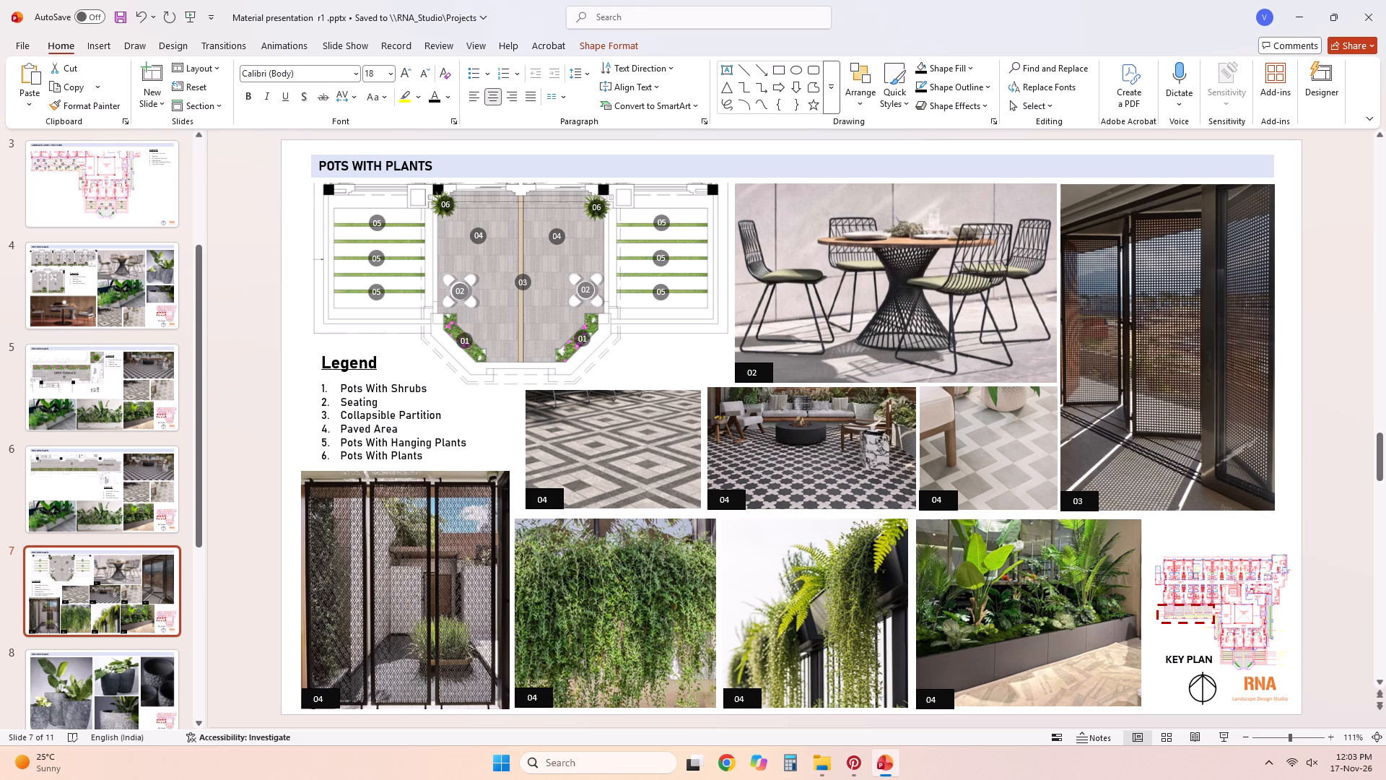
Nudge the screen partition photo's label number slightly down, and its black rectangle down and left into the photo's corner.
{"action": "left_click", "coordinate": [341, 693]}
{"action": "left_click", "coordinate": [222, 620]}
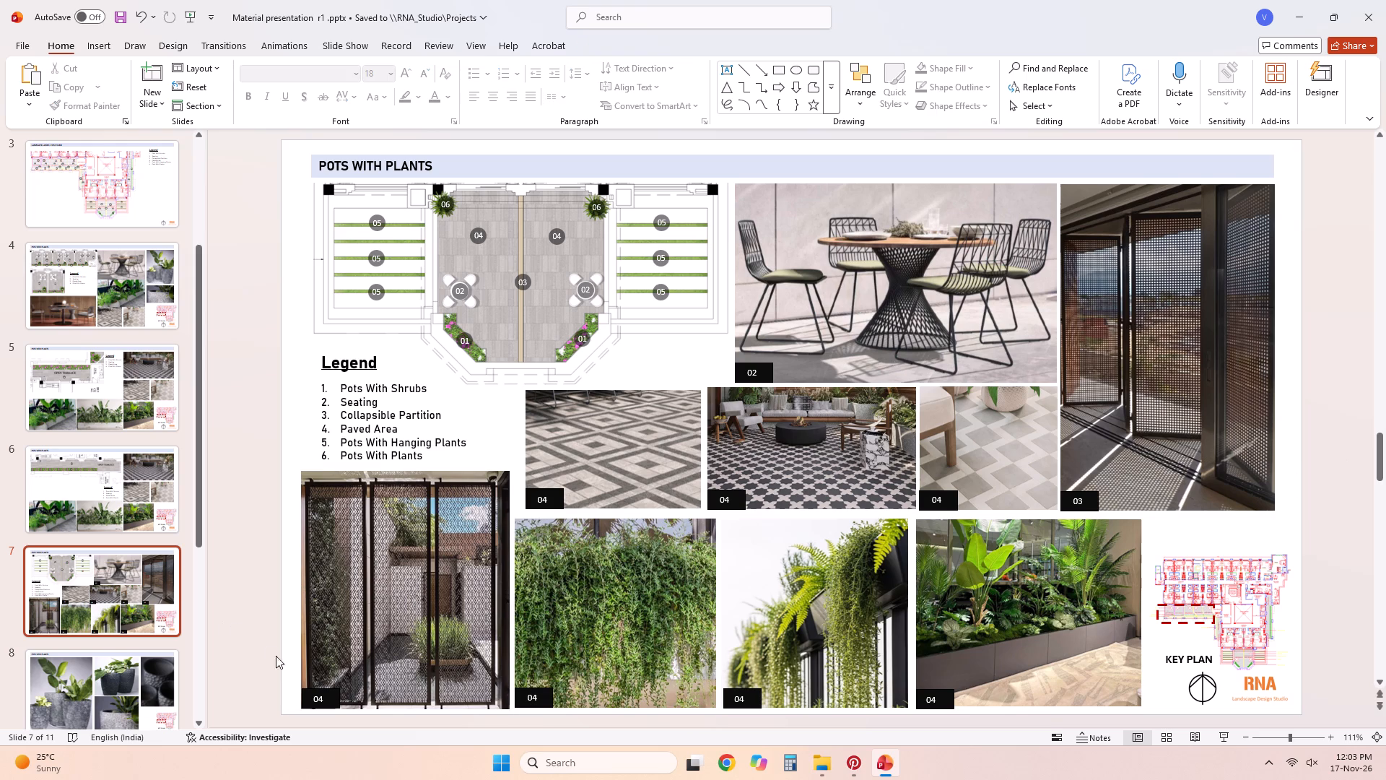
{"action": "left_click", "coordinate": [336, 693]}
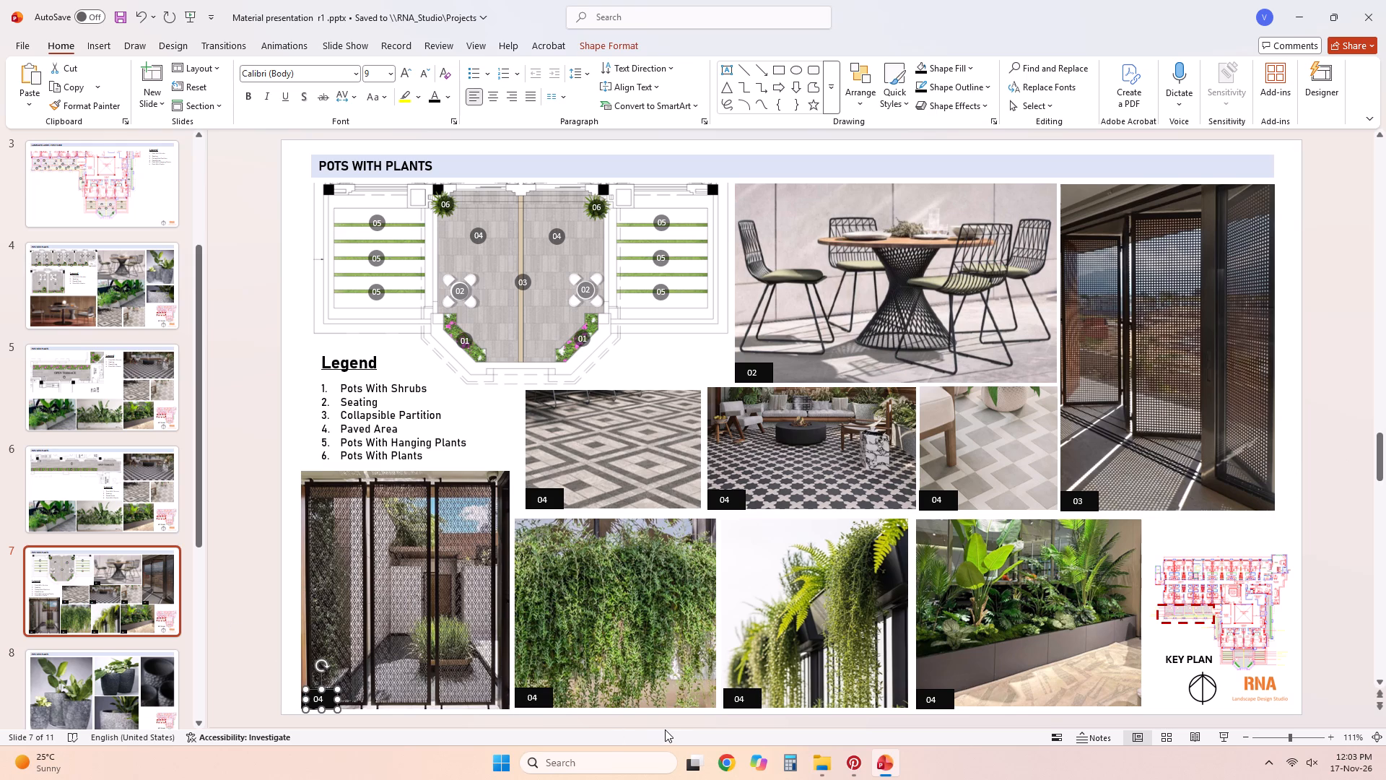
{"action": "key", "text": "Down"}
{"action": "left_click", "coordinate": [232, 655]}
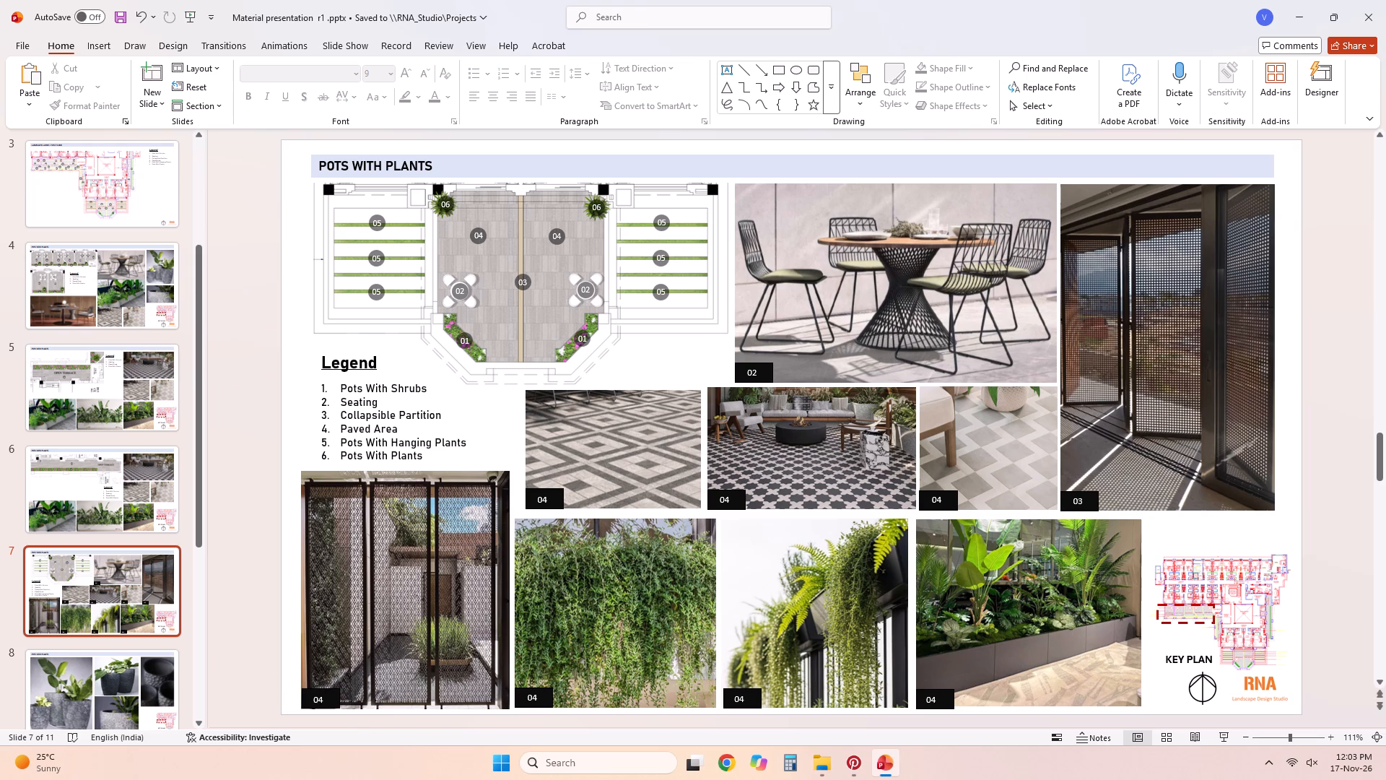
{"action": "left_click", "coordinate": [339, 693]}
{"action": "key", "text": "Down"}
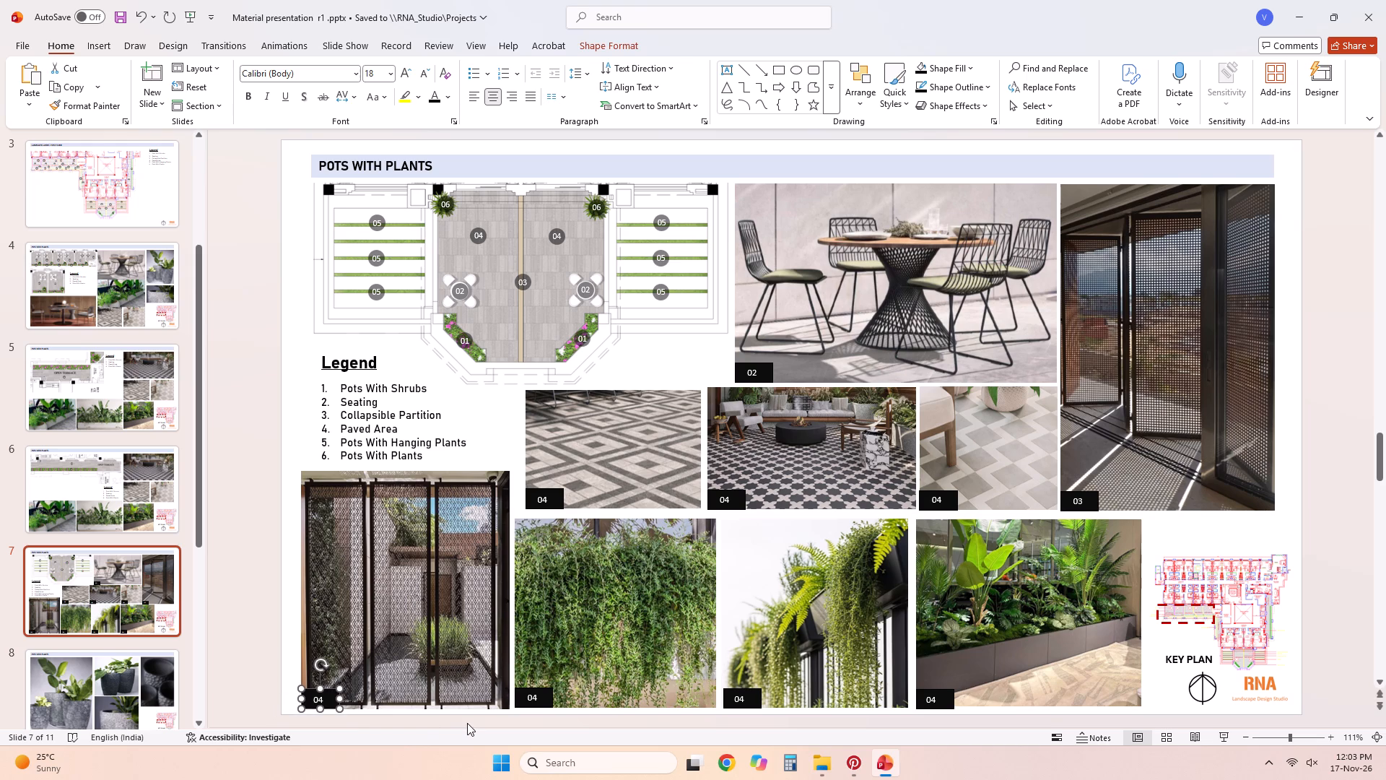
{"action": "key", "text": "Left"}
{"action": "left_click", "coordinate": [241, 606]}
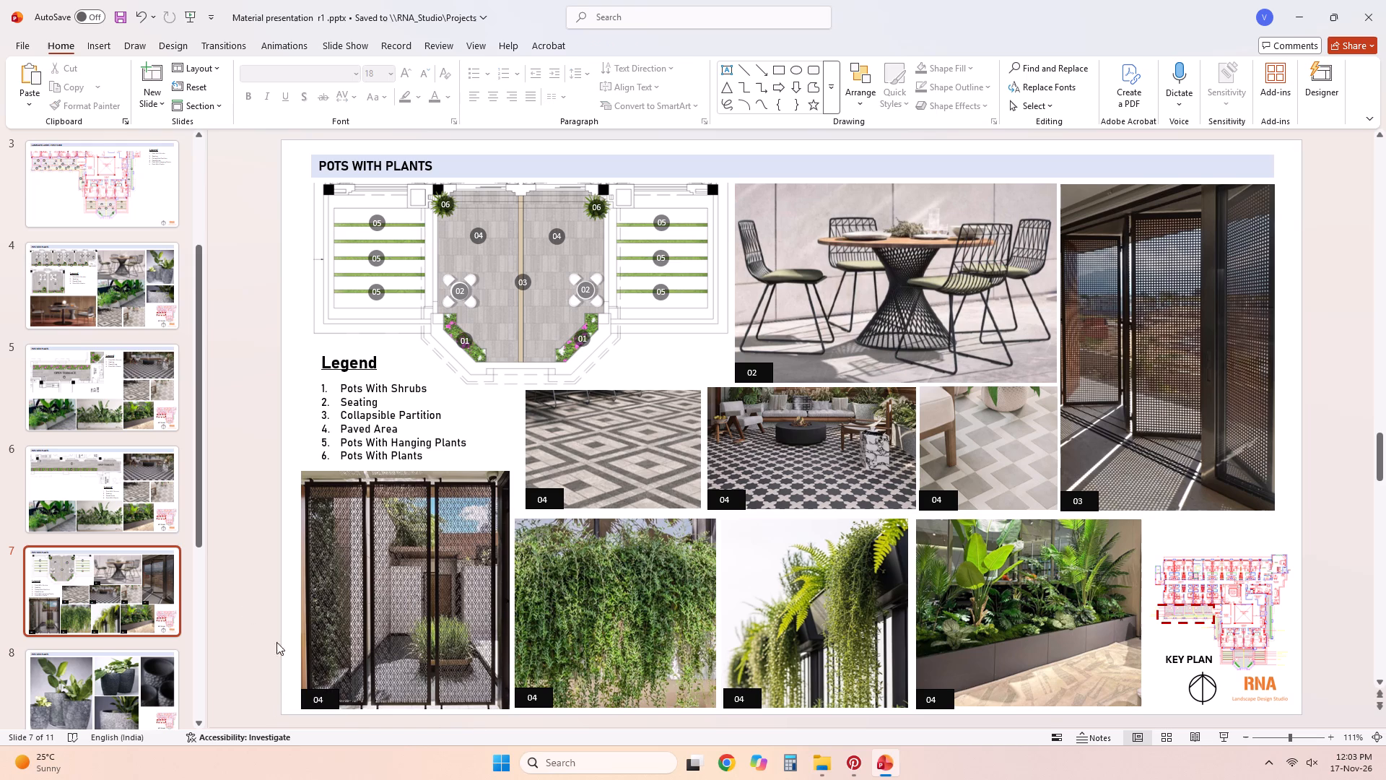
Change the label number on the patterned screen partition photo to 03.
{"action": "double_click", "coordinate": [318, 696]}
{"action": "type", "text": "03"}
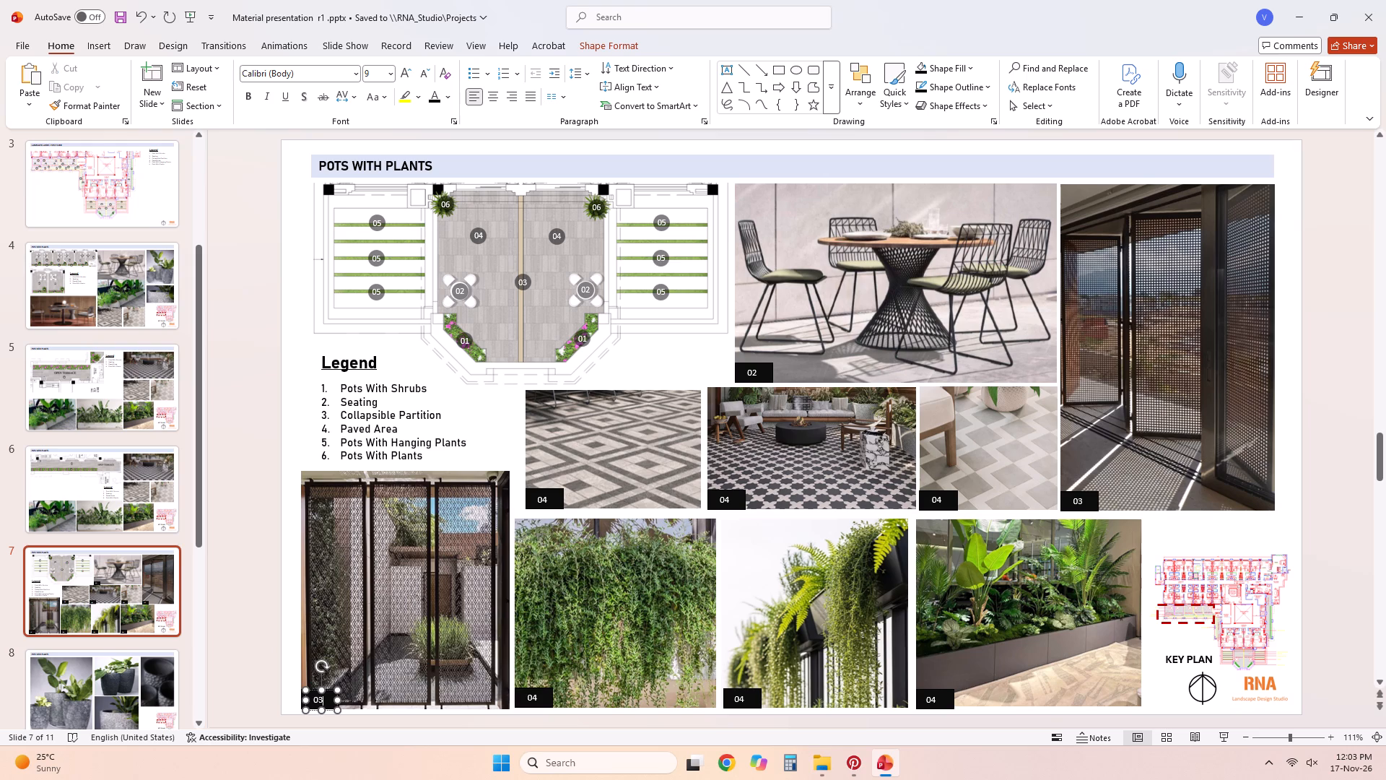
Change the label number on the trailing-creeper photo to 05.
{"action": "left_click", "coordinate": [228, 652]}
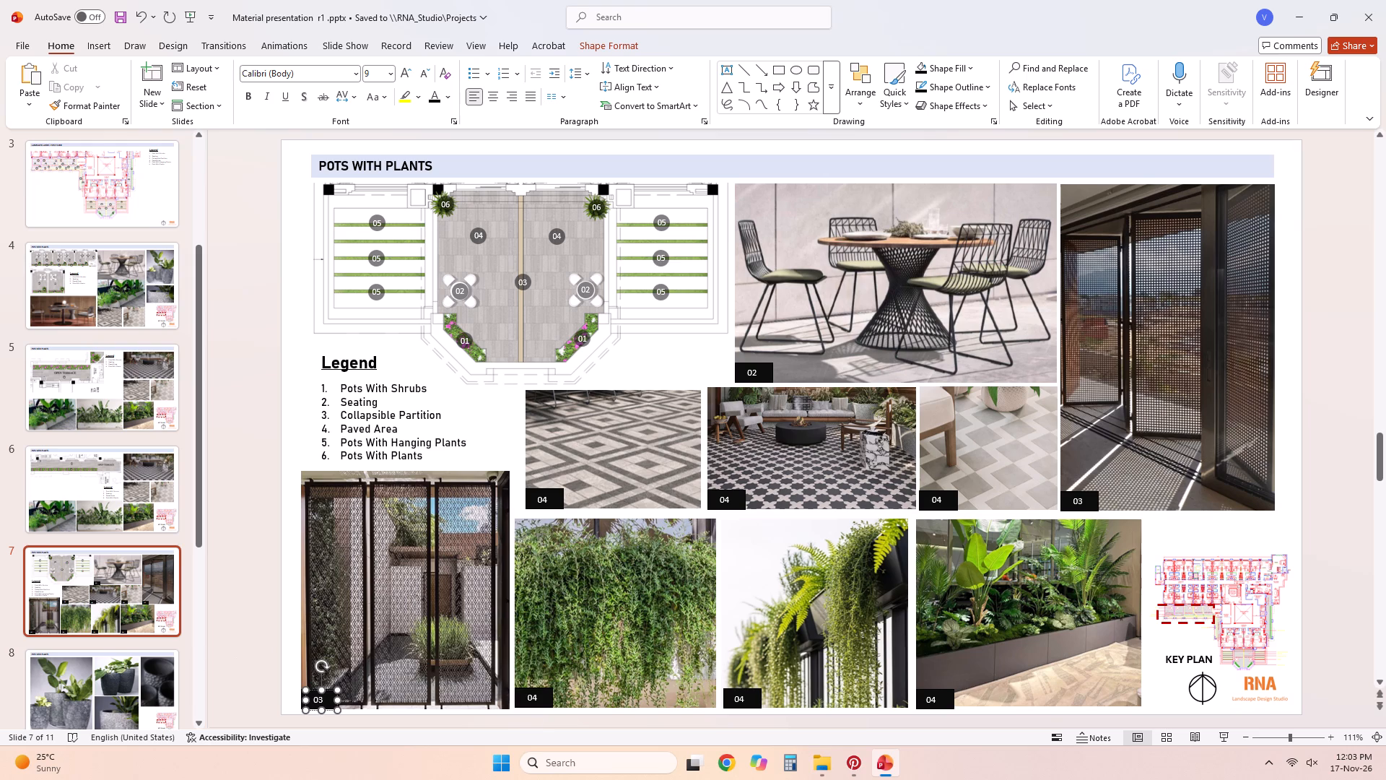
{"action": "double_click", "coordinate": [533, 698]}
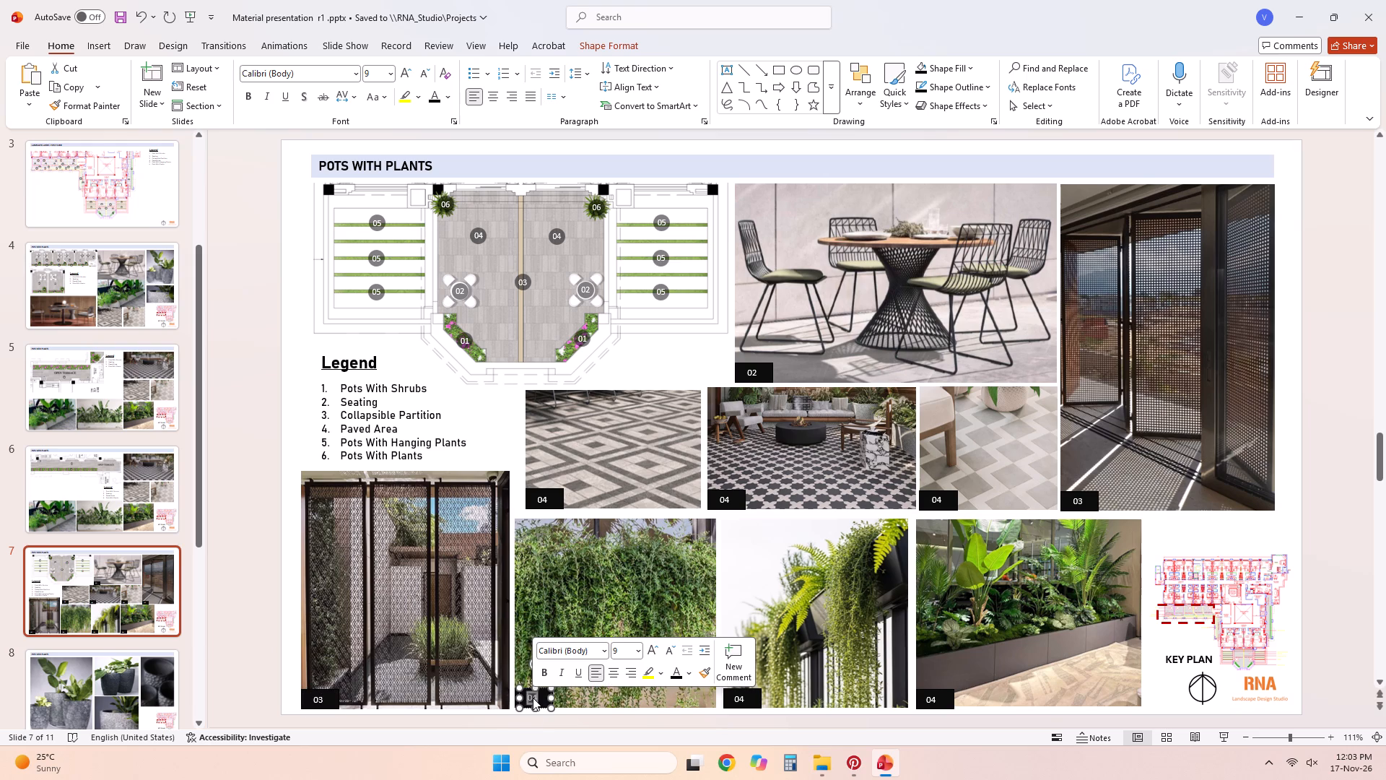
{"action": "type", "text": "05"}
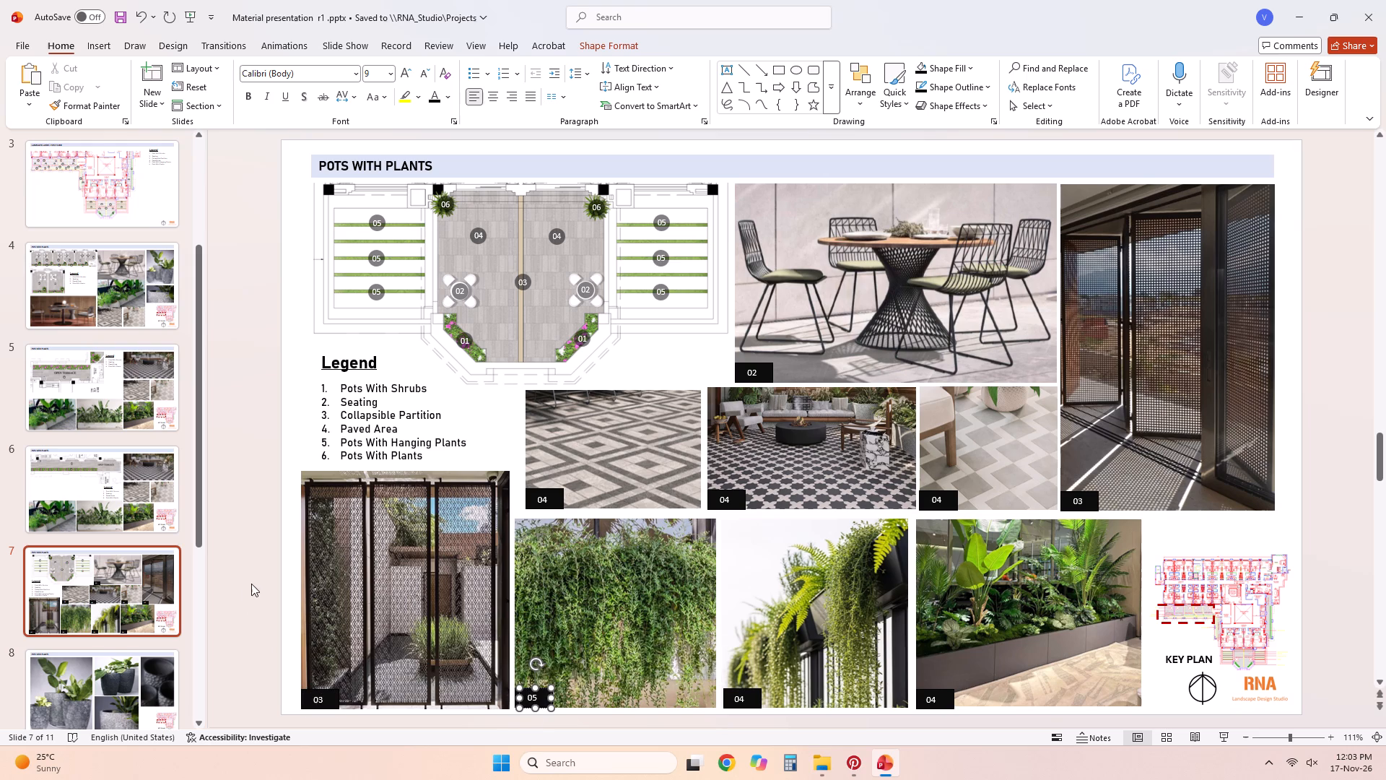
{"action": "left_click", "coordinate": [267, 566]}
Change the label number on the hanging fern photo to 05.
{"action": "double_click", "coordinate": [742, 698]}
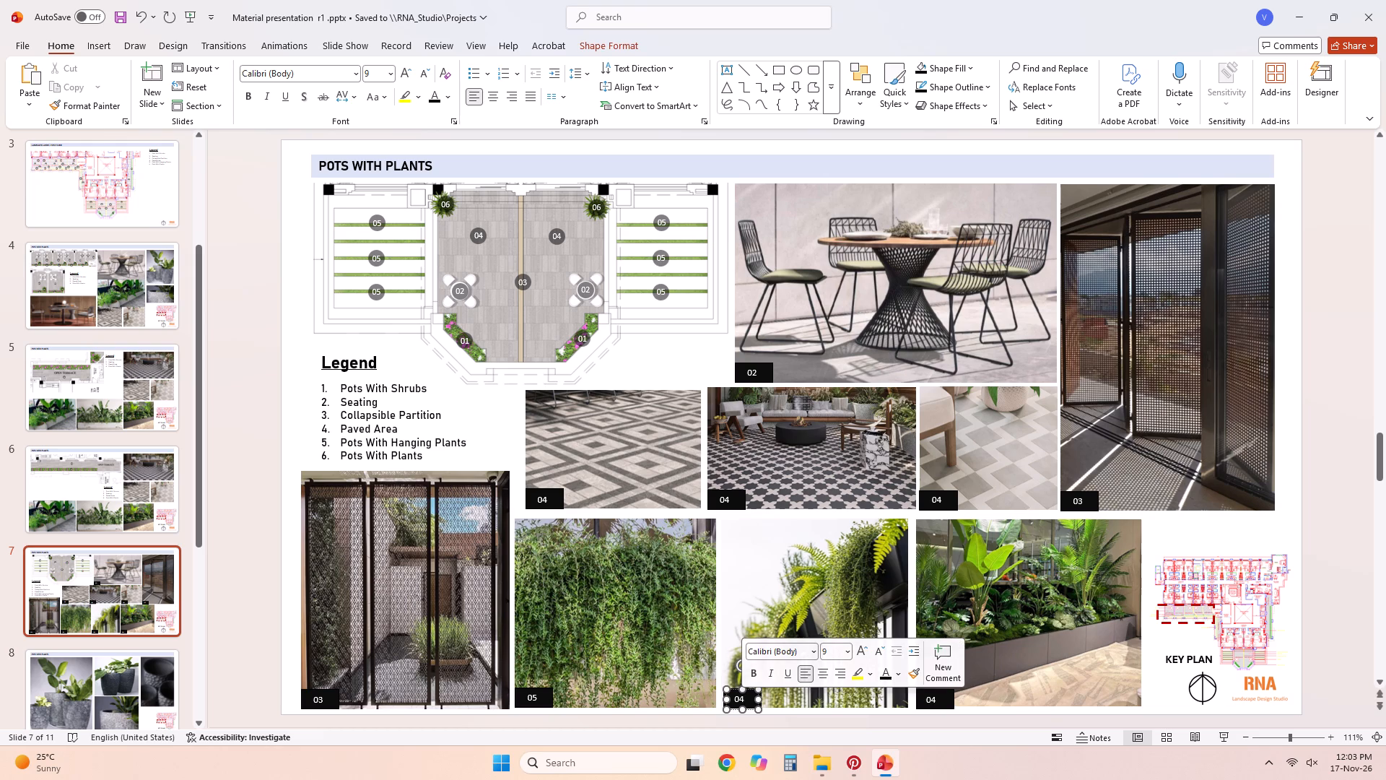
{"action": "key", "text": "BackSpace"}
{"action": "key", "text": "5"}
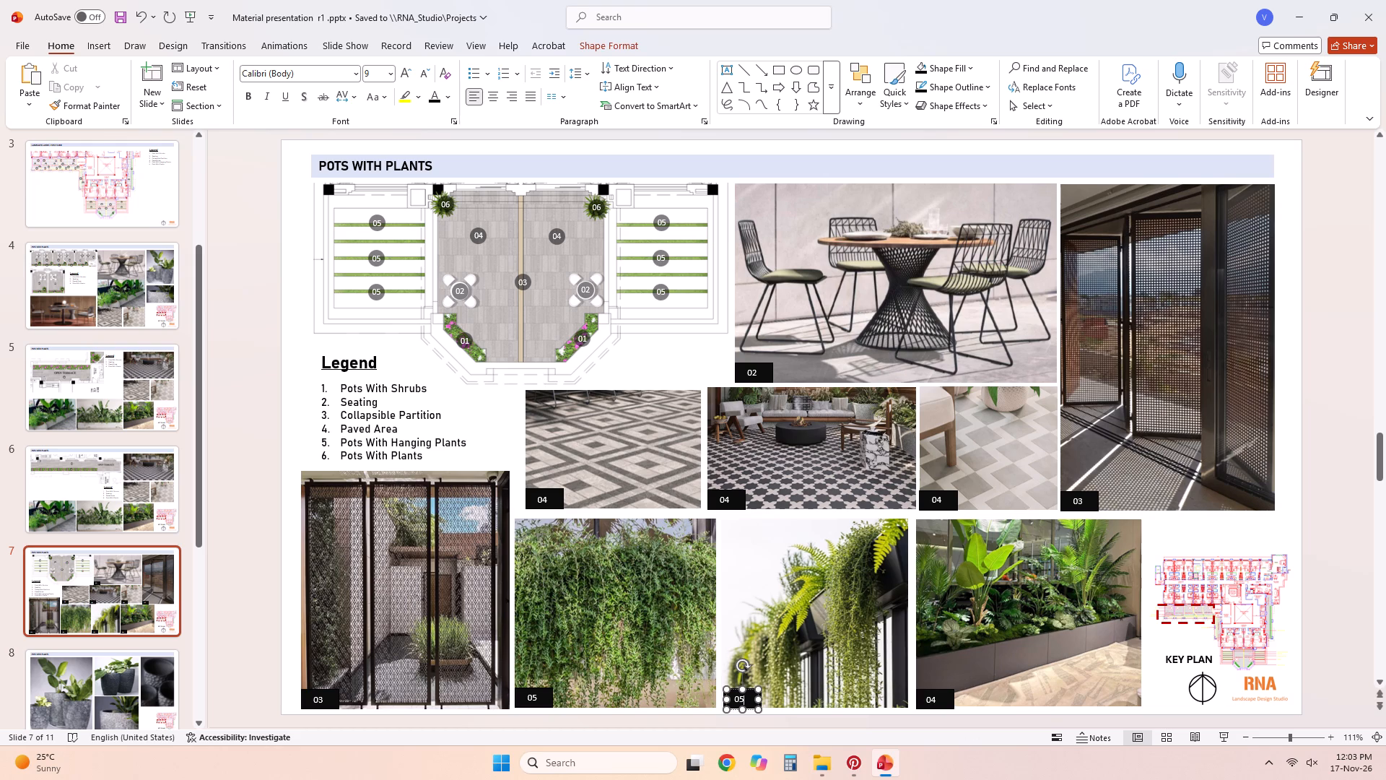
Change the label number on the planter photo beside the key plan to 01.
{"action": "double_click", "coordinate": [931, 698]}
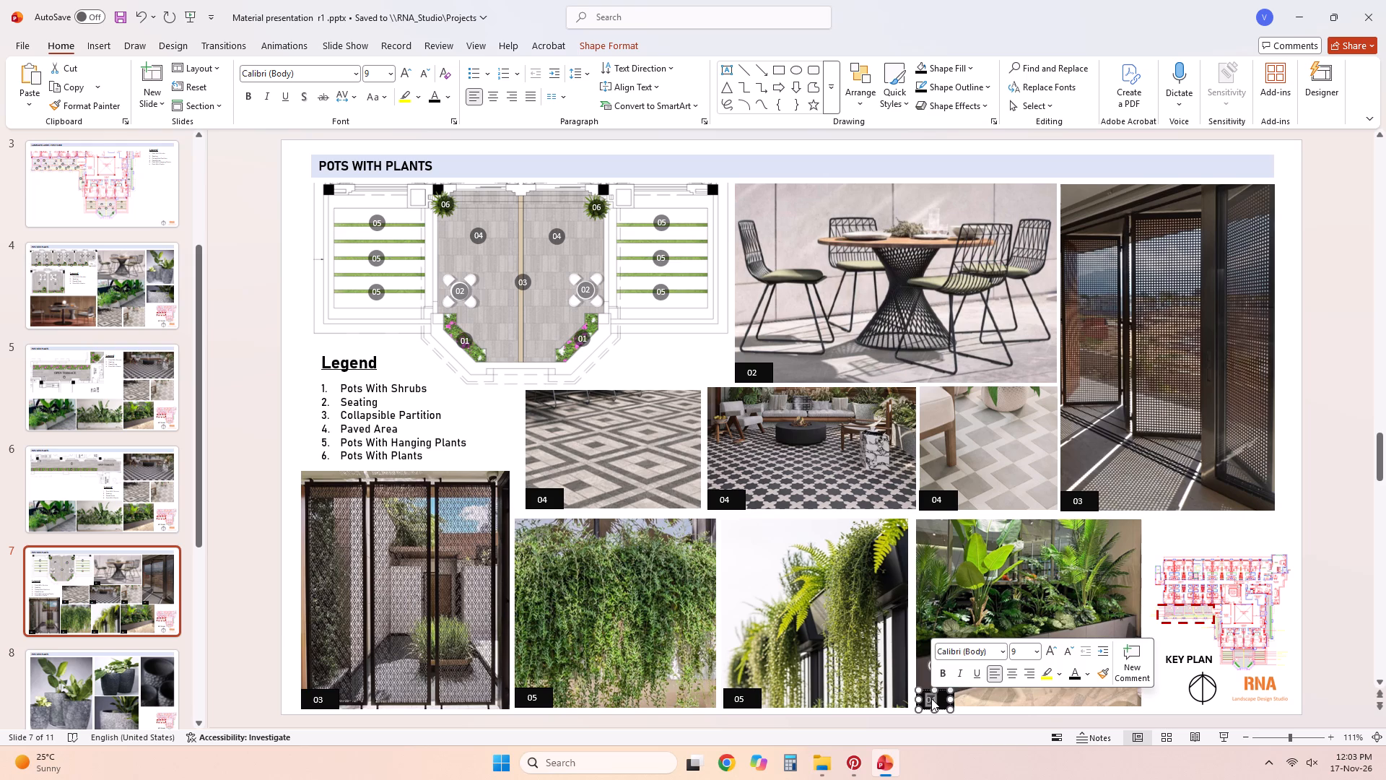
{"action": "type", "text": "01"}
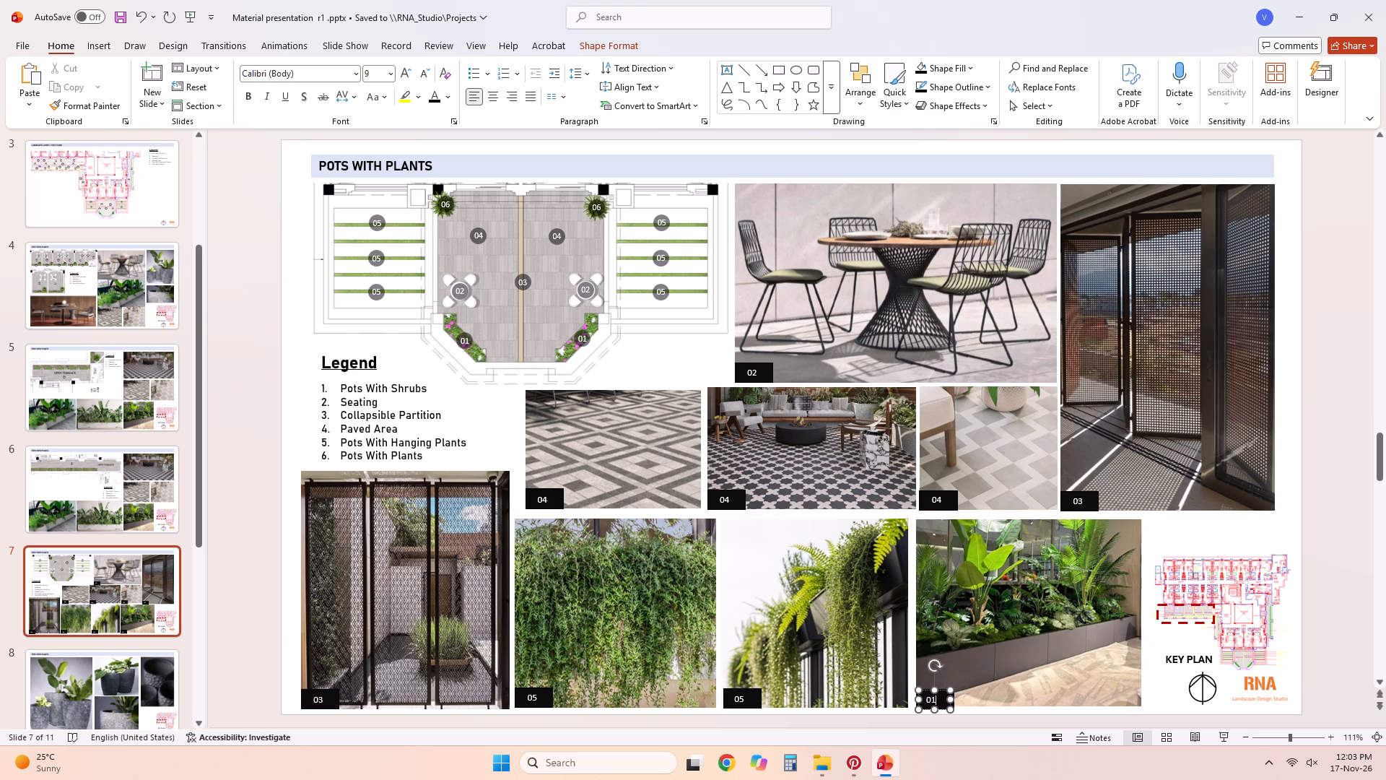
{"action": "left_click", "coordinate": [1334, 538]}
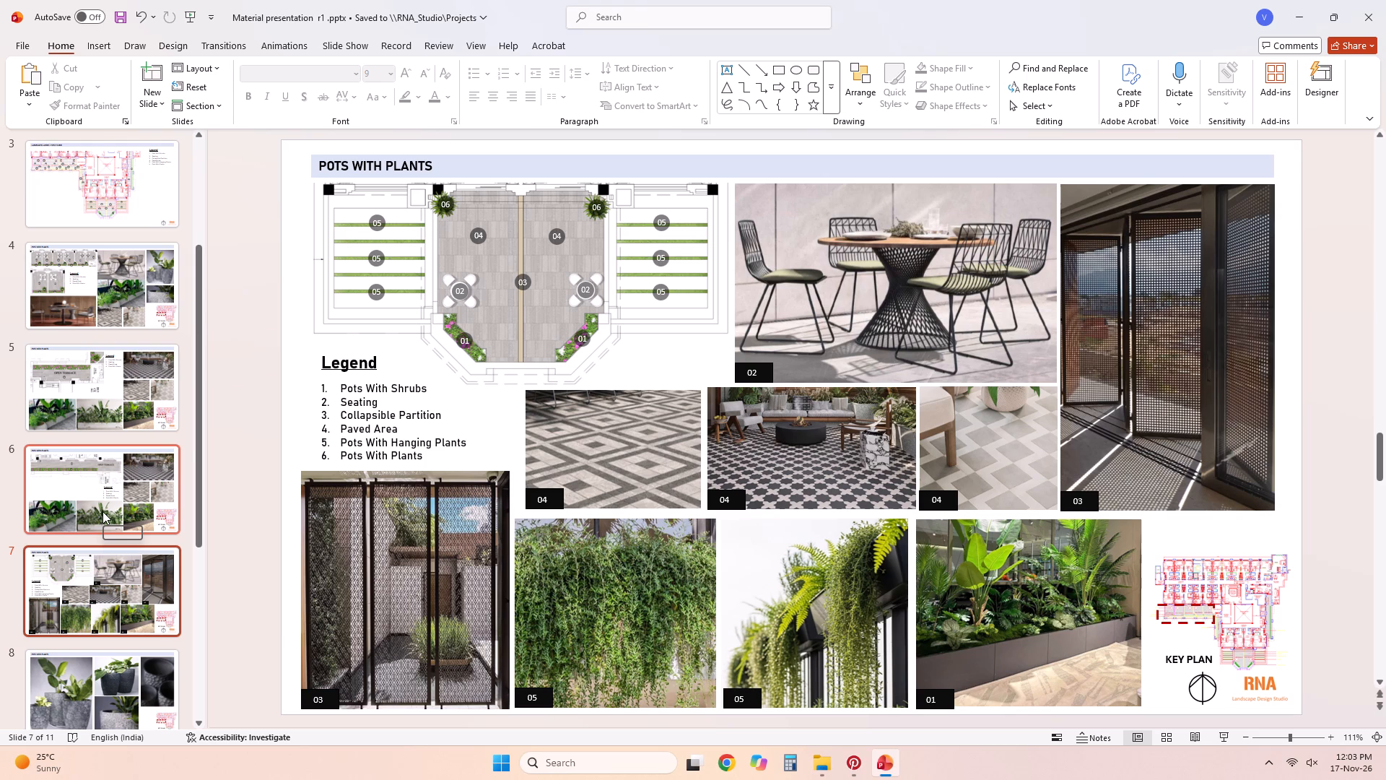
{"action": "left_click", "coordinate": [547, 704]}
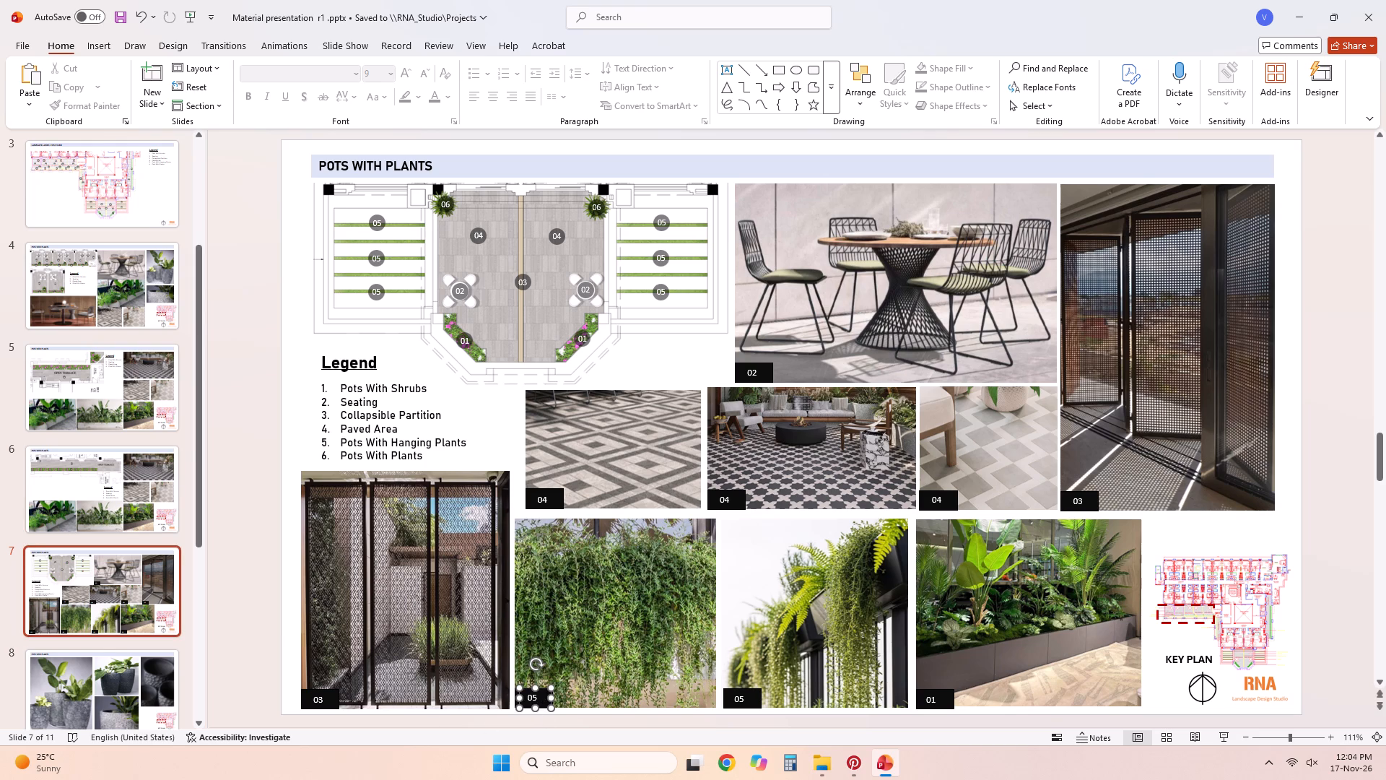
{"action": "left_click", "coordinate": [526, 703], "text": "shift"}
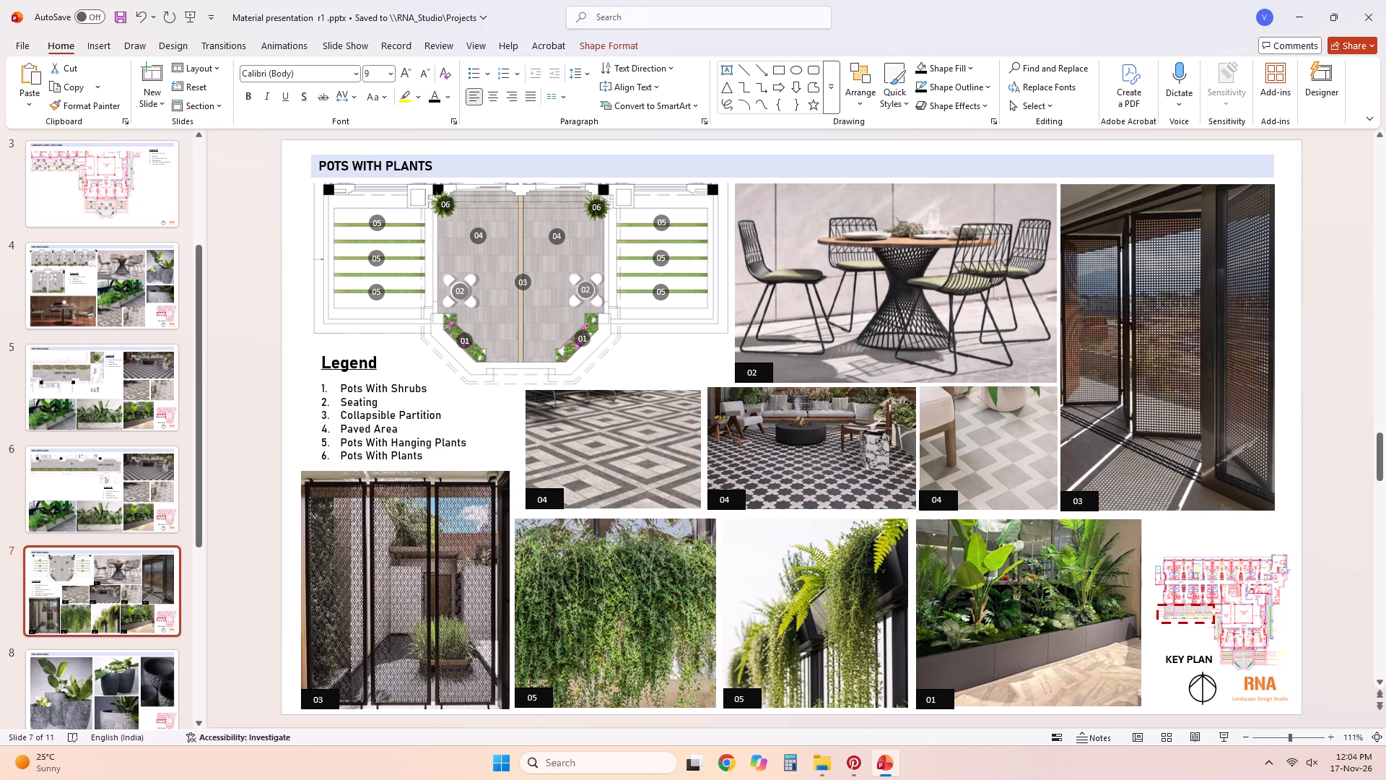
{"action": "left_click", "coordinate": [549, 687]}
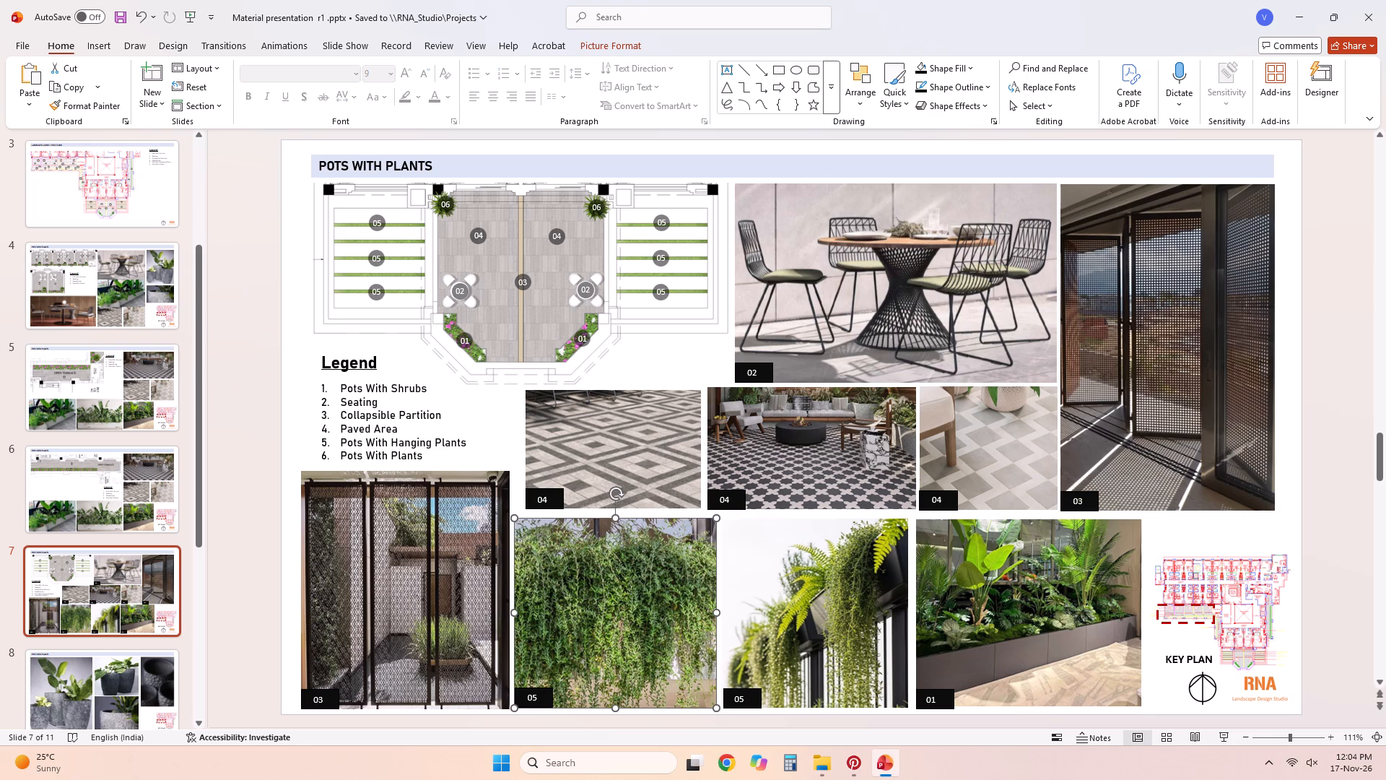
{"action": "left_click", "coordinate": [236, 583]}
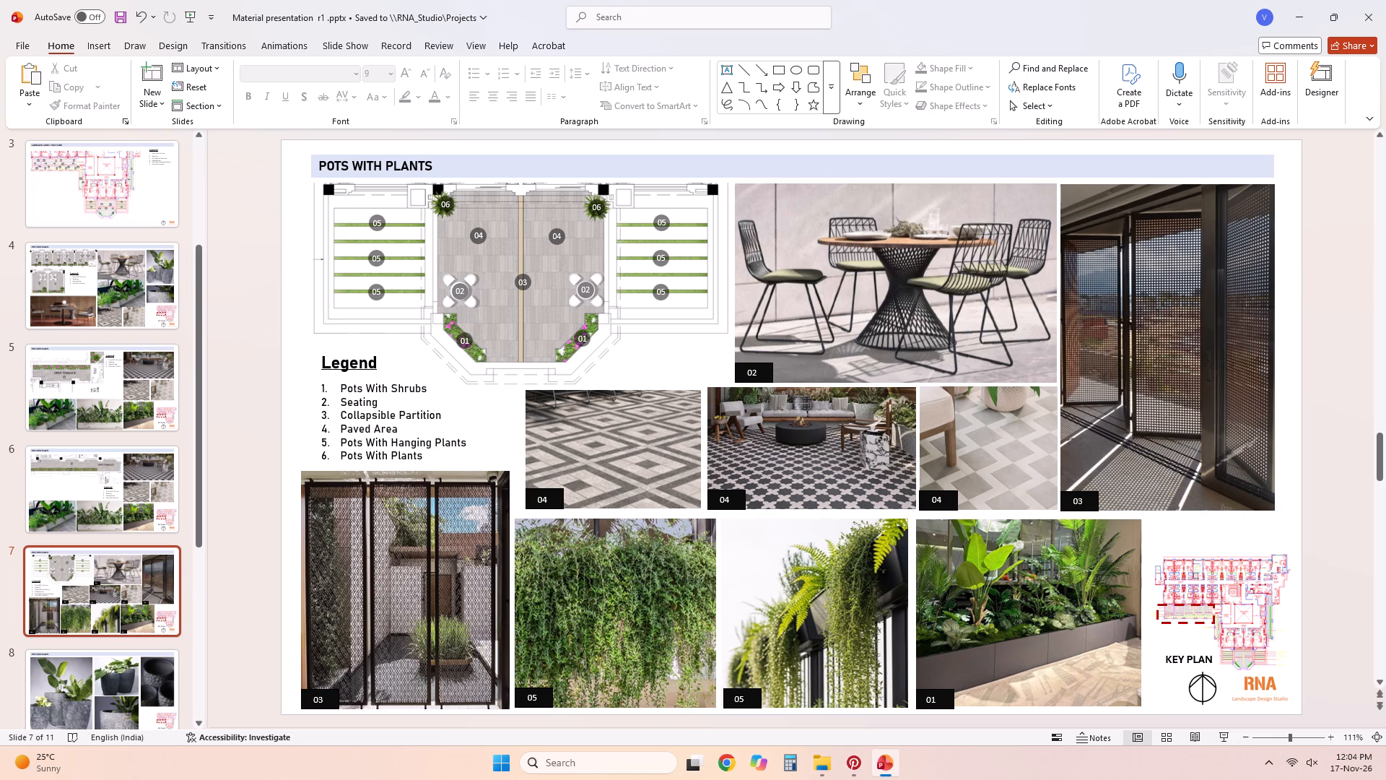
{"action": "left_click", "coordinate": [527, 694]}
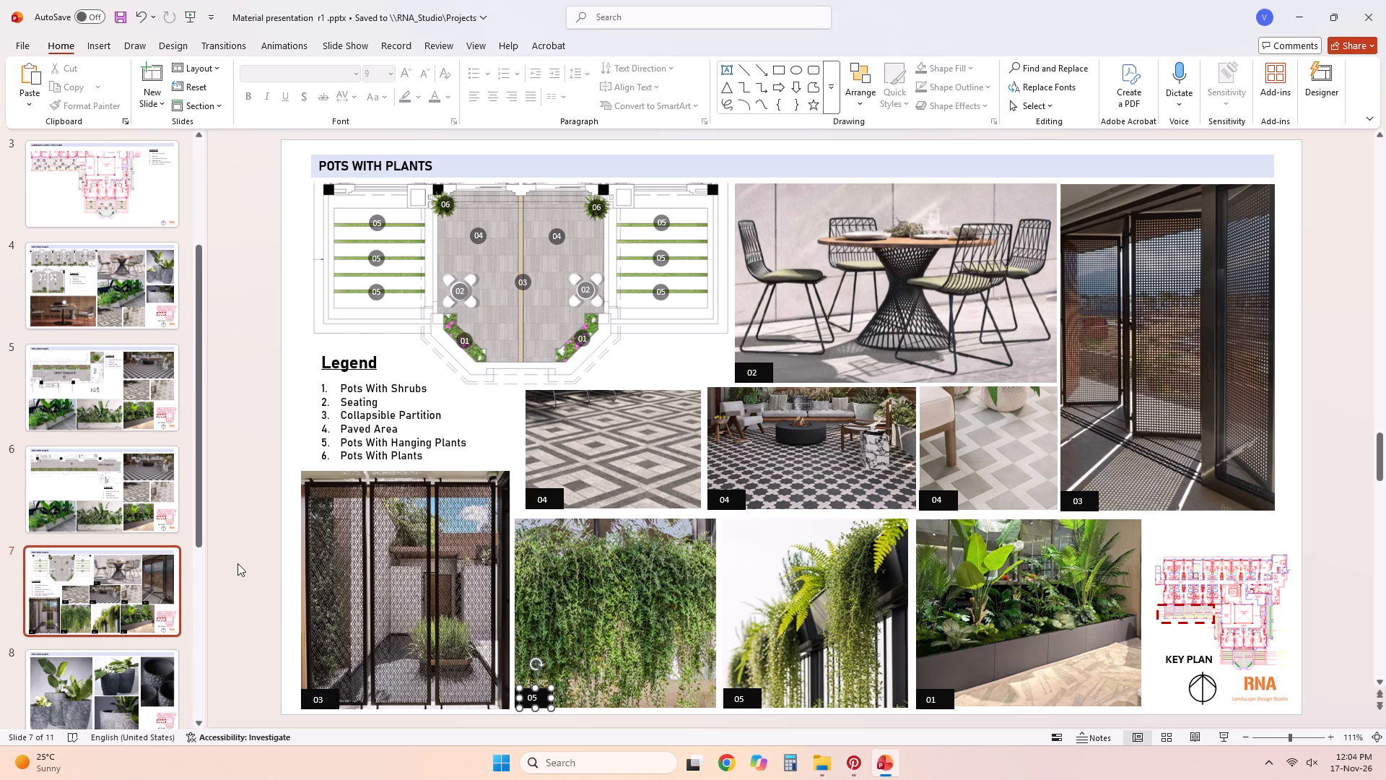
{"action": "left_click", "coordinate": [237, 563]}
Copy the 03 label with its black rectangle from the patterned screen partition photo and paste it onto slide 6.
{"action": "left_click", "coordinate": [300, 692]}
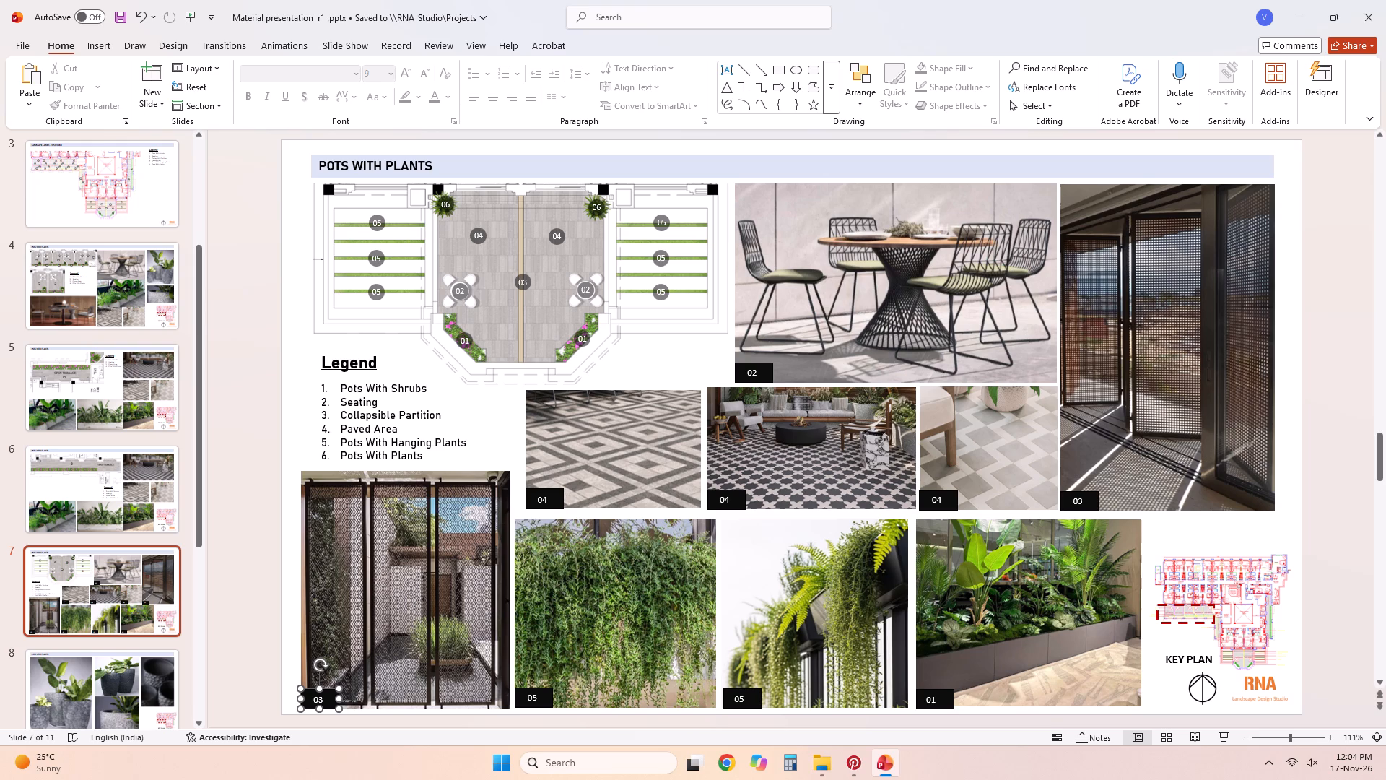
{"action": "left_click", "coordinate": [309, 701], "text": "shift"}
{"action": "key", "text": "ctrl+c"}
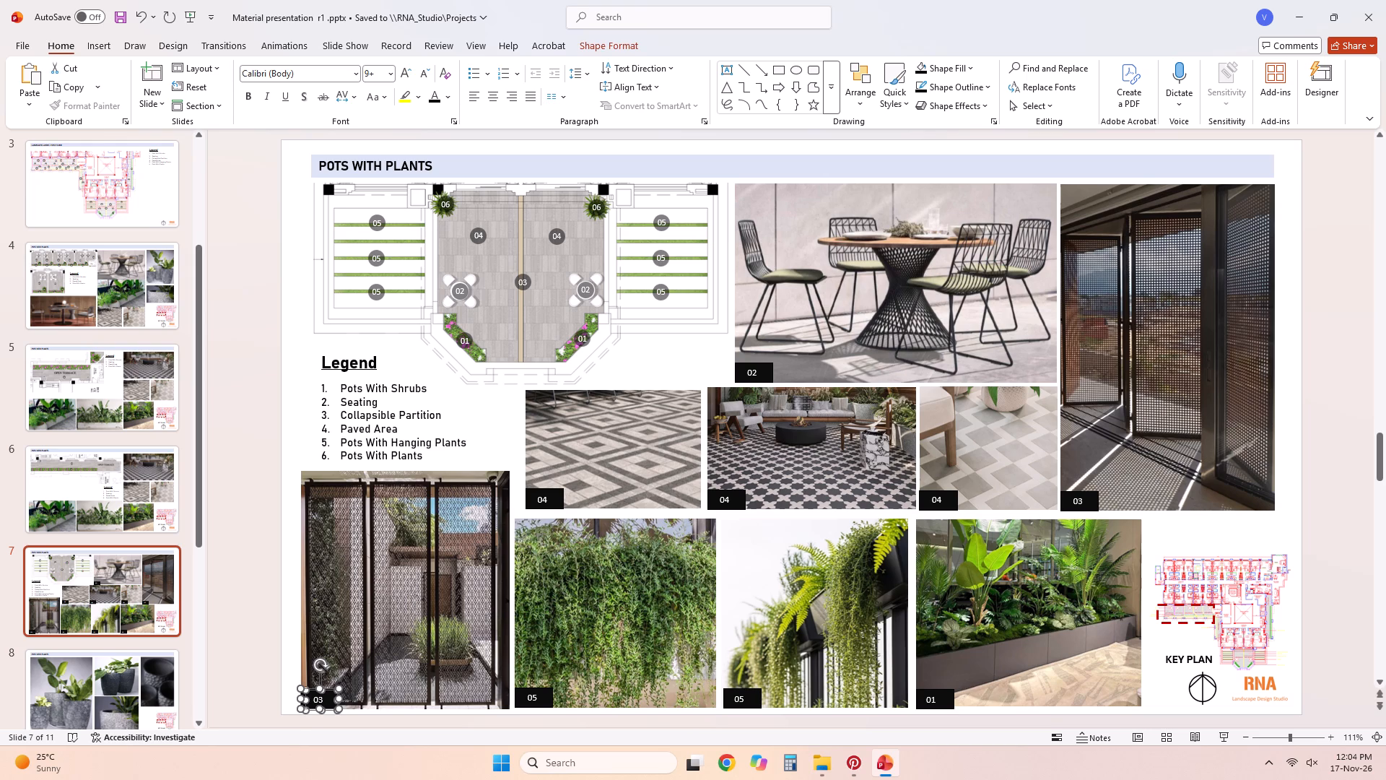
{"action": "left_click", "coordinate": [146, 518]}
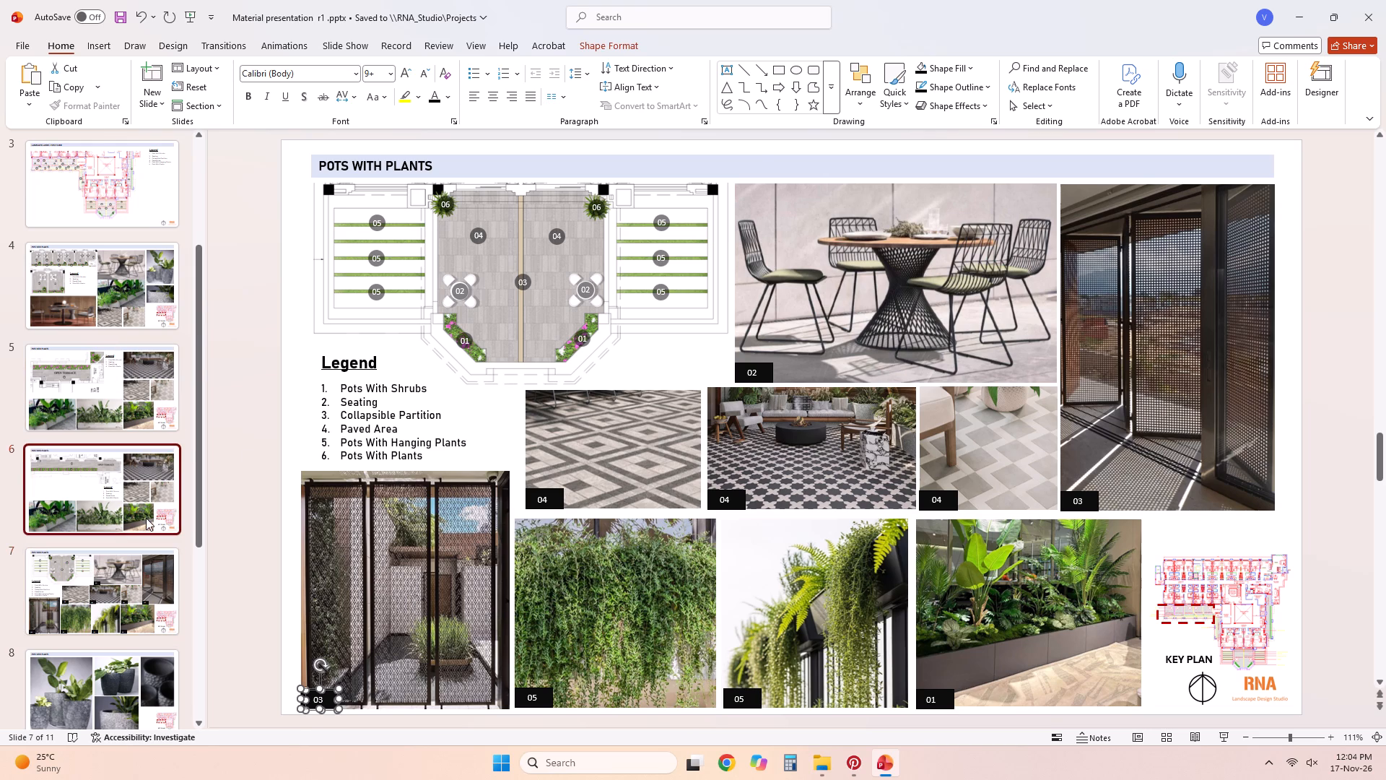
{"action": "key", "text": "ctrl+v"}
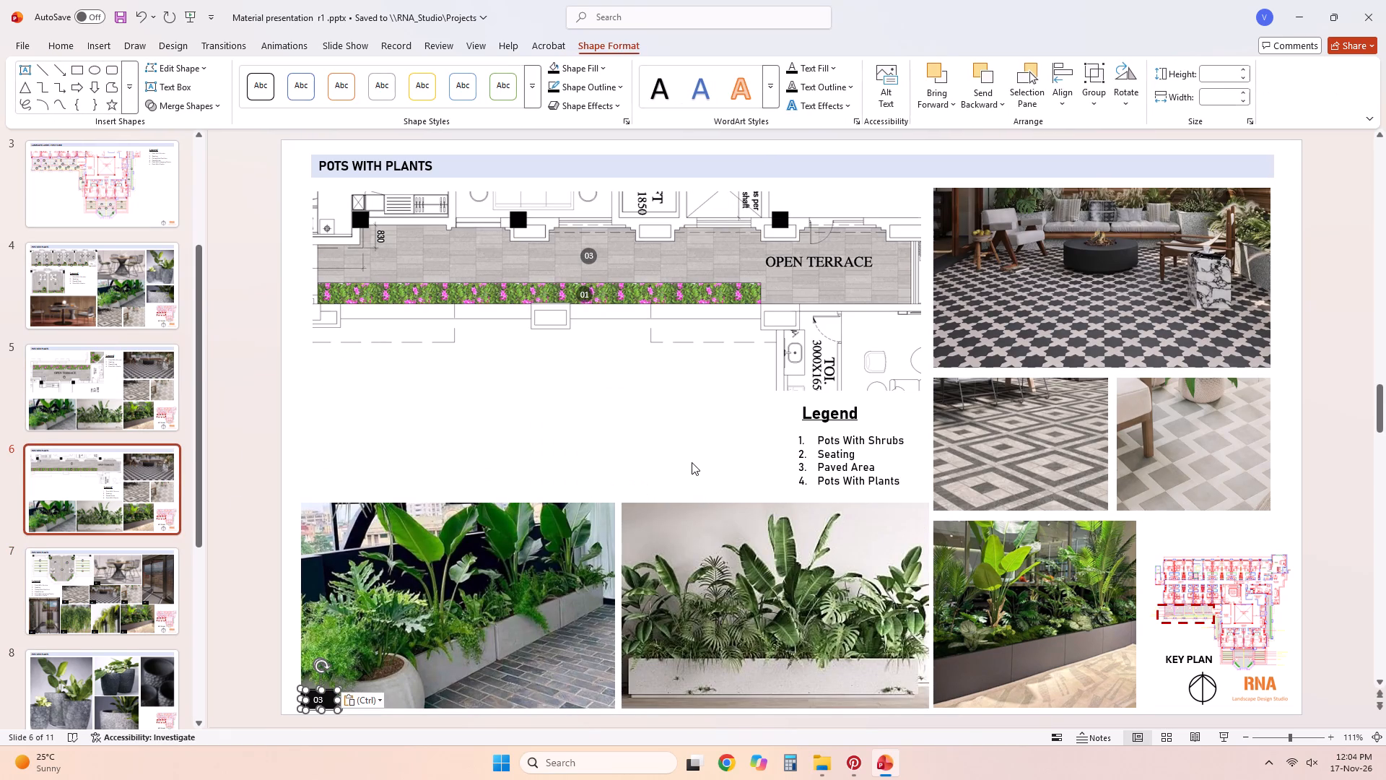
Nudge the pasted 03 label slightly down and its black rectangle back up to fit the first planter photo's lower-left corner.
{"action": "left_click", "coordinate": [254, 623]}
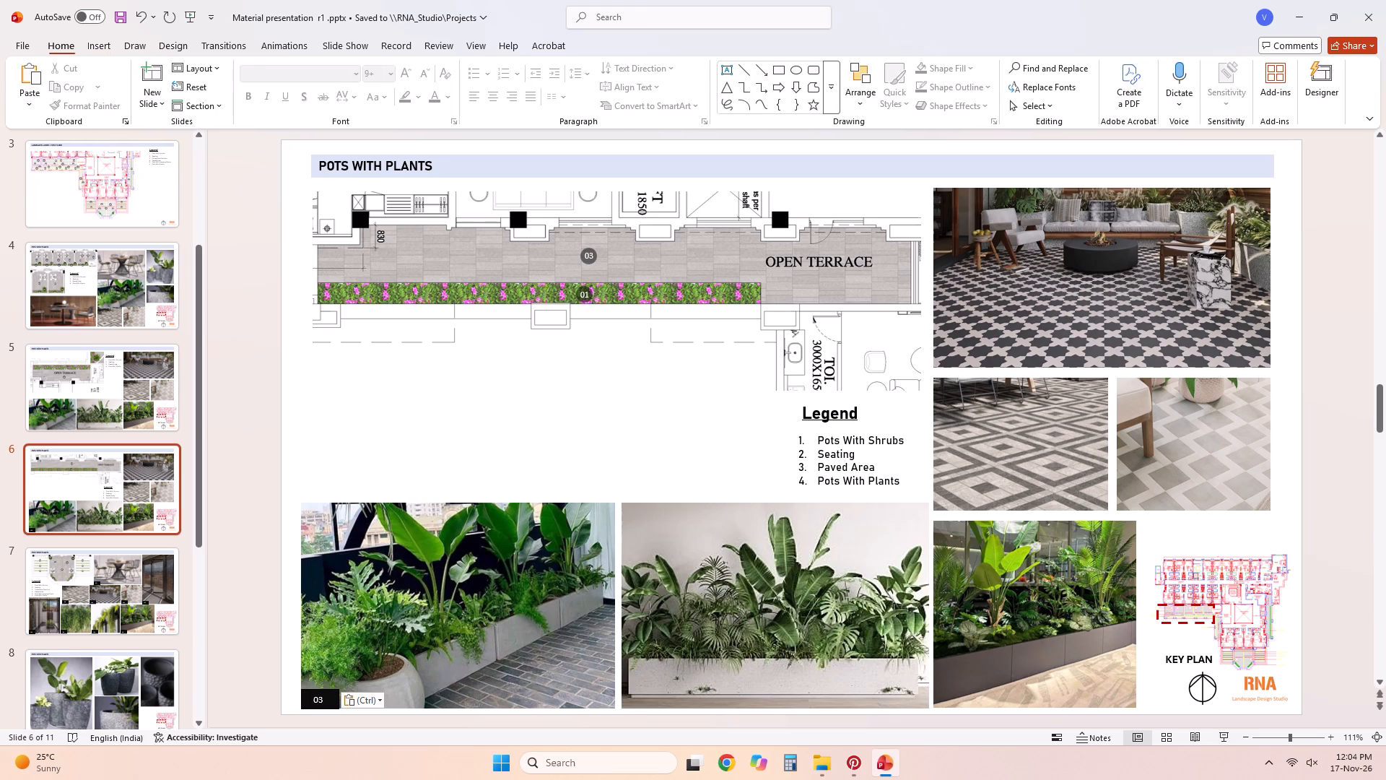
{"action": "left_click", "coordinate": [323, 692]}
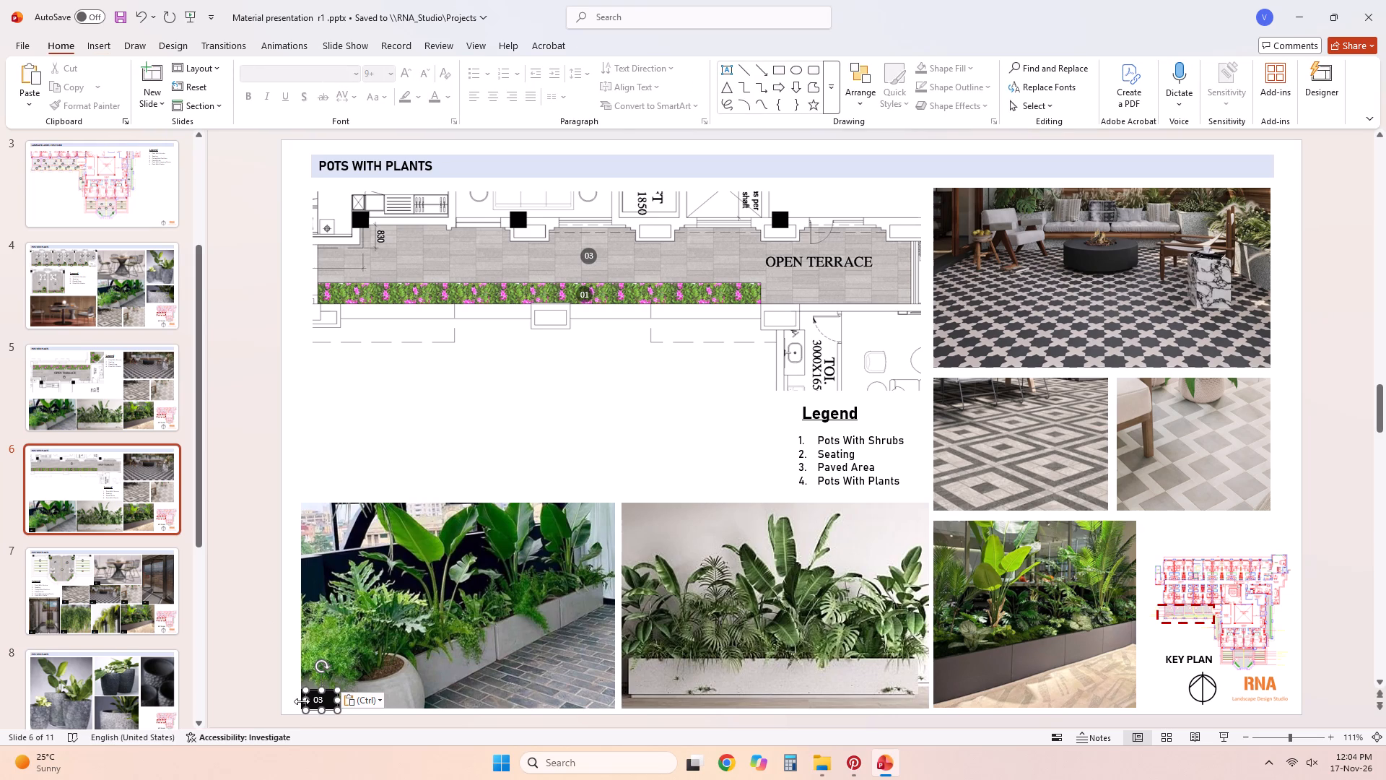
{"action": "left_click", "coordinate": [297, 694]}
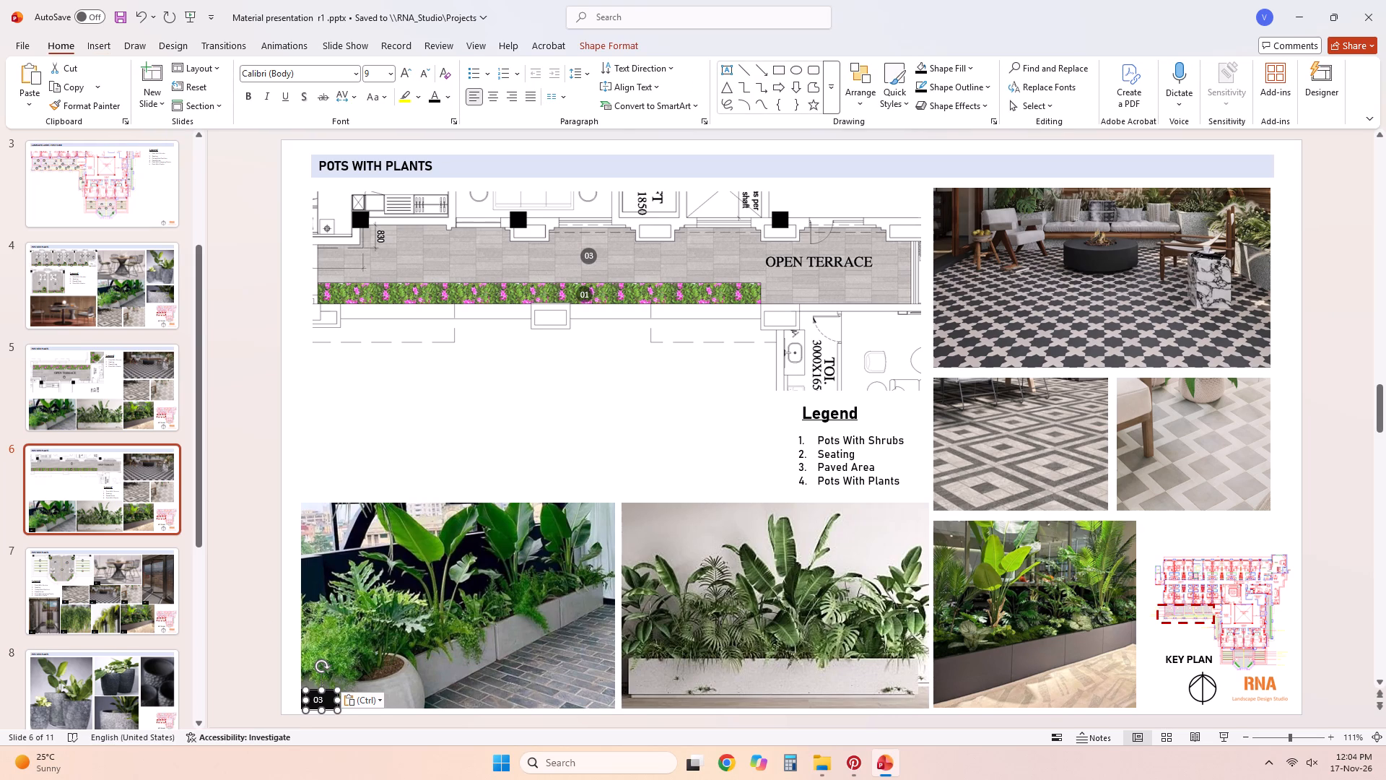
{"action": "left_click", "coordinate": [324, 702], "text": "shift"}
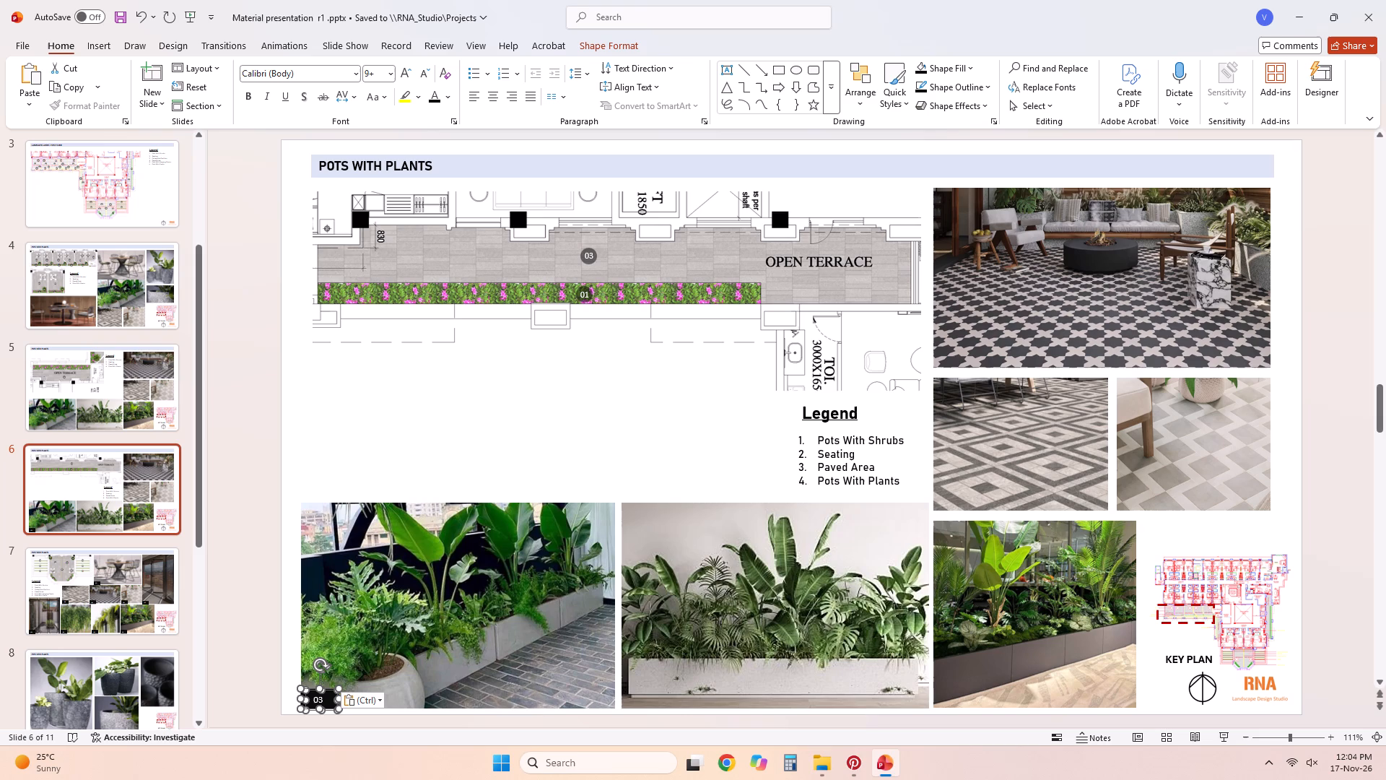
{"action": "key", "text": "Down"}
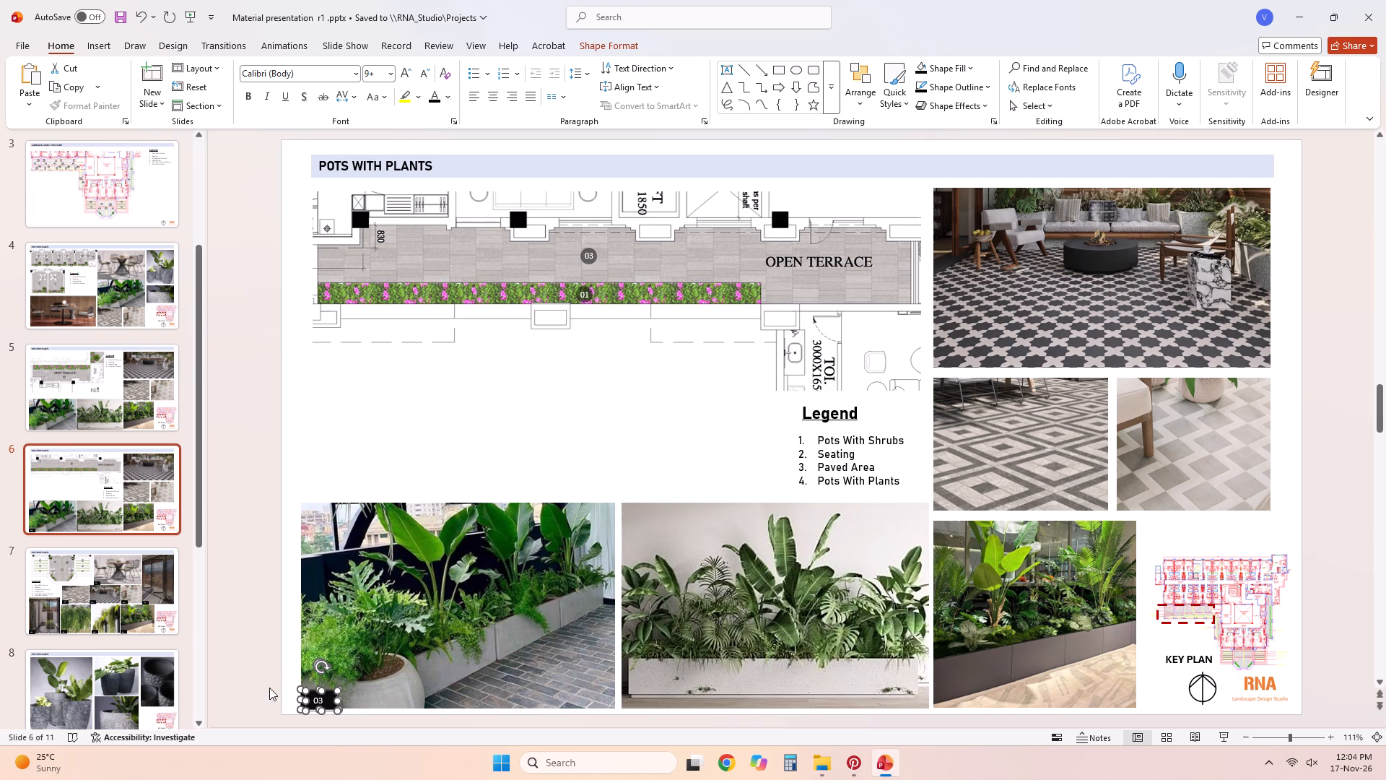
{"action": "left_click", "coordinate": [272, 664]}
{"action": "left_click", "coordinate": [335, 698]}
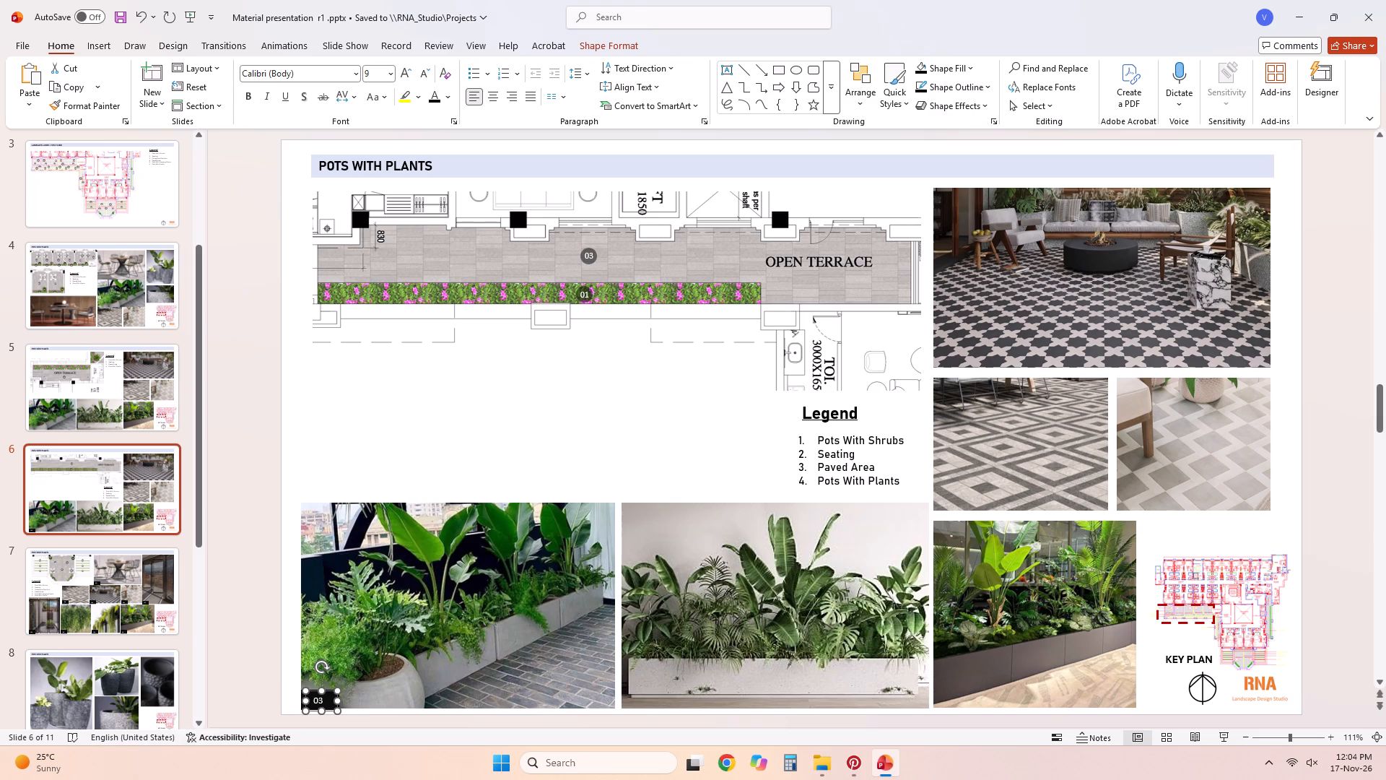
{"action": "left_click", "coordinate": [267, 685]}
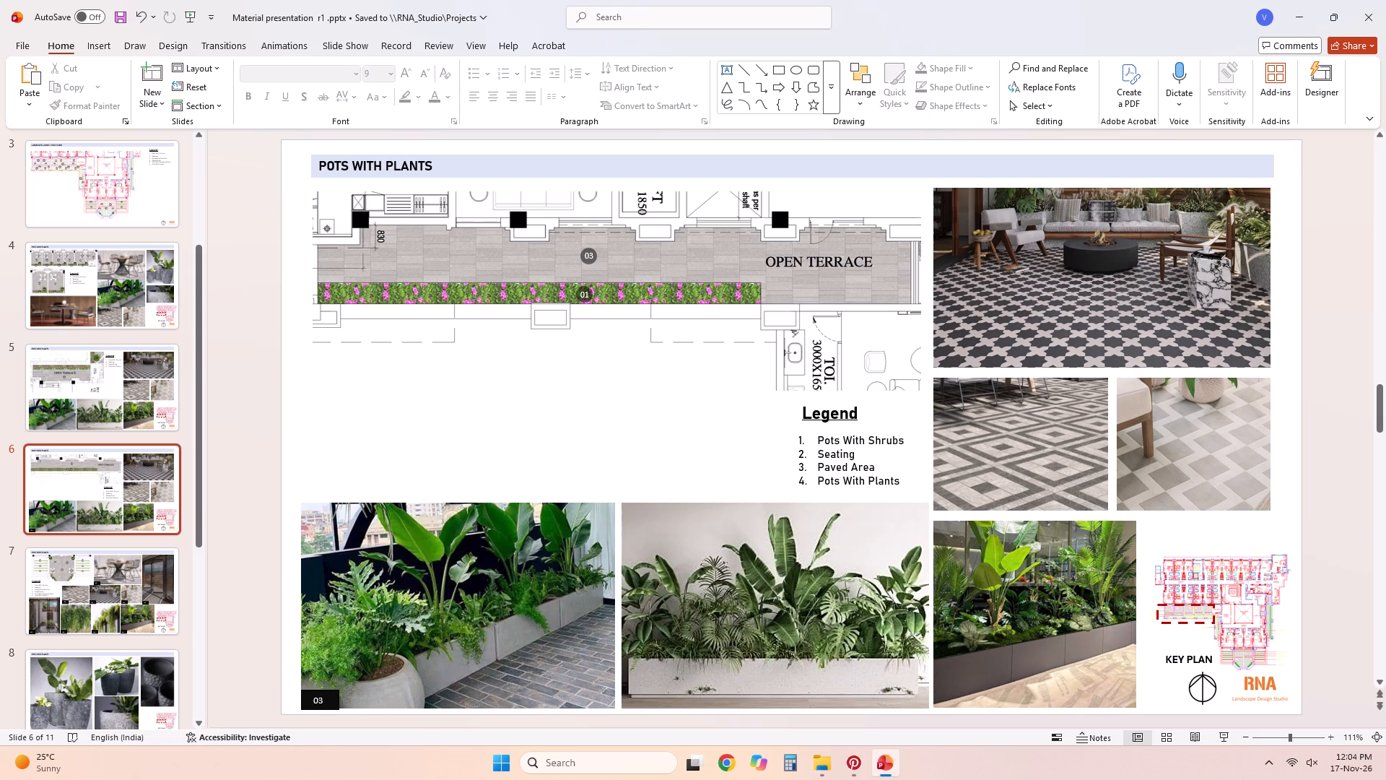
{"action": "left_click", "coordinate": [305, 692]}
{"action": "key", "text": "Up"}
{"action": "left_click", "coordinate": [253, 669]}
Nudge the 03 label number slightly up so it sits centred on its black rectangle.
{"action": "left_click", "coordinate": [315, 706]}
{"action": "key", "text": "Up"}
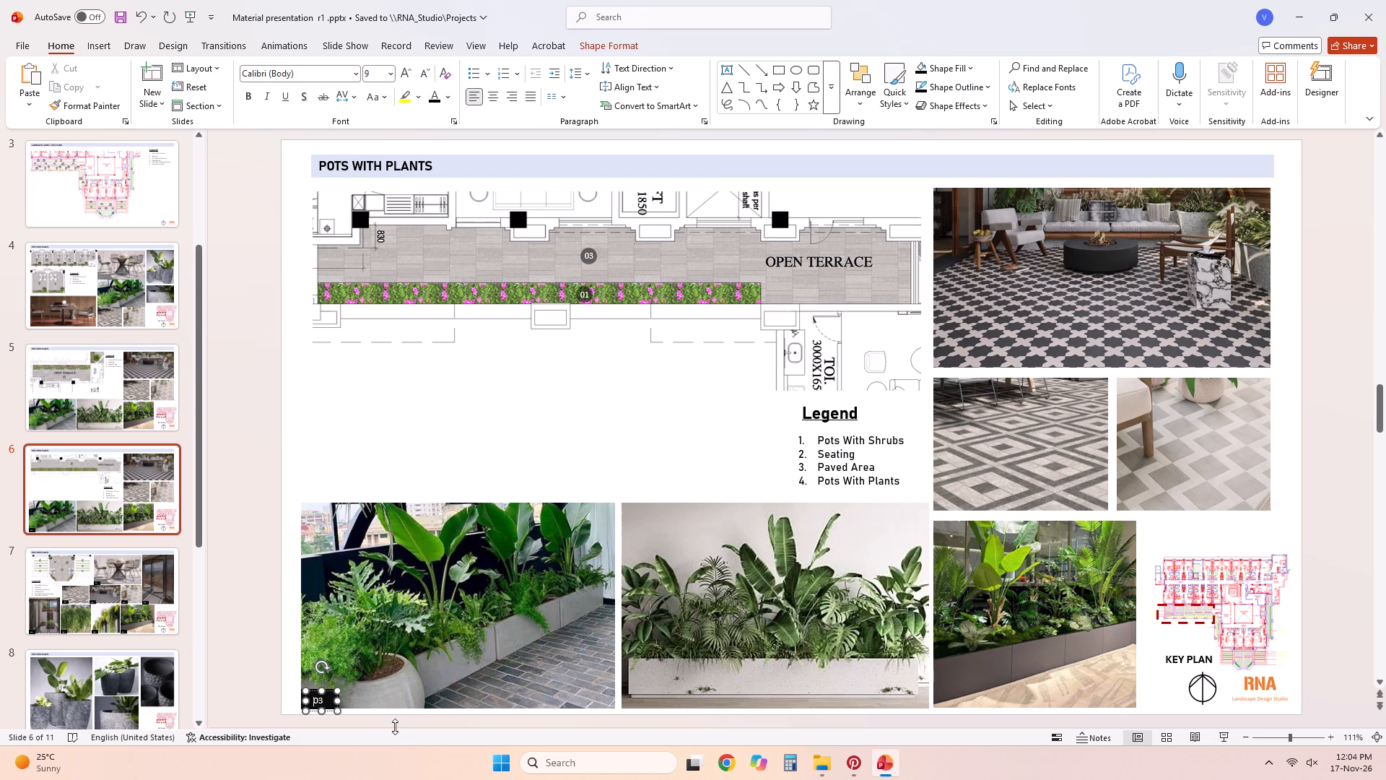
{"action": "key", "text": "Up"}
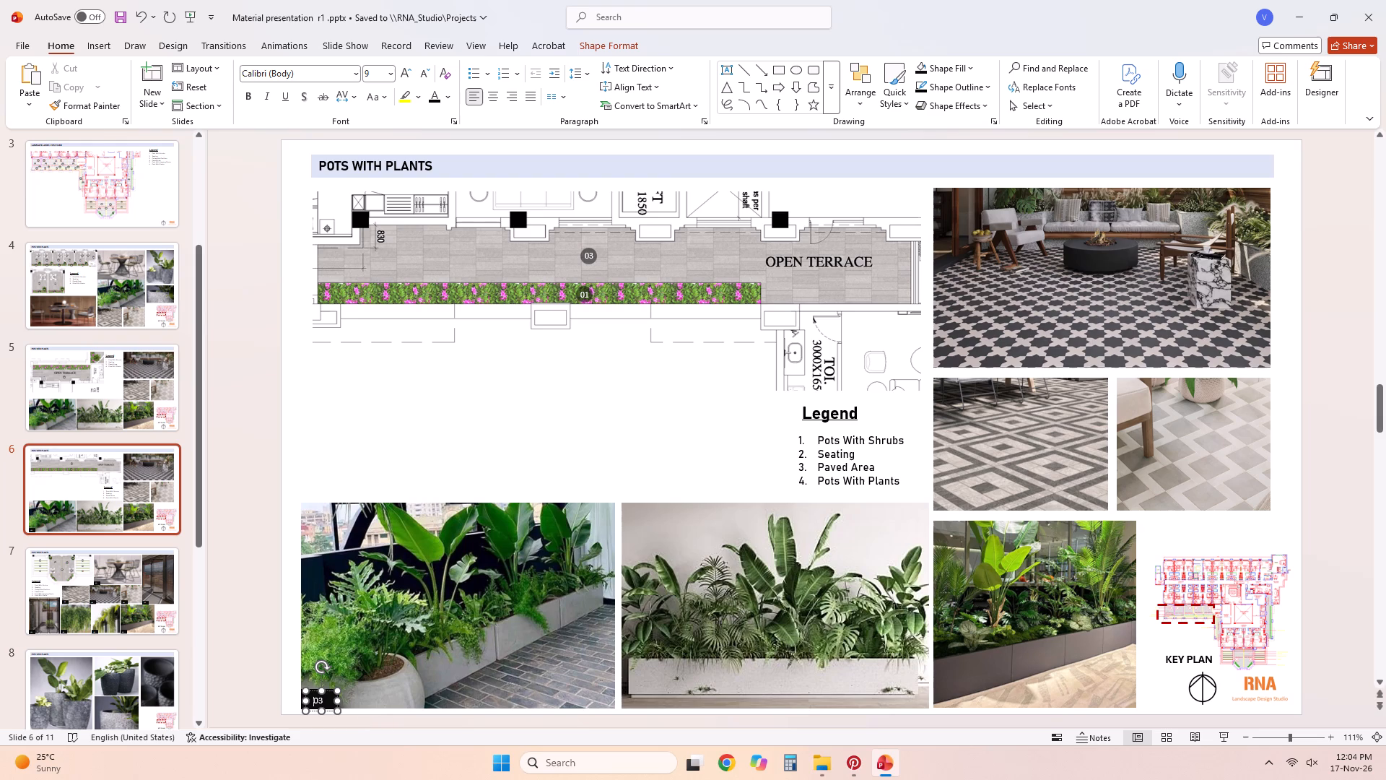
{"action": "left_click", "coordinate": [286, 686]}
{"action": "left_click", "coordinate": [322, 703]}
{"action": "key", "text": "Up"}
{"action": "key", "text": "Up"}
{"action": "left_click", "coordinate": [328, 691]}
{"action": "key", "text": "Up"}
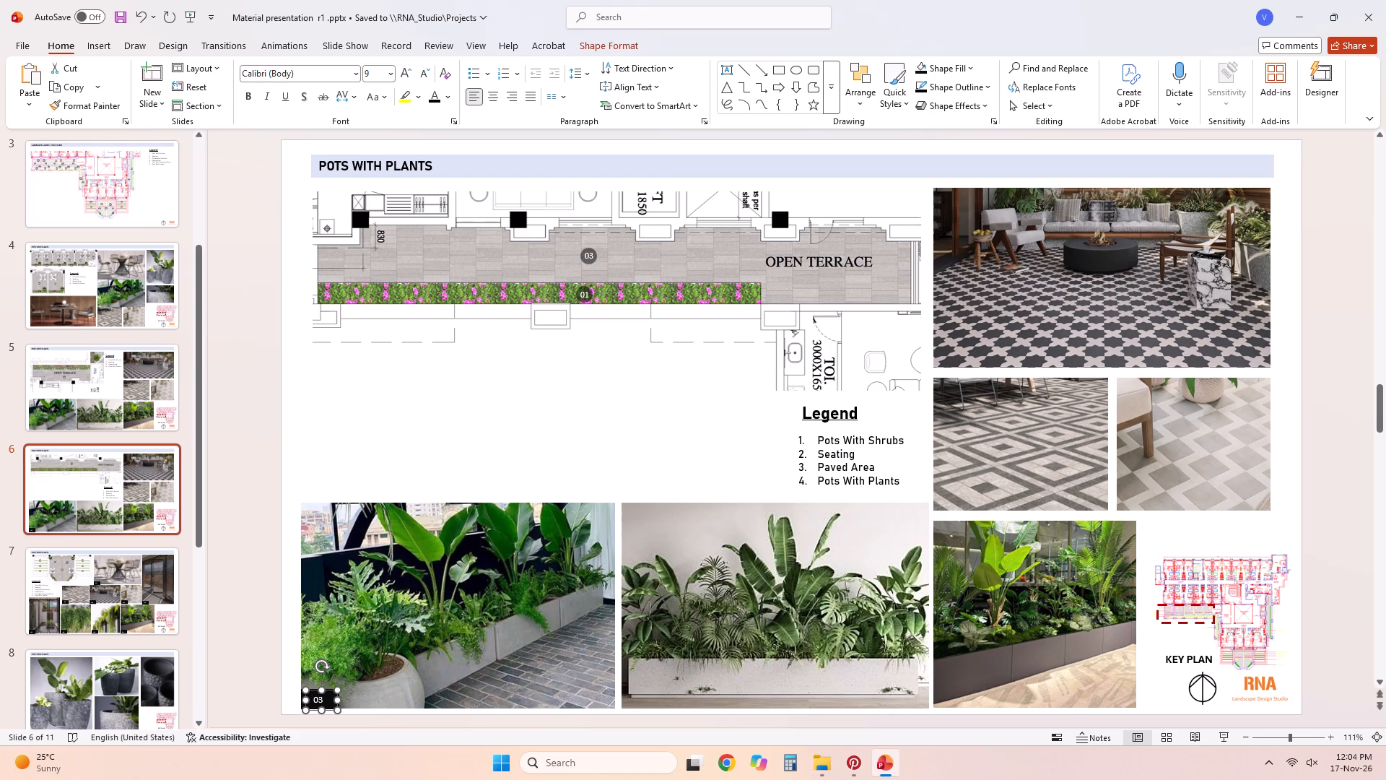
{"action": "left_click", "coordinate": [225, 647]}
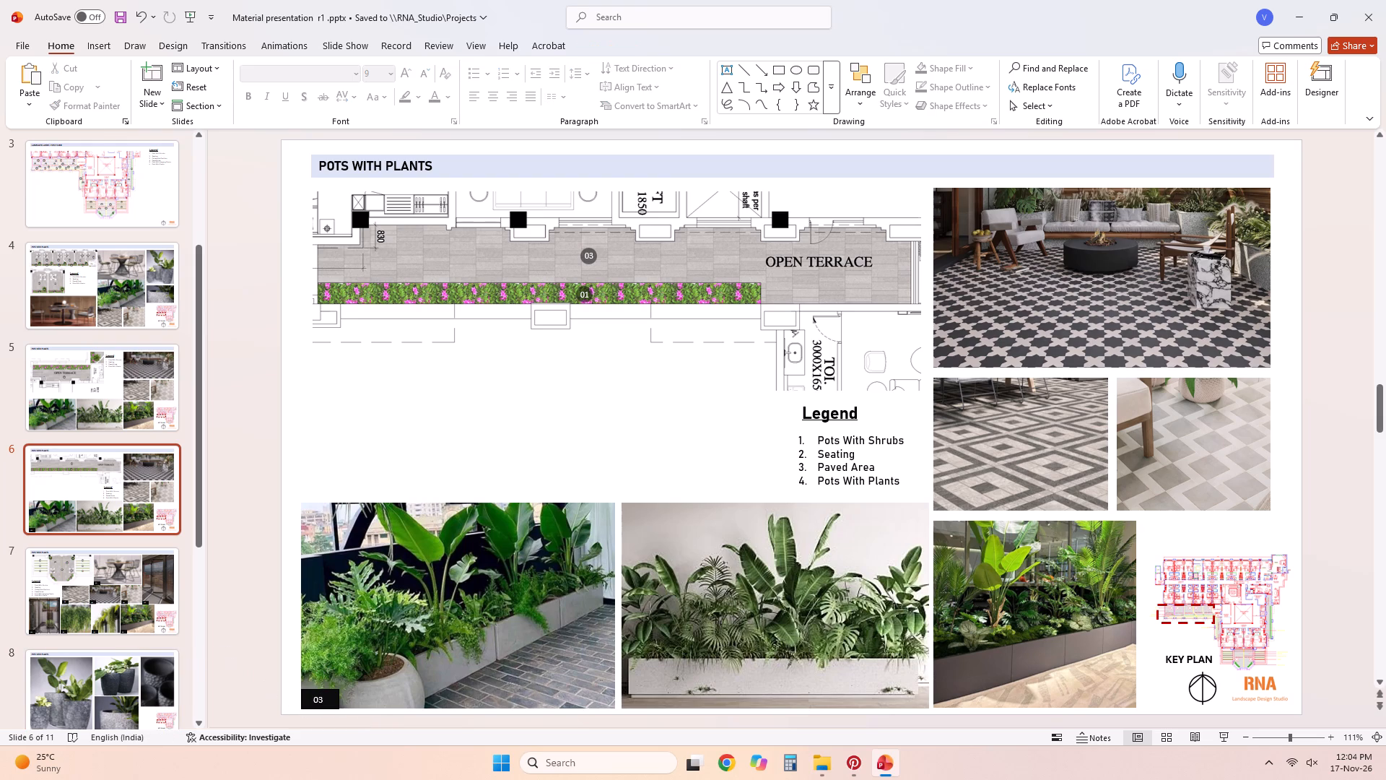
Copy the 03 label with its black rectangle from the first planter photo to the lower-left corner of the middle planter photo.
{"action": "left_click", "coordinate": [336, 696]}
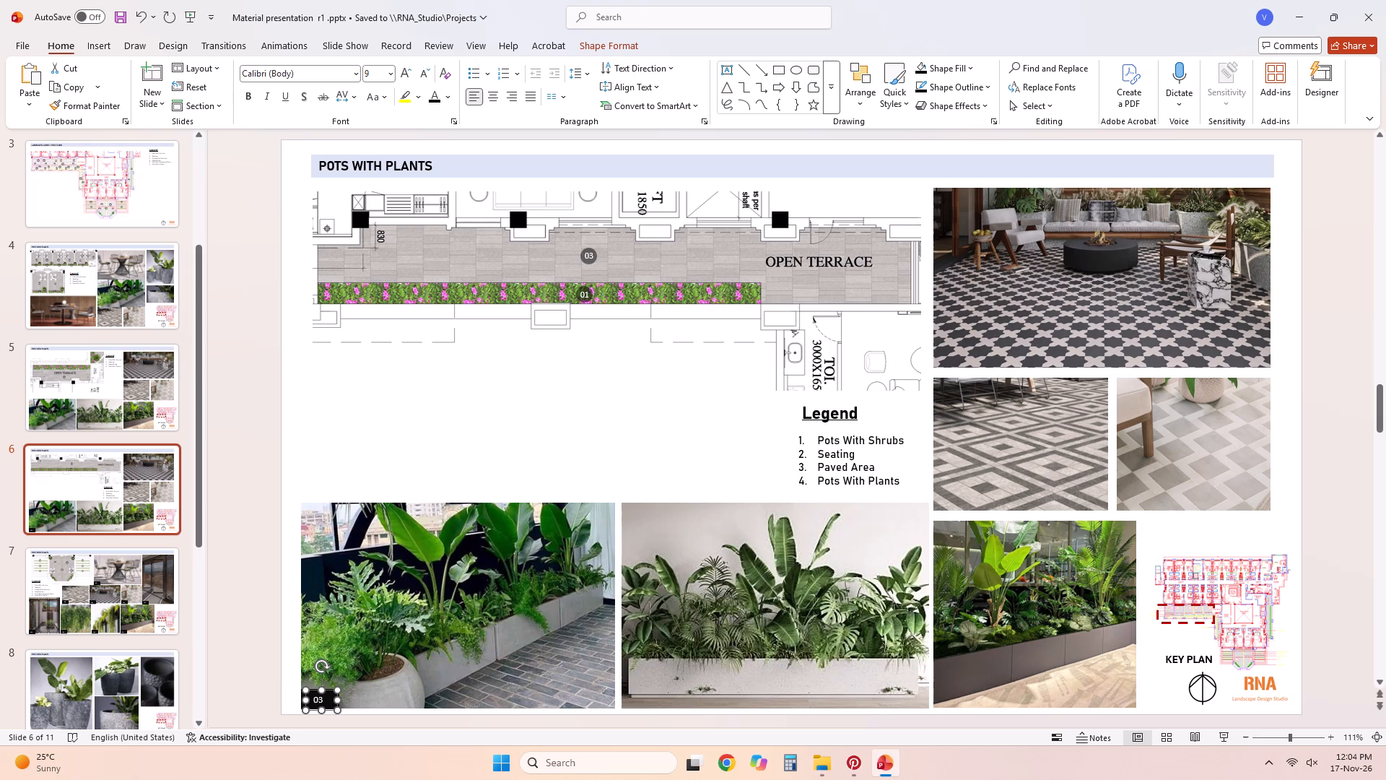
{"action": "left_click", "coordinate": [300, 705]}
{"action": "left_click", "coordinate": [303, 703], "text": "shift"}
{"action": "left_click", "coordinate": [301, 699]}
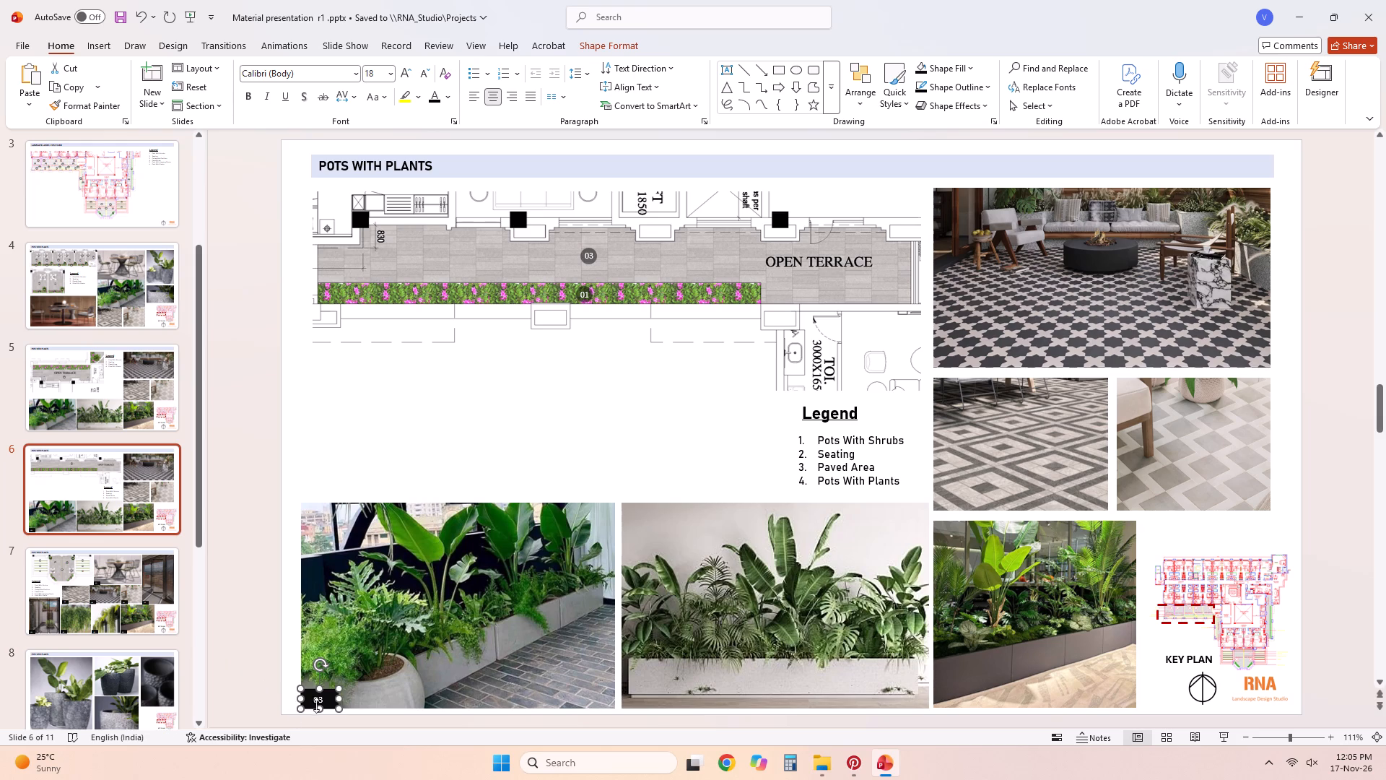
{"action": "left_click", "coordinate": [326, 701], "text": "shift"}
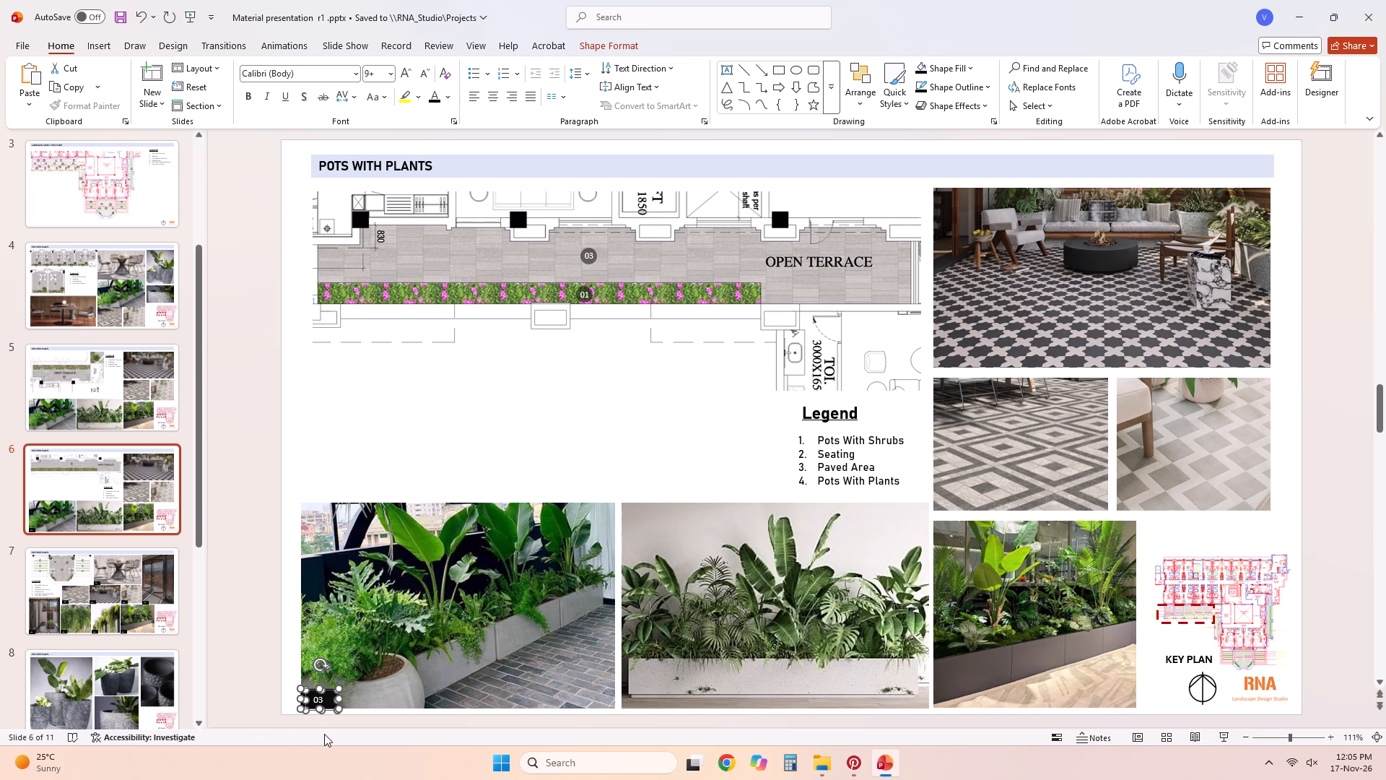
{"action": "key", "text": "ctrl+c"}
{"action": "key", "text": "ctrl+v"}
{"action": "left_click_drag", "start_coordinate": [337, 716], "coordinate": [393, 706]}
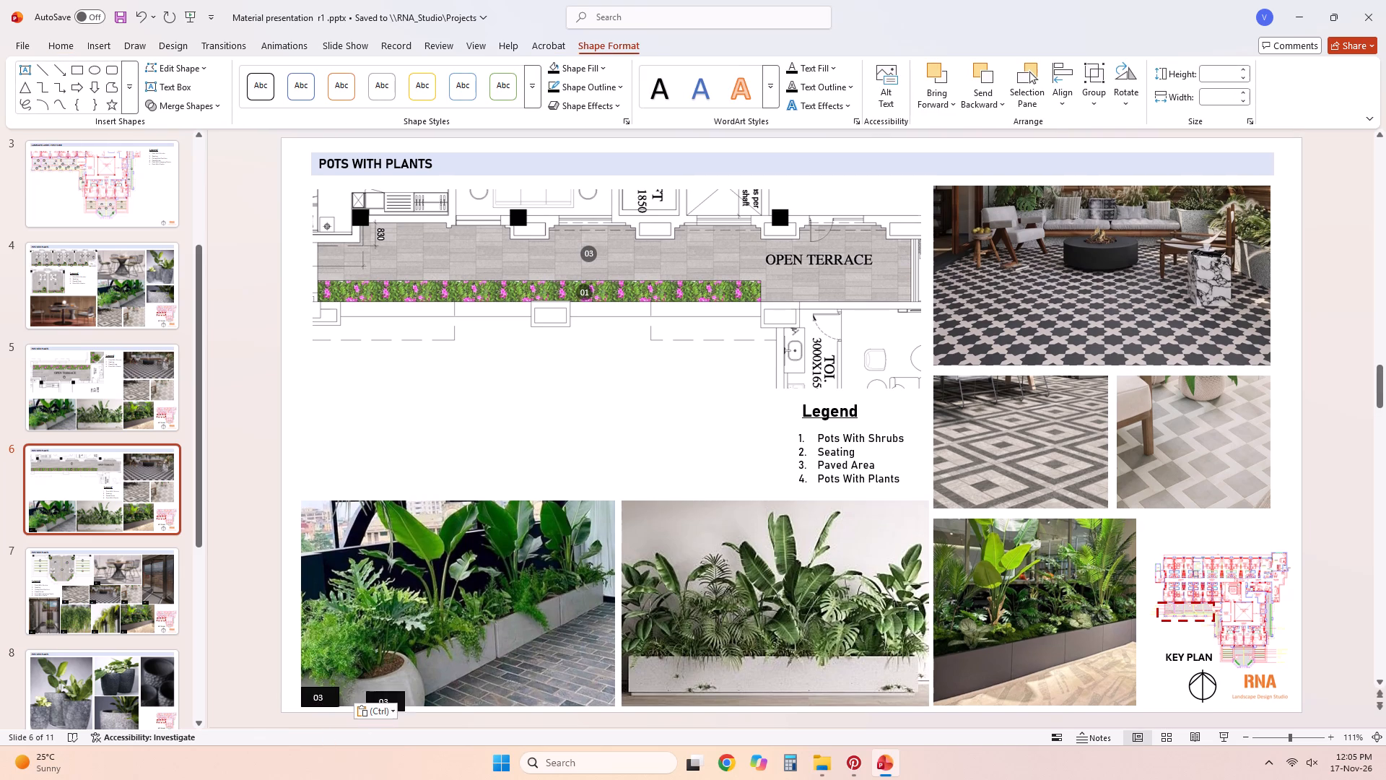
{"action": "left_click_drag", "start_coordinate": [393, 706], "coordinate": [650, 702]}
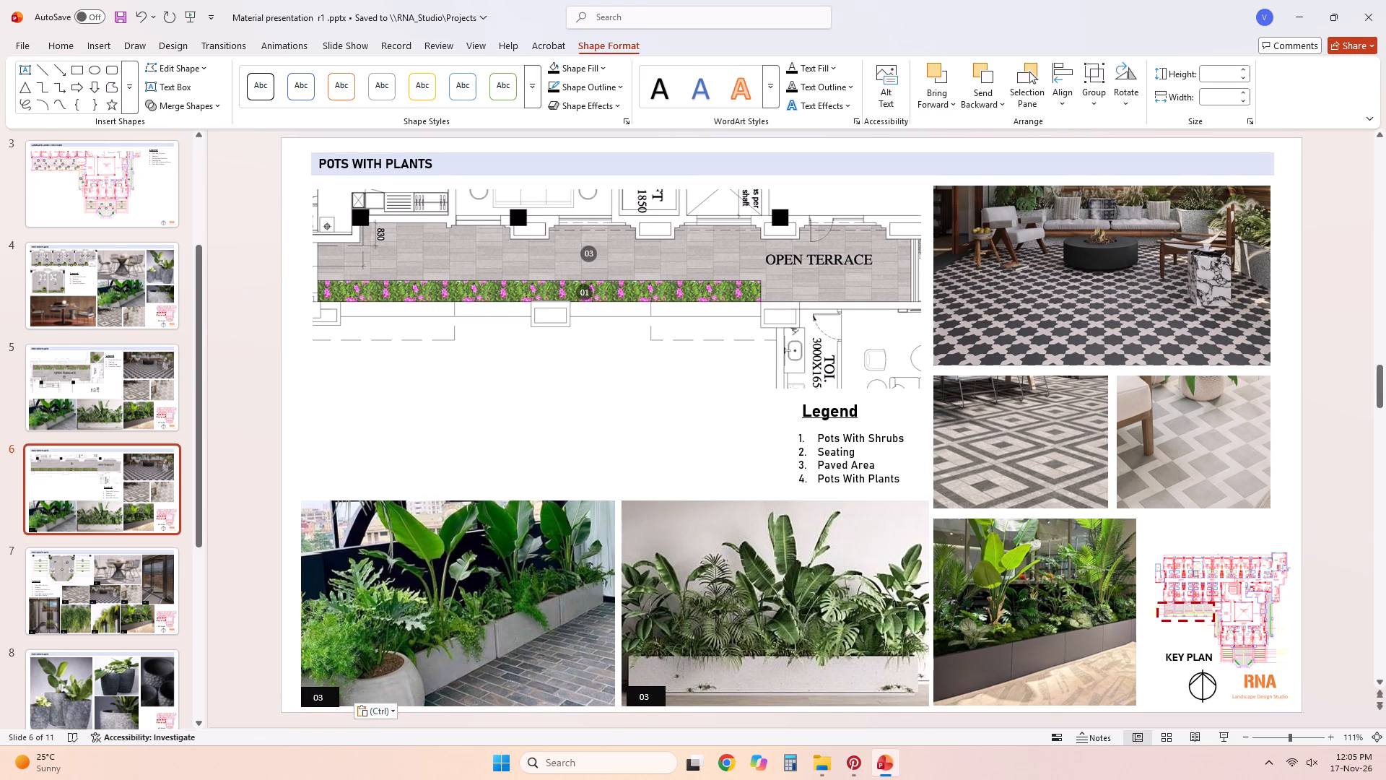
{"action": "left_click_drag", "start_coordinate": [650, 702], "coordinate": [648, 703]}
{"action": "left_click", "coordinate": [245, 612]}
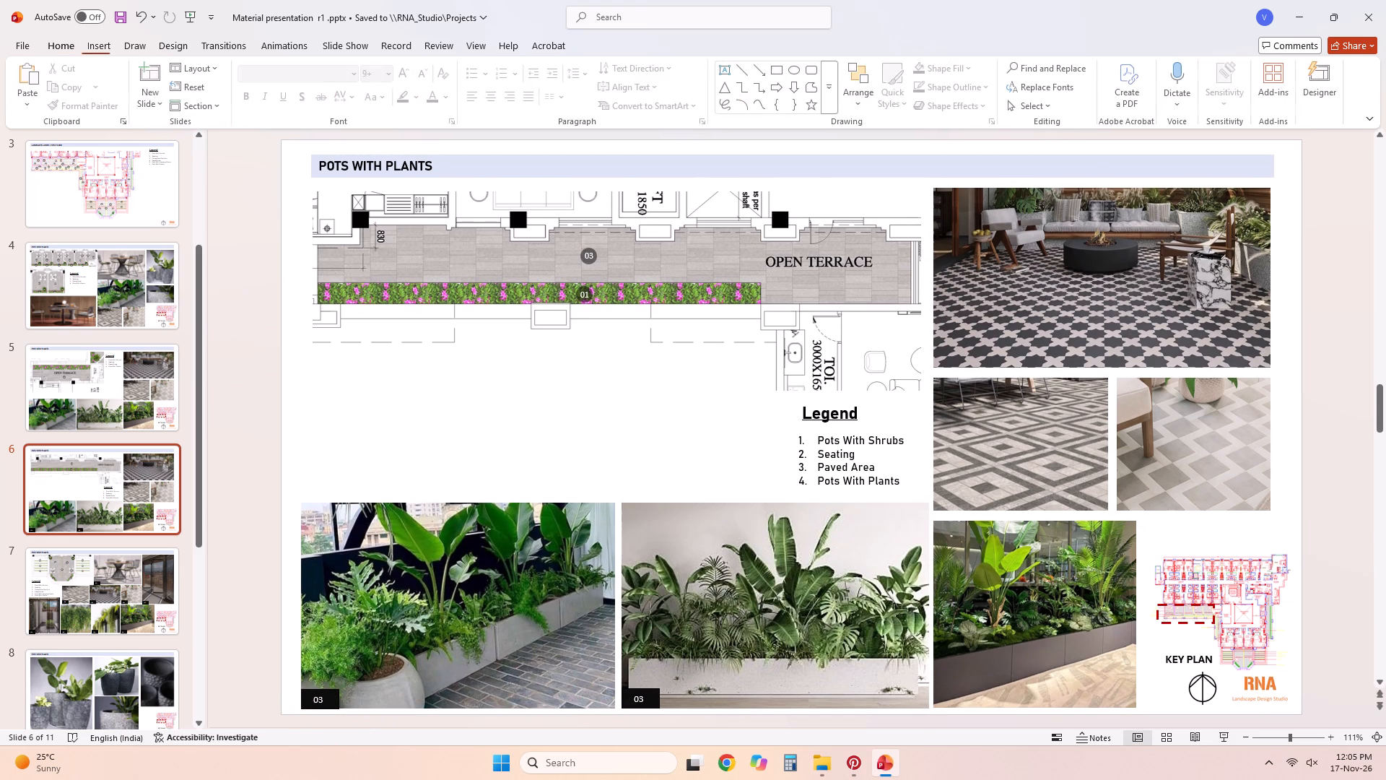
Paste another 03 label with its rectangle and align it in the lower-left corner of the planter photo beside the key plan.
{"action": "key", "text": "ctrl+v"}
{"action": "left_click_drag", "start_coordinate": [340, 709], "coordinate": [433, 694]}
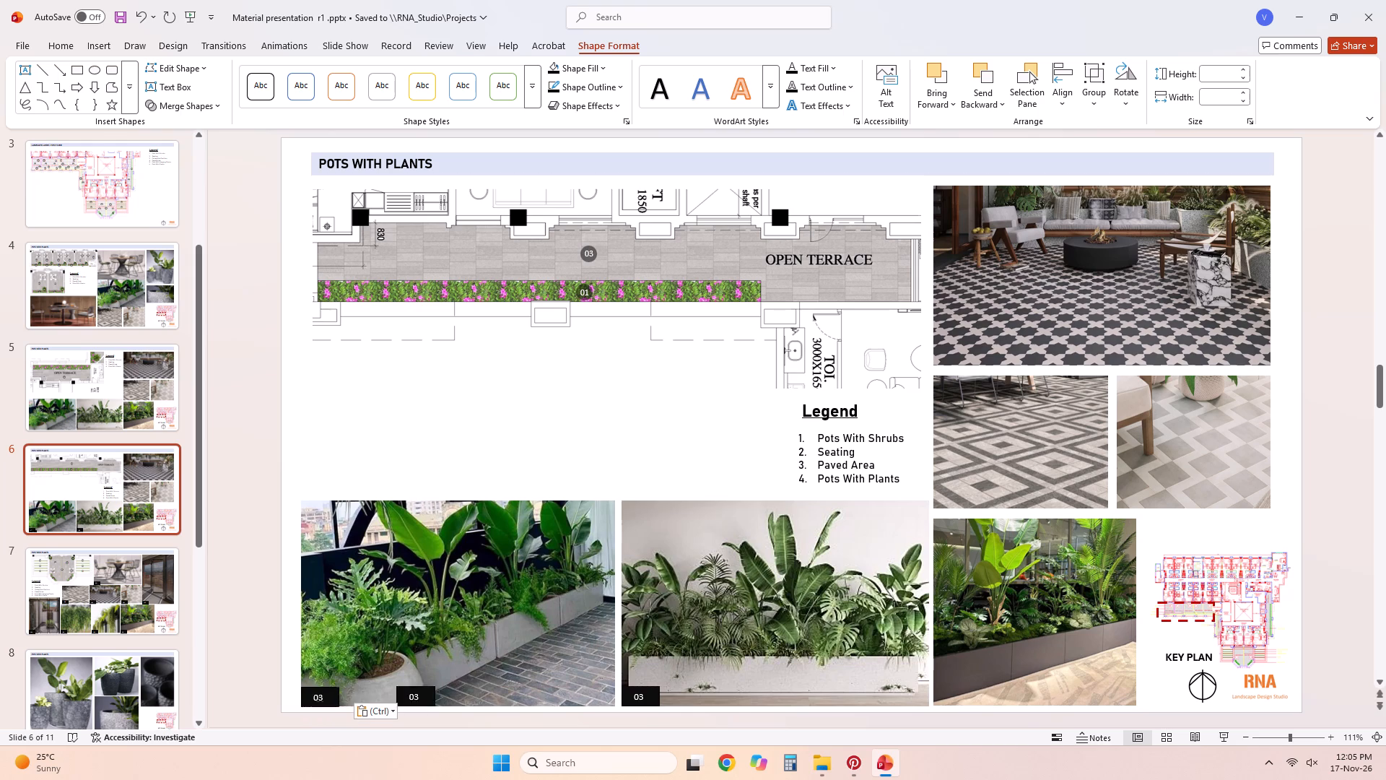
{"action": "left_click_drag", "start_coordinate": [433, 694], "coordinate": [963, 697]}
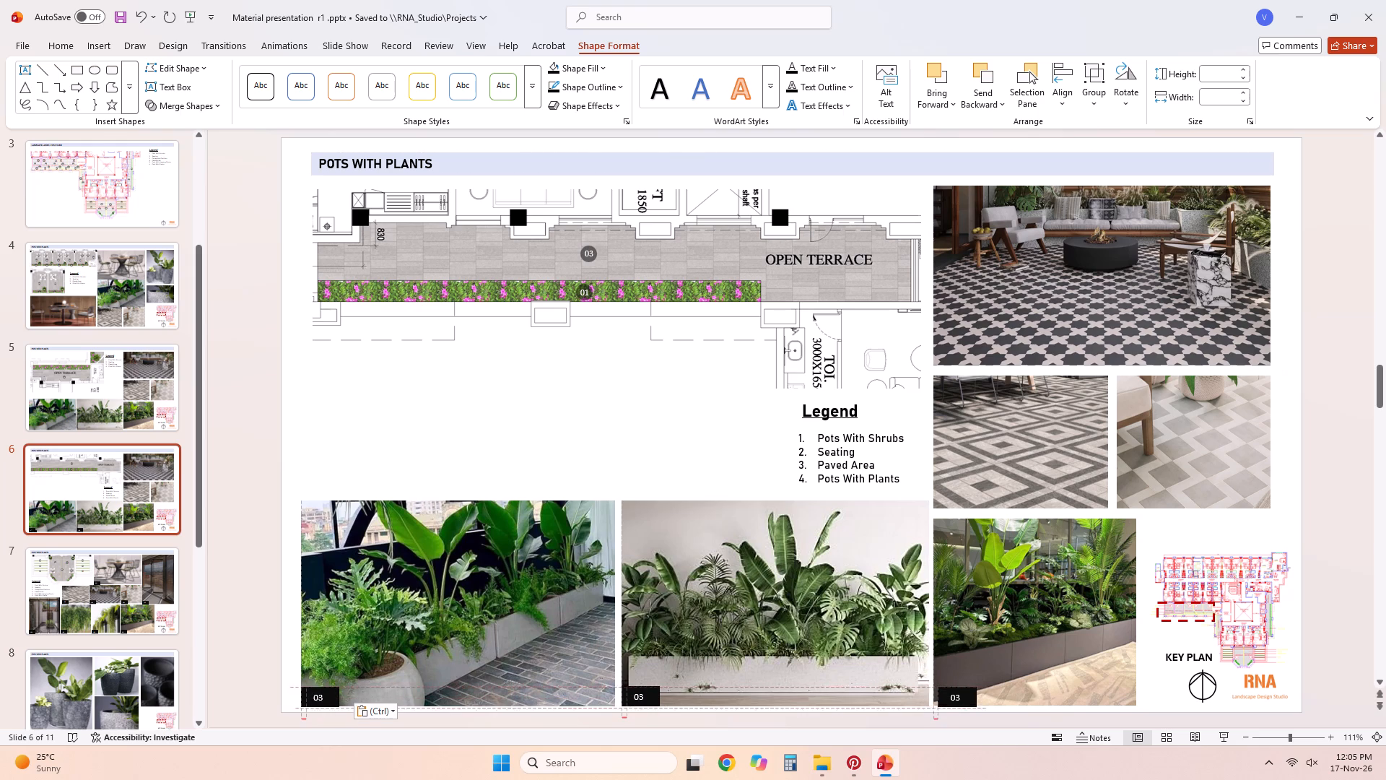
{"action": "left_click_drag", "start_coordinate": [963, 697], "coordinate": [967, 695]}
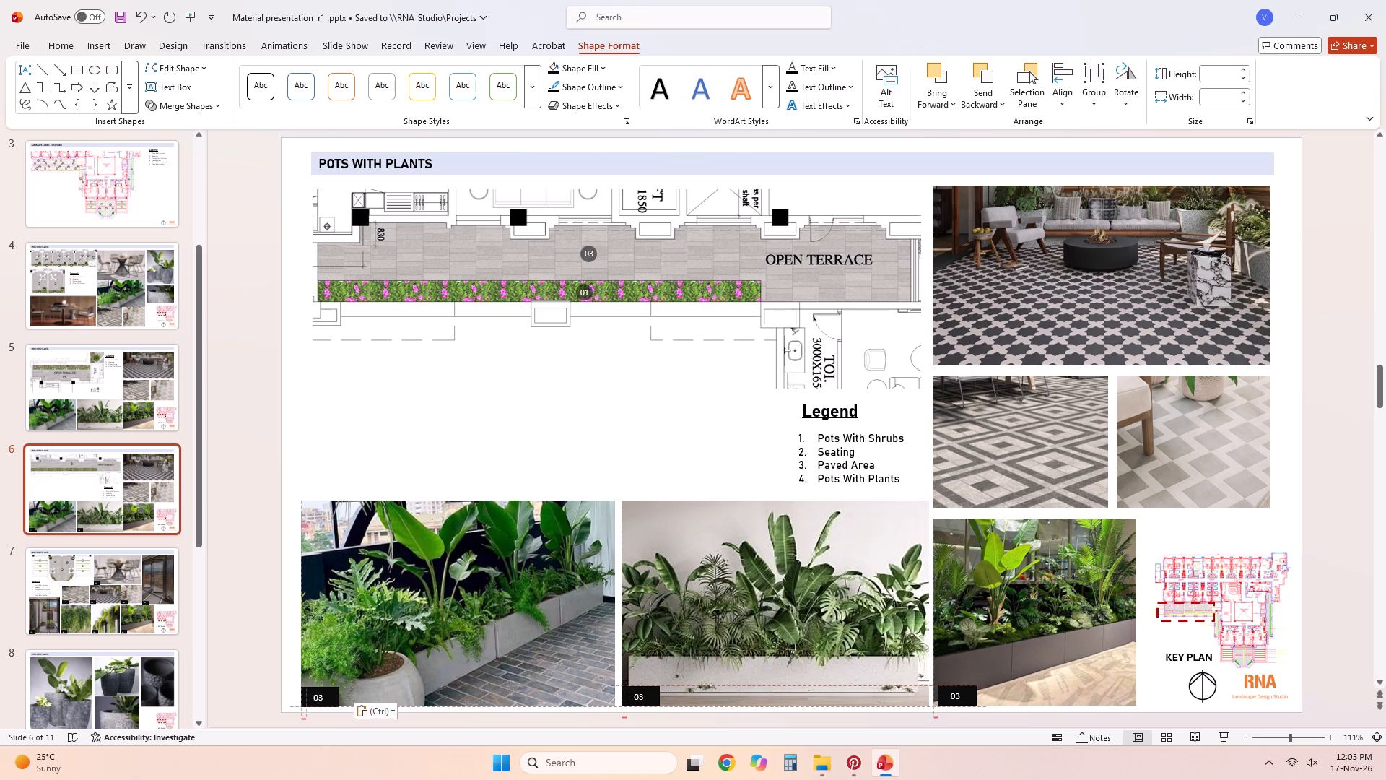
{"action": "left_click_drag", "start_coordinate": [967, 695], "coordinate": [962, 695]}
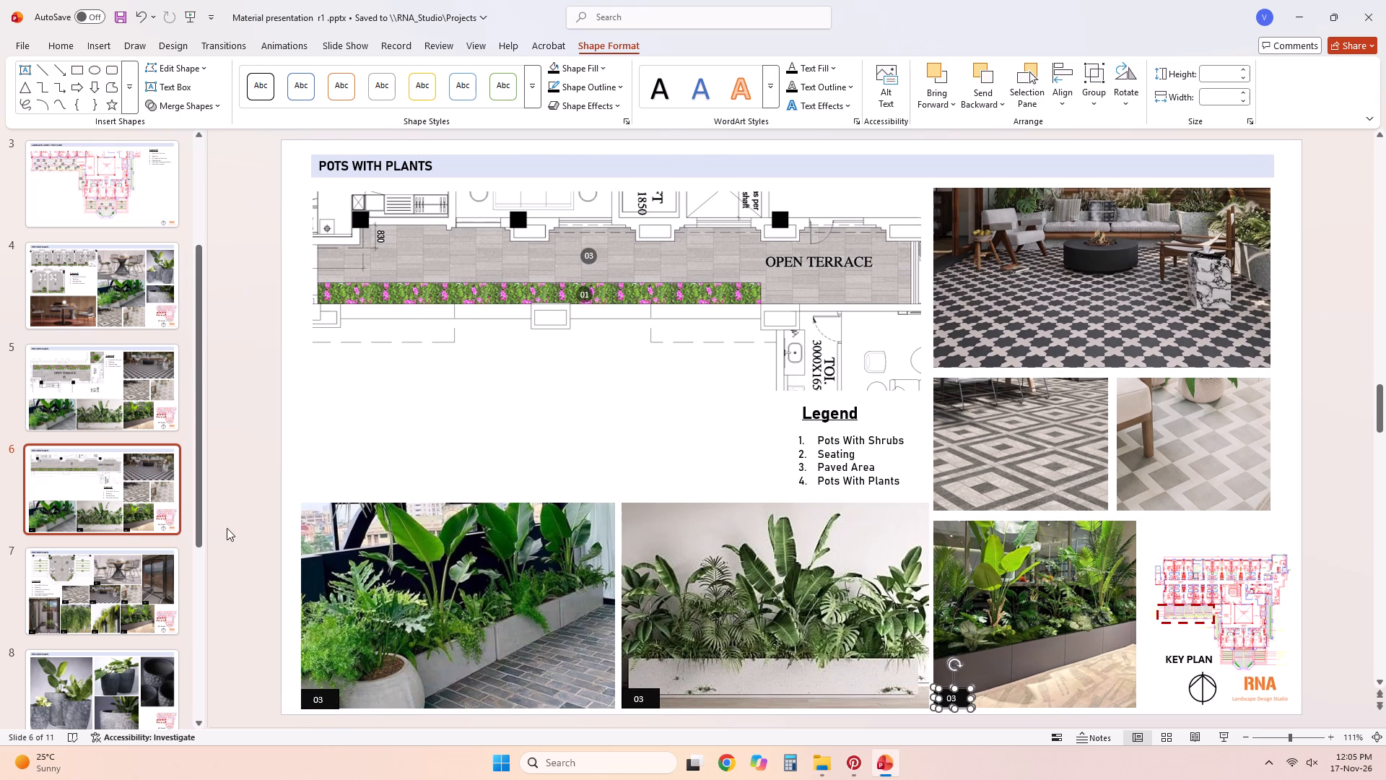
{"action": "left_click", "coordinate": [242, 526]}
Paste another 03 label with its rectangle into the lower-left corner of the grey diamond-patterned paving photo, nudged up to fit the edge.
{"action": "key", "text": "ctrl+v"}
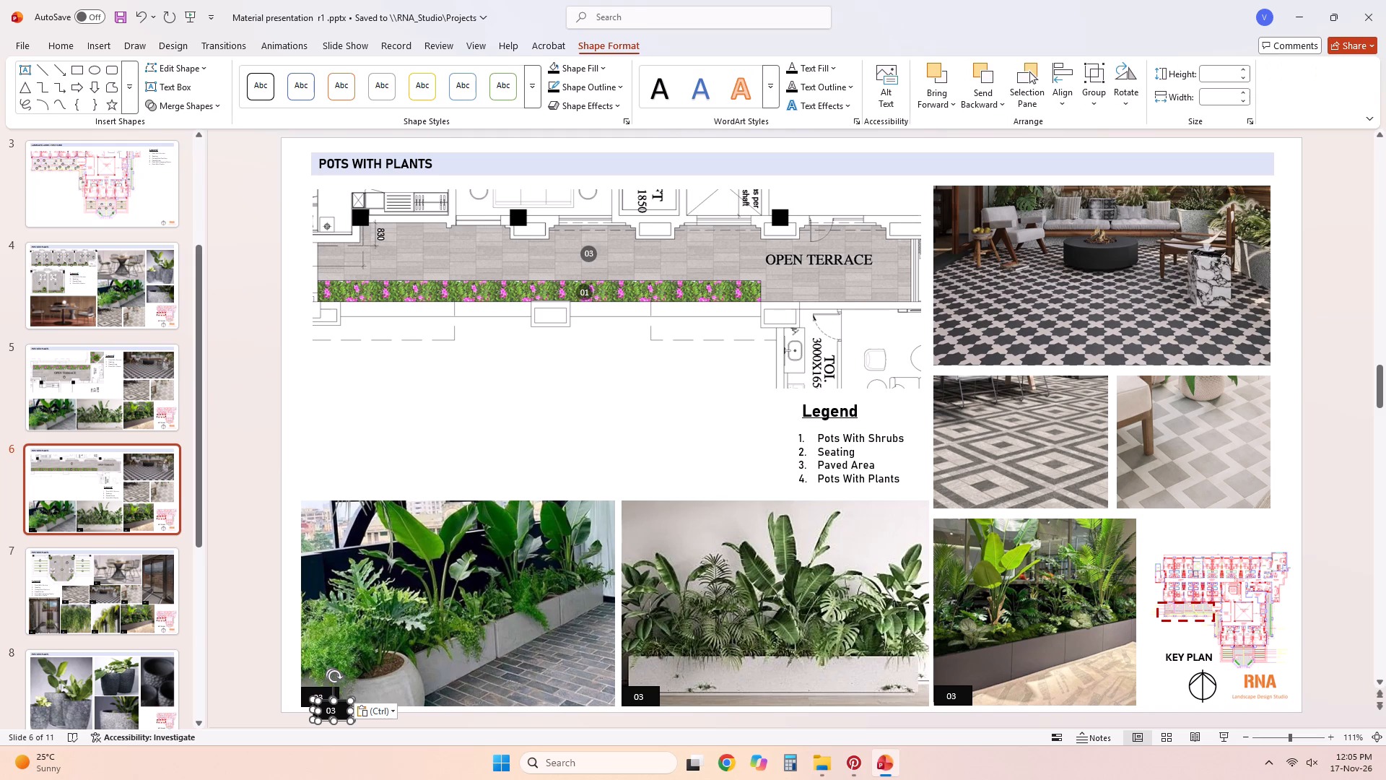
{"action": "left_click_drag", "start_coordinate": [339, 714], "coordinate": [936, 479]}
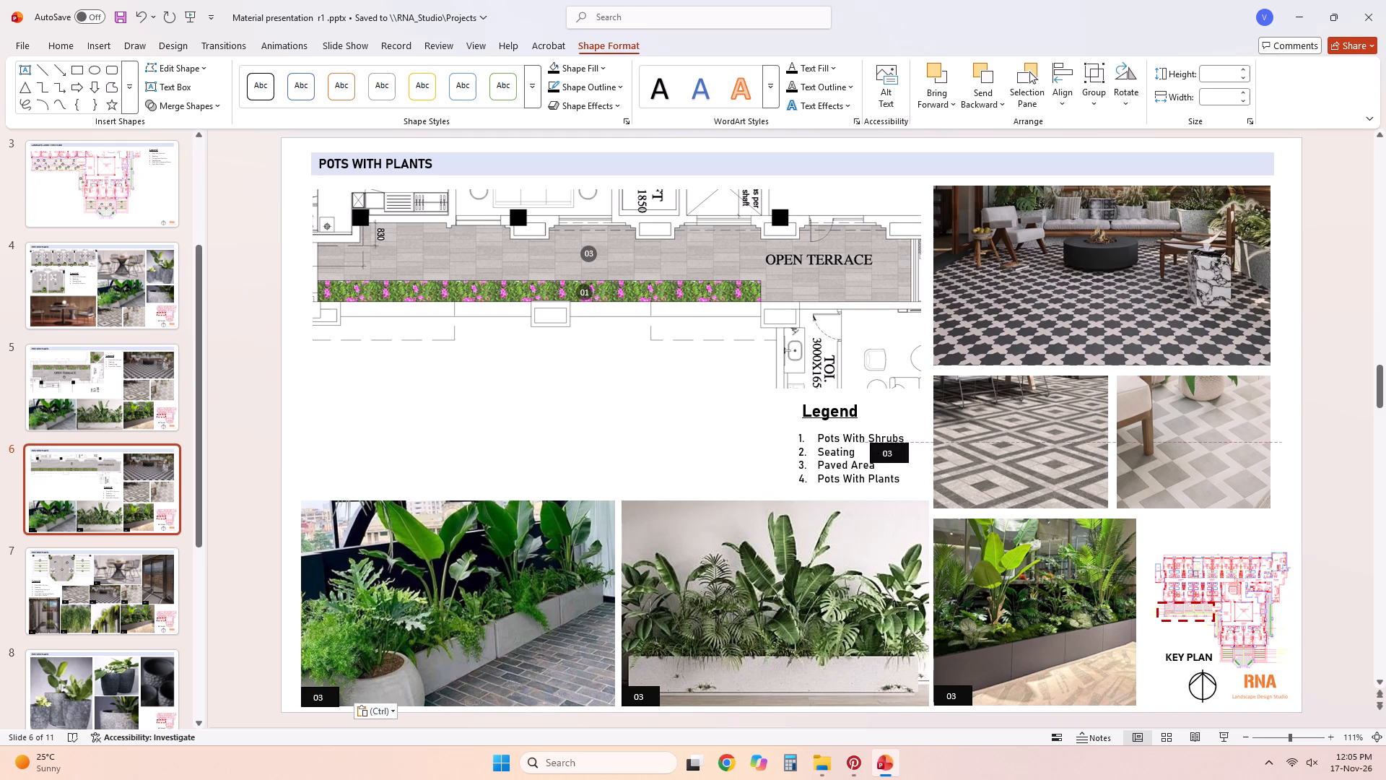
{"action": "left_click_drag", "start_coordinate": [936, 479], "coordinate": [958, 504]}
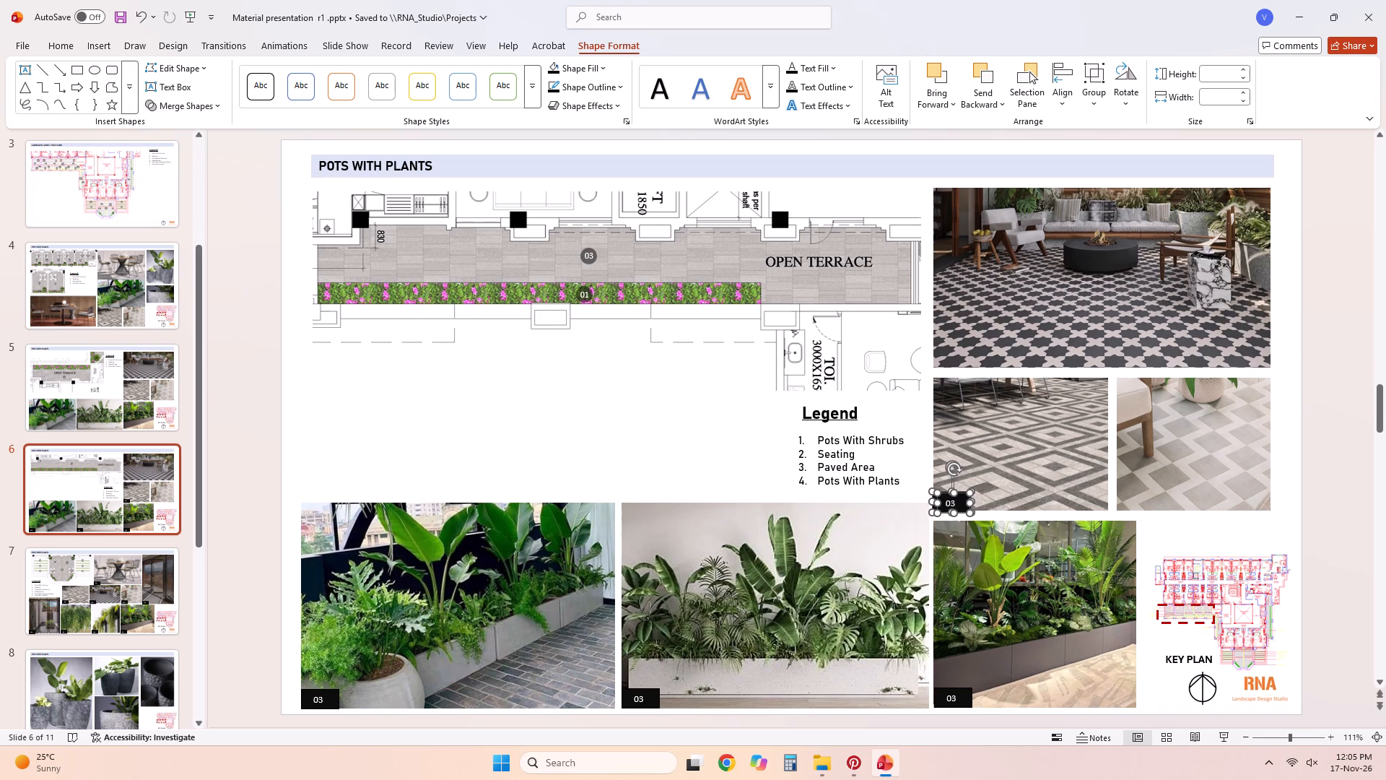
{"action": "key", "text": "Up"}
{"action": "key", "text": "Up"}
{"action": "key", "text": "Up"}
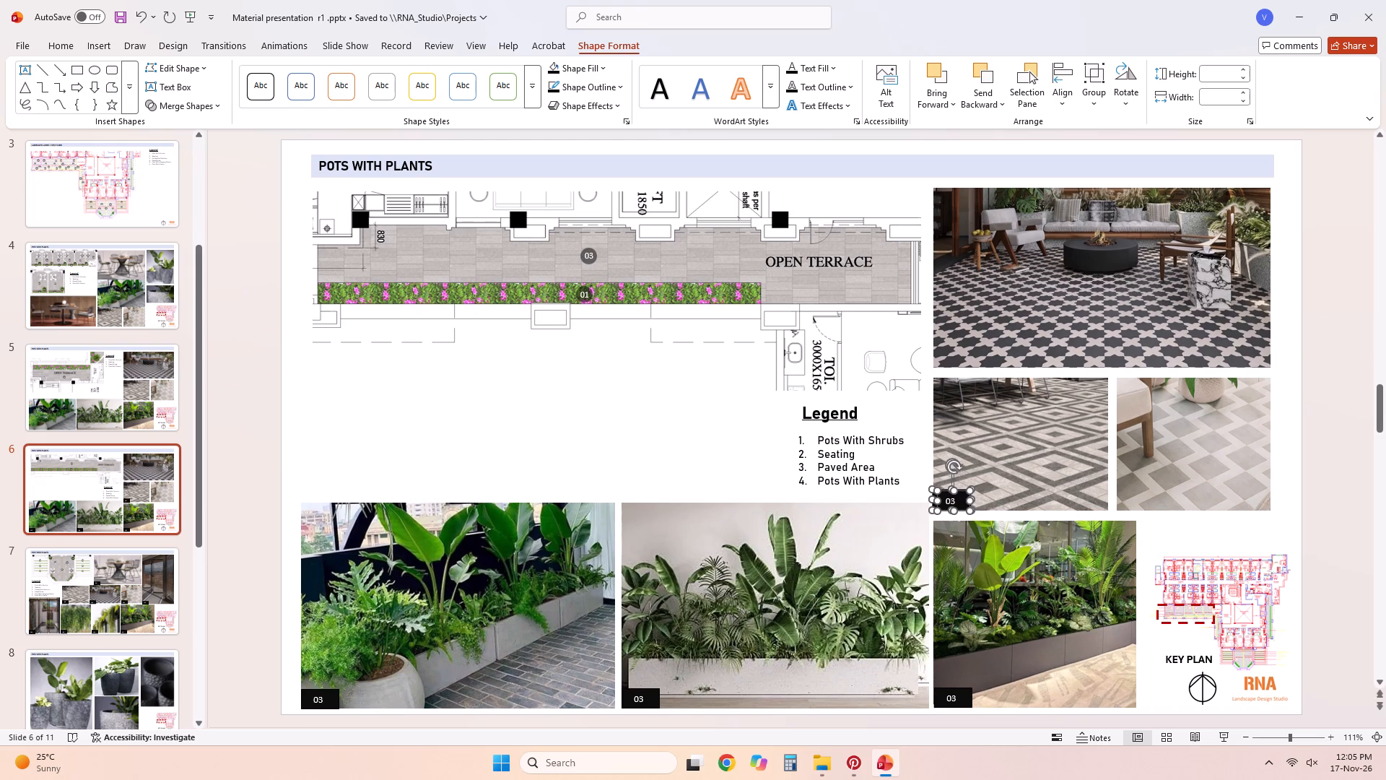
{"action": "left_click", "coordinate": [257, 461]}
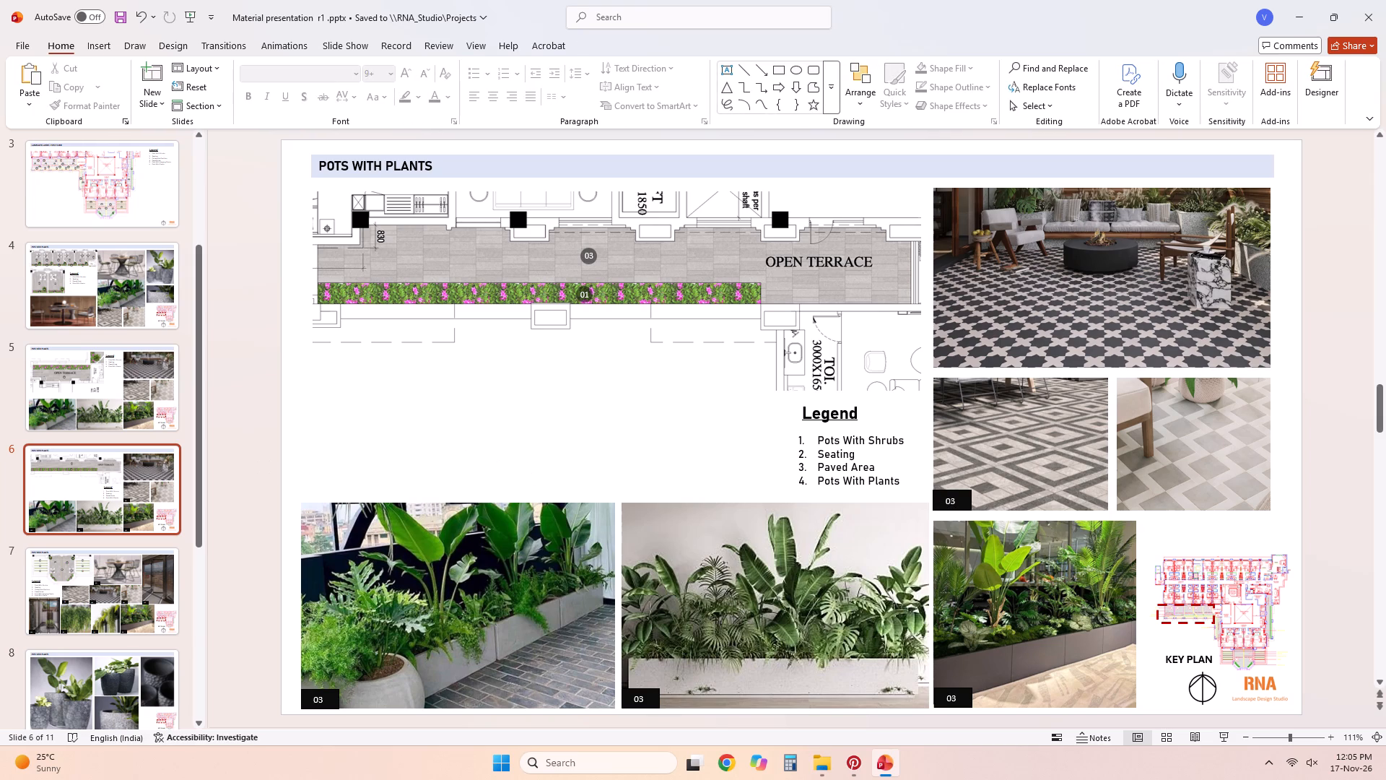
Paste another 03 label with its rectangle and fit it into the lower-left corner of the light beige paving photo.
{"action": "key", "text": "ctrl+v"}
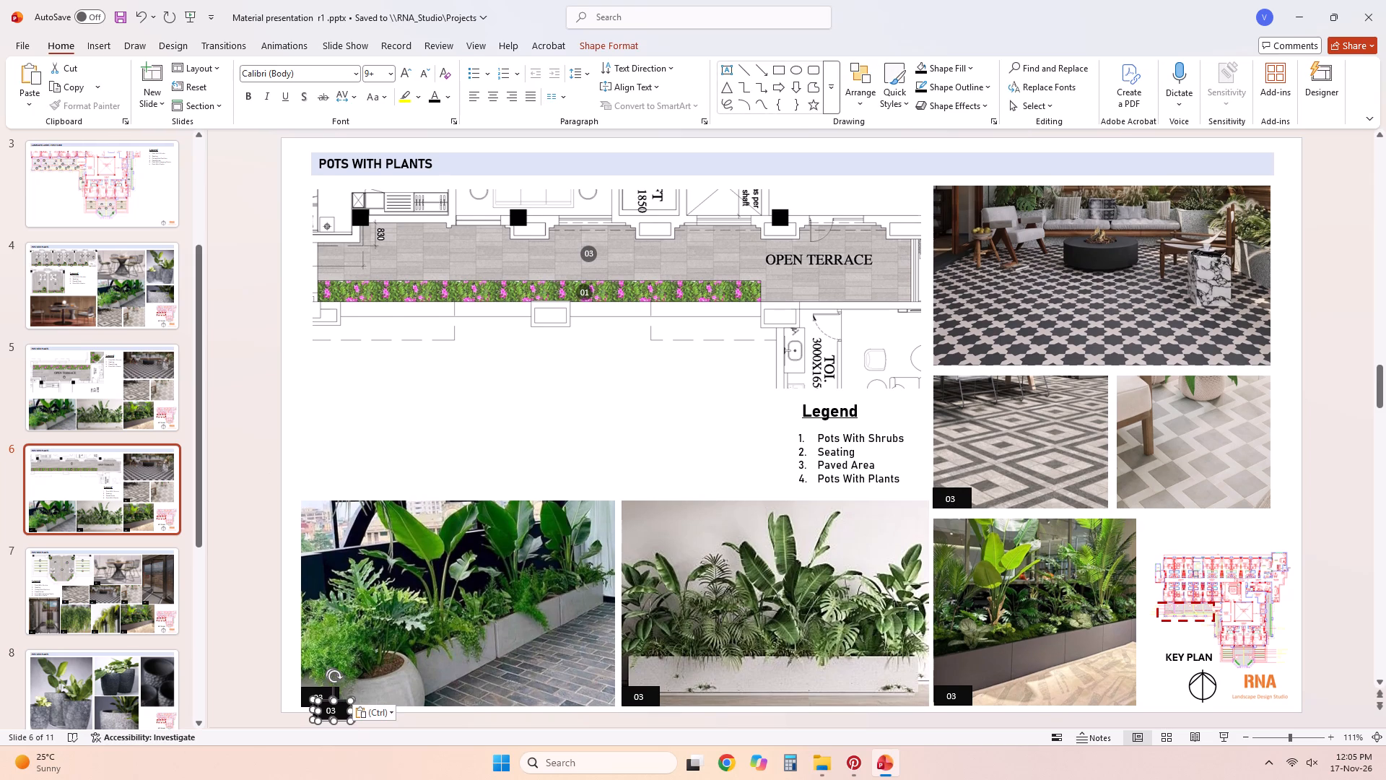
{"action": "left_click_drag", "start_coordinate": [342, 715], "coordinate": [732, 489]}
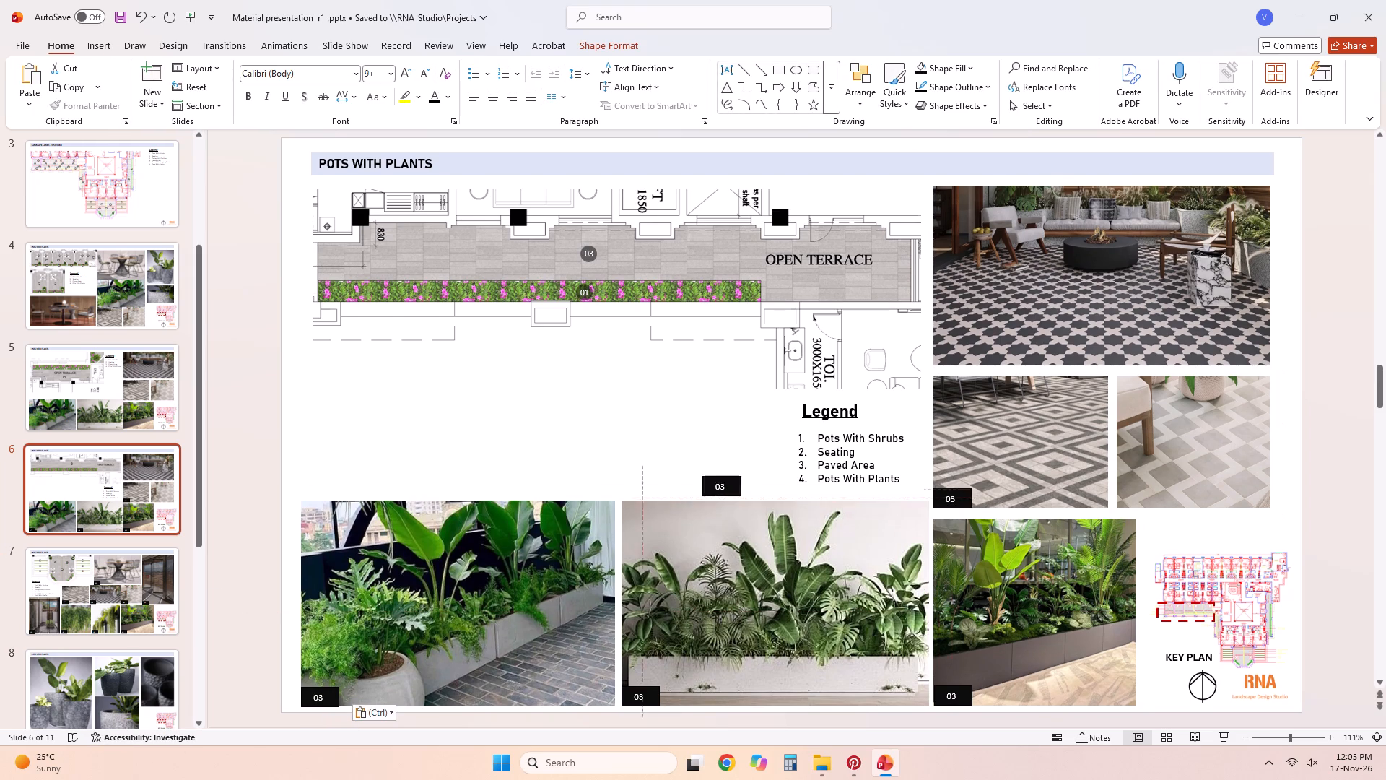
{"action": "left_click_drag", "start_coordinate": [732, 489], "coordinate": [1156, 498]}
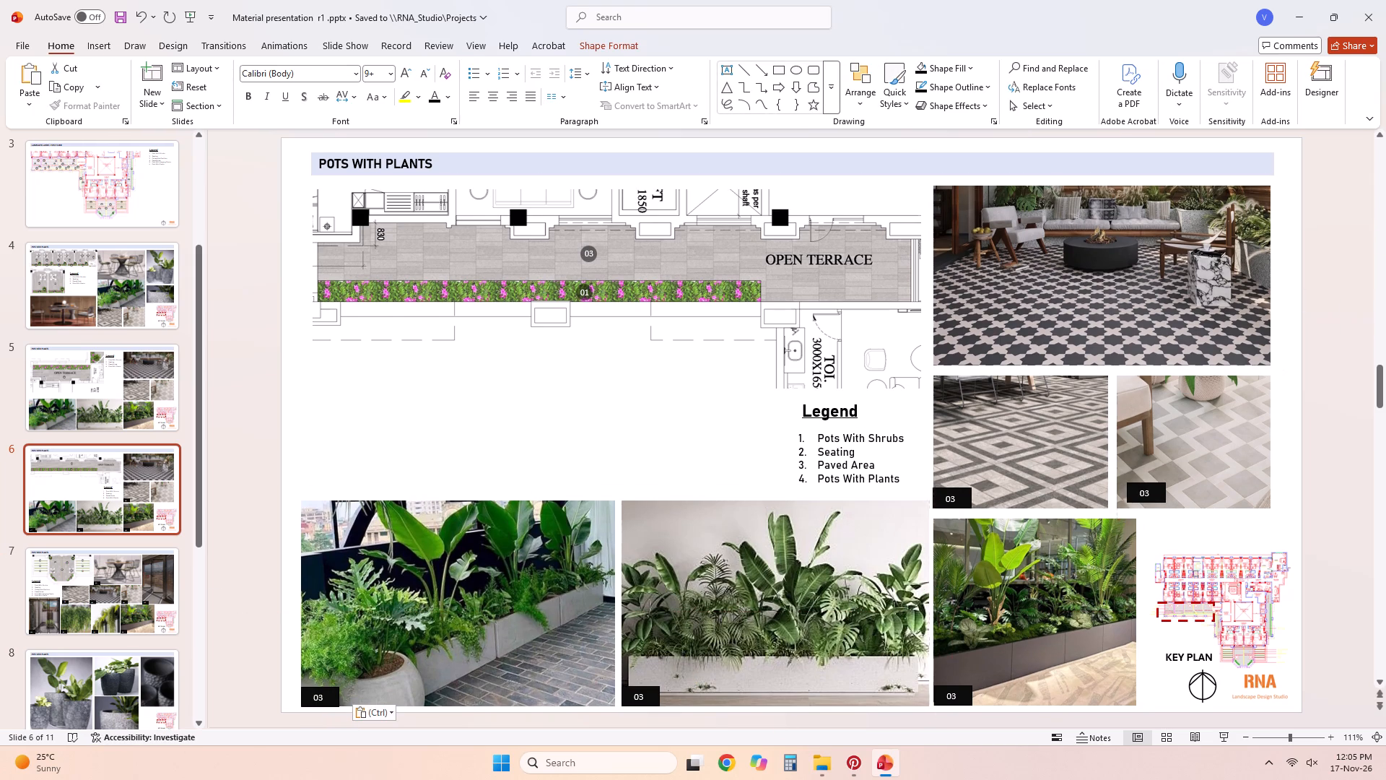
{"action": "left_click_drag", "start_coordinate": [1156, 498], "coordinate": [1149, 503]}
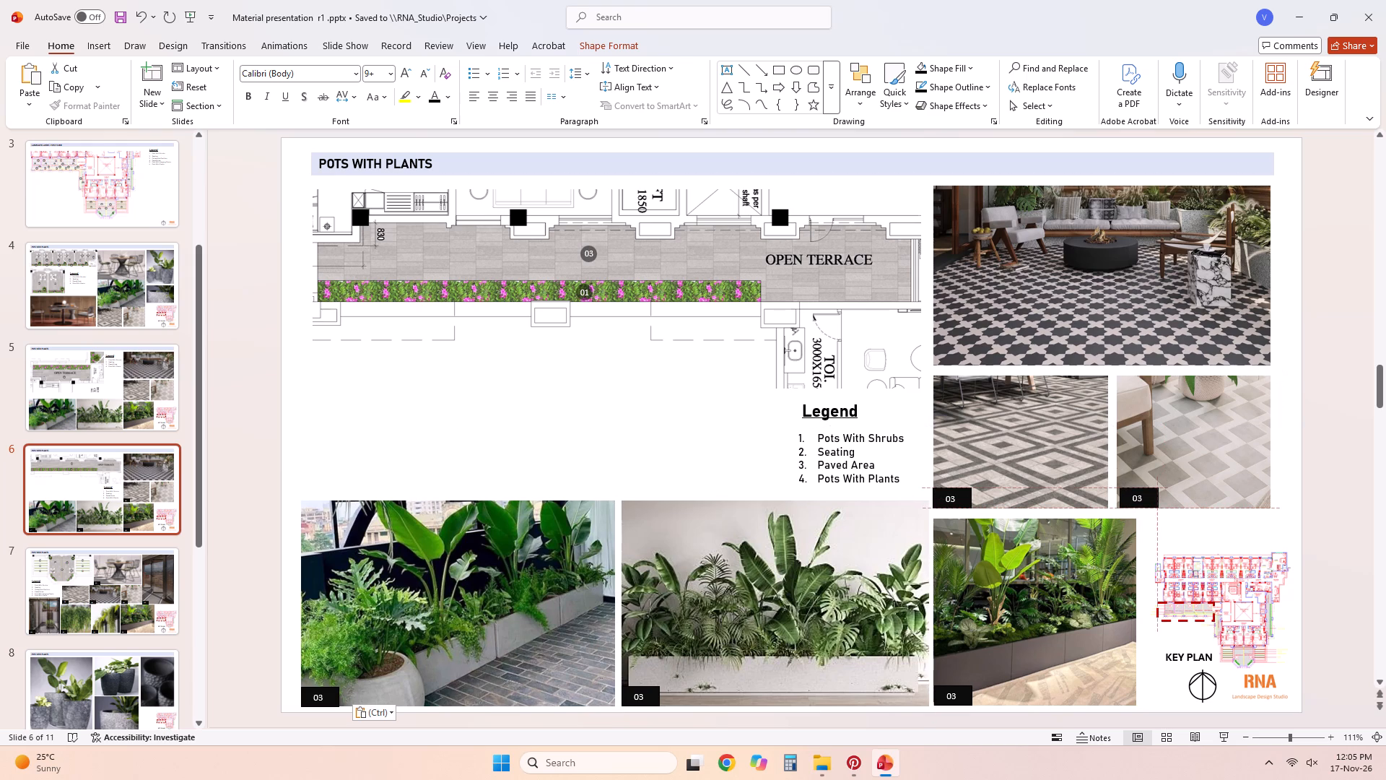
{"action": "left_click_drag", "start_coordinate": [1149, 503], "coordinate": [1143, 503]}
{"action": "left_click_drag", "start_coordinate": [1143, 503], "coordinate": [1145, 503]}
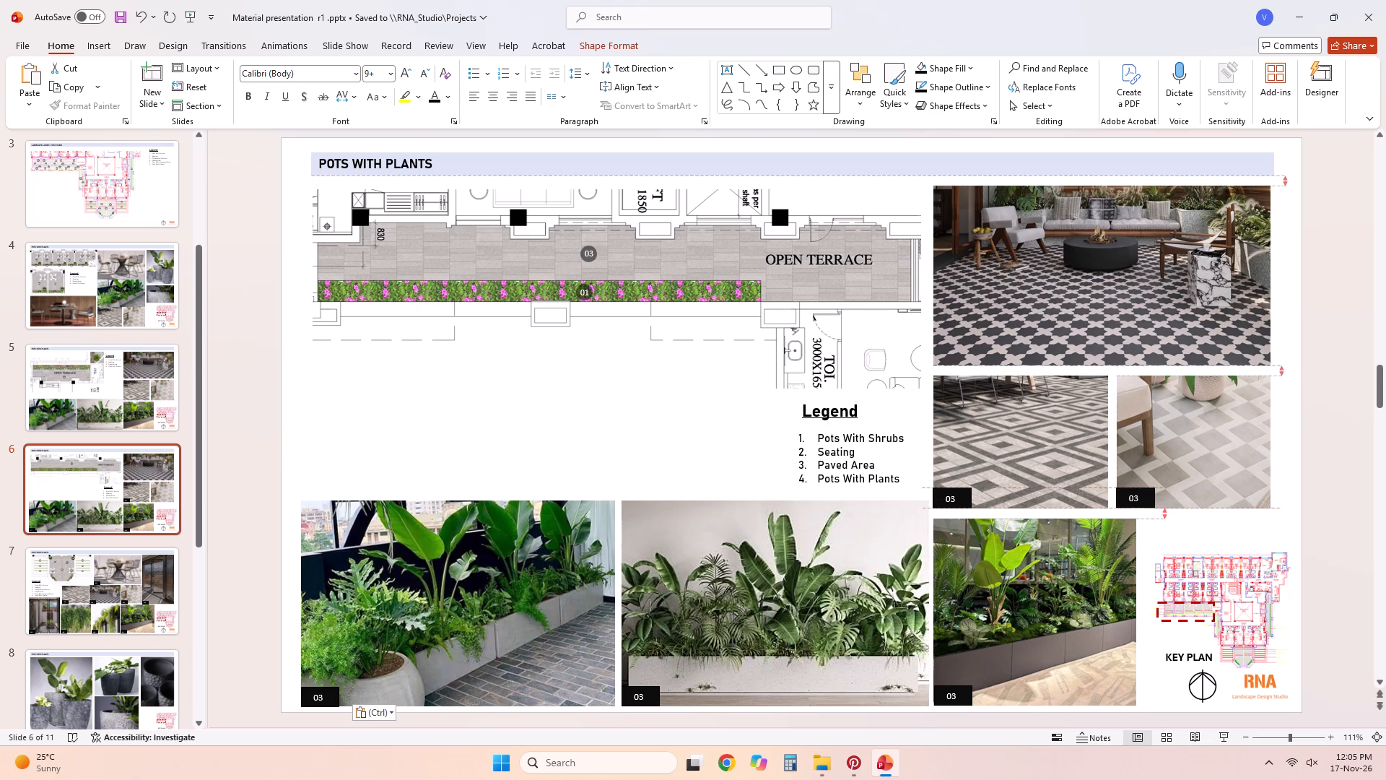
{"action": "left_click_drag", "start_coordinate": [1145, 503], "coordinate": [1145, 504]}
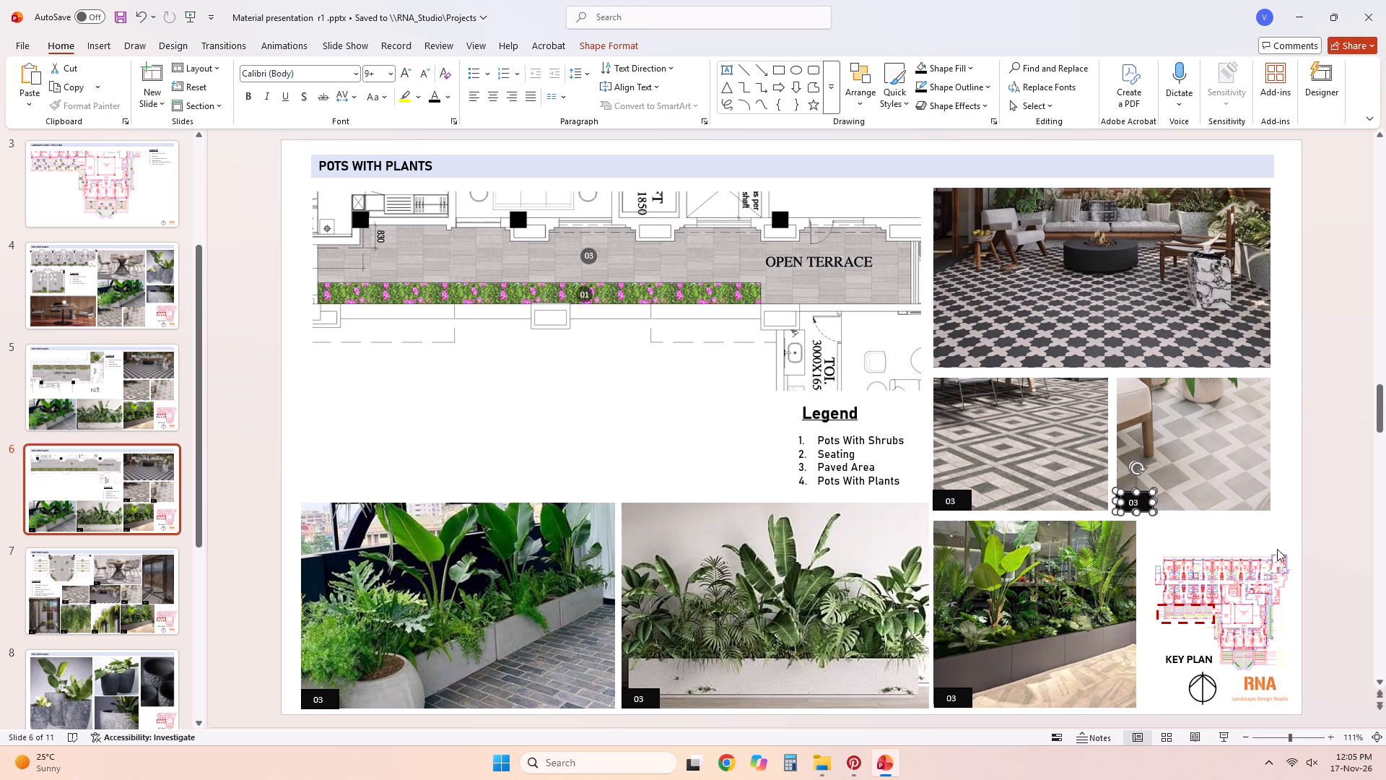
{"action": "key", "text": "Right"}
{"action": "left_click", "coordinate": [680, 461]}
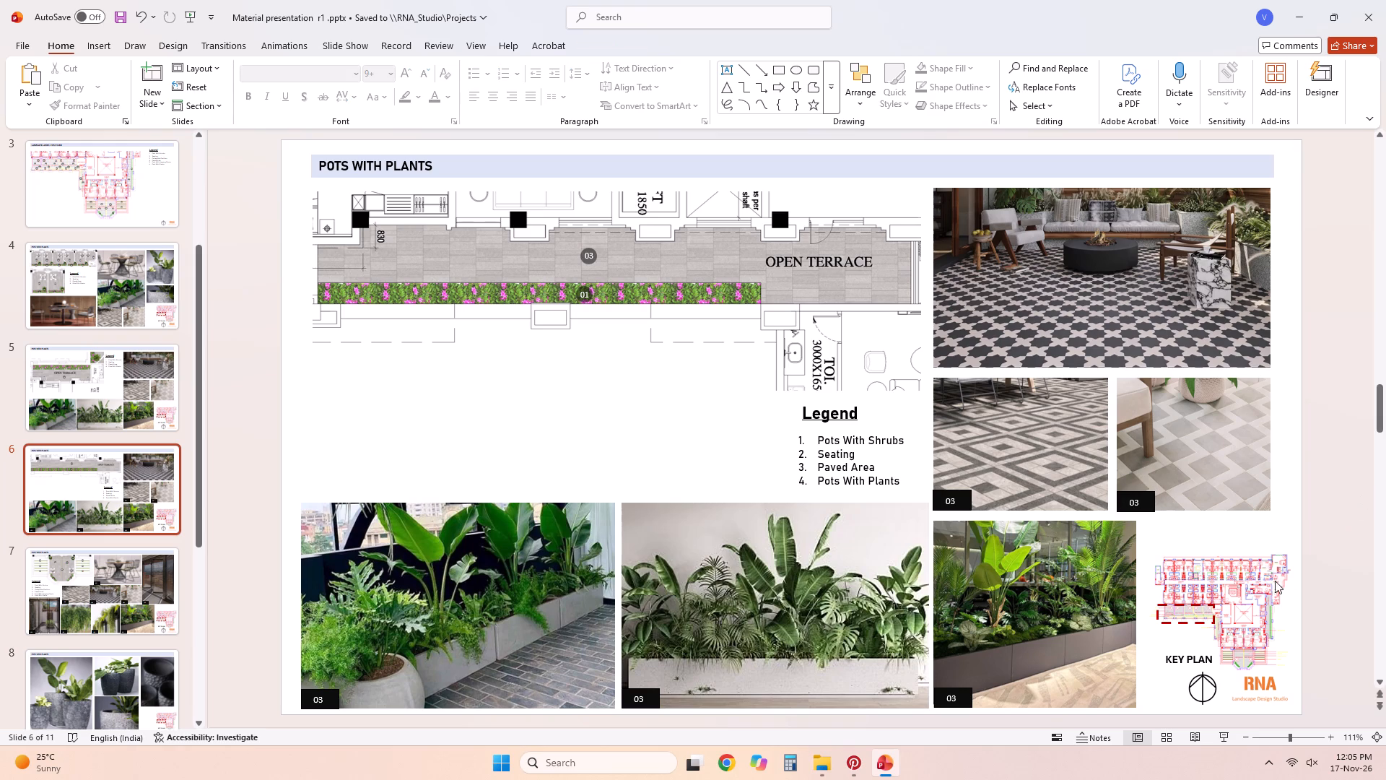
Nudge the black rectangle of the beige paving photo's 03 label slightly up to fit the photo's bottom edge.
{"action": "left_click", "coordinate": [1149, 501]}
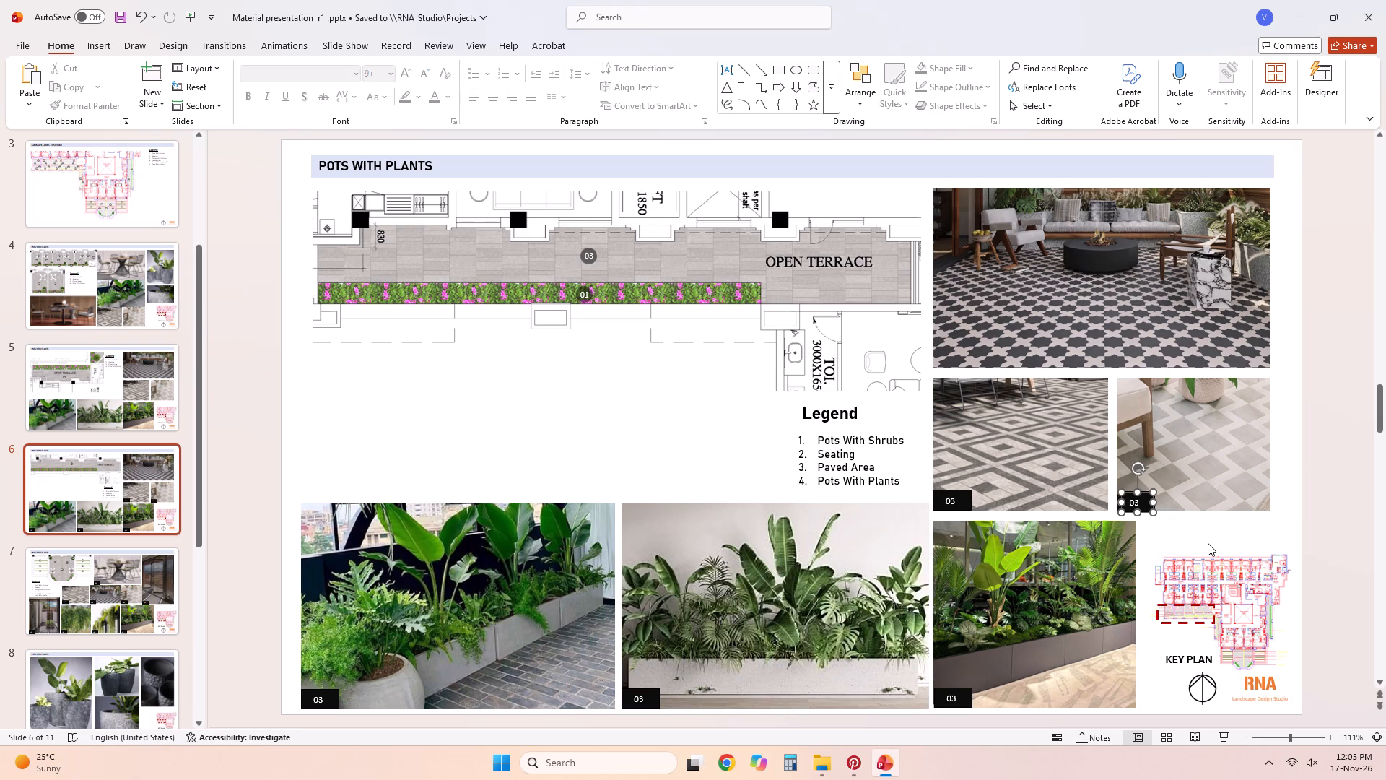
{"action": "left_click", "coordinate": [1197, 537]}
{"action": "left_click", "coordinate": [1155, 493]}
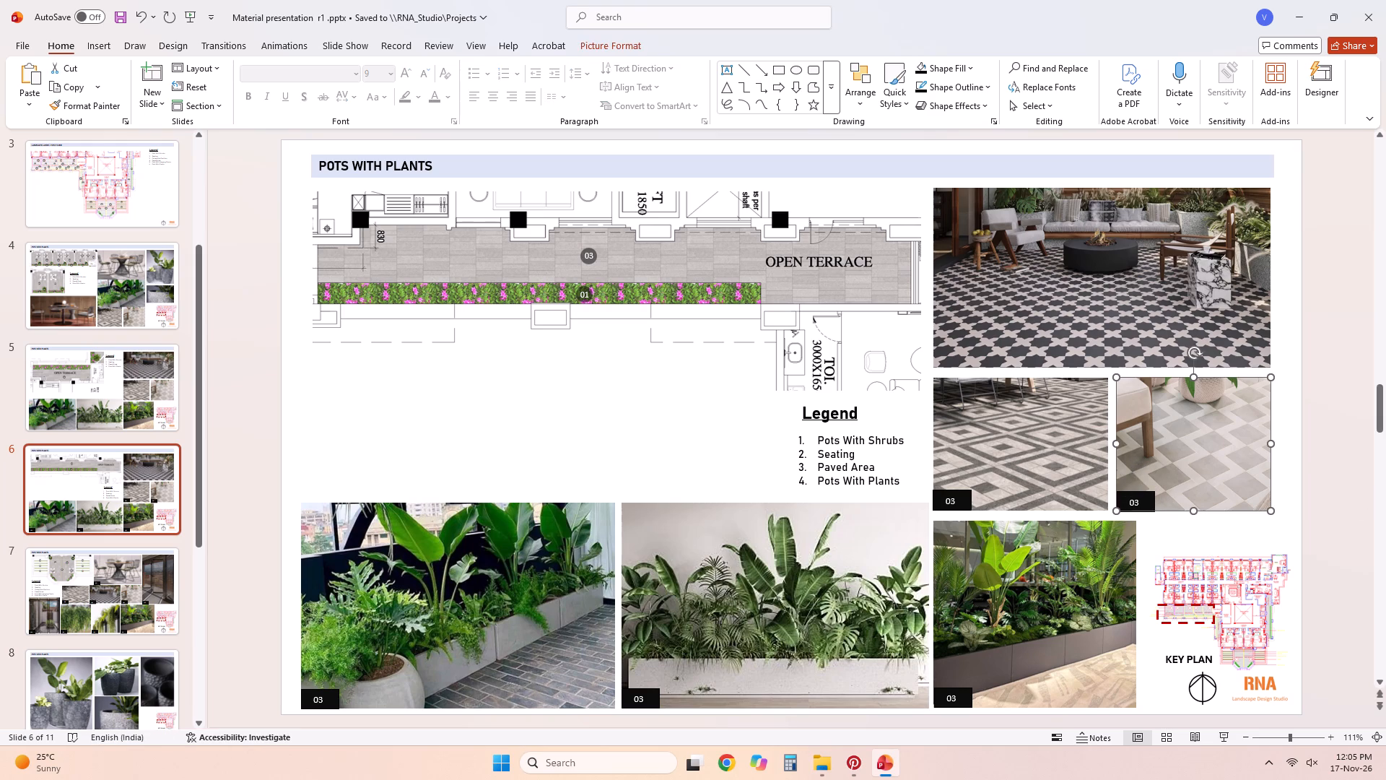
{"action": "left_click", "coordinate": [1177, 520]}
{"action": "left_click", "coordinate": [1153, 507]}
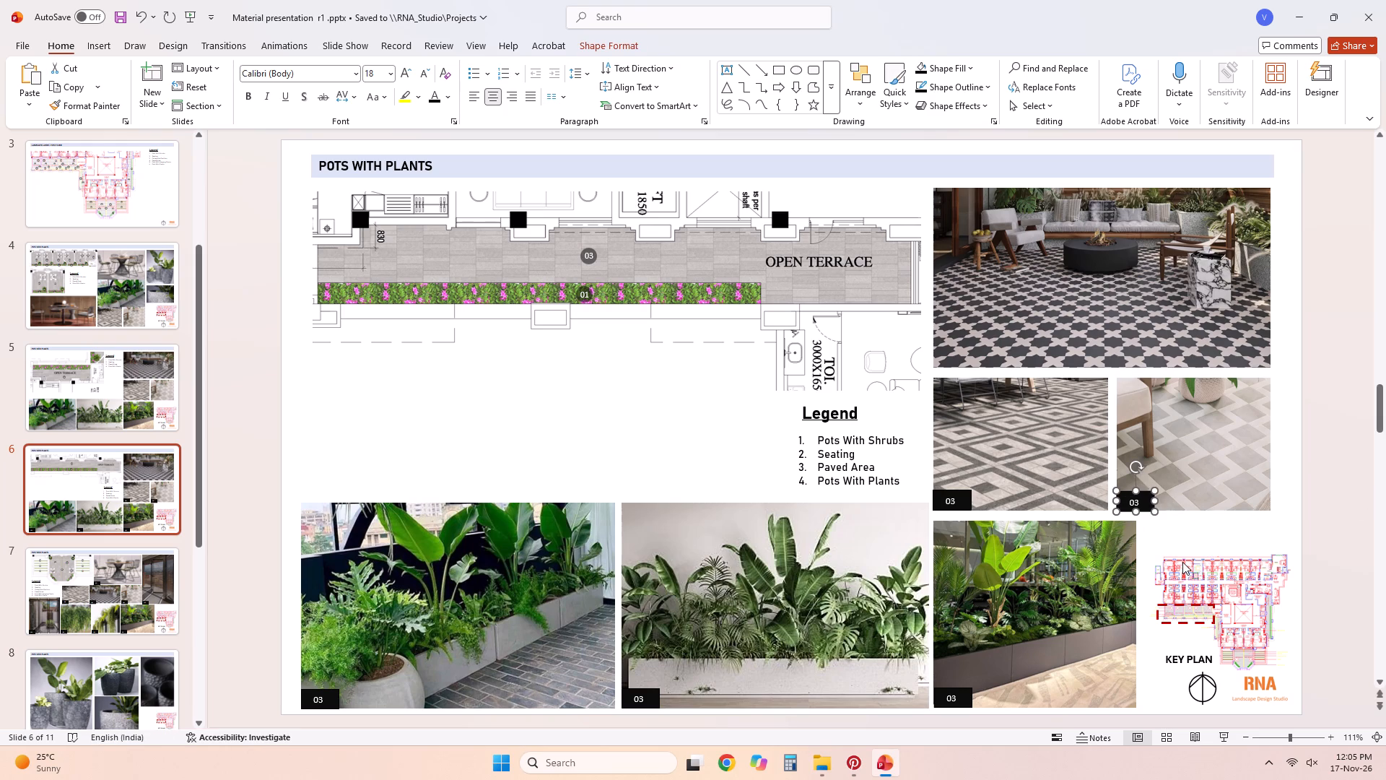
{"action": "key", "text": "Up"}
{"action": "key", "text": "Up"}
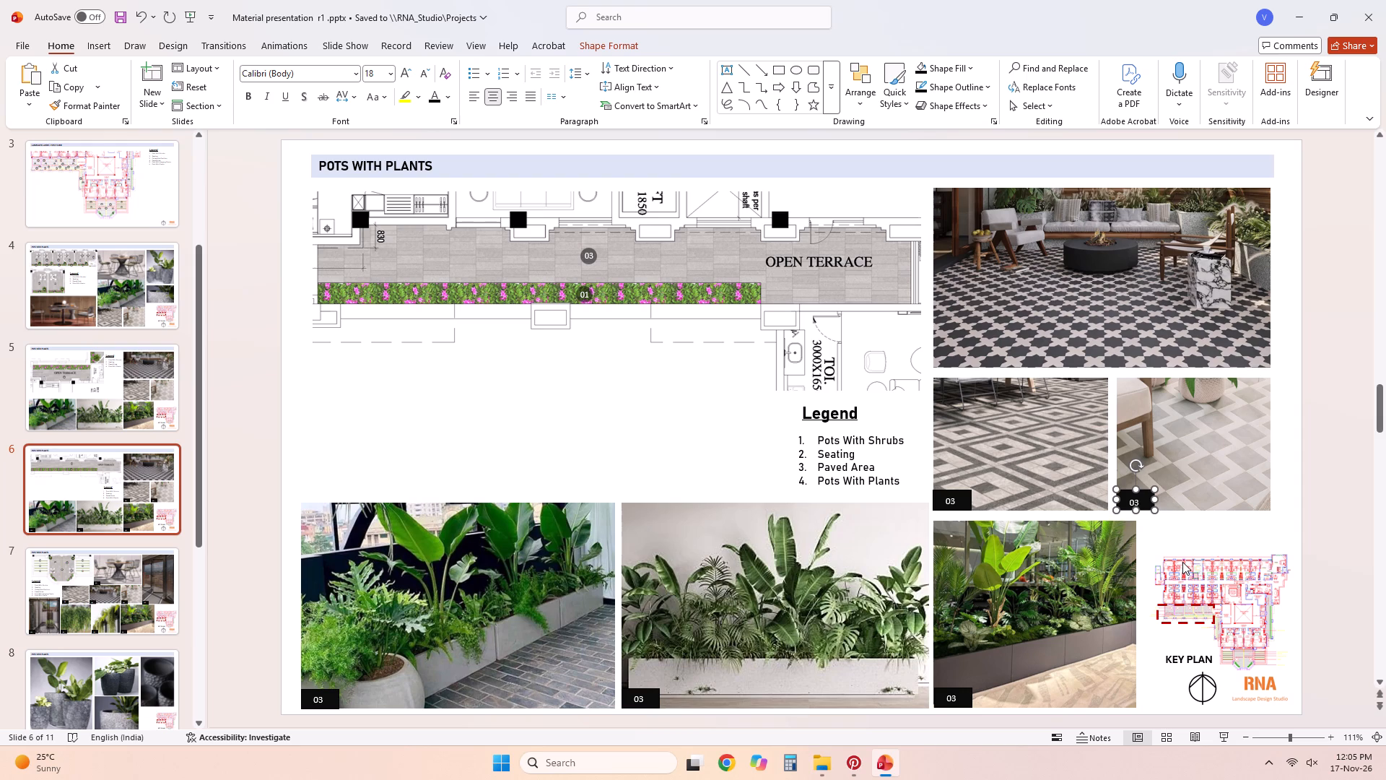
{"action": "left_click", "coordinate": [1362, 523]}
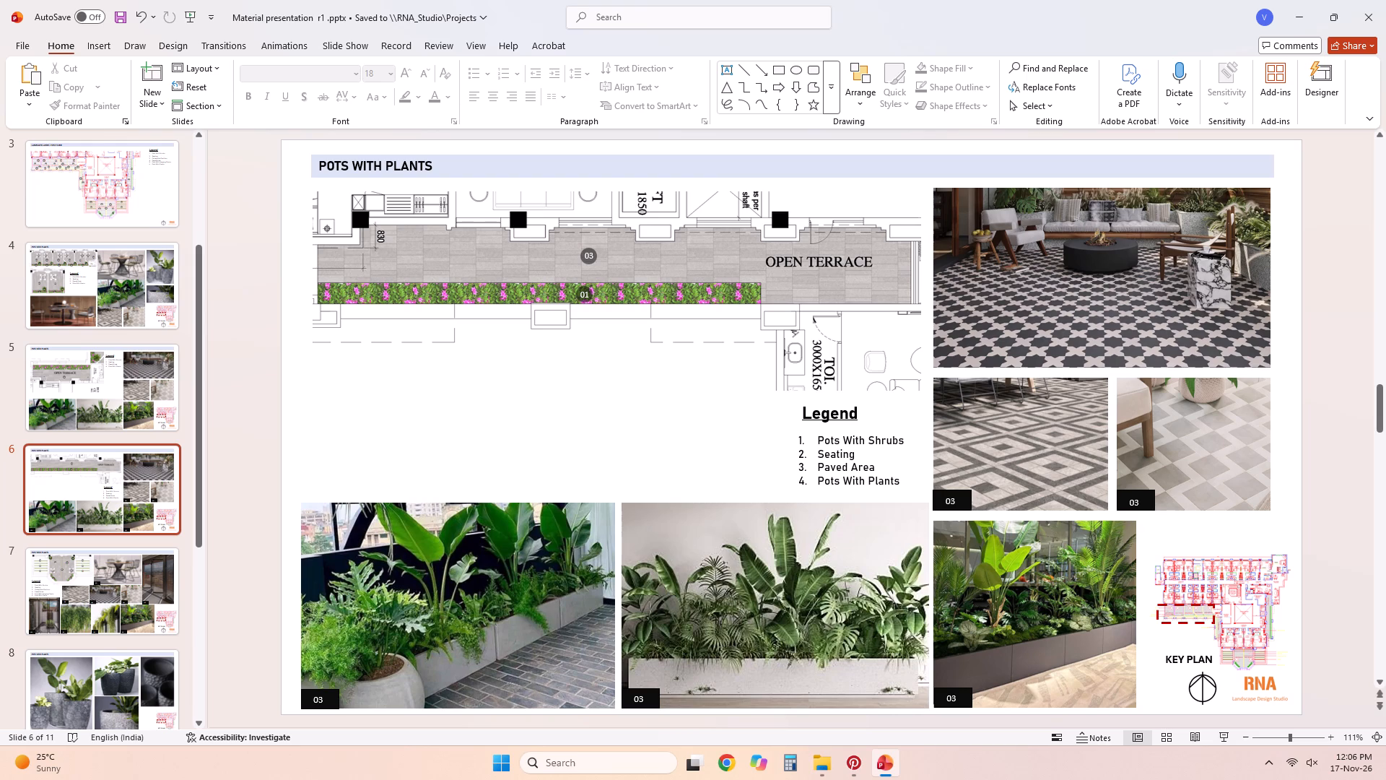
Paste another 03 label with its rectangle into the lower-left corner of the large paving photo with the seating and fire pit.
{"action": "key", "text": "ctrl+v"}
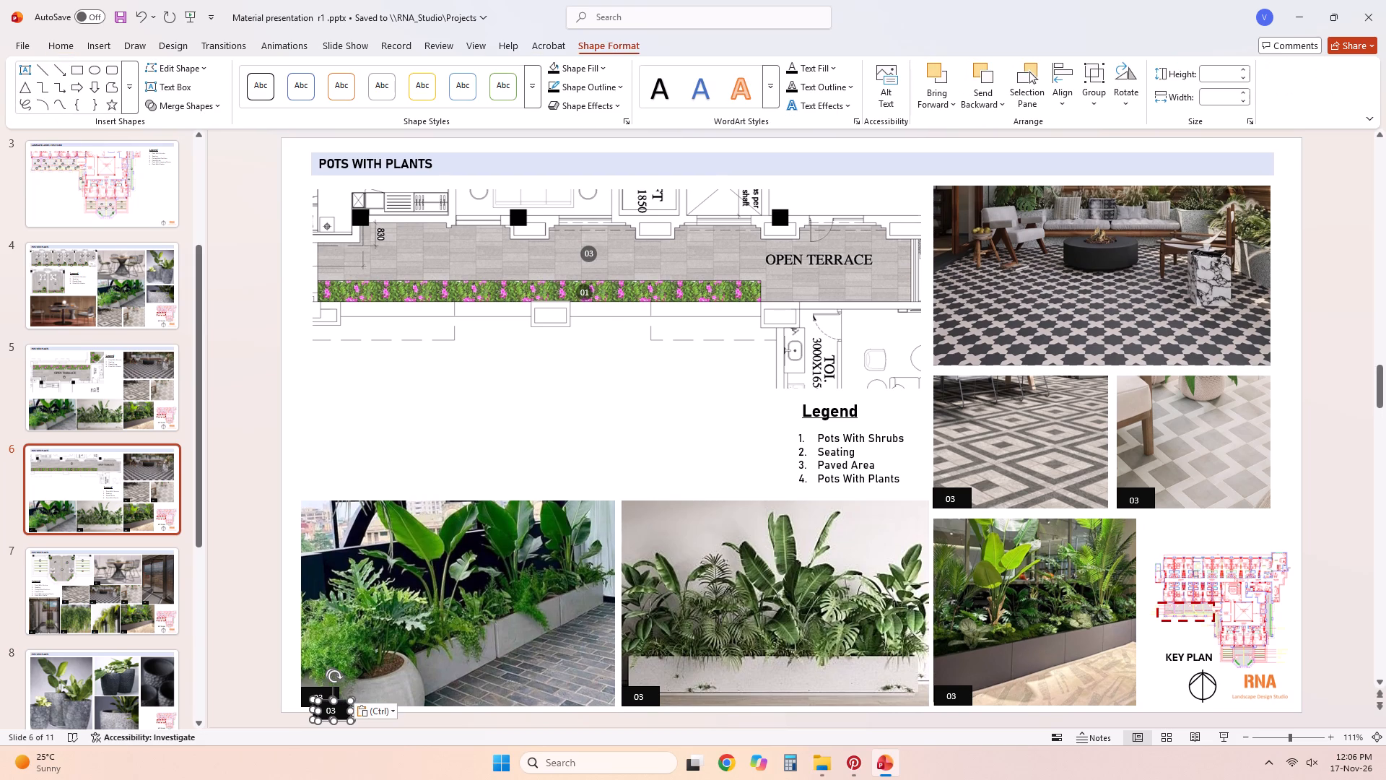
{"action": "left_click_drag", "start_coordinate": [340, 717], "coordinate": [348, 710]}
{"action": "left_click_drag", "start_coordinate": [348, 710], "coordinate": [956, 360]}
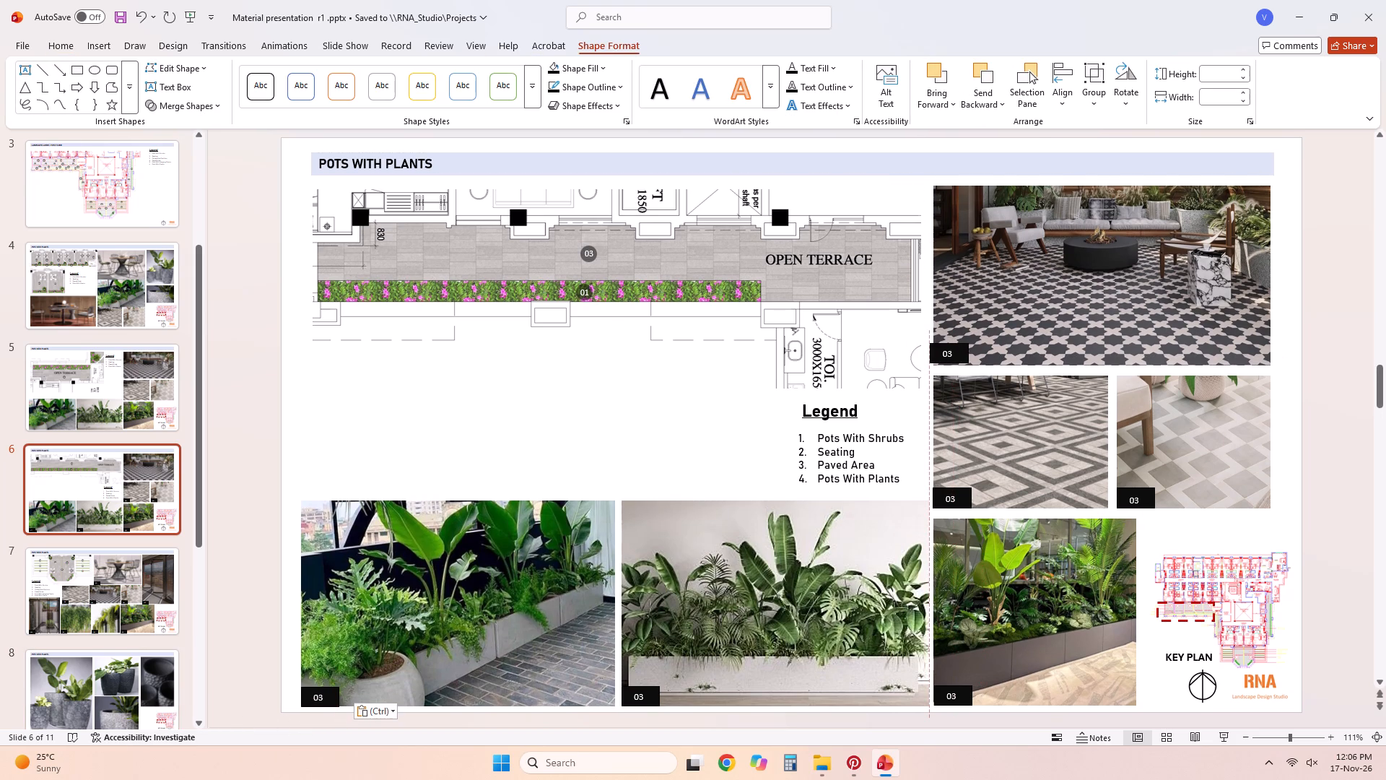
{"action": "left_click_drag", "start_coordinate": [956, 360], "coordinate": [962, 361]}
{"action": "left_click", "coordinate": [1385, 535]}
{"action": "left_click", "coordinate": [1360, 550]}
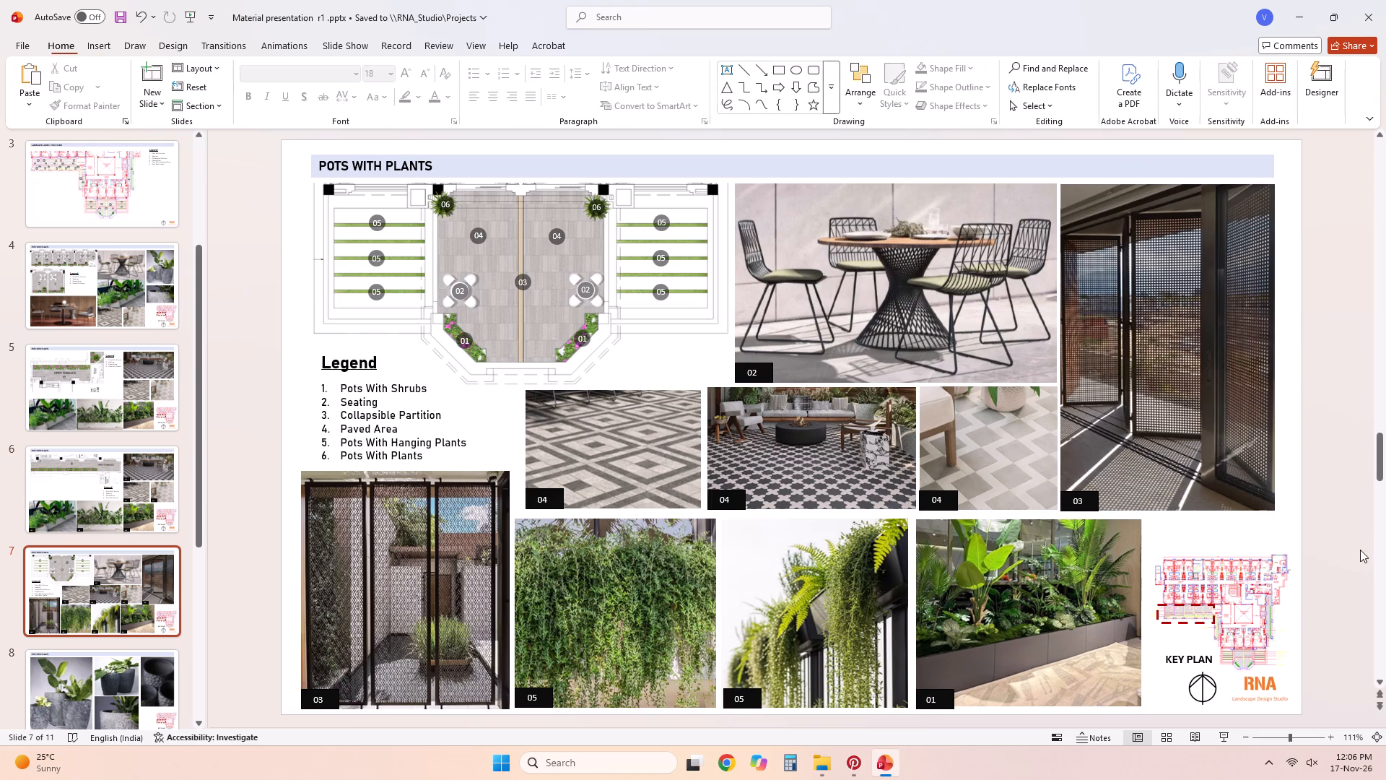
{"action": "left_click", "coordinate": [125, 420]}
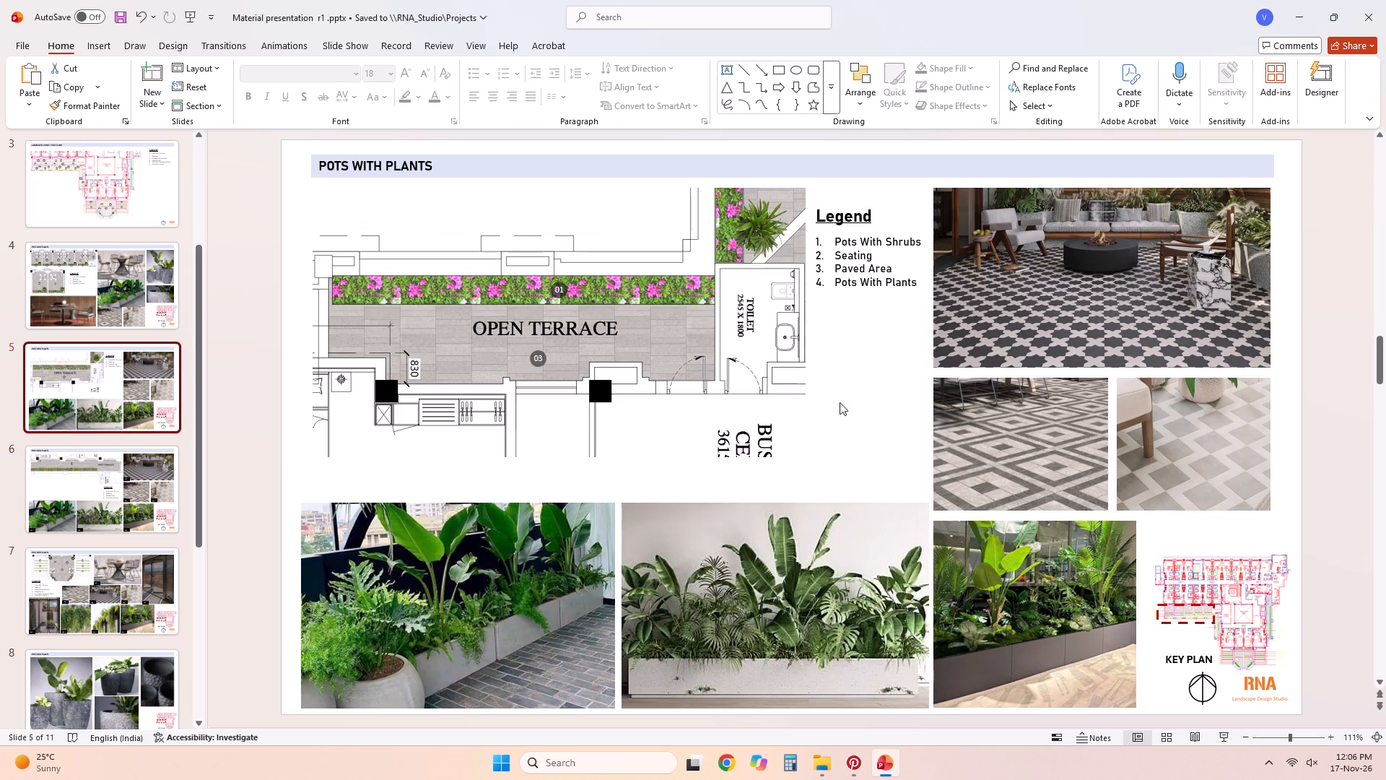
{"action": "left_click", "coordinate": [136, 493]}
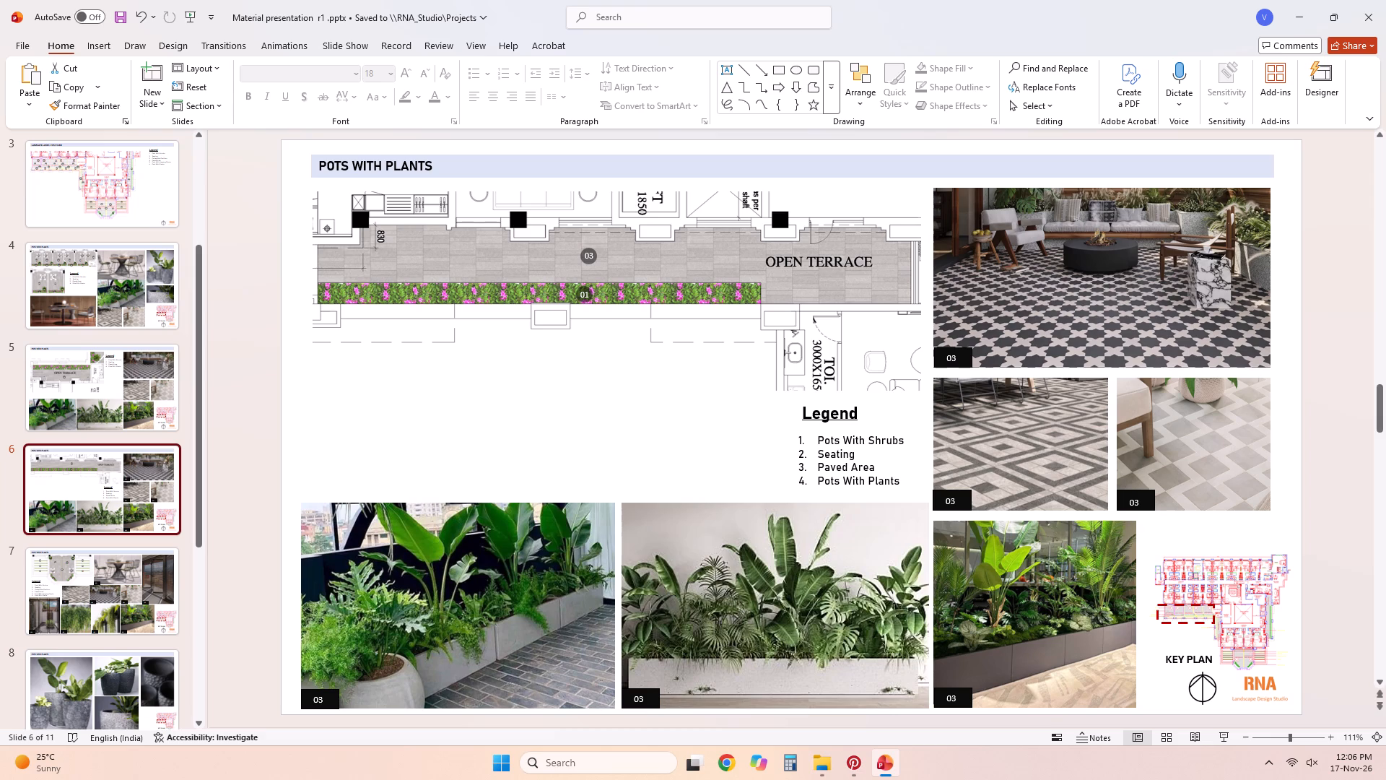
Change the number labels on the three bottom plant photos of slide 6 to 01.
{"action": "double_click", "coordinate": [953, 699]}
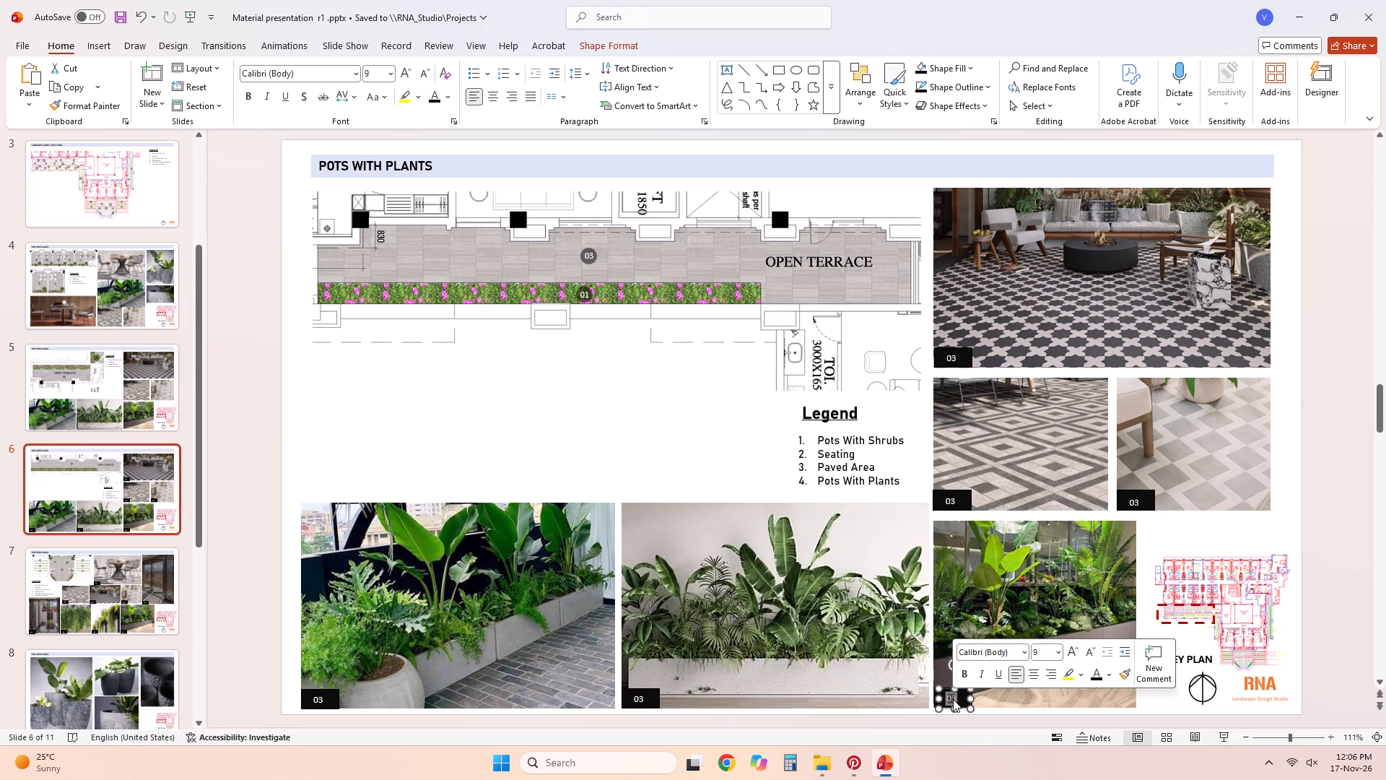
{"action": "type", "text": "01"}
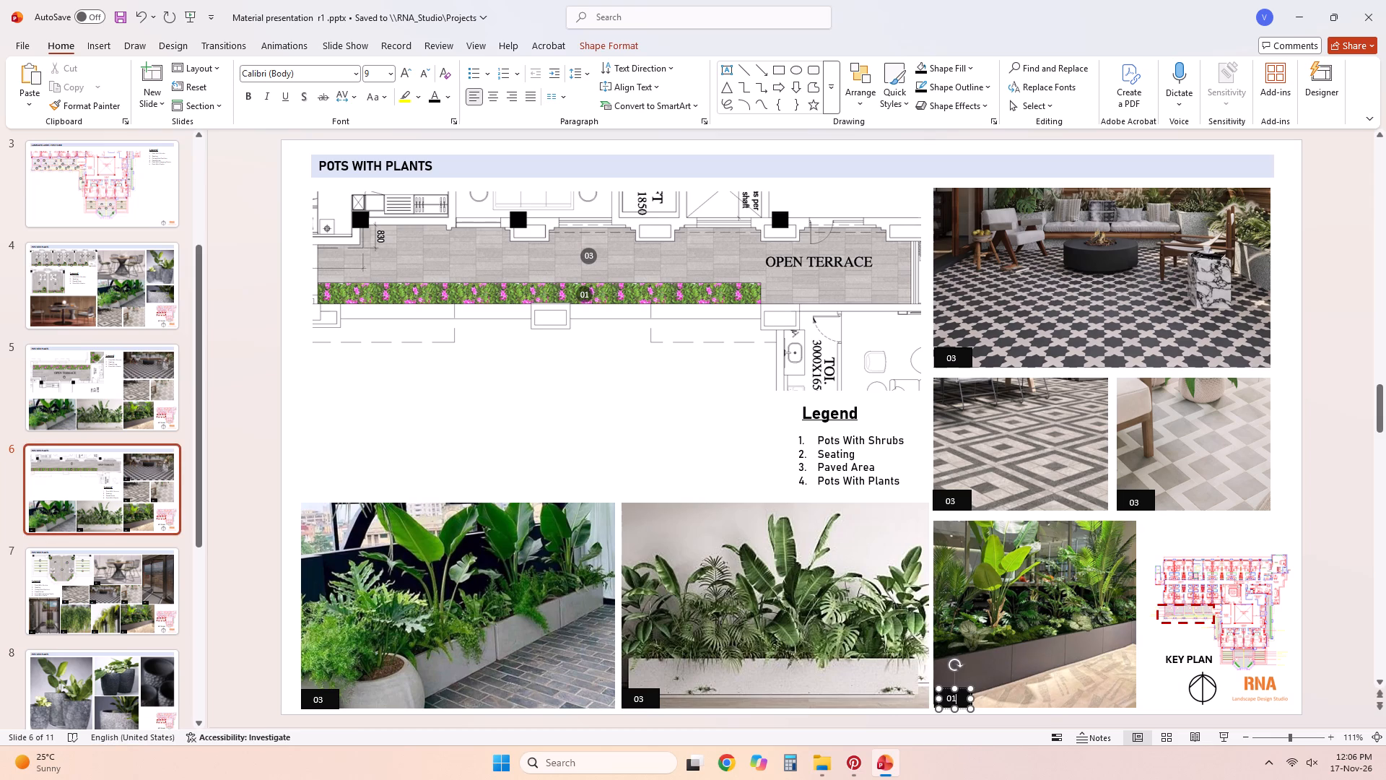
{"action": "double_click", "coordinate": [643, 699]}
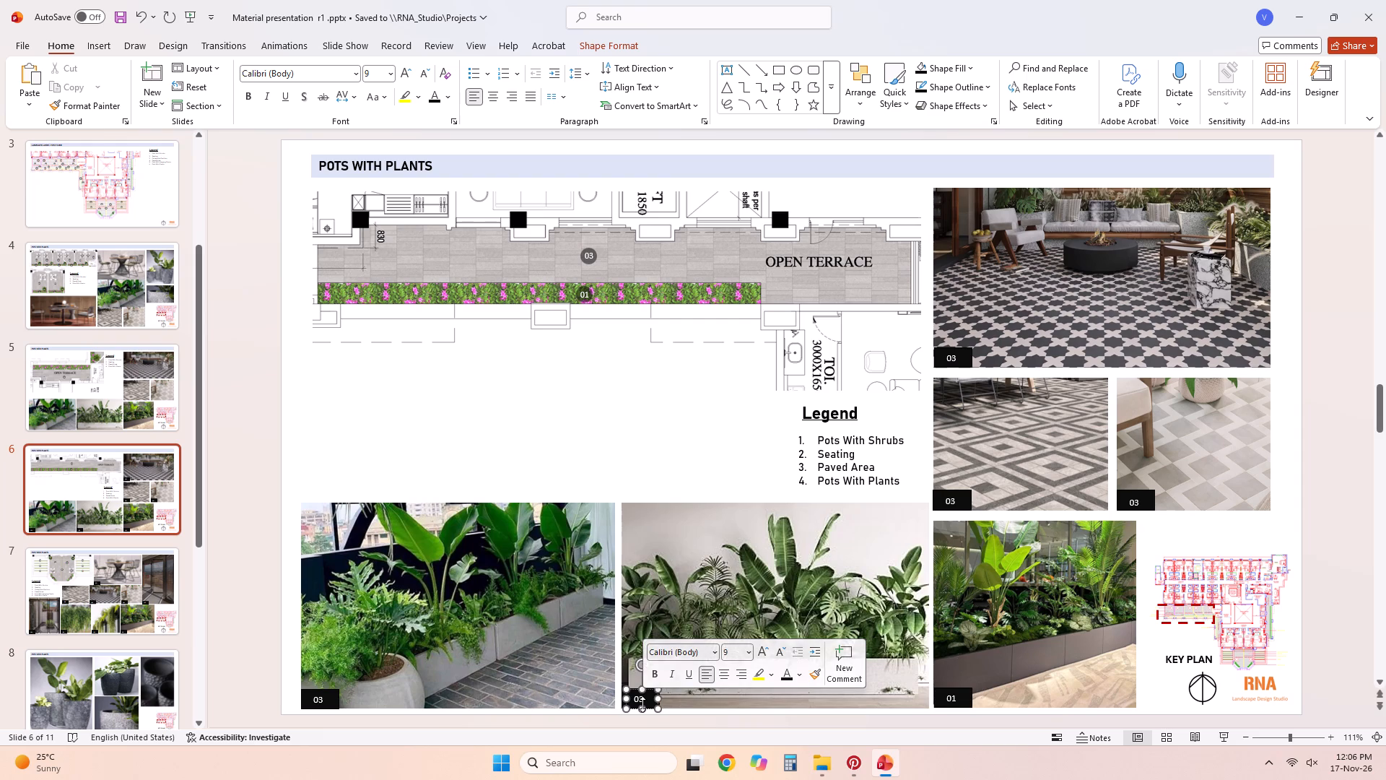
{"action": "double_click", "coordinate": [638, 699]}
{"action": "type", "text": "01"}
{"action": "double_click", "coordinate": [318, 702]}
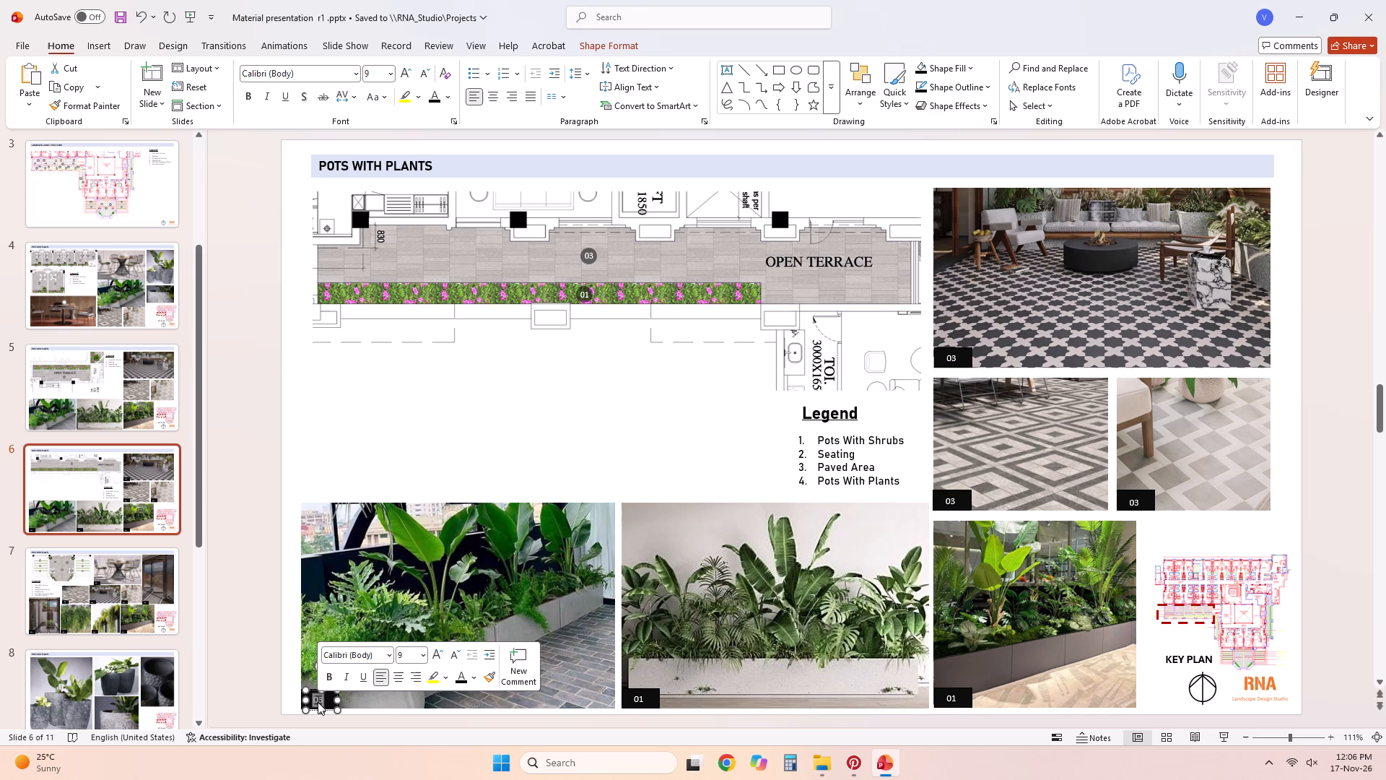
{"action": "type", "text": "01"}
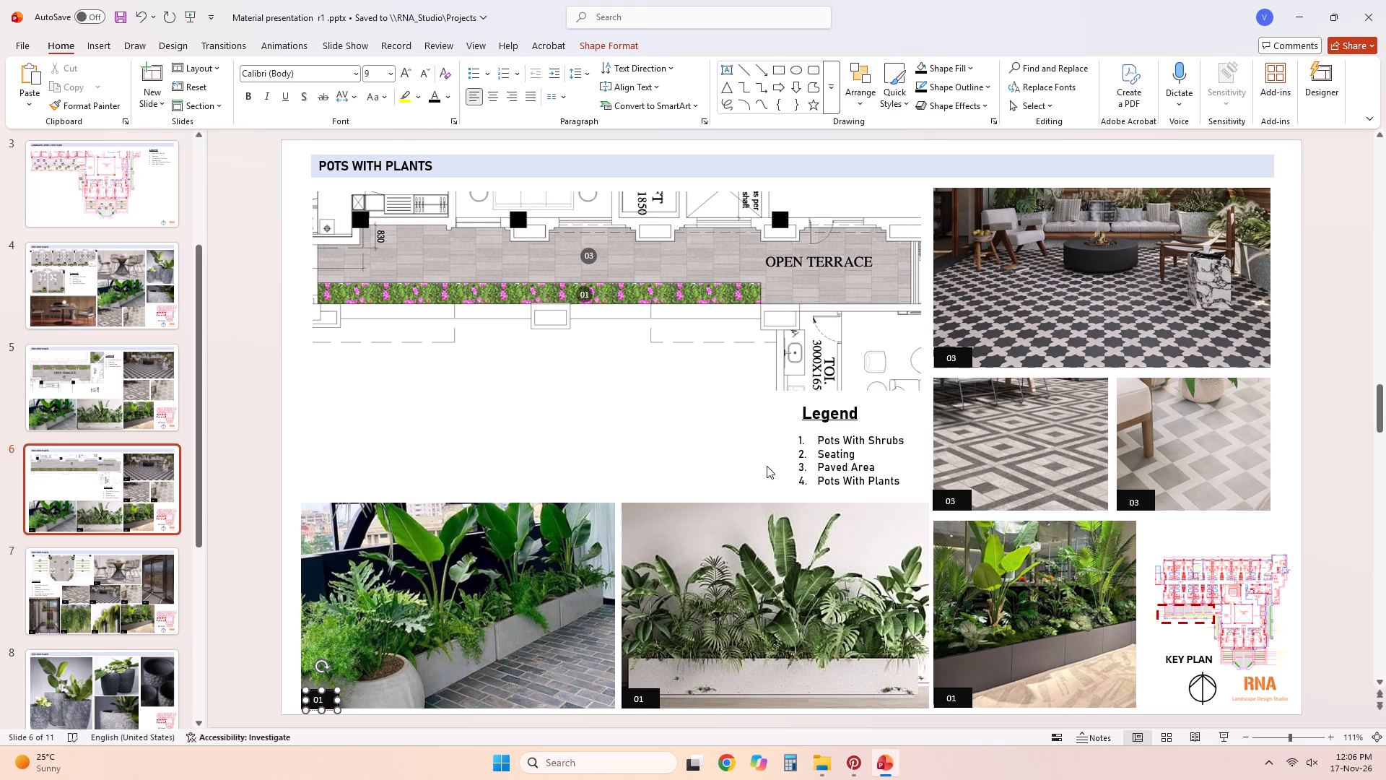
{"action": "left_click", "coordinate": [711, 468]}
Delete the fourth legend item, Pots With Plants, together with its number from slide 6's legend.
{"action": "left_click", "coordinate": [872, 483]}
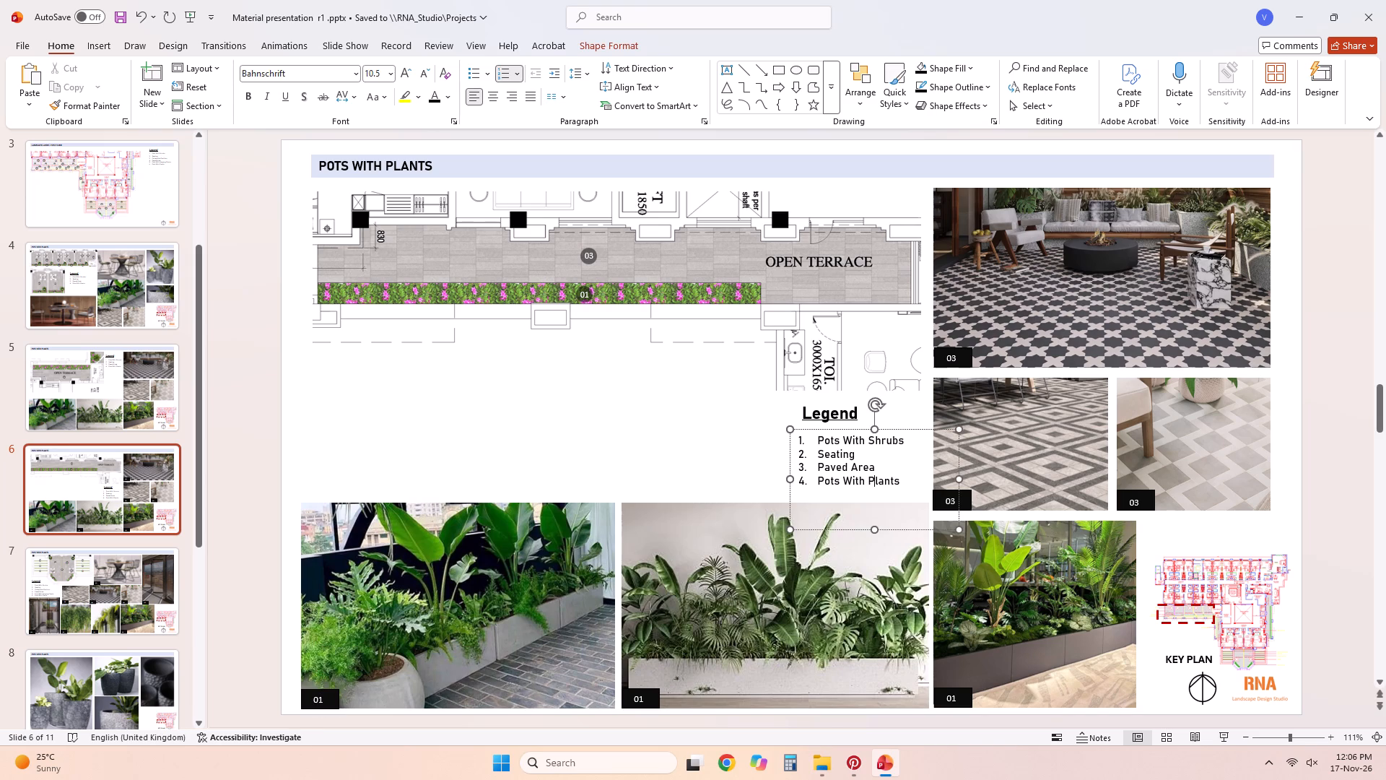
{"action": "left_click_drag", "start_coordinate": [898, 480], "coordinate": [811, 477]}
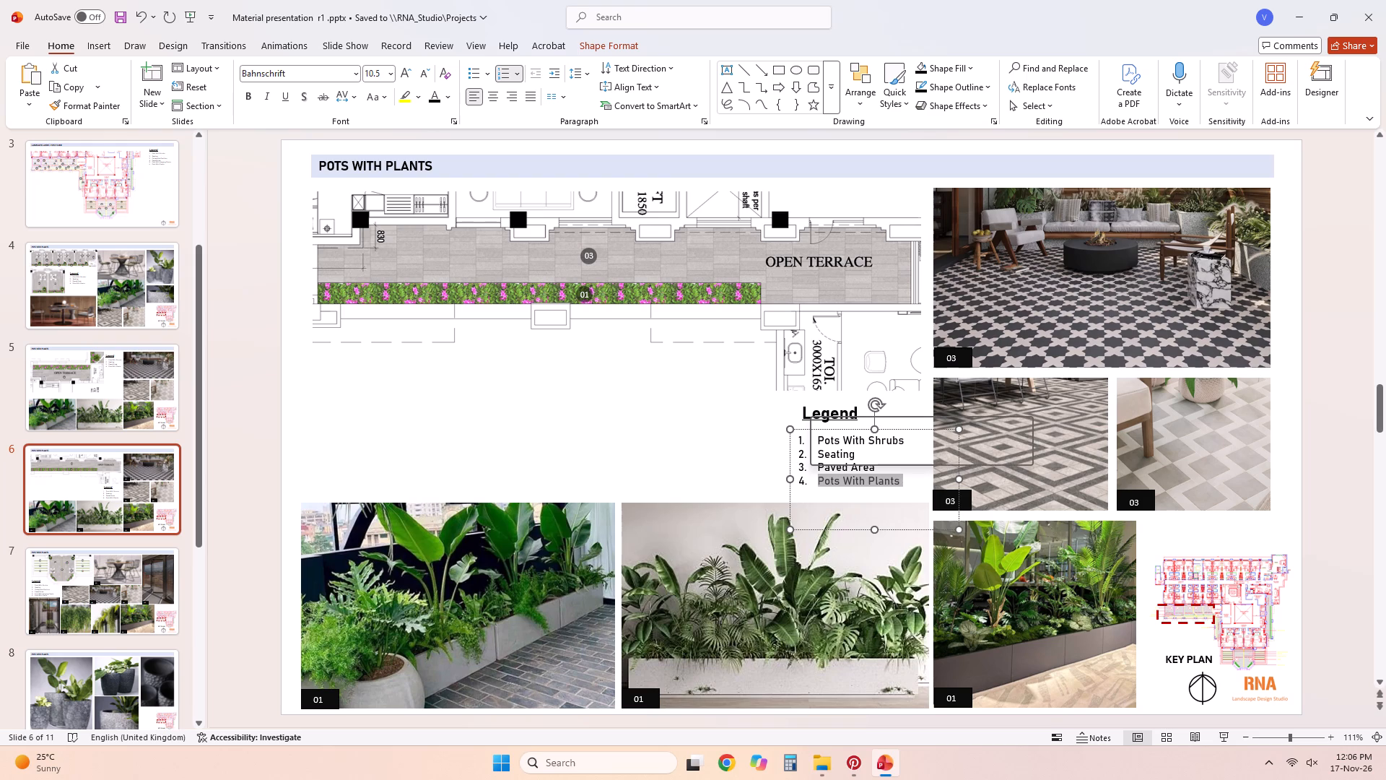
{"action": "key", "text": "BackSpace"}
{"action": "key", "text": "BackSpace"}
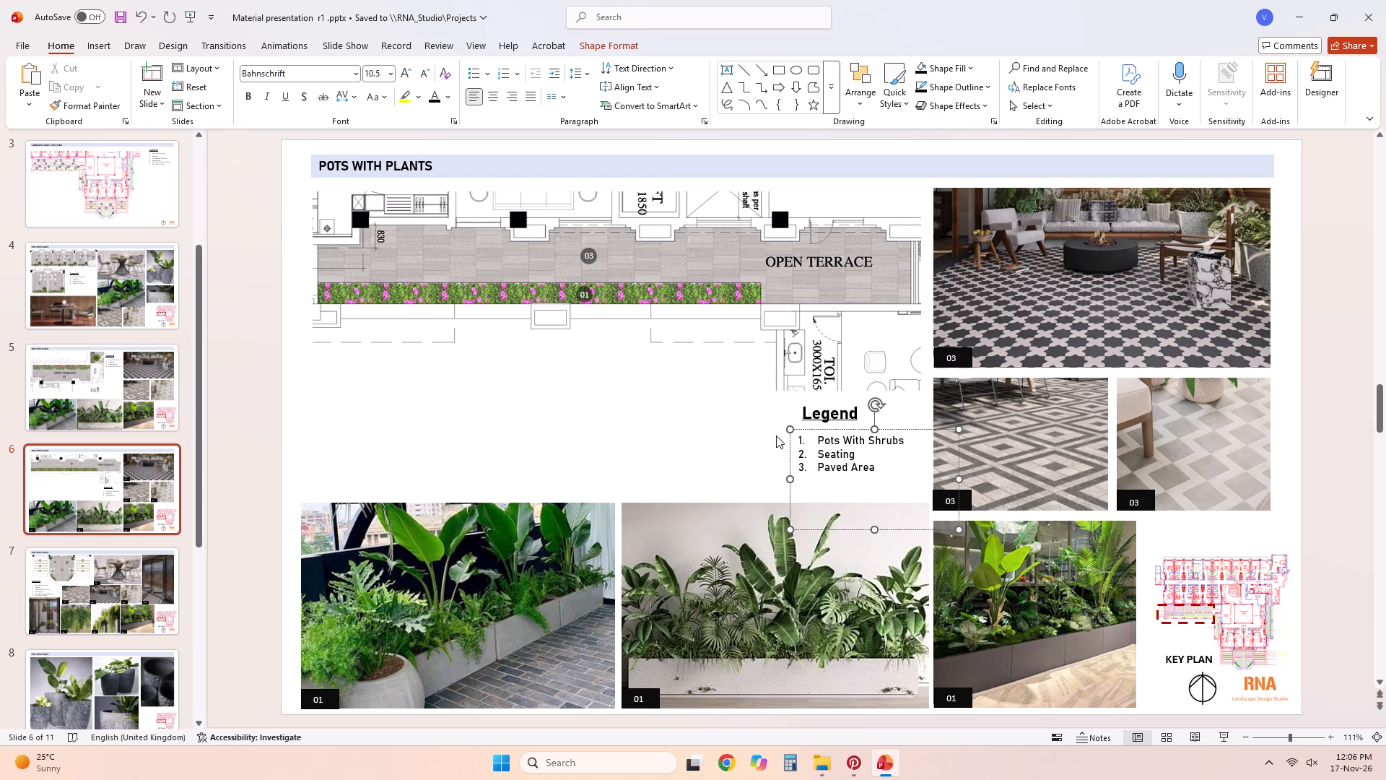
{"action": "left_click", "coordinate": [715, 409]}
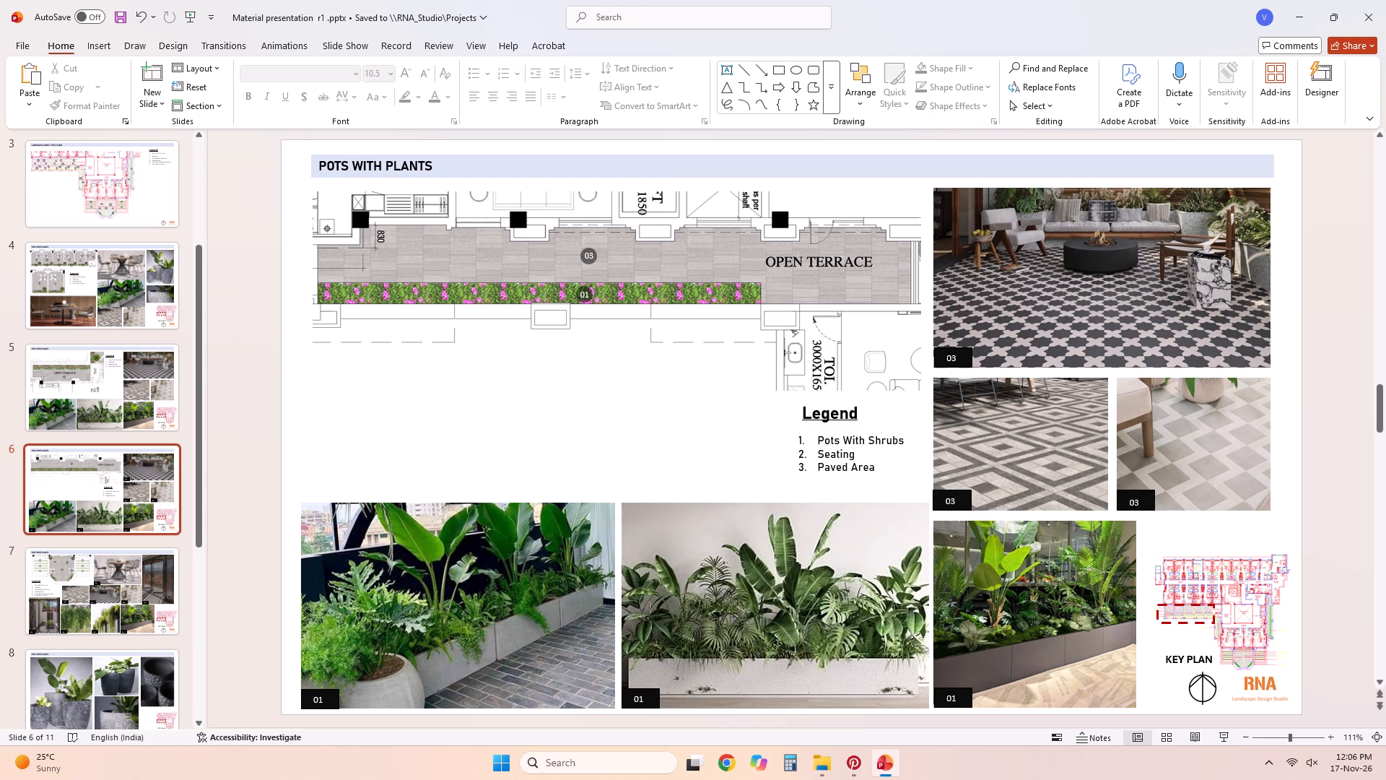
Move slide 6's legend list and its Legend heading slightly down, keeping the heading just above the list.
{"action": "left_click", "coordinate": [813, 459]}
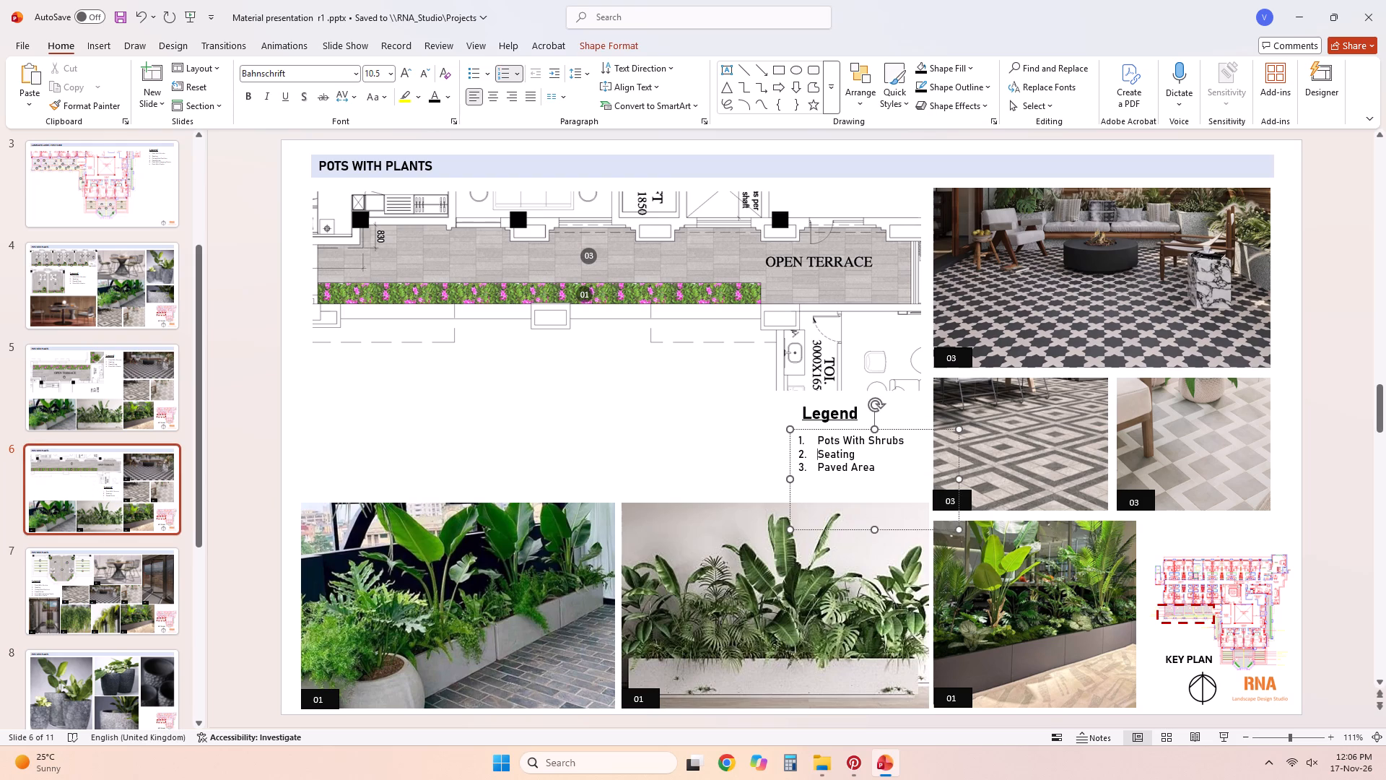
{"action": "left_click_drag", "start_coordinate": [788, 497], "coordinate": [789, 507]}
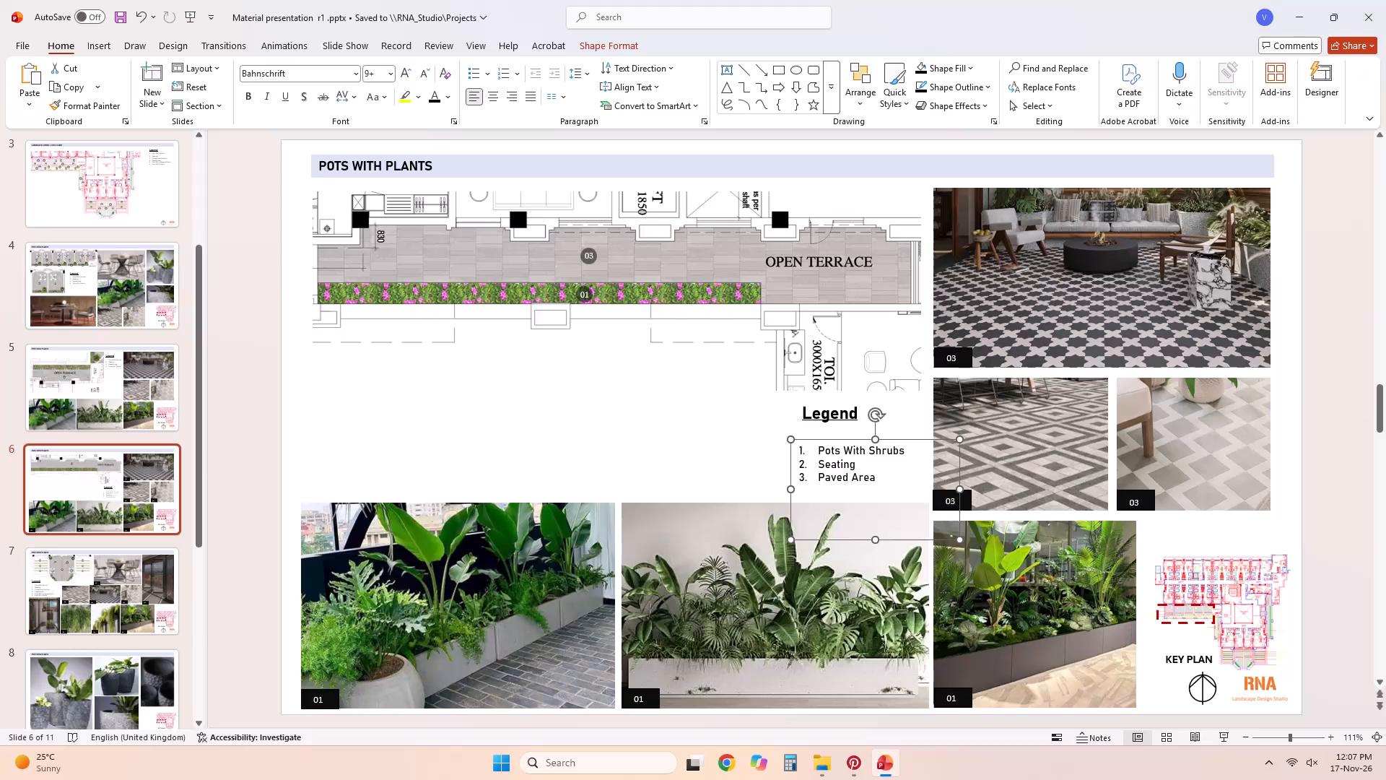
{"action": "left_click", "coordinate": [843, 420]}
{"action": "left_click_drag", "start_coordinate": [848, 429], "coordinate": [849, 442]}
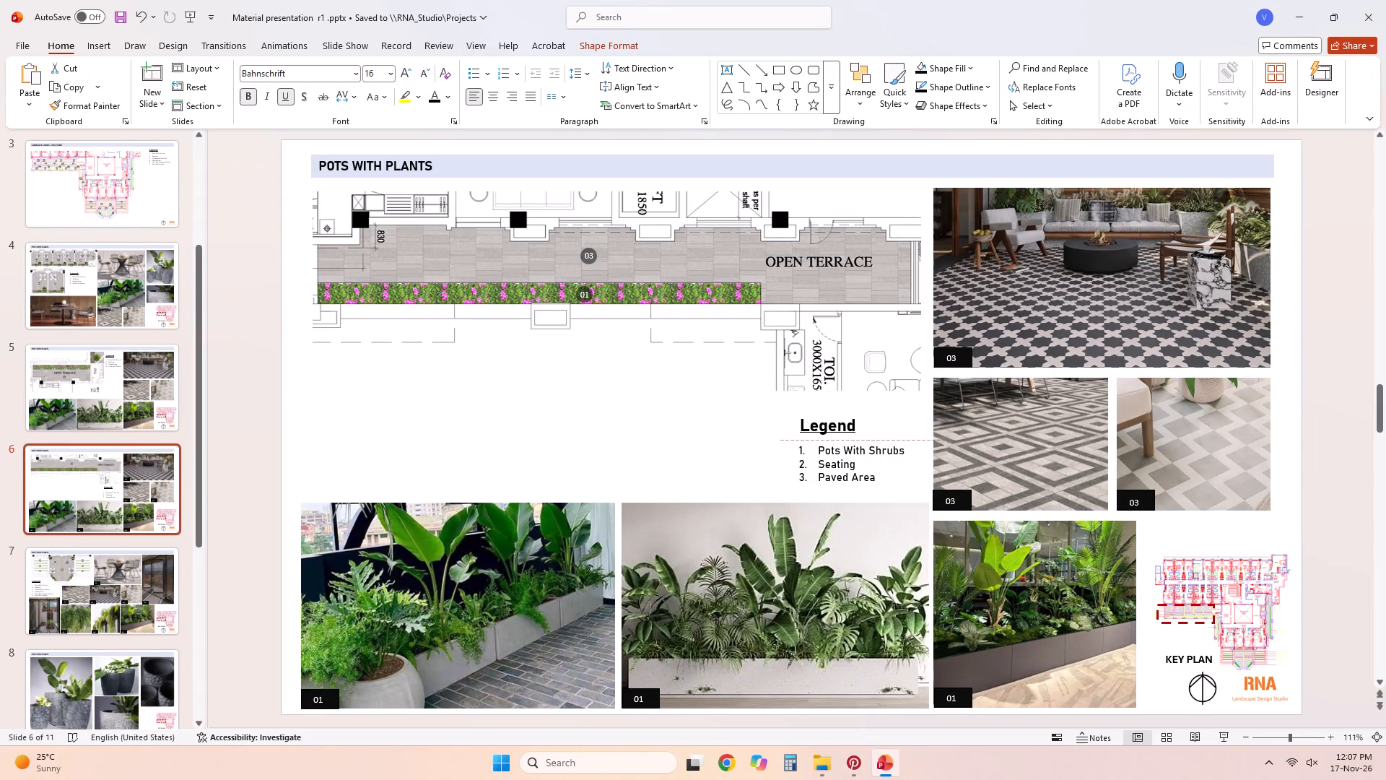
{"action": "left_click_drag", "start_coordinate": [849, 442], "coordinate": [849, 443]}
{"action": "left_click", "coordinate": [681, 418]}
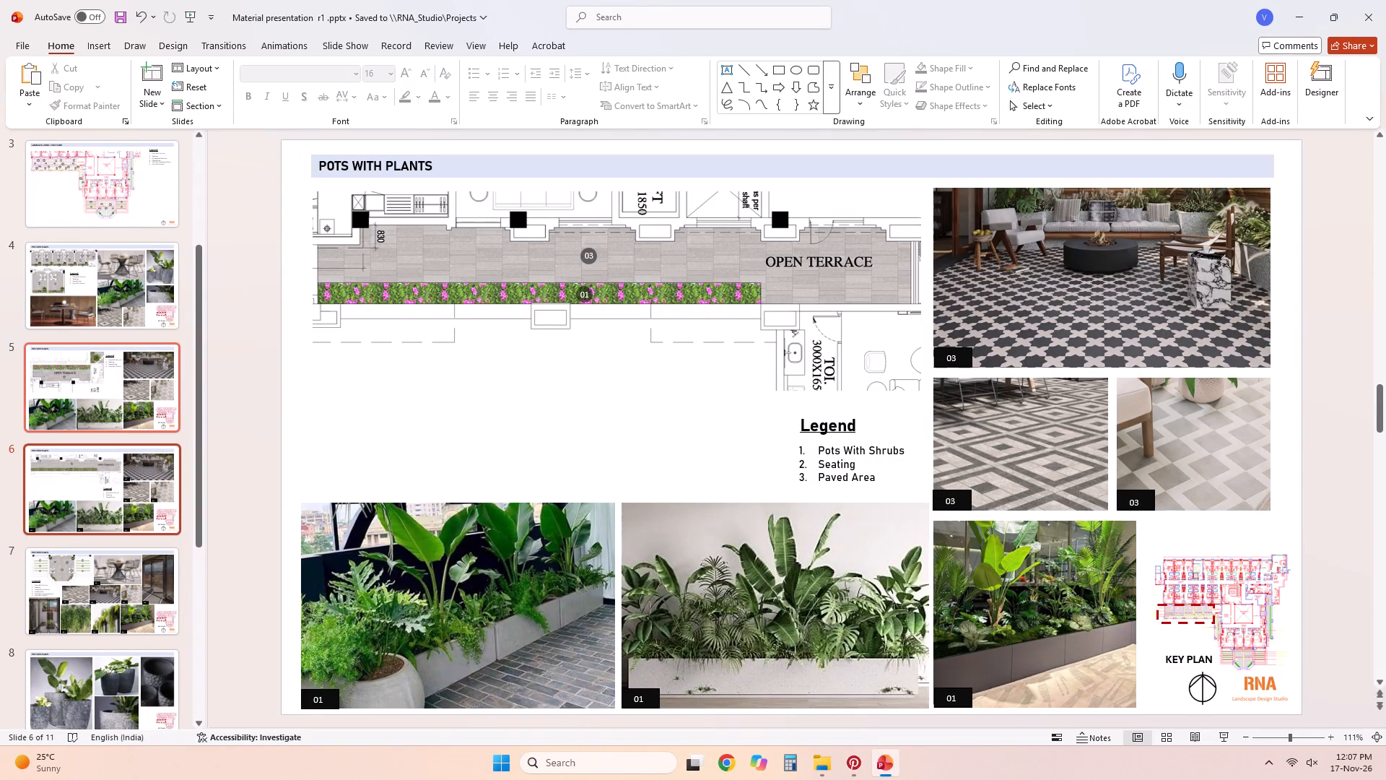
Copy all six photo number labels with their black rectangles from slide 6 and paste them onto slide 5.
{"action": "left_click", "coordinate": [966, 348]}
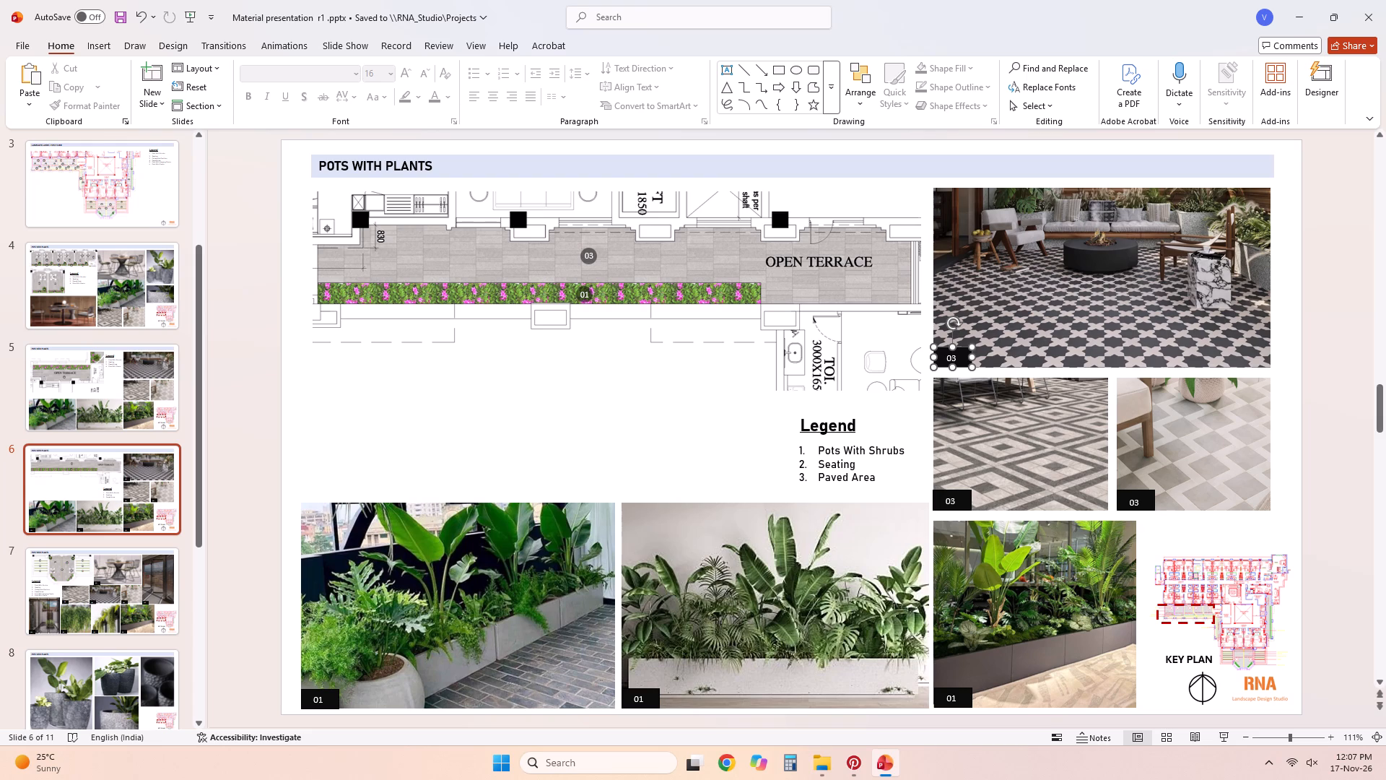
{"action": "left_click", "coordinate": [956, 357], "text": "shift"}
{"action": "left_click", "coordinate": [962, 490], "text": "shift"}
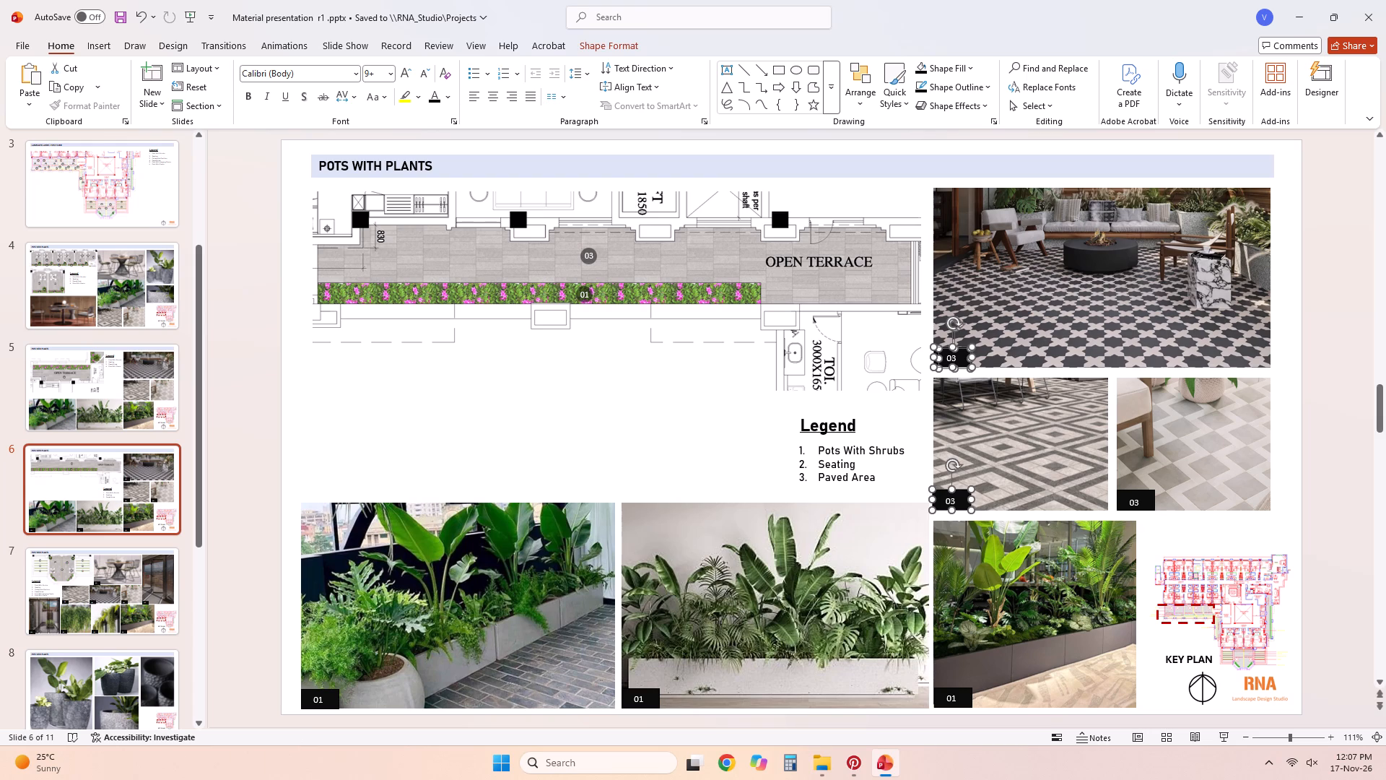
{"action": "left_click", "coordinate": [956, 499], "text": "shift"}
{"action": "left_click", "coordinate": [1137, 493], "text": "shift"}
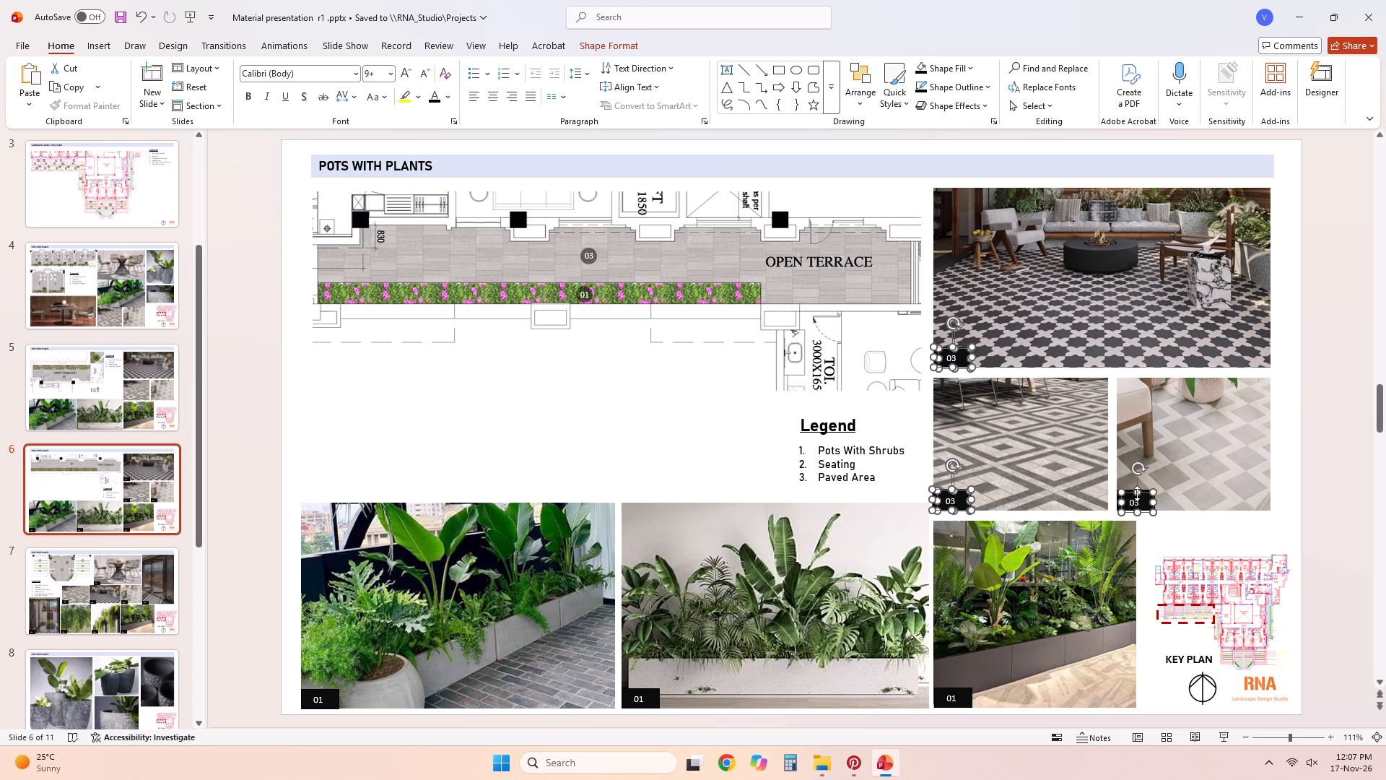
{"action": "left_click", "coordinate": [1130, 487], "text": "shift"}
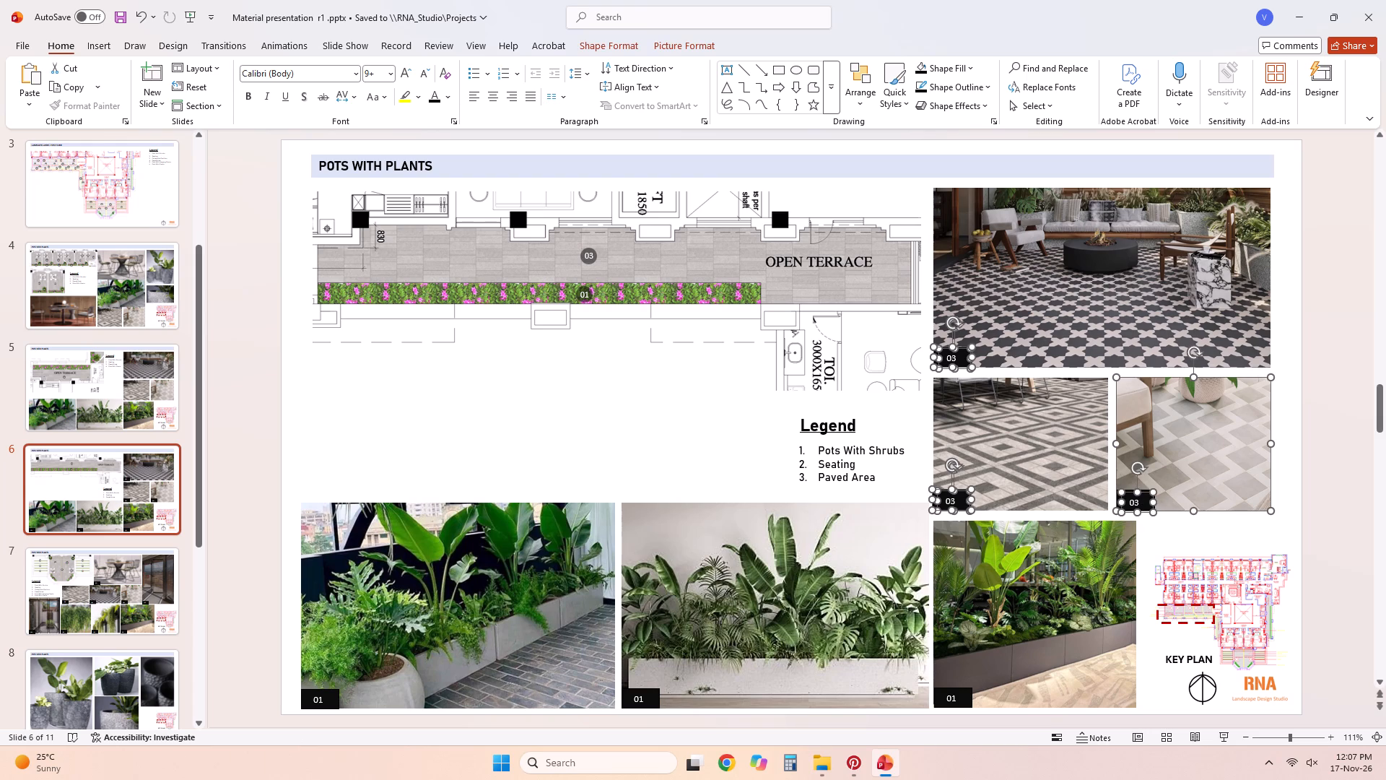
{"action": "left_click", "coordinate": [1176, 485], "text": "shift"}
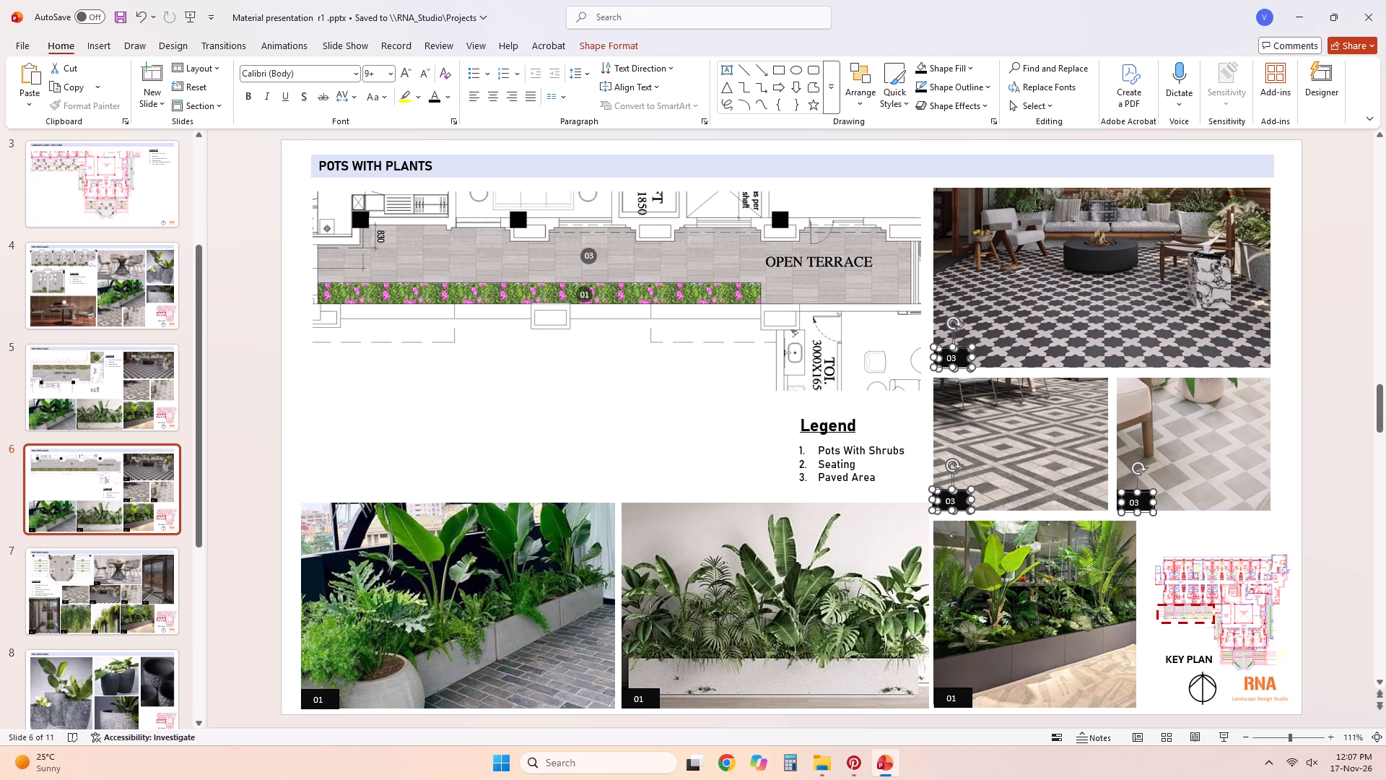
{"action": "left_click", "coordinate": [1146, 497], "text": "shift"}
{"action": "left_click", "coordinate": [1123, 500], "text": "shift"}
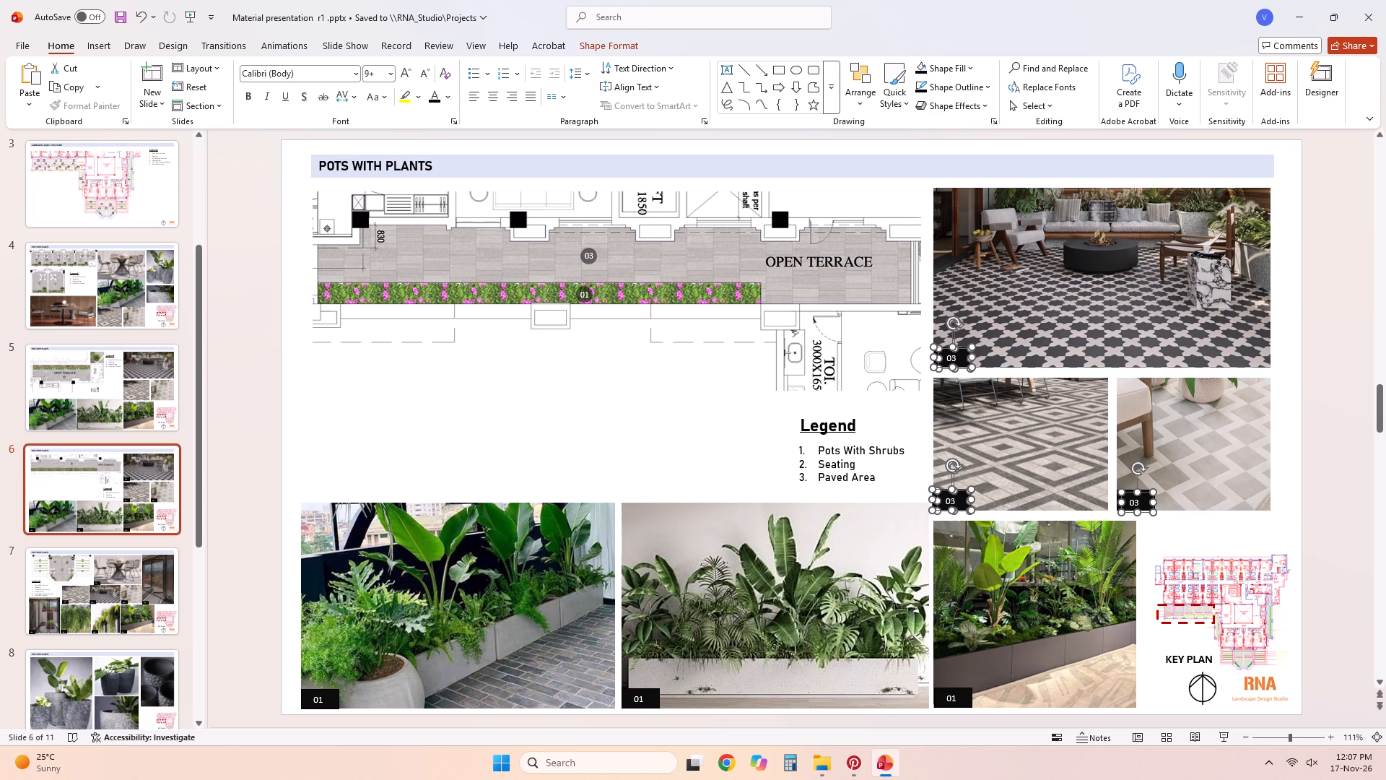
{"action": "left_click", "coordinate": [1144, 498], "text": "shift"}
{"action": "left_click", "coordinate": [1120, 491], "text": "shift"}
{"action": "left_click", "coordinate": [1139, 500], "text": "shift"}
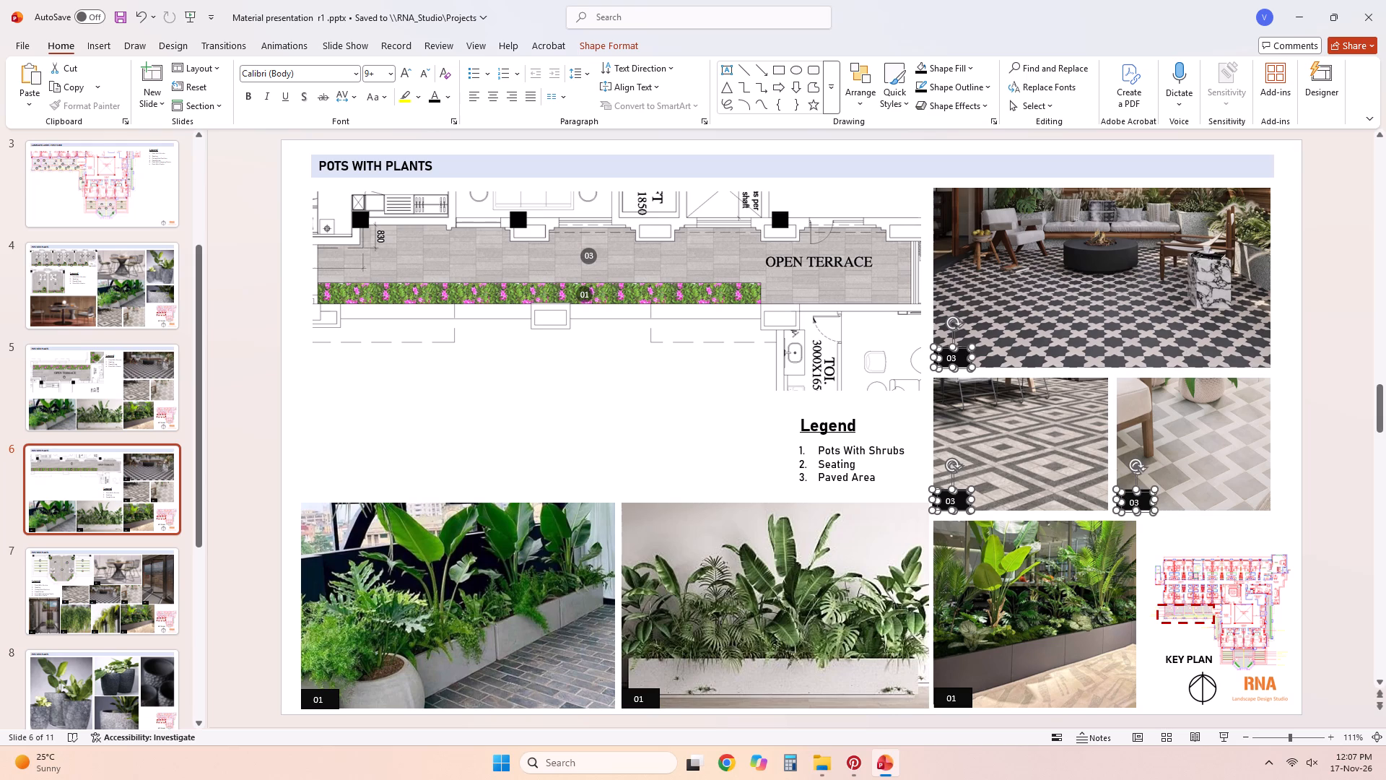
{"action": "left_click", "coordinate": [943, 692], "text": "shift"}
{"action": "left_click", "coordinate": [934, 693], "text": "shift"}
{"action": "left_click", "coordinate": [632, 695], "text": "shift"}
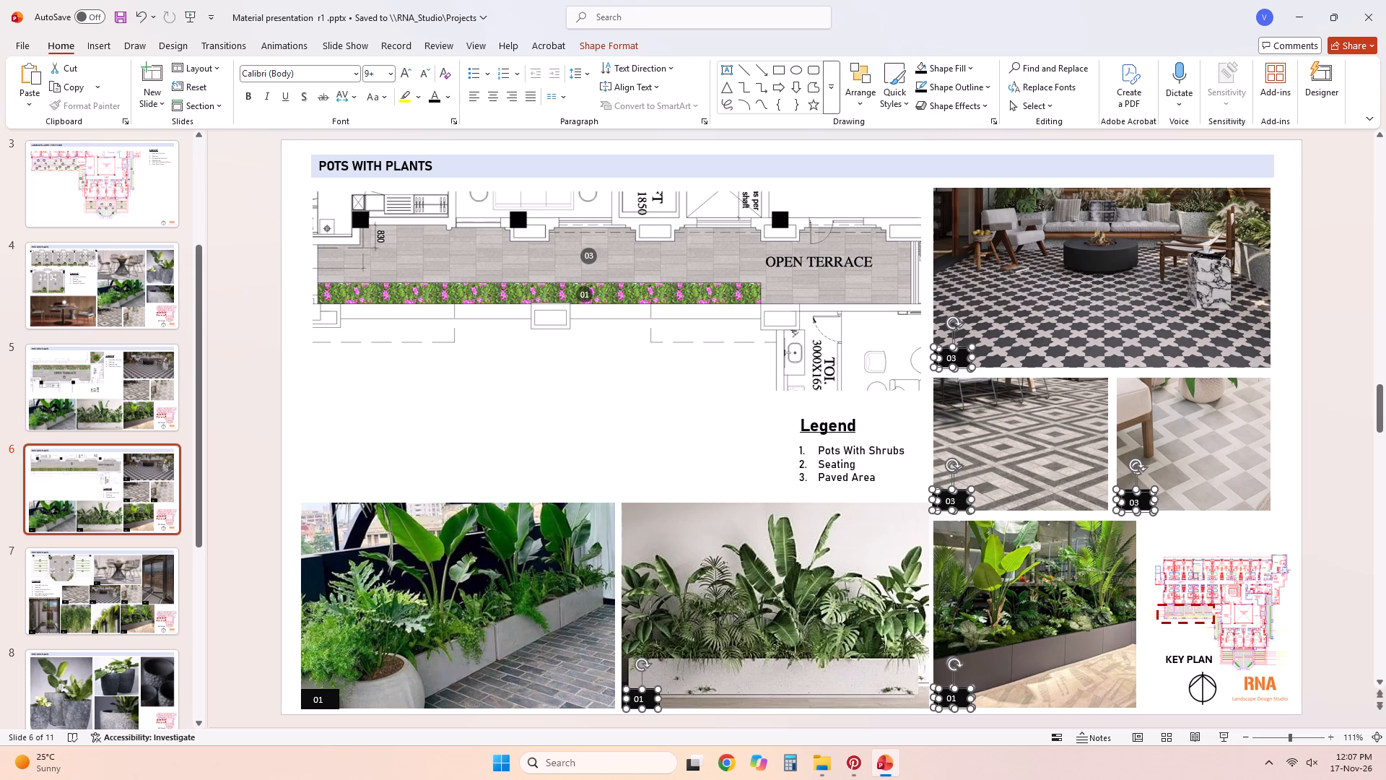
{"action": "left_click", "coordinate": [648, 701], "text": "shift"}
{"action": "left_click", "coordinate": [626, 701], "text": "shift"}
{"action": "left_click", "coordinate": [649, 701], "text": "shift"}
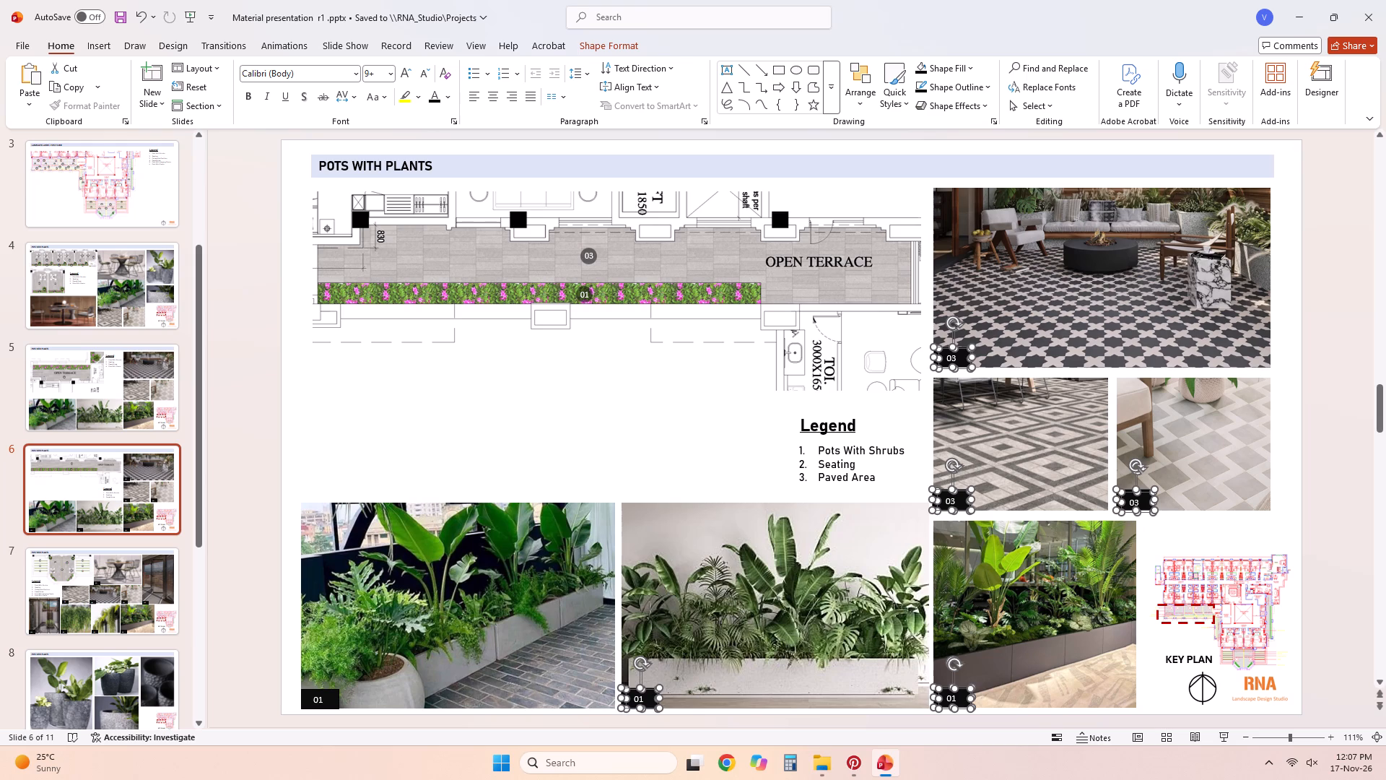
{"action": "left_click", "coordinate": [331, 691], "text": "shift"}
{"action": "left_click", "coordinate": [301, 703], "text": "shift"}
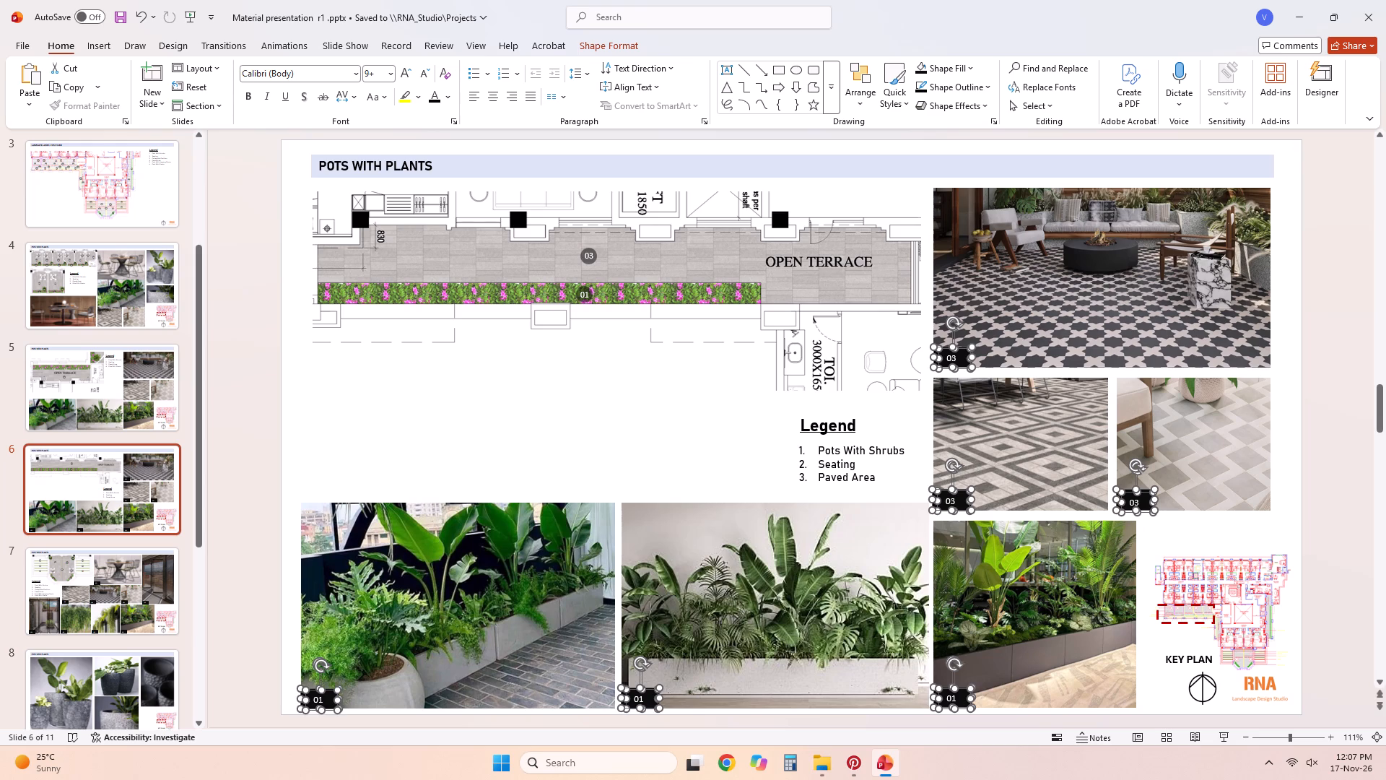
{"action": "key", "text": "ctrl+c"}
{"action": "left_click", "coordinate": [128, 389]}
{"action": "key", "text": "ctrl+v"}
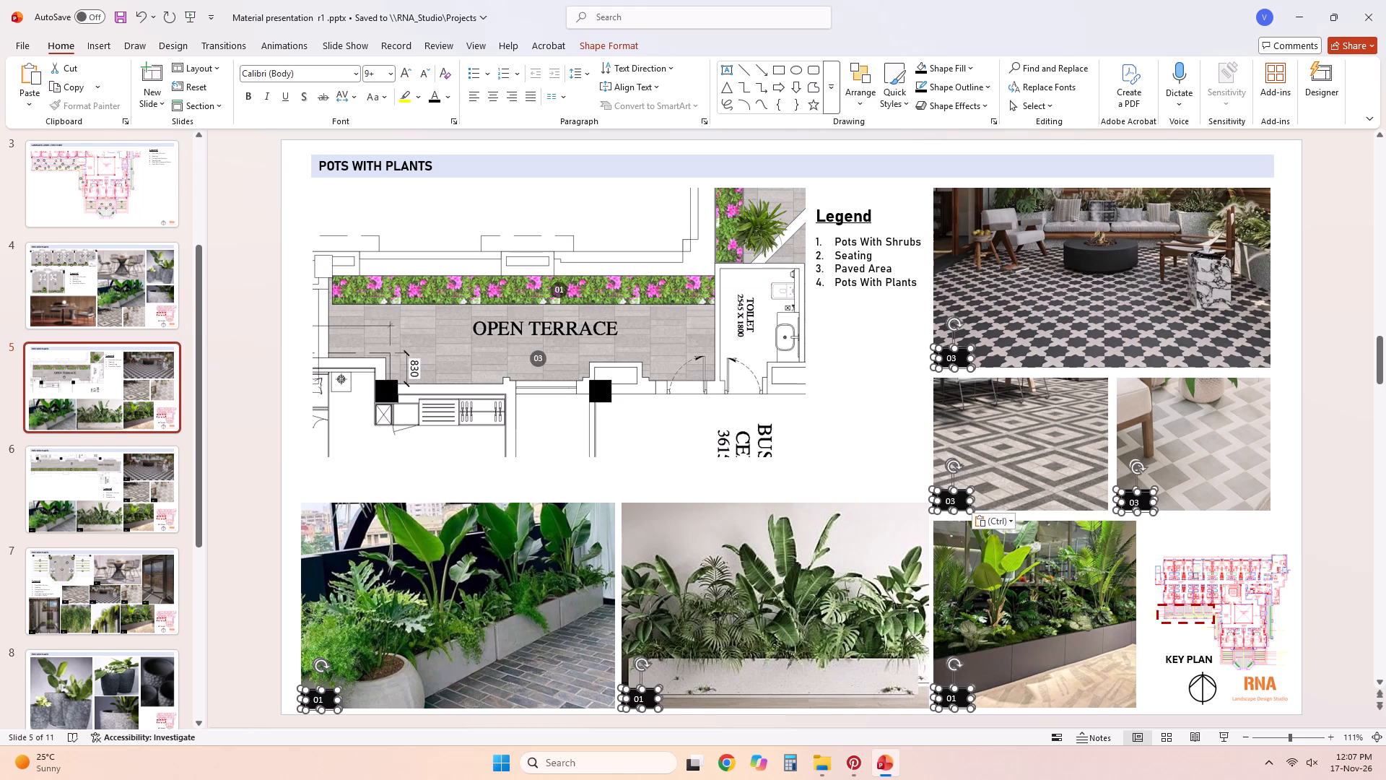
{"action": "left_click", "coordinate": [1327, 502]}
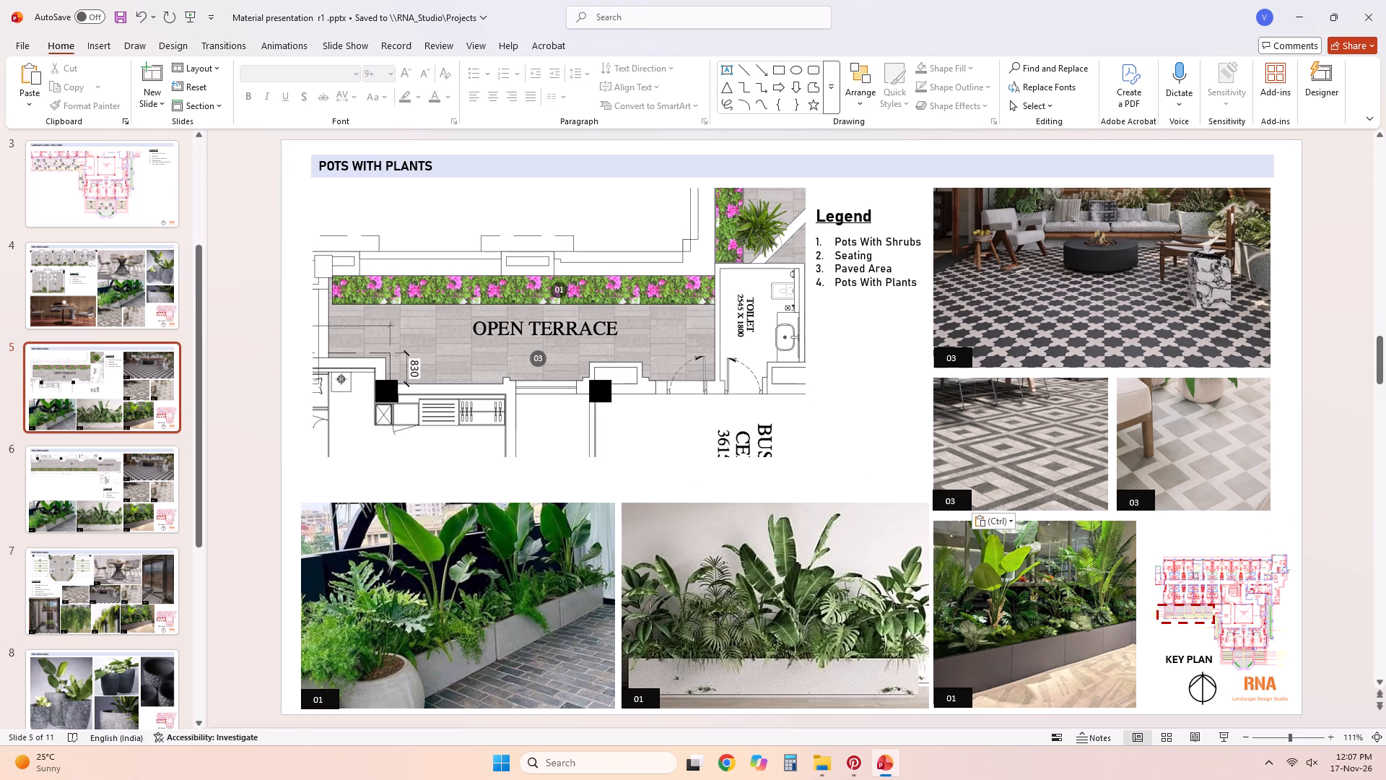
Delete the fourth legend item, Pots With Plants, together with its number from slide 5's legend.
{"action": "left_click_drag", "start_coordinate": [920, 278], "coordinate": [795, 278]}
{"action": "key", "text": "BackSpace"}
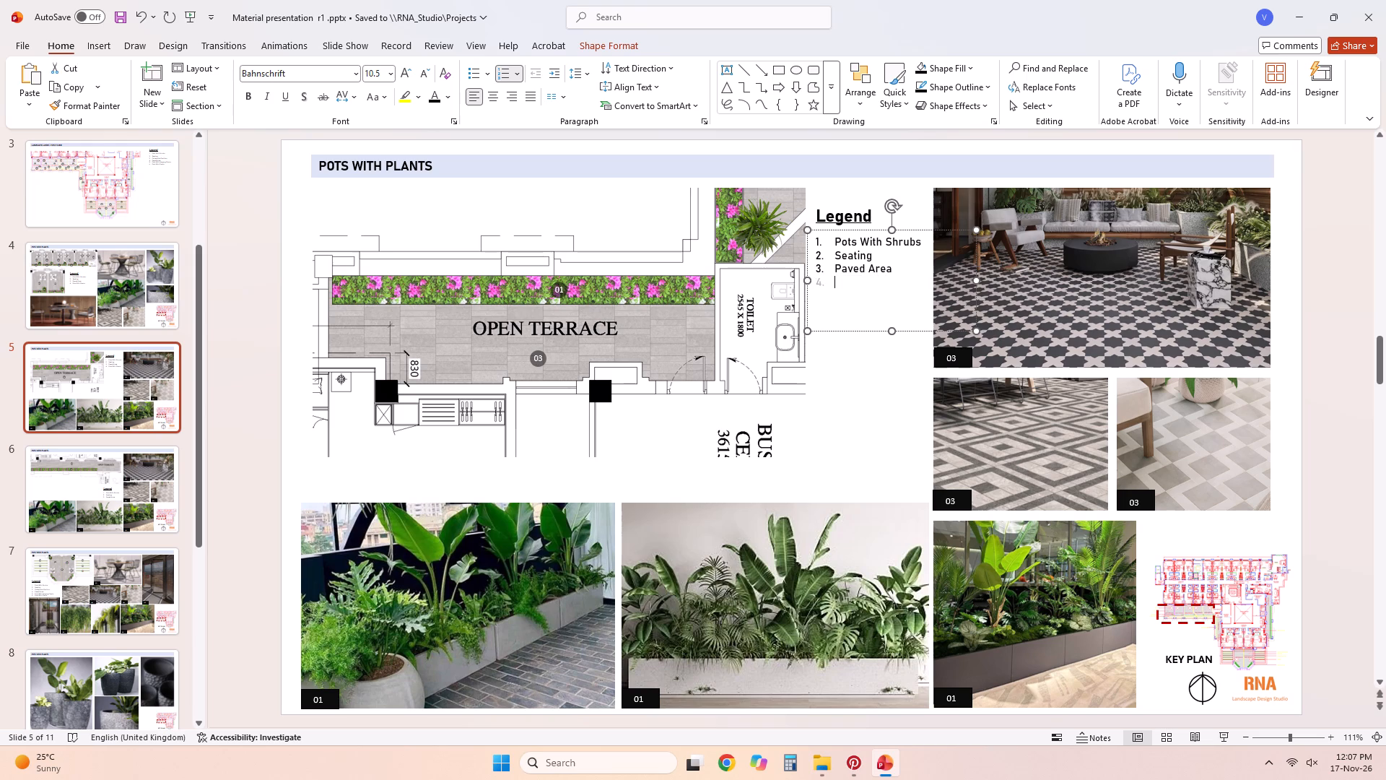
{"action": "key", "text": "BackSpace"}
{"action": "left_click", "coordinate": [1327, 438]}
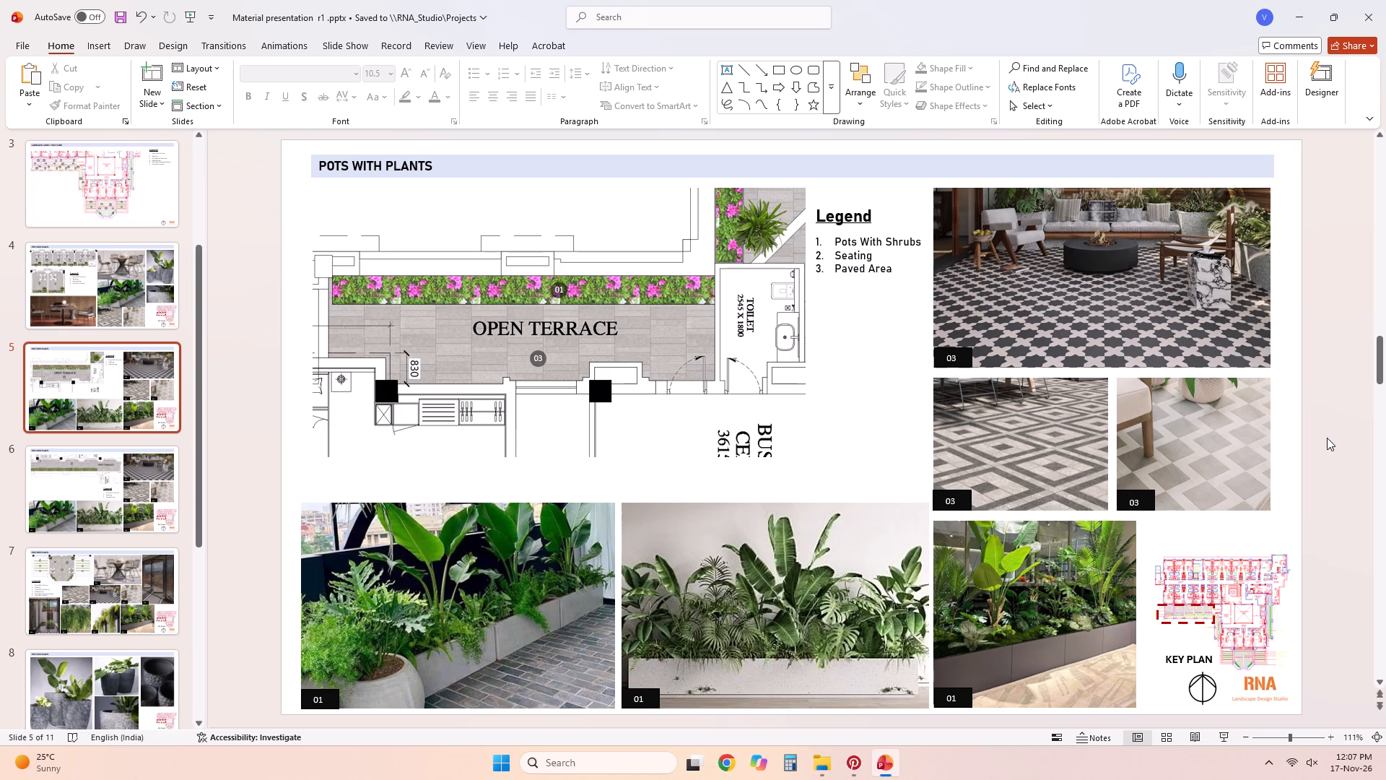
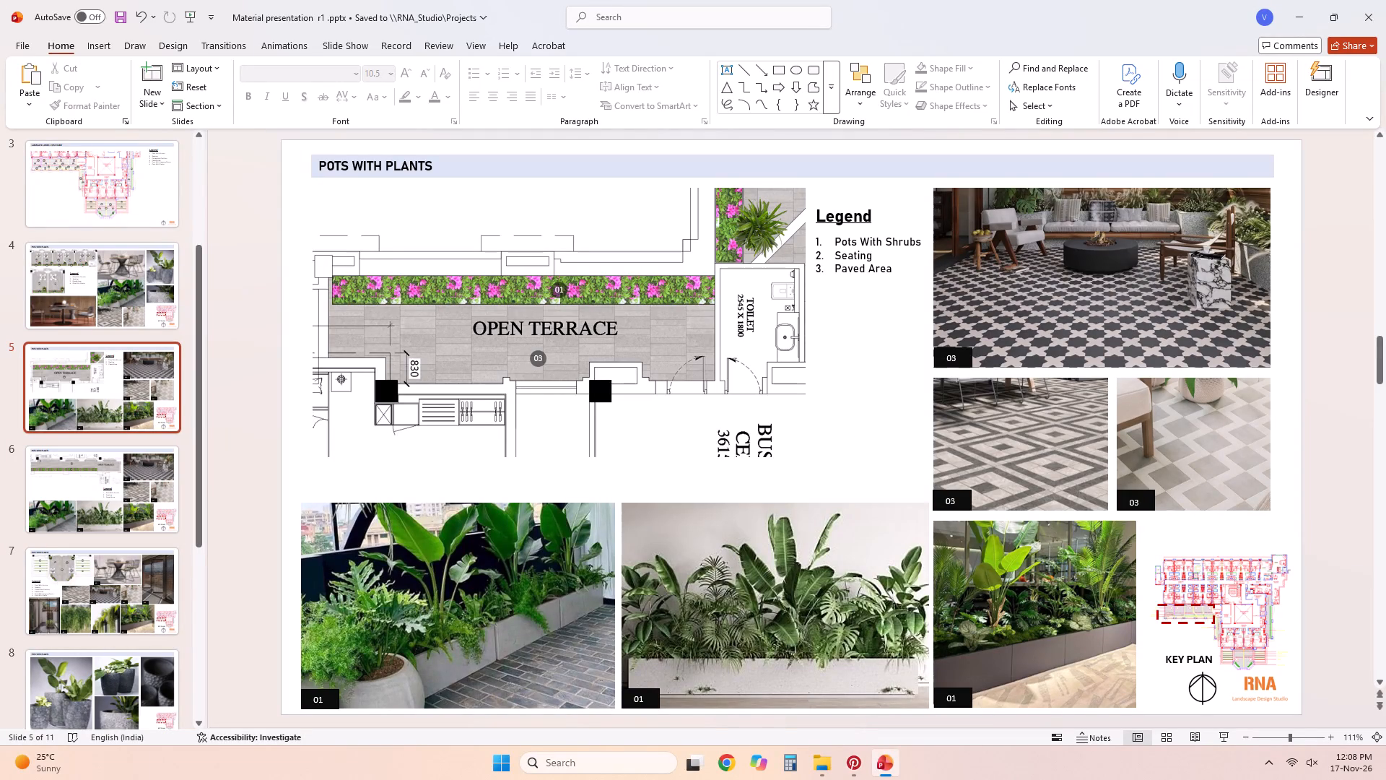
Copy the 03 label with its black rectangle from slide 5's top paving photo onto slide 4's wire-chair dining photo, at its lower-left corner.
{"action": "left_click", "coordinate": [134, 317]}
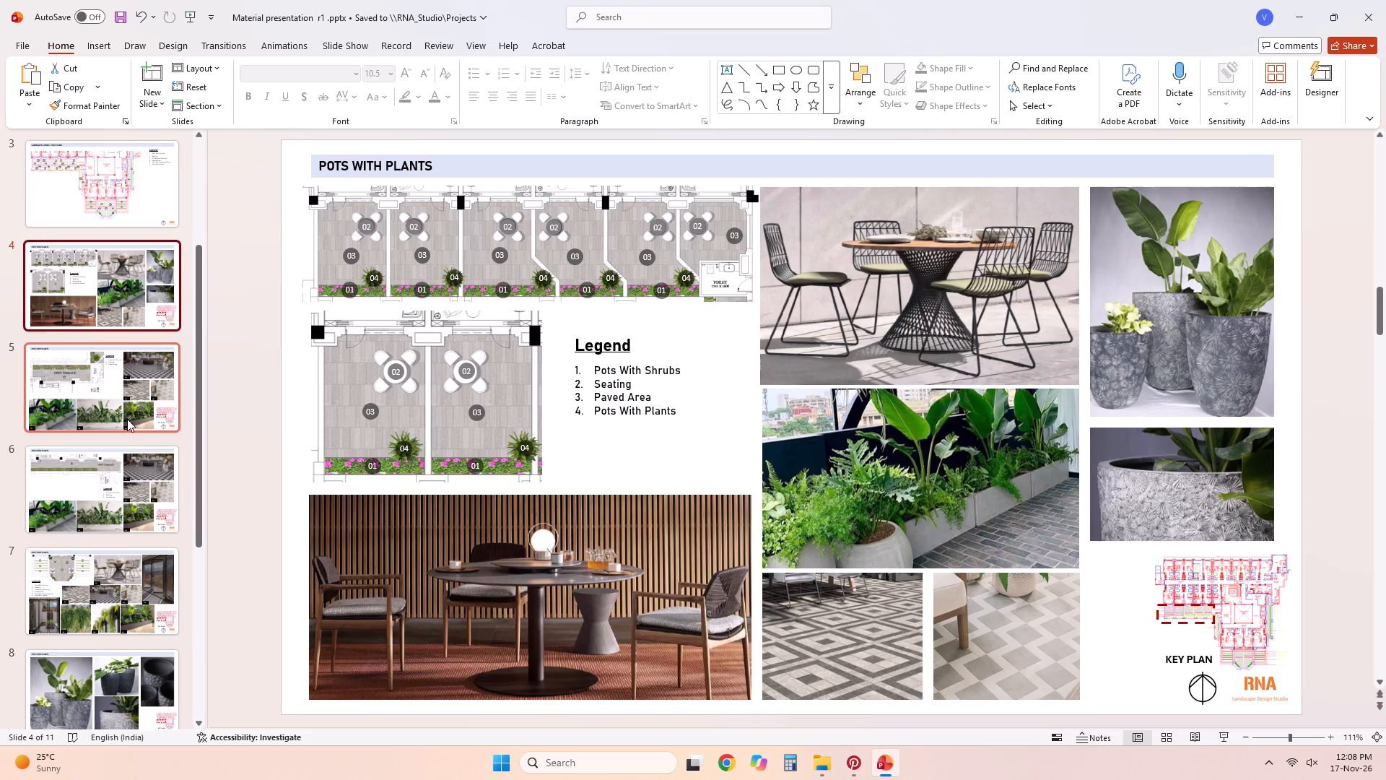
{"action": "left_click", "coordinate": [127, 409]}
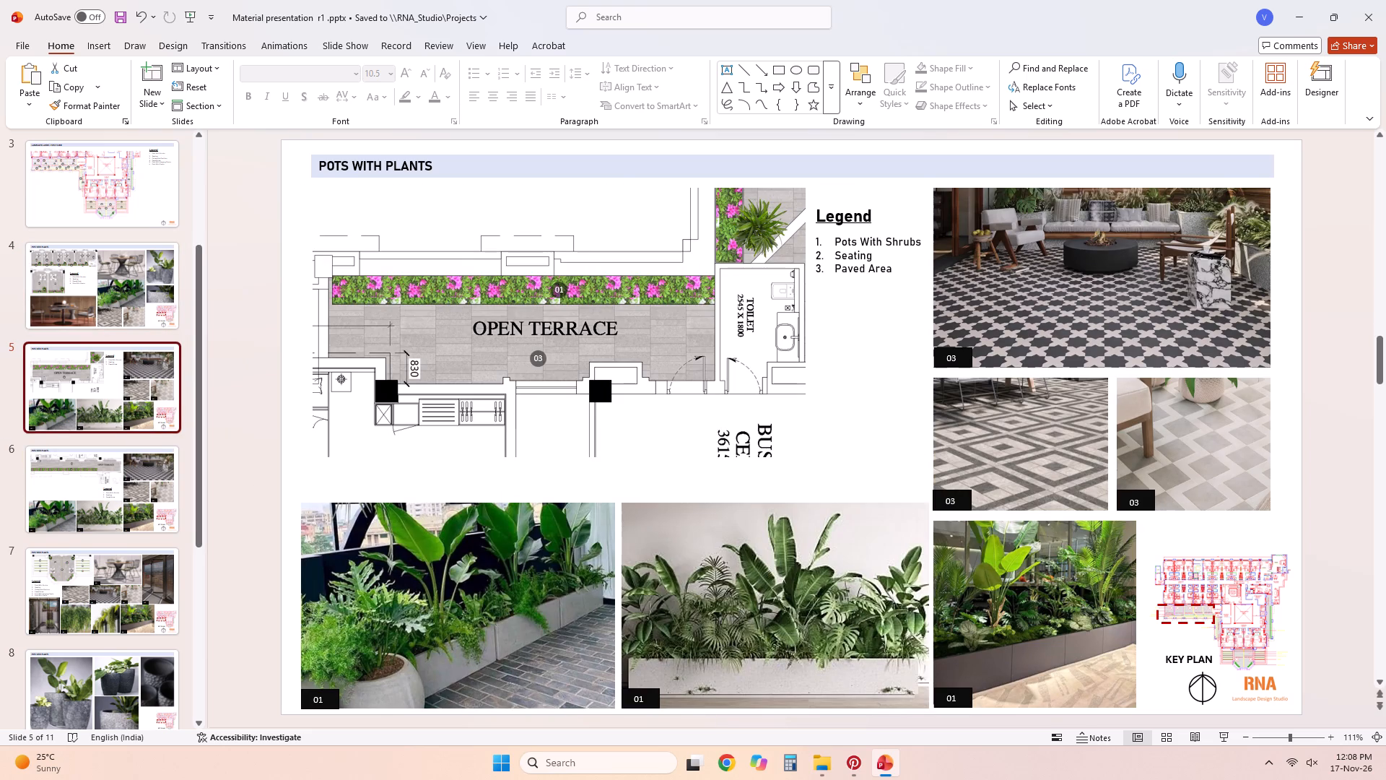
{"action": "left_click", "coordinate": [963, 355]}
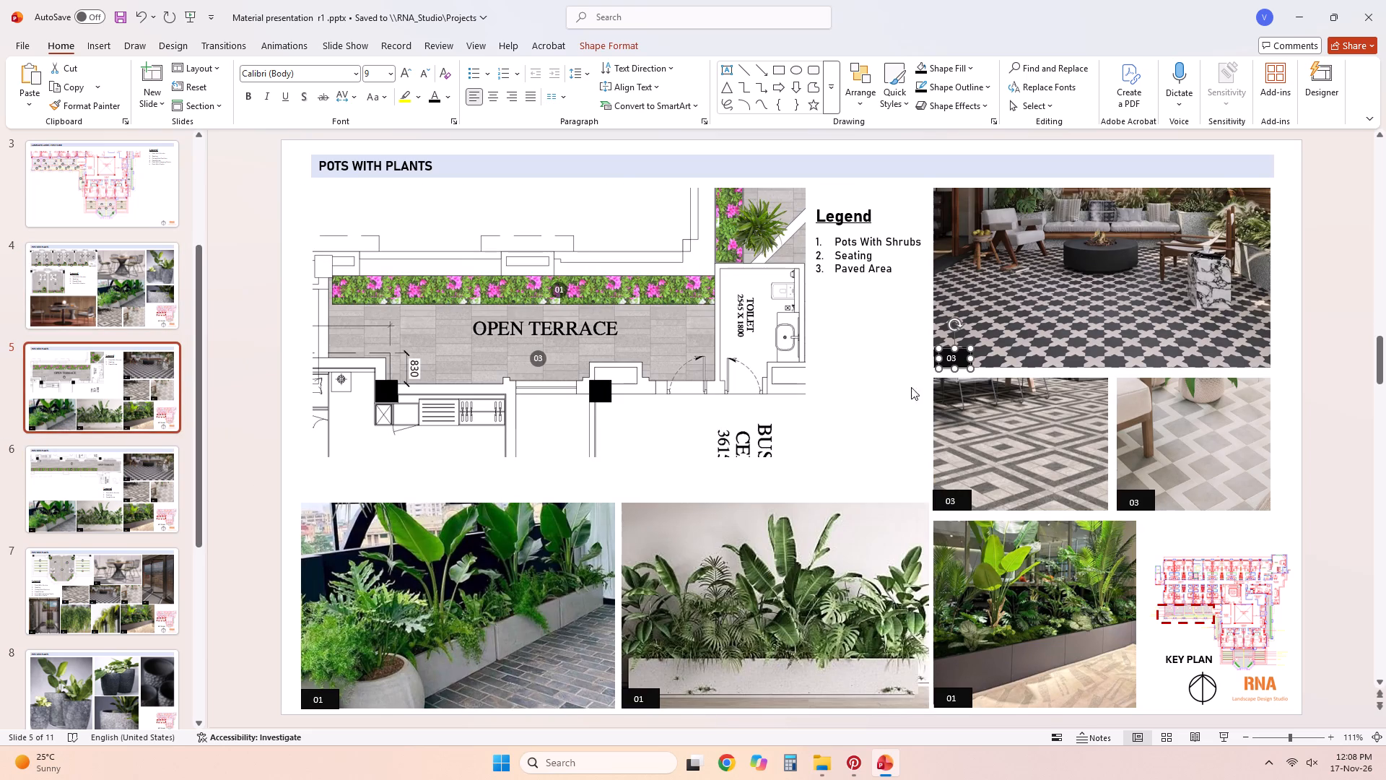
{"action": "left_click", "coordinate": [918, 354]}
{"action": "left_click", "coordinate": [940, 352]}
{"action": "left_click", "coordinate": [902, 365]}
{"action": "left_click", "coordinate": [936, 363]}
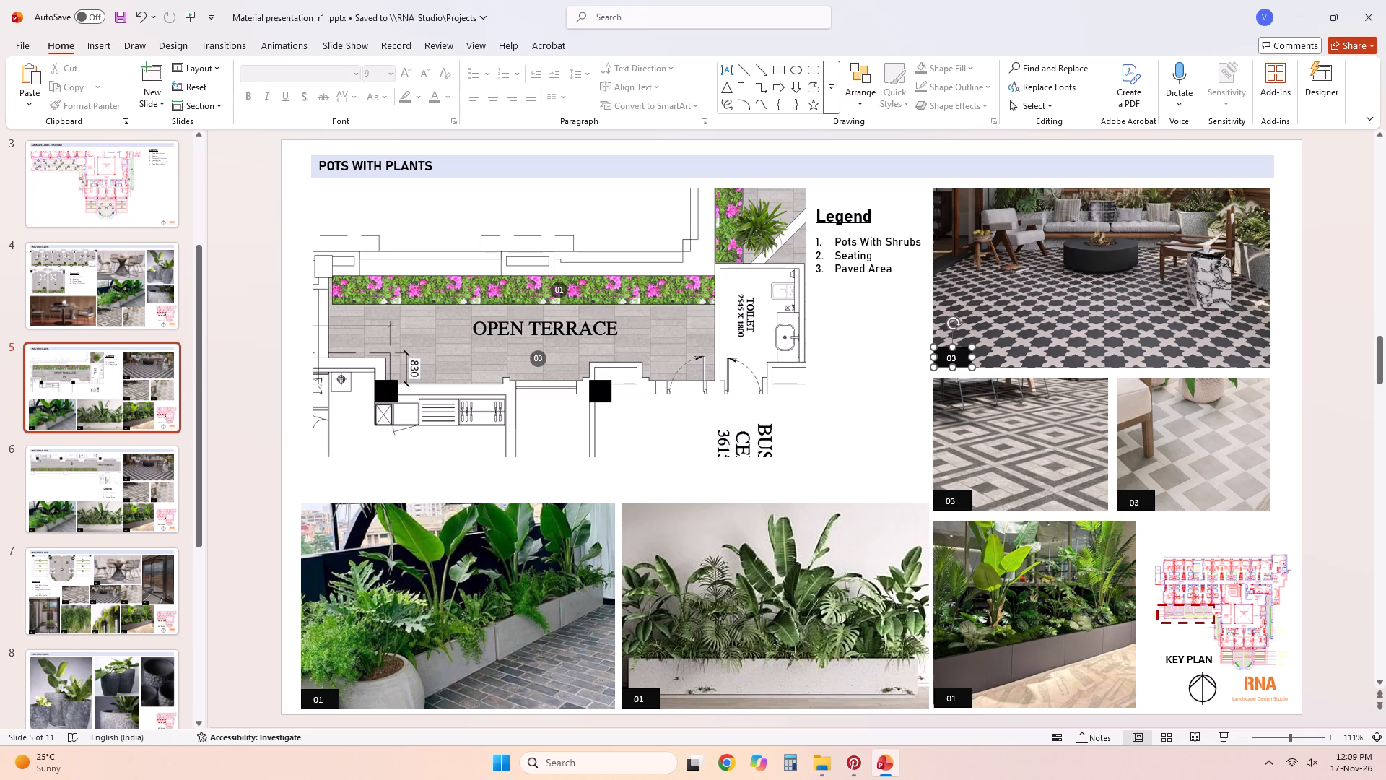
{"action": "left_click", "coordinate": [959, 356]}
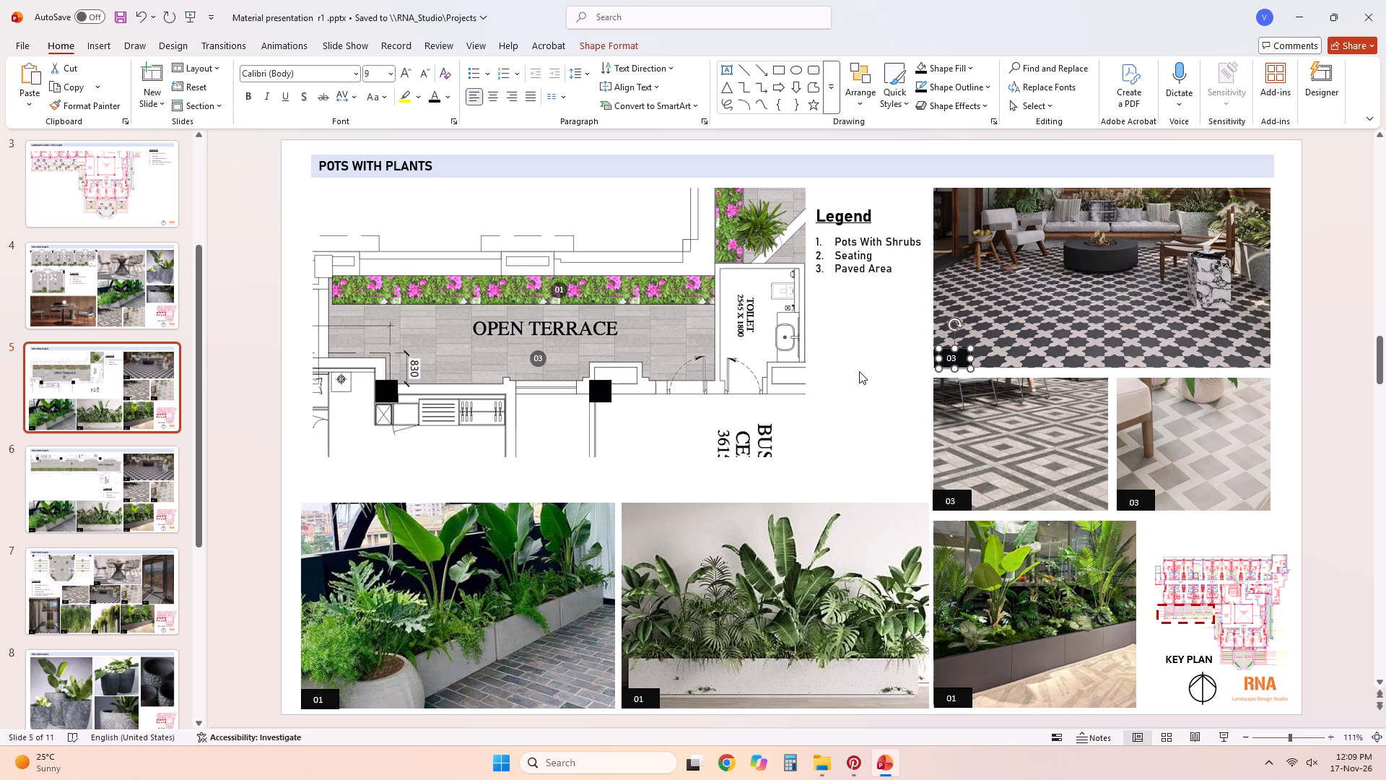
{"action": "left_click", "coordinate": [859, 371]}
{"action": "left_click", "coordinate": [933, 359]}
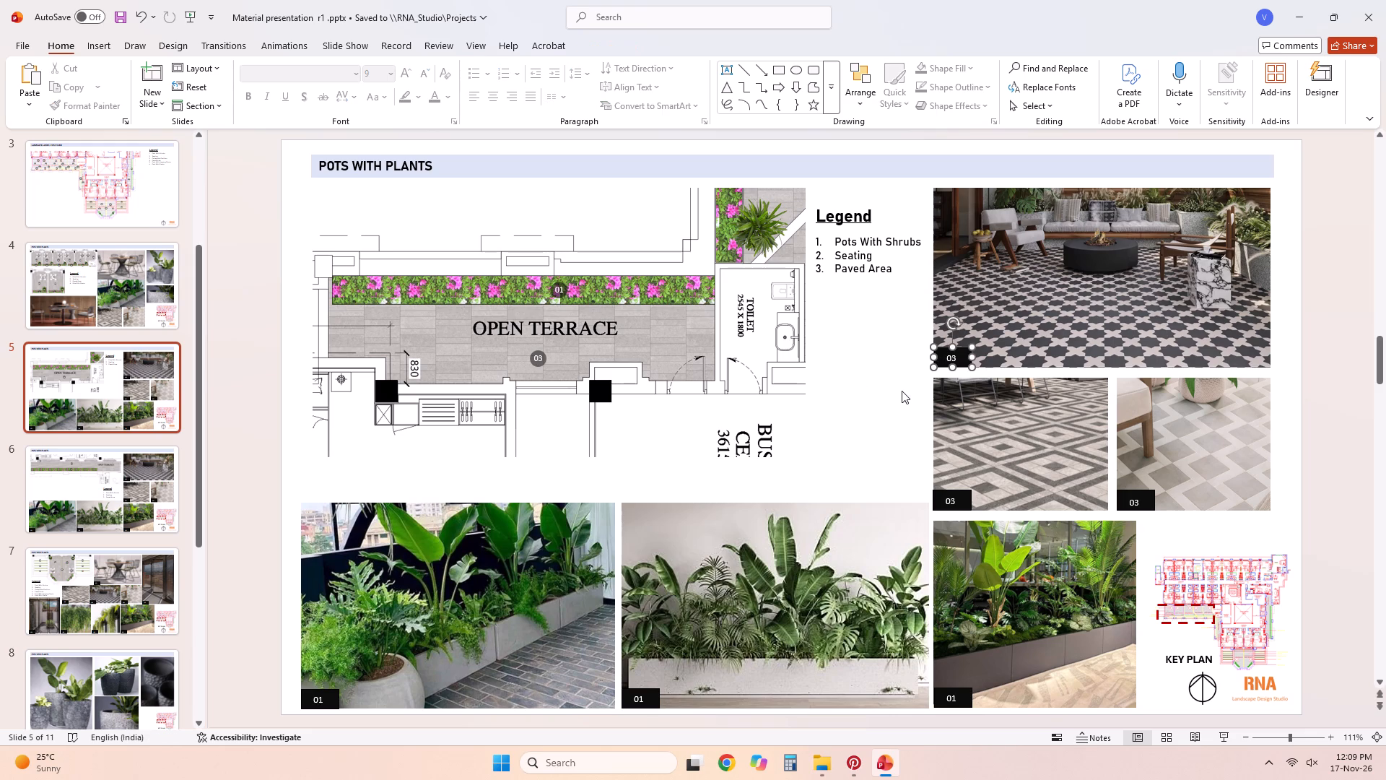
{"action": "left_click", "coordinate": [961, 357], "text": "shift"}
{"action": "key", "text": "ctrl+c"}
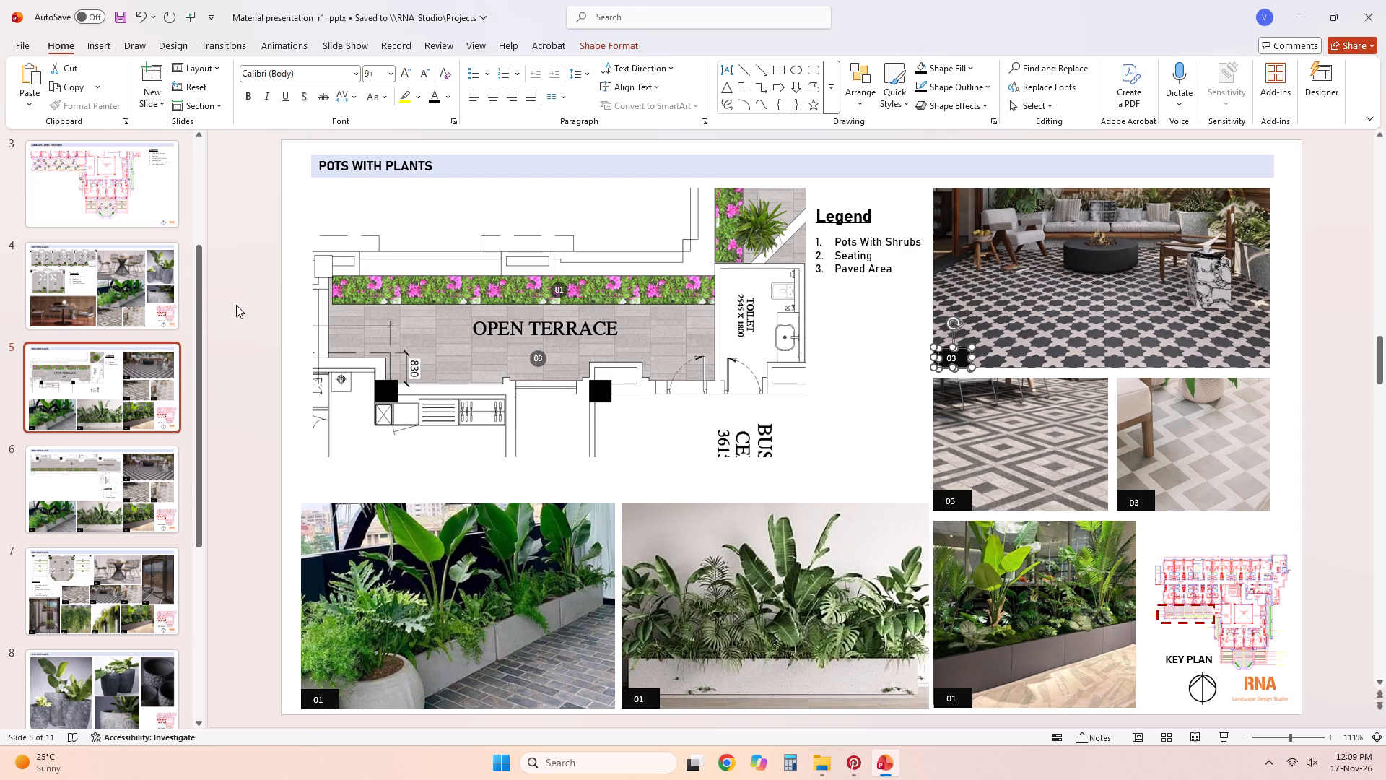
{"action": "left_click", "coordinate": [136, 292]}
{"action": "key", "text": "ctrl+v"}
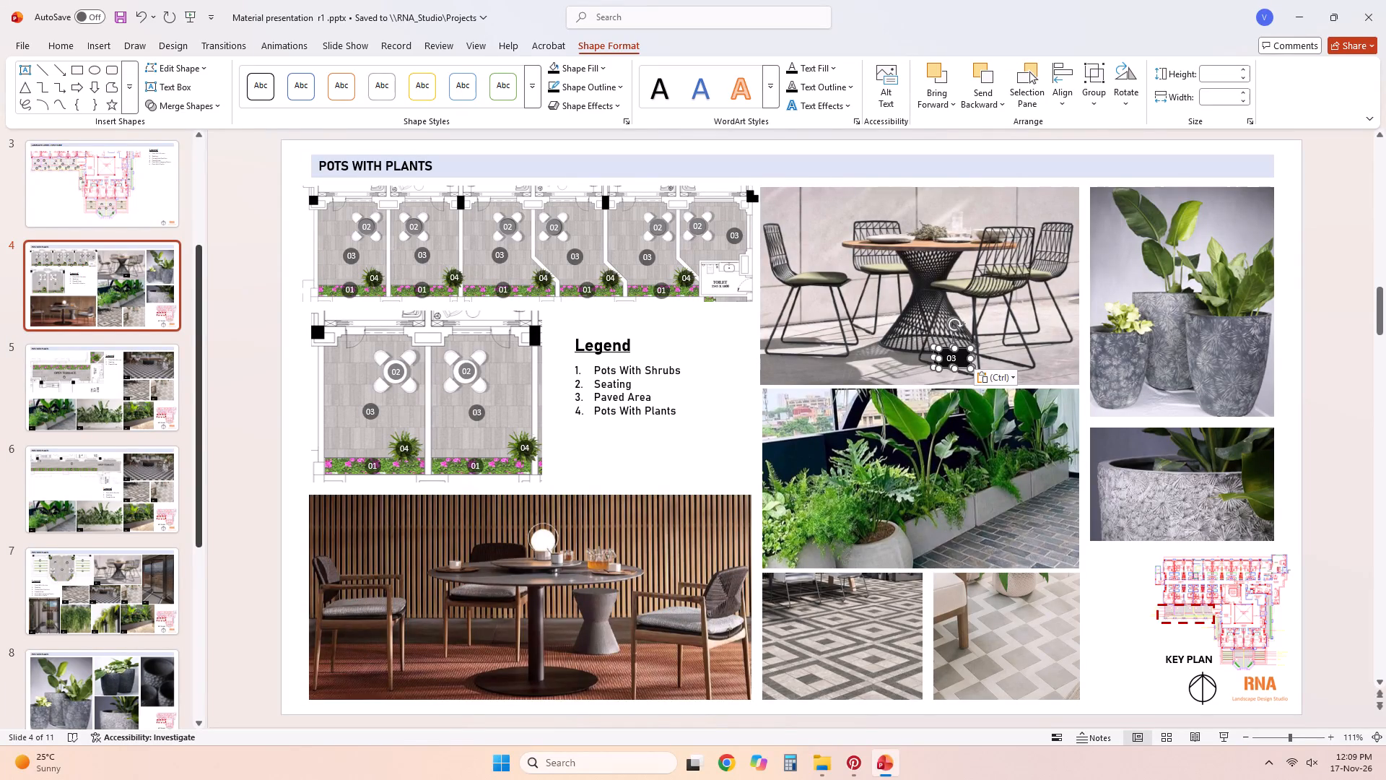
{"action": "left_click_drag", "start_coordinate": [956, 358], "coordinate": [783, 376]}
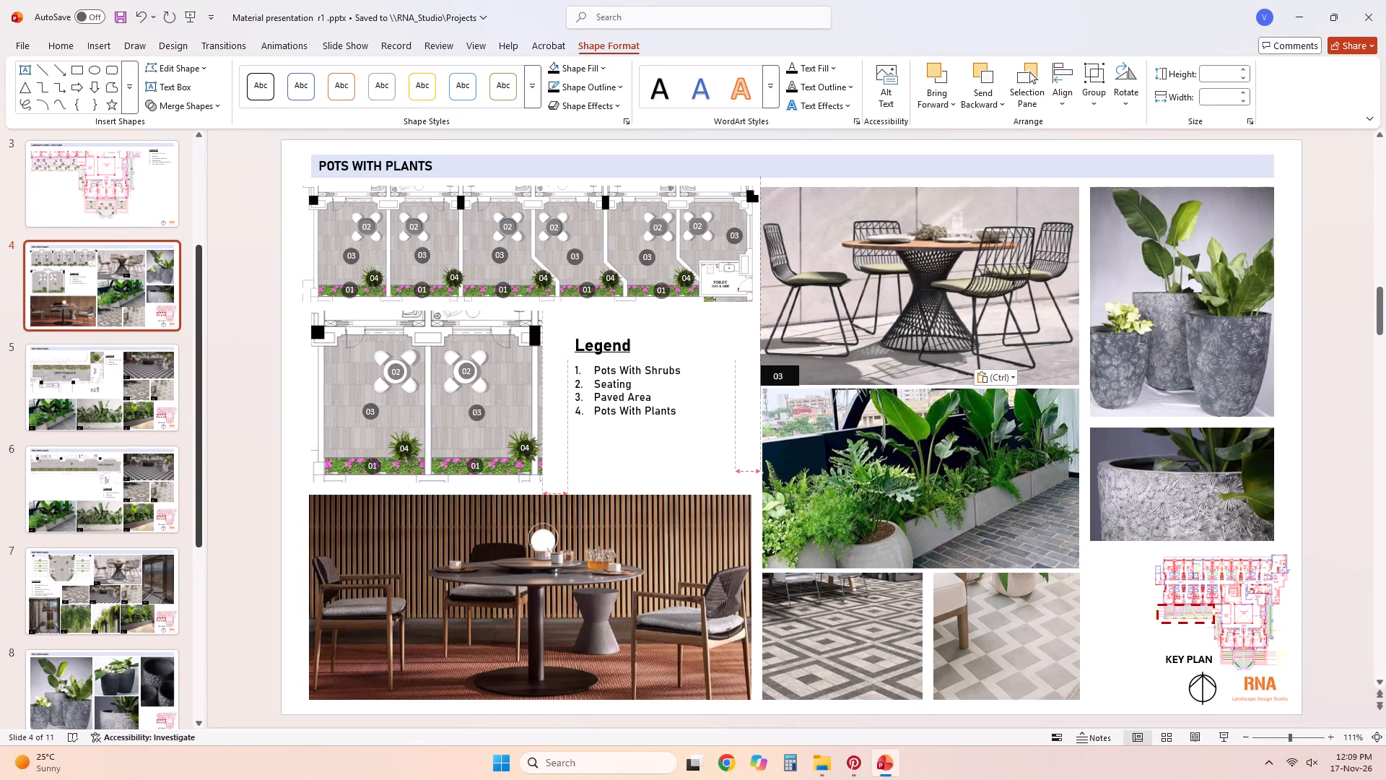
{"action": "left_click_drag", "start_coordinate": [783, 376], "coordinate": [783, 376]}
{"action": "left_click", "coordinate": [1135, 651]}
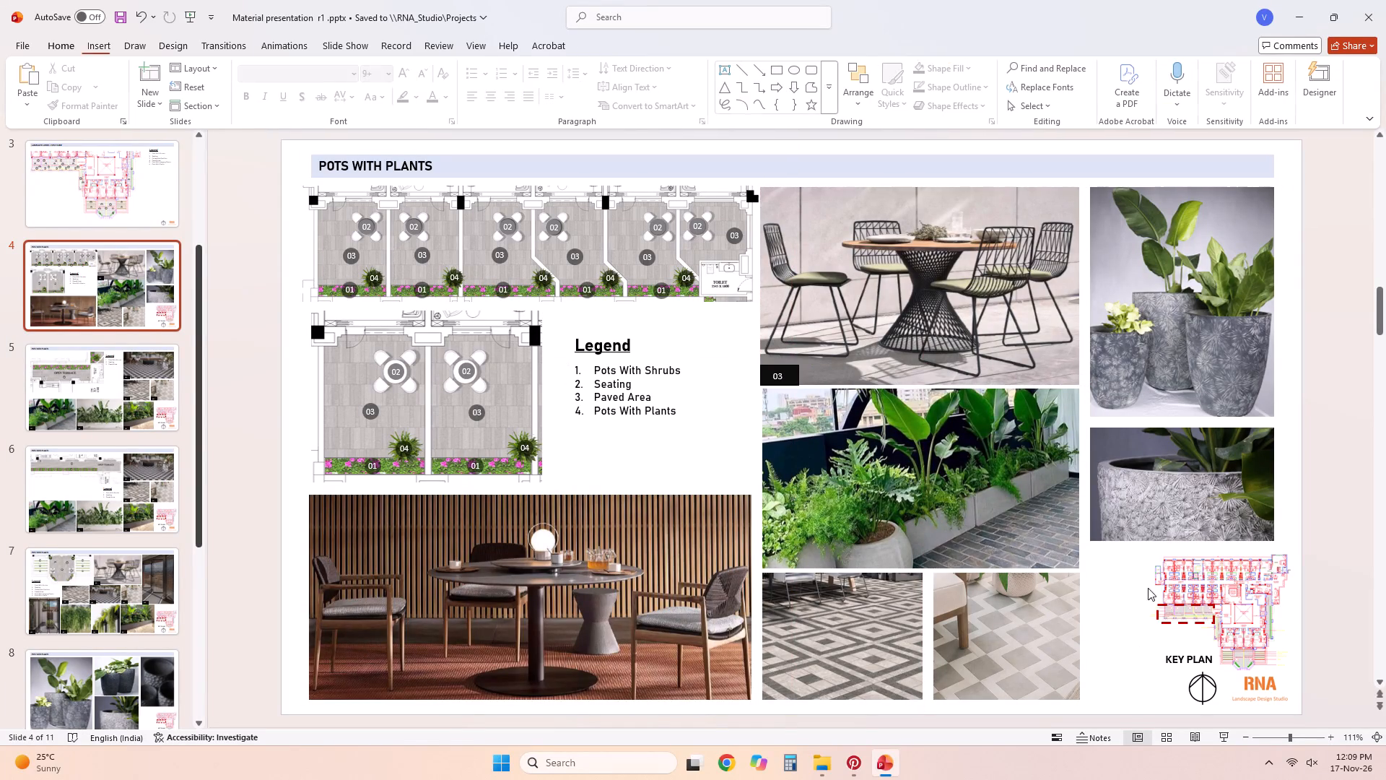
Paste two more 03 labels on slide 4, at the lower-left corners of the tall grey pots photo and the planter-row photo.
{"action": "key", "text": "ctrl+v"}
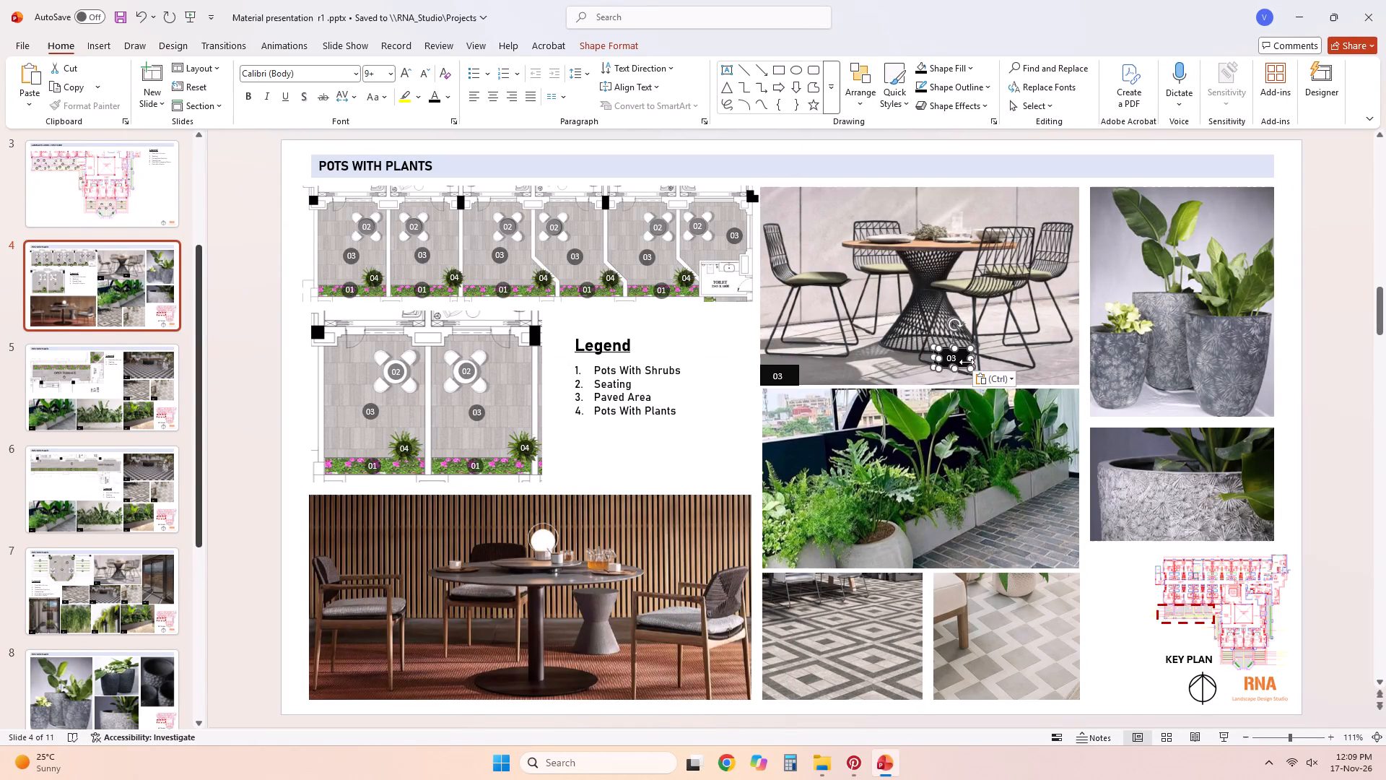
{"action": "left_click_drag", "start_coordinate": [961, 360], "coordinate": [1110, 409]}
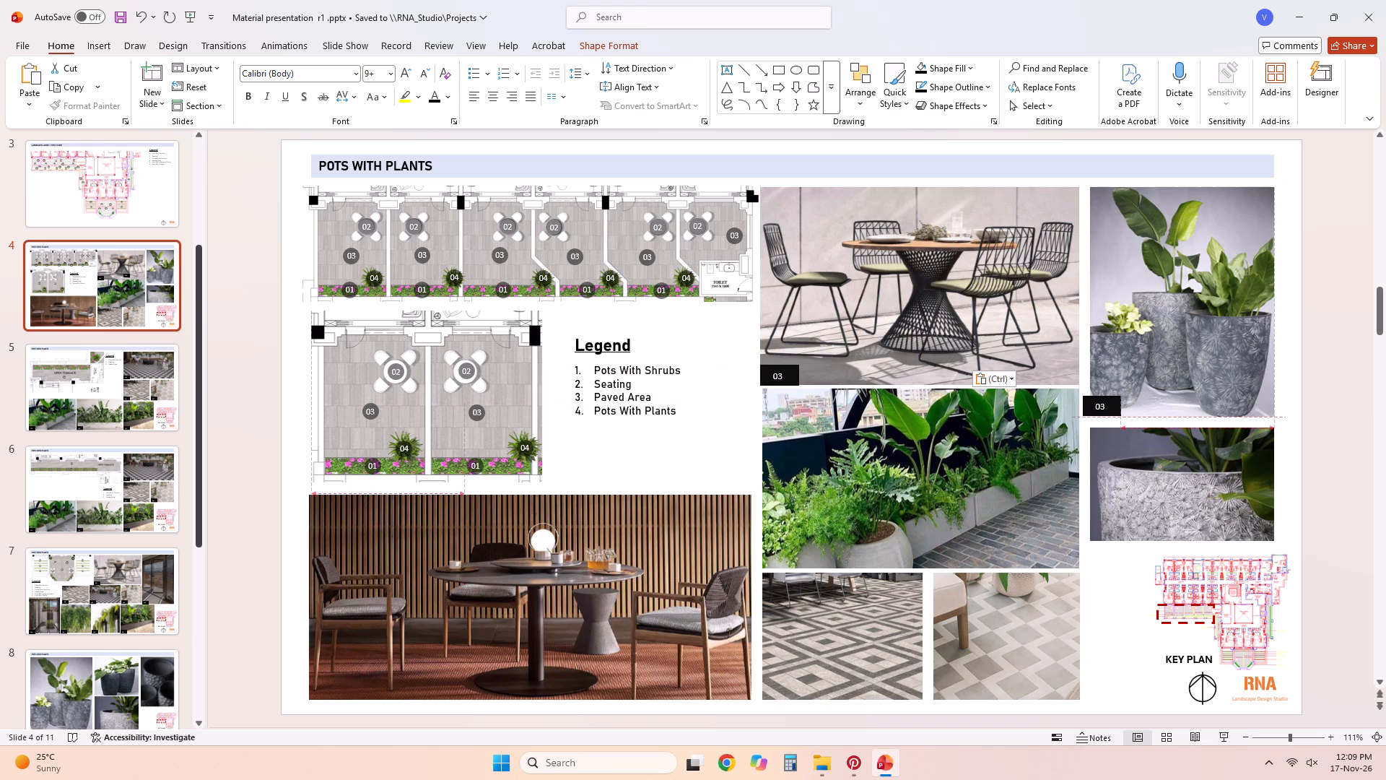
{"action": "left_click_drag", "start_coordinate": [1110, 409], "coordinate": [1116, 409]}
{"action": "left_click", "coordinate": [1126, 646]}
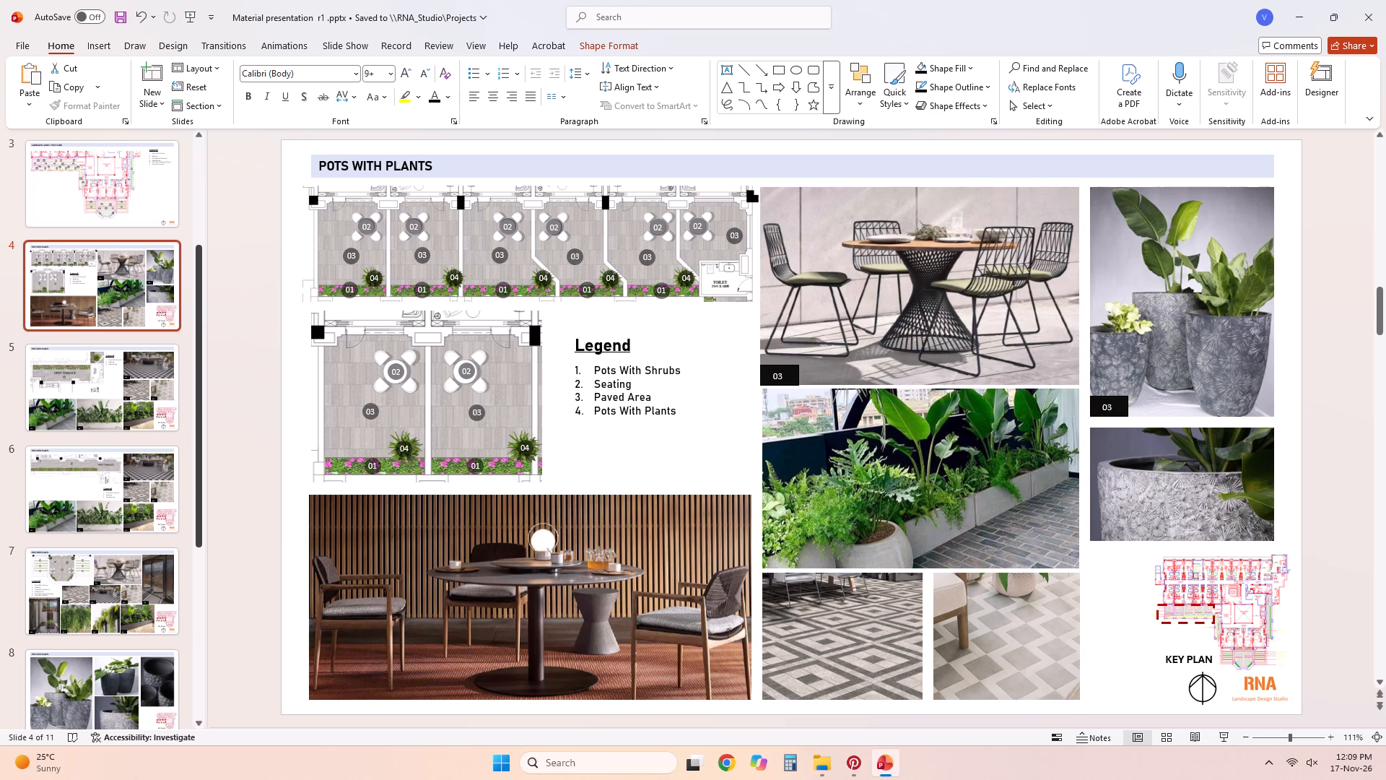
{"action": "key", "text": "ctrl+v"}
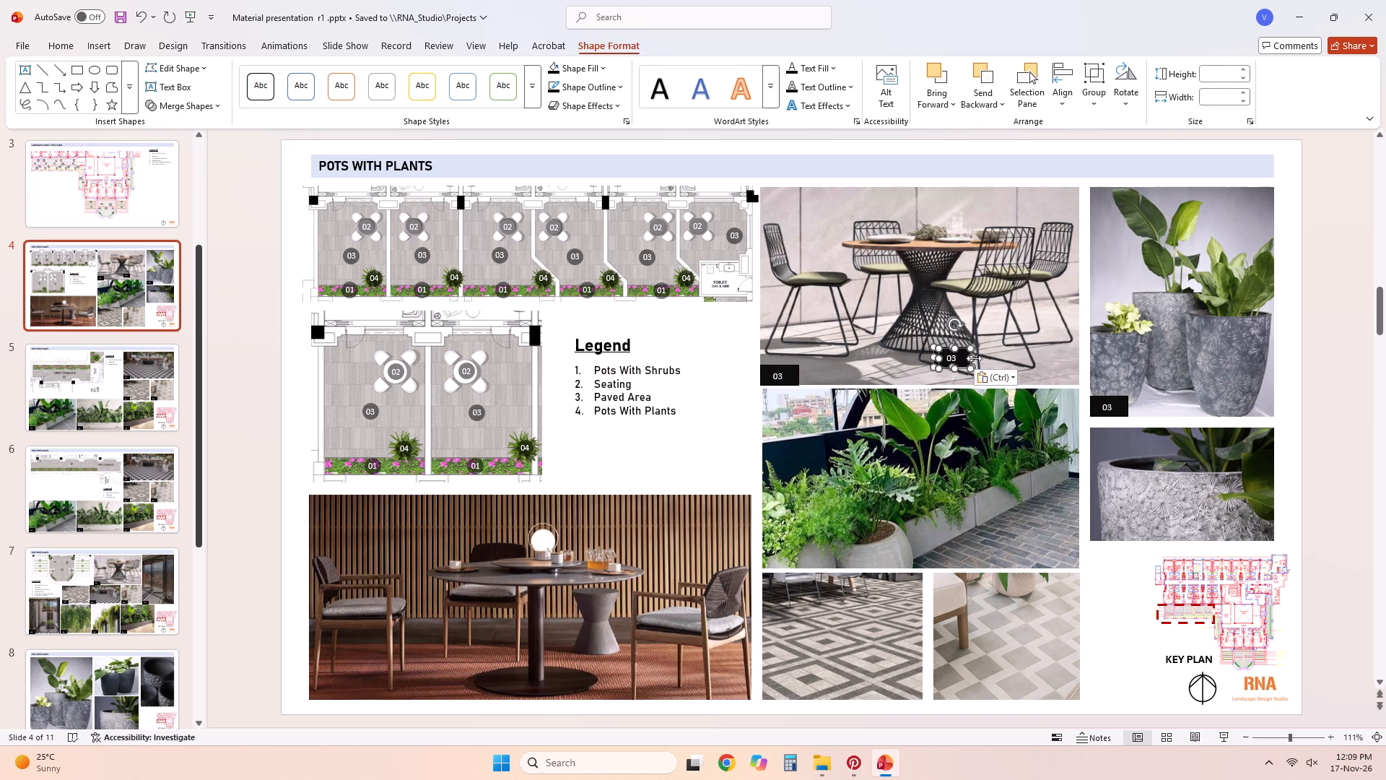
{"action": "left_click_drag", "start_coordinate": [964, 359], "coordinate": [790, 563]}
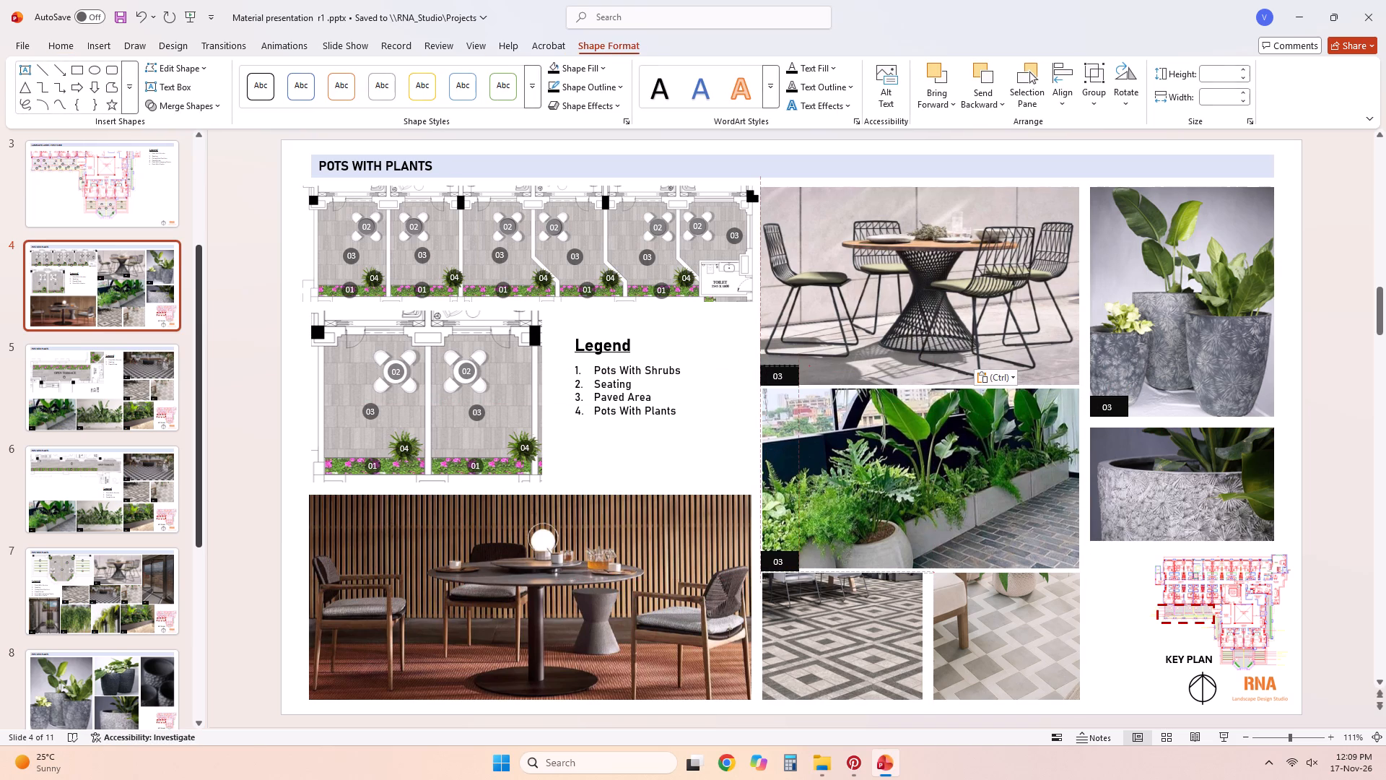
{"action": "left_click_drag", "start_coordinate": [790, 563], "coordinate": [793, 560]}
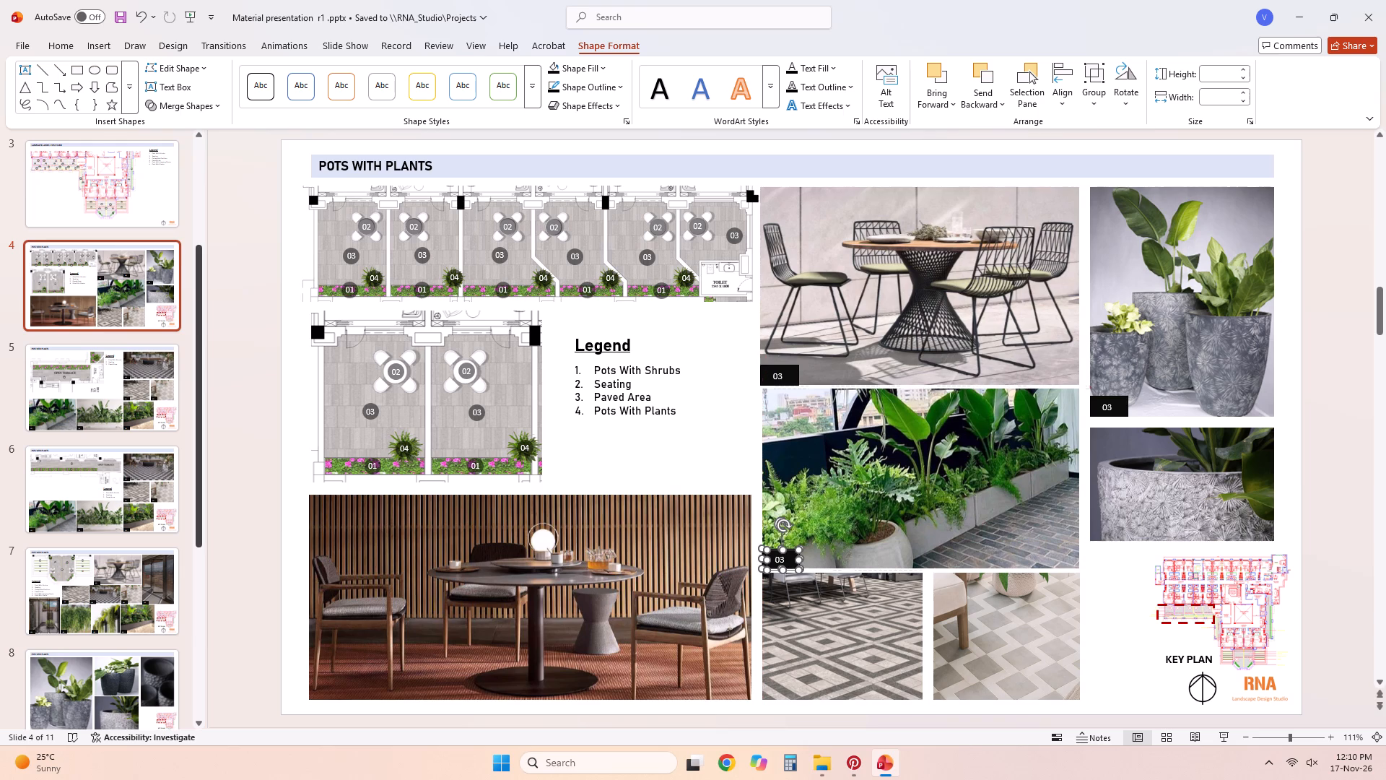
{"action": "left_click", "coordinate": [1144, 664]}
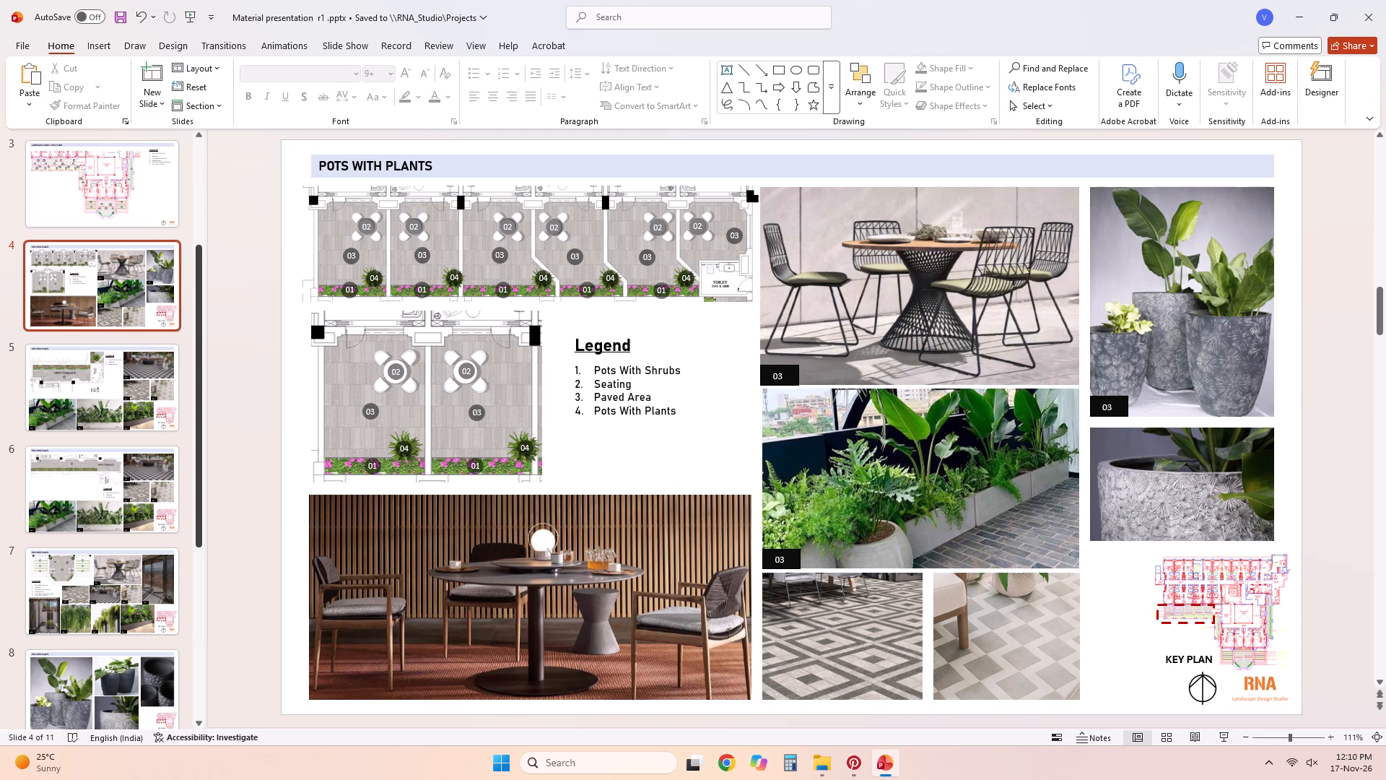
Paste another 03 label and place it at the lower-left corner of the textured pot close-up photo.
{"action": "key", "text": "ctrl+v"}
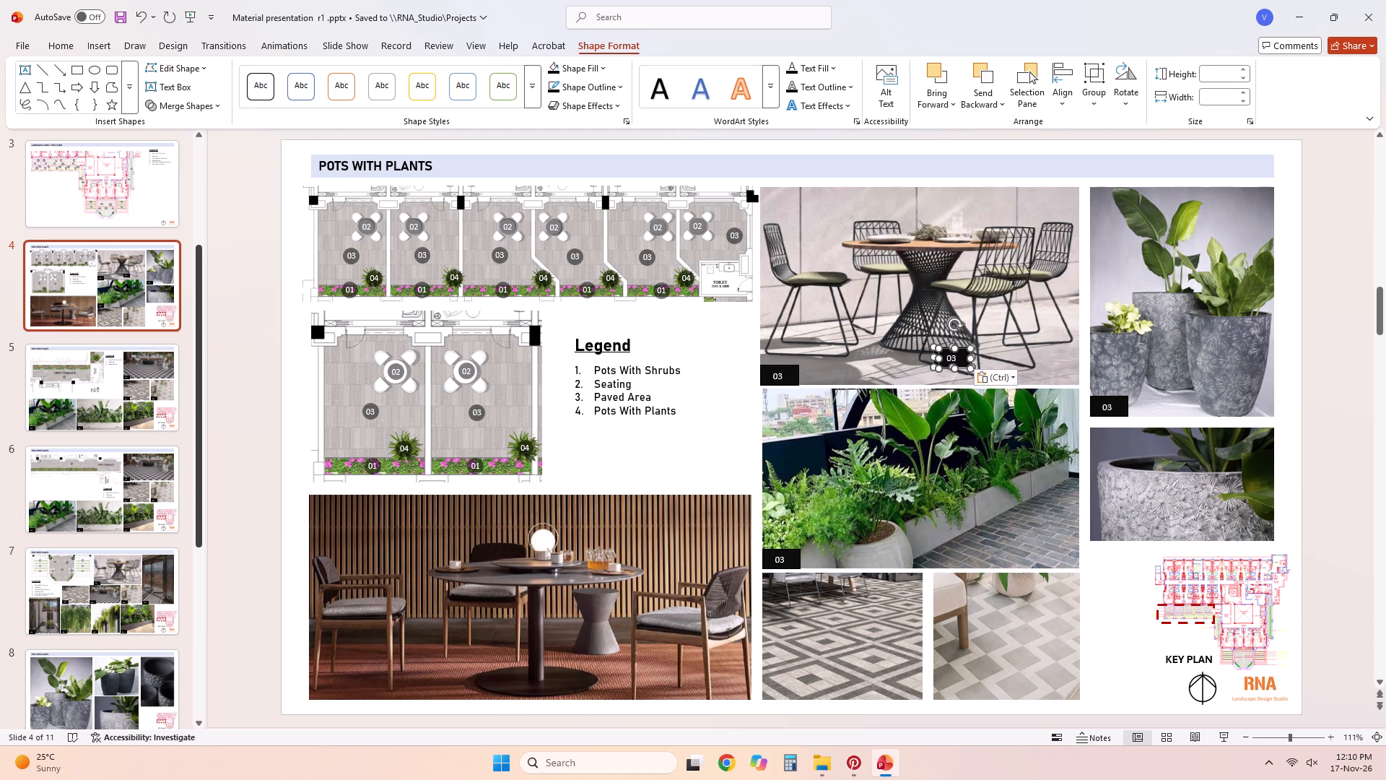
{"action": "left_click_drag", "start_coordinate": [964, 358], "coordinate": [1120, 530]}
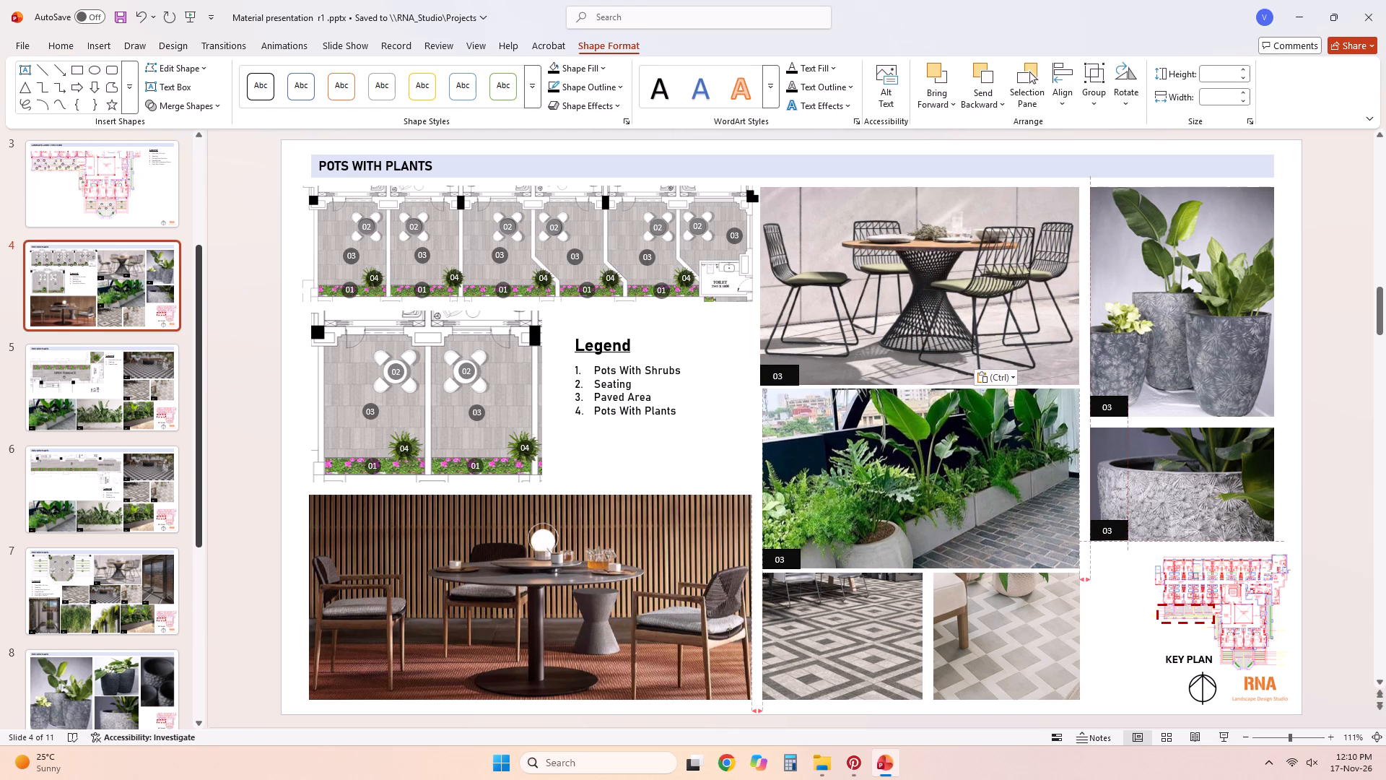
{"action": "left_click_drag", "start_coordinate": [1120, 530], "coordinate": [1121, 534]}
{"action": "left_click", "coordinate": [1127, 597]}
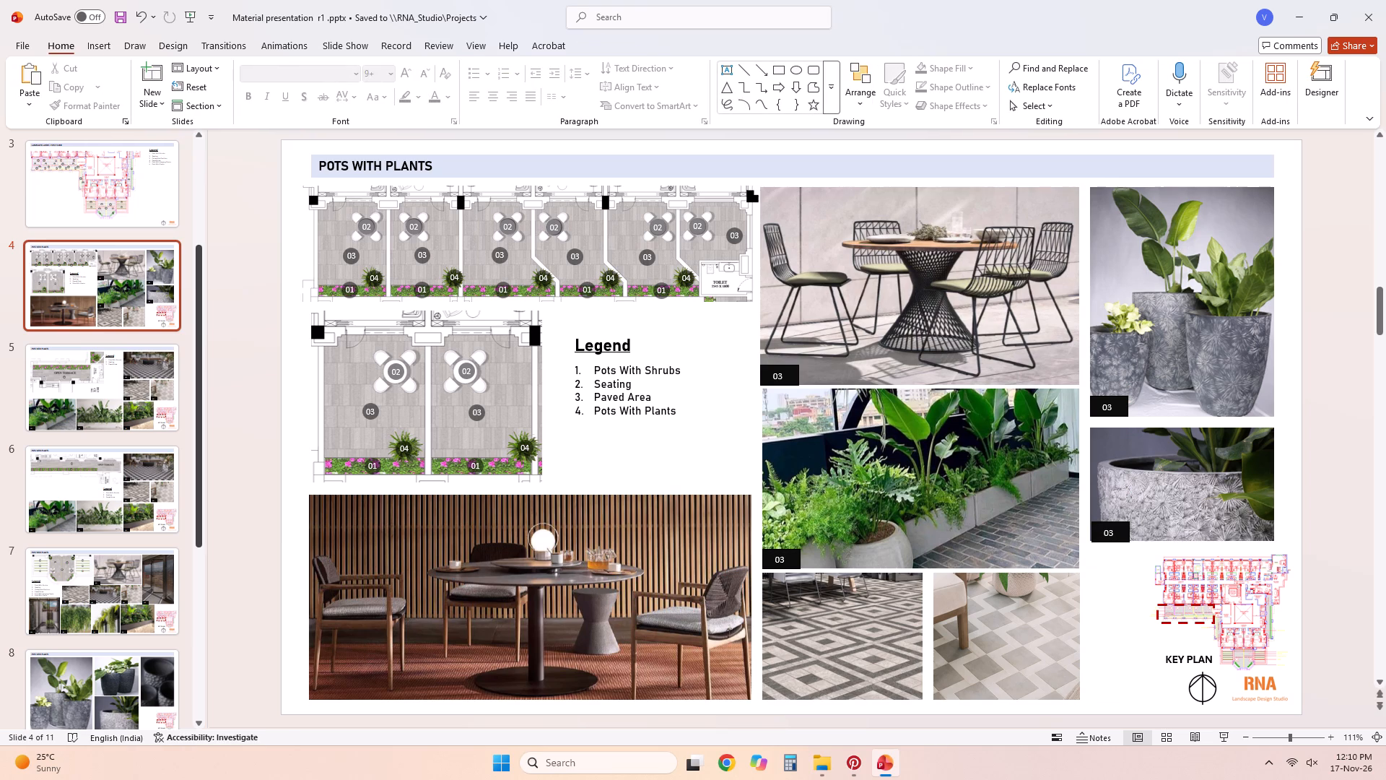
Nudge the pot close-up's number and black rectangle slightly up and left, flush with the photo's lower-left corner.
{"action": "left_click", "coordinate": [1118, 533]}
{"action": "left_click", "coordinate": [1127, 625]}
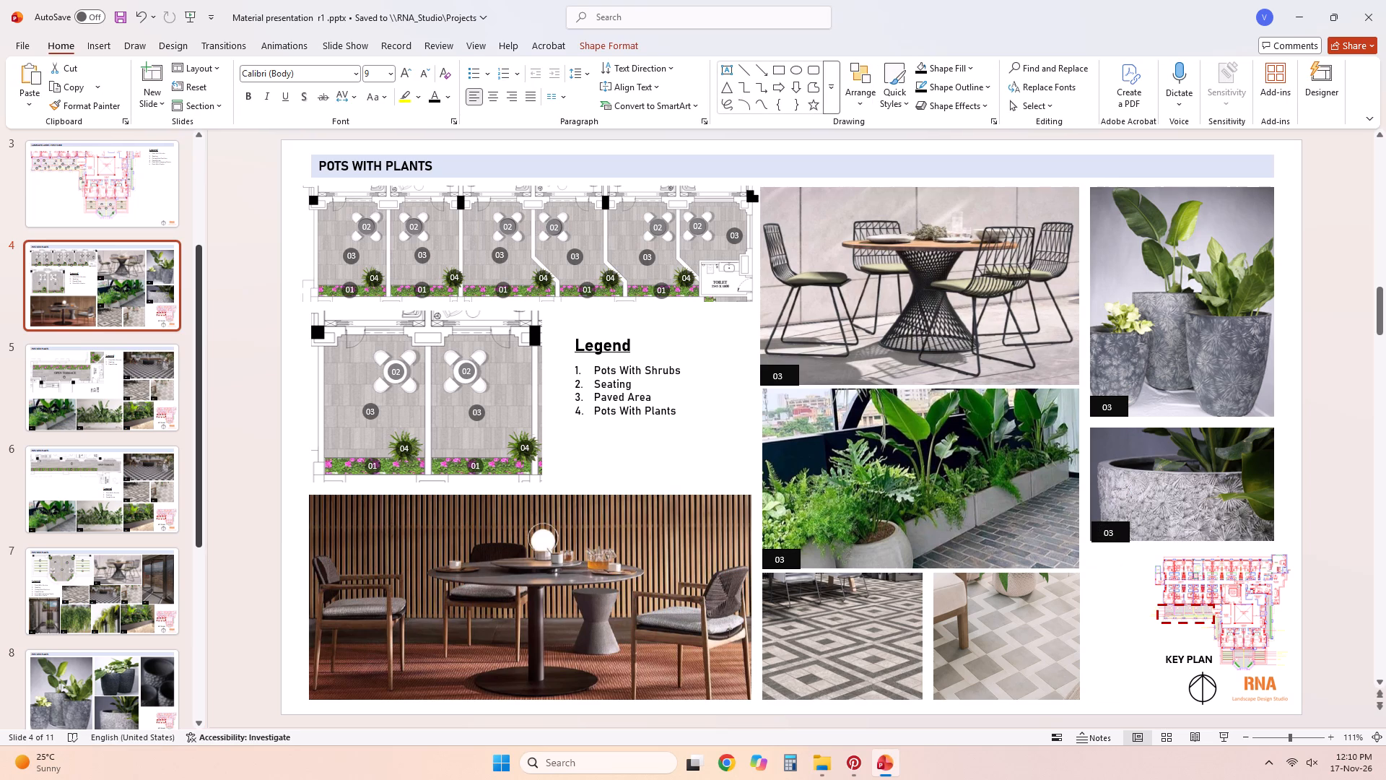
{"action": "left_click", "coordinate": [1099, 525]}
{"action": "left_click", "coordinate": [1102, 576]}
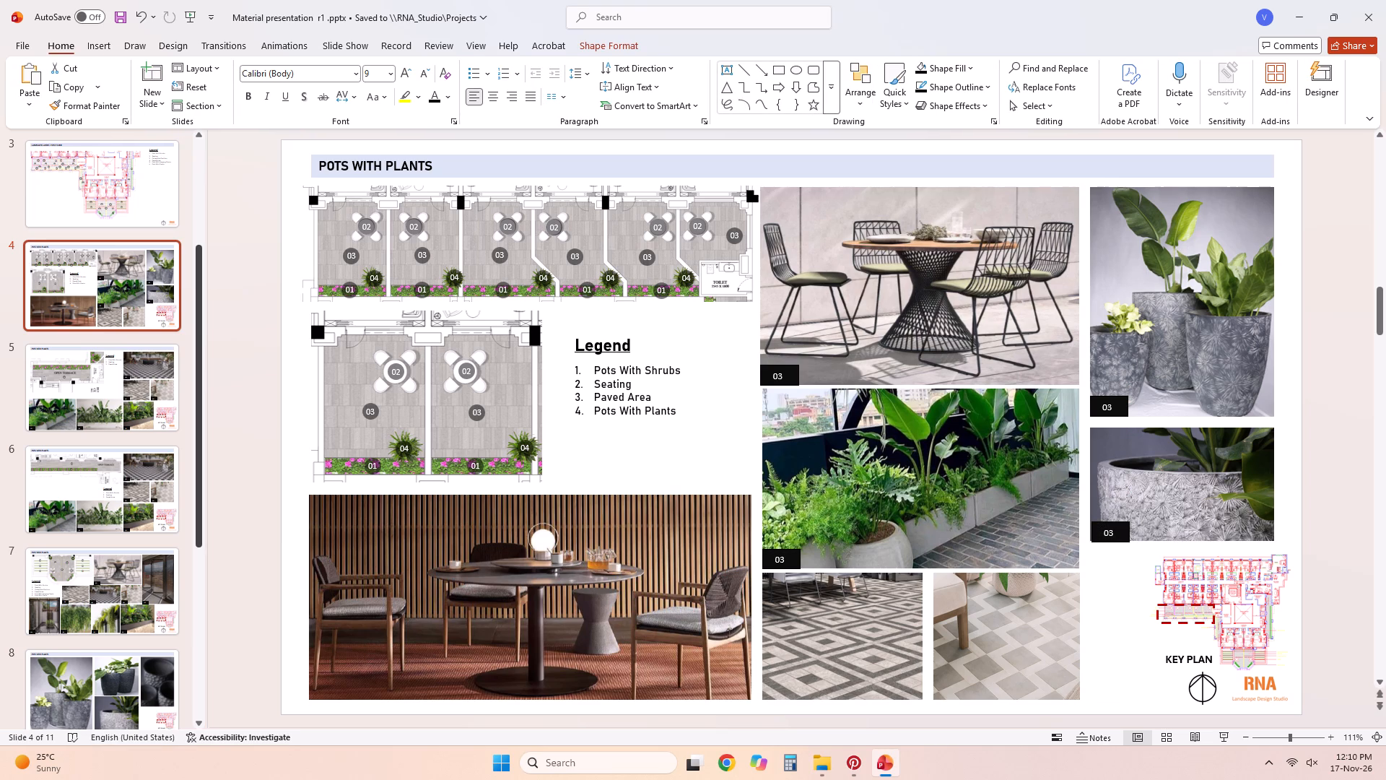
{"action": "left_click", "coordinate": [1097, 542]}
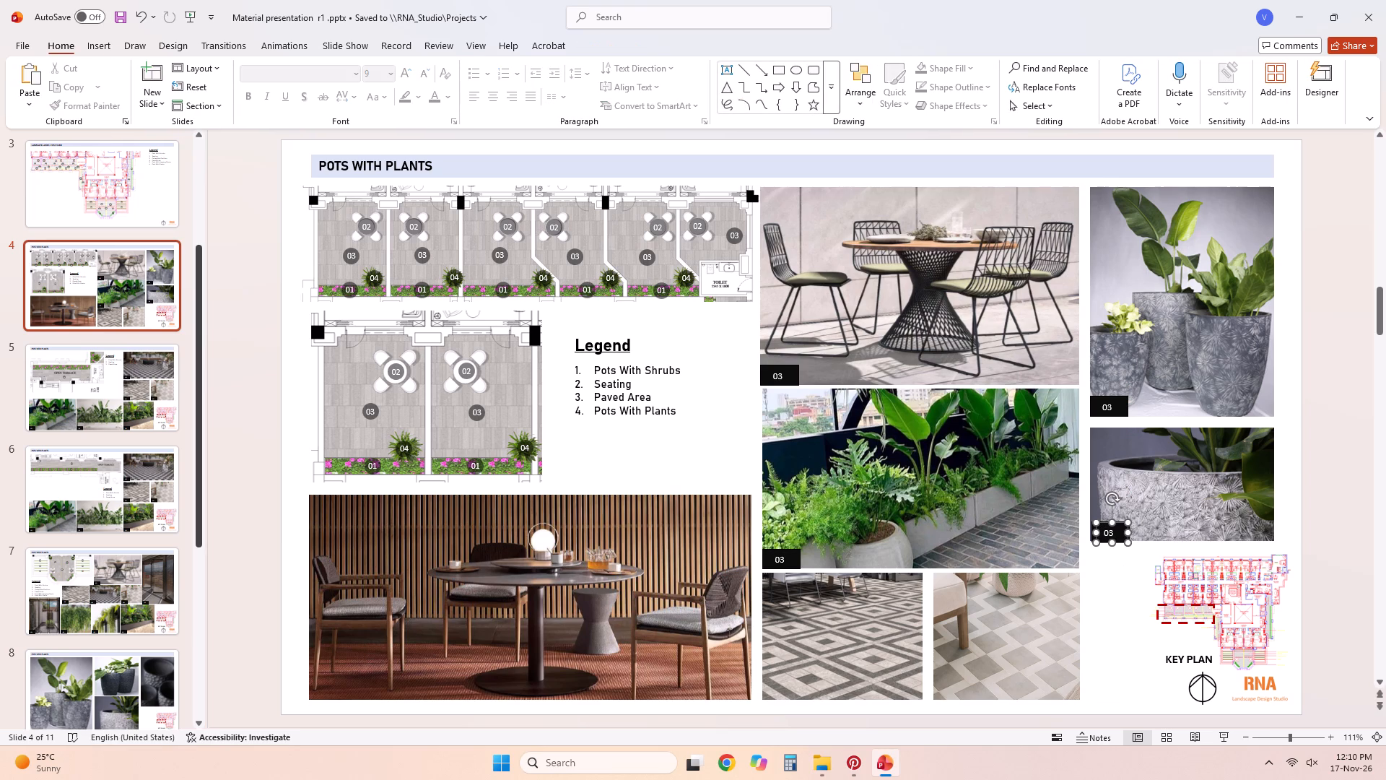
{"action": "key", "text": "Up"}
{"action": "key", "text": "Up"}
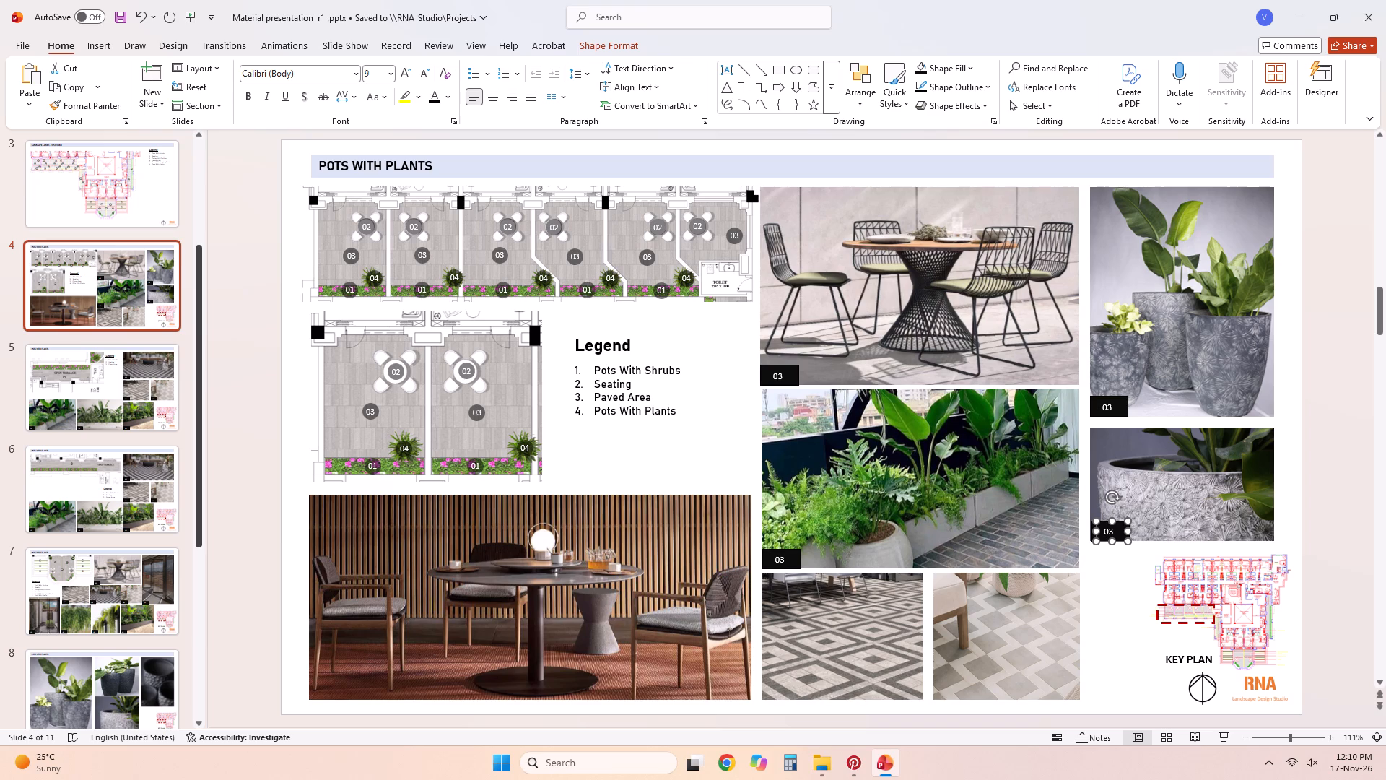
{"action": "left_click", "coordinate": [1135, 643]}
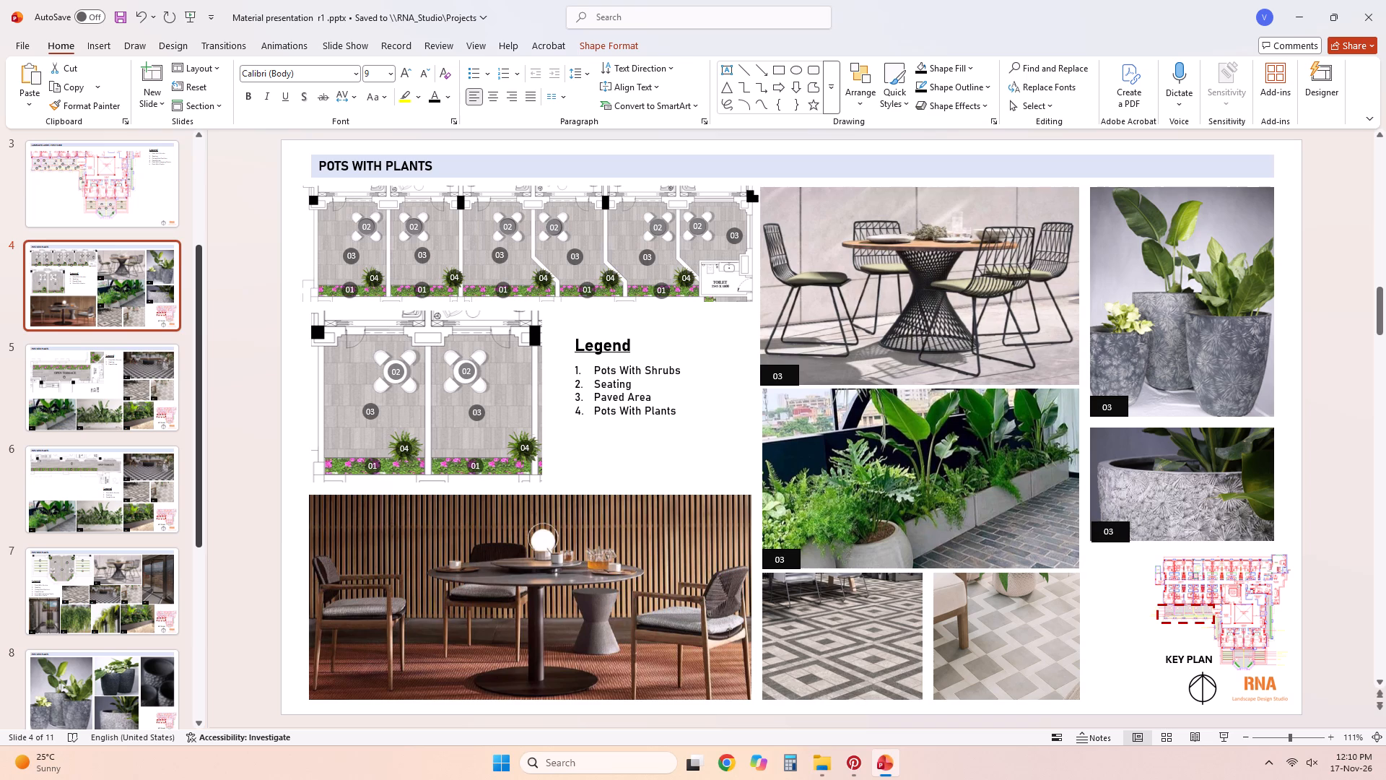
{"action": "left_click", "coordinate": [1089, 542]}
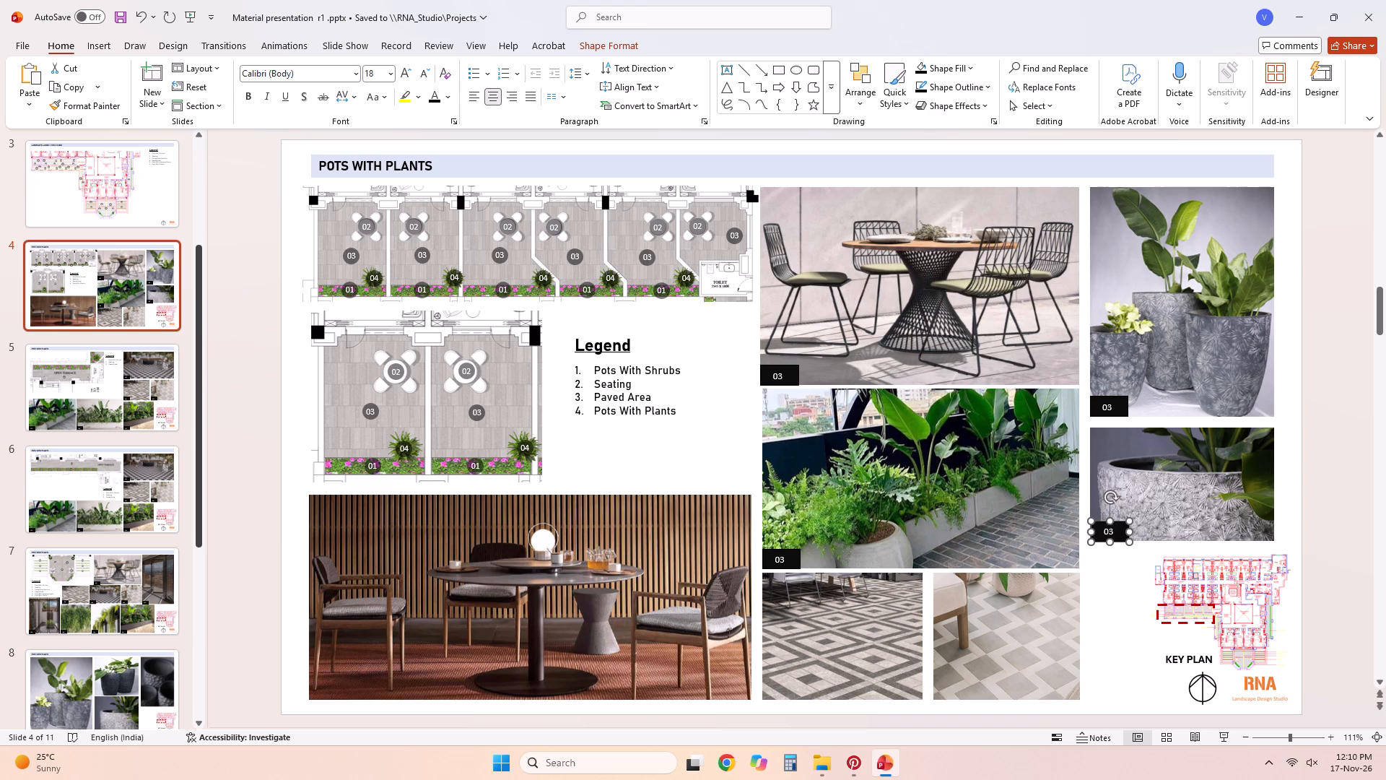
{"action": "key", "text": "Up"}
{"action": "key", "text": "Left"}
{"action": "key", "text": "Left"}
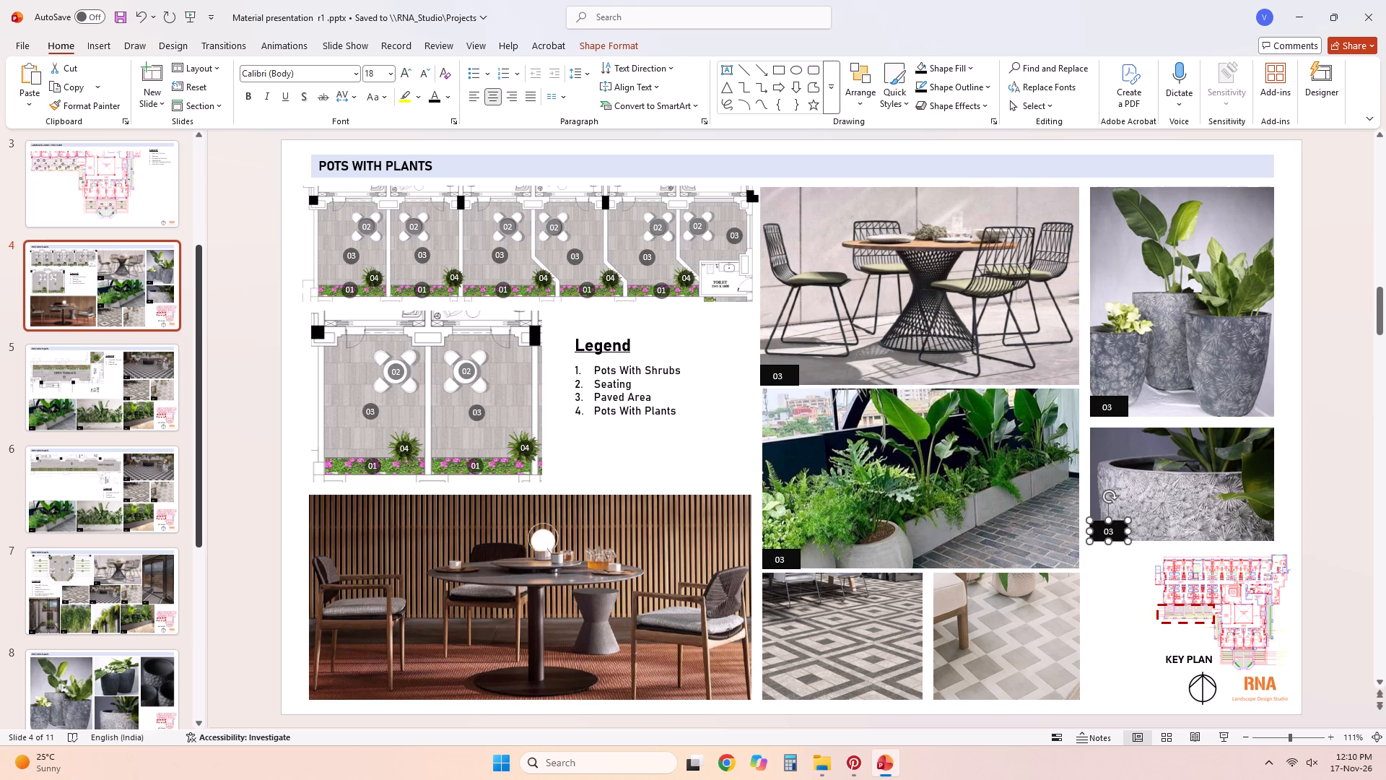
{"action": "left_click", "coordinate": [1119, 586]}
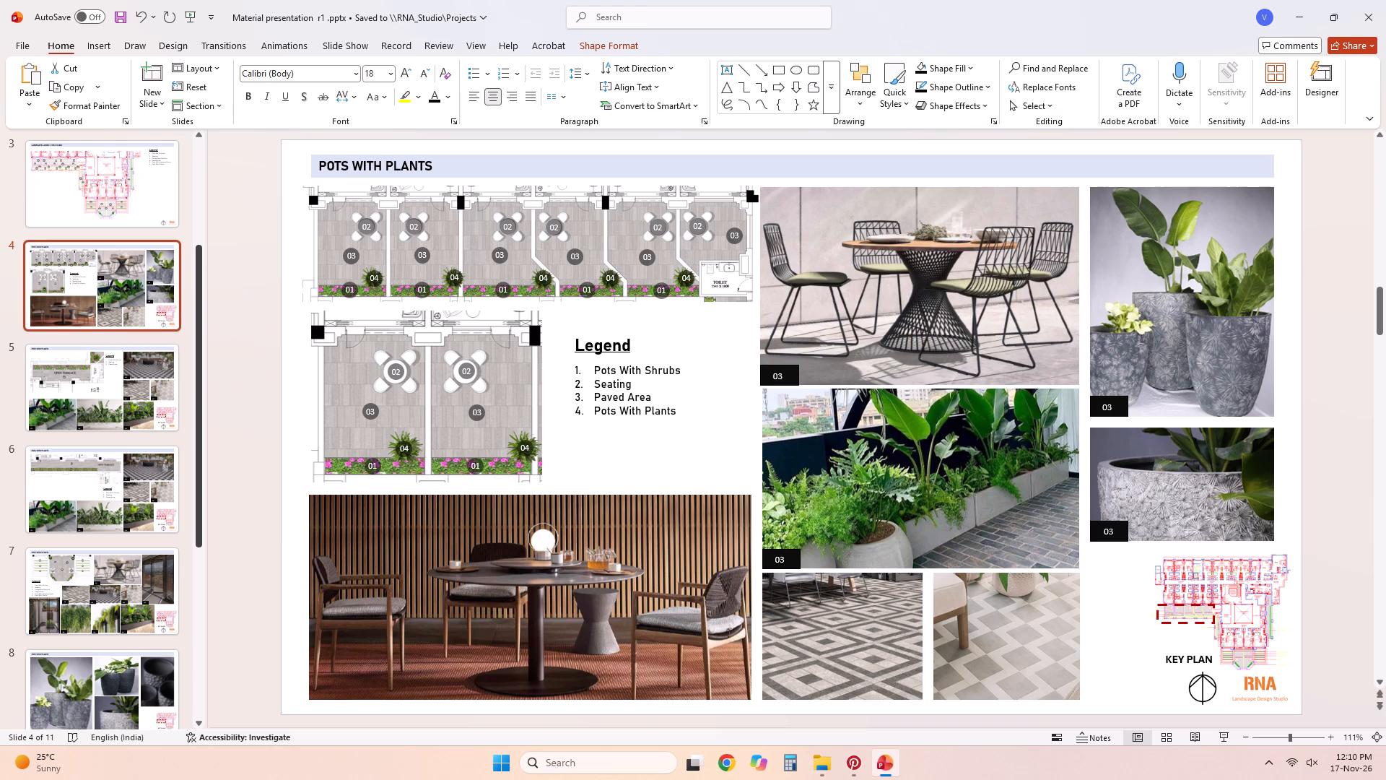
Paste another 03 label and align it to the lower-left corner of the light zigzag paving photo.
{"action": "key", "text": "ctrl+v"}
{"action": "left_click_drag", "start_coordinate": [966, 353], "coordinate": [962, 386]}
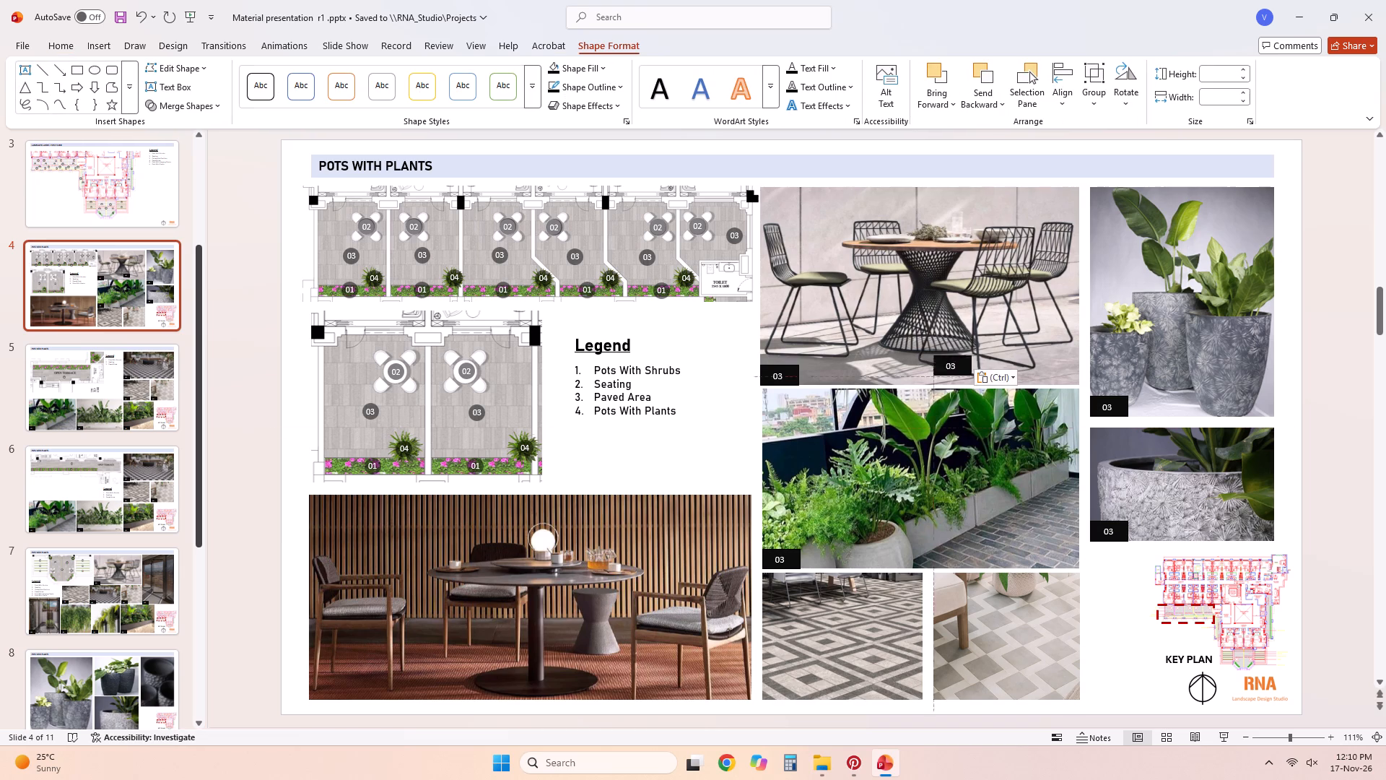
{"action": "left_click_drag", "start_coordinate": [962, 386], "coordinate": [958, 681]}
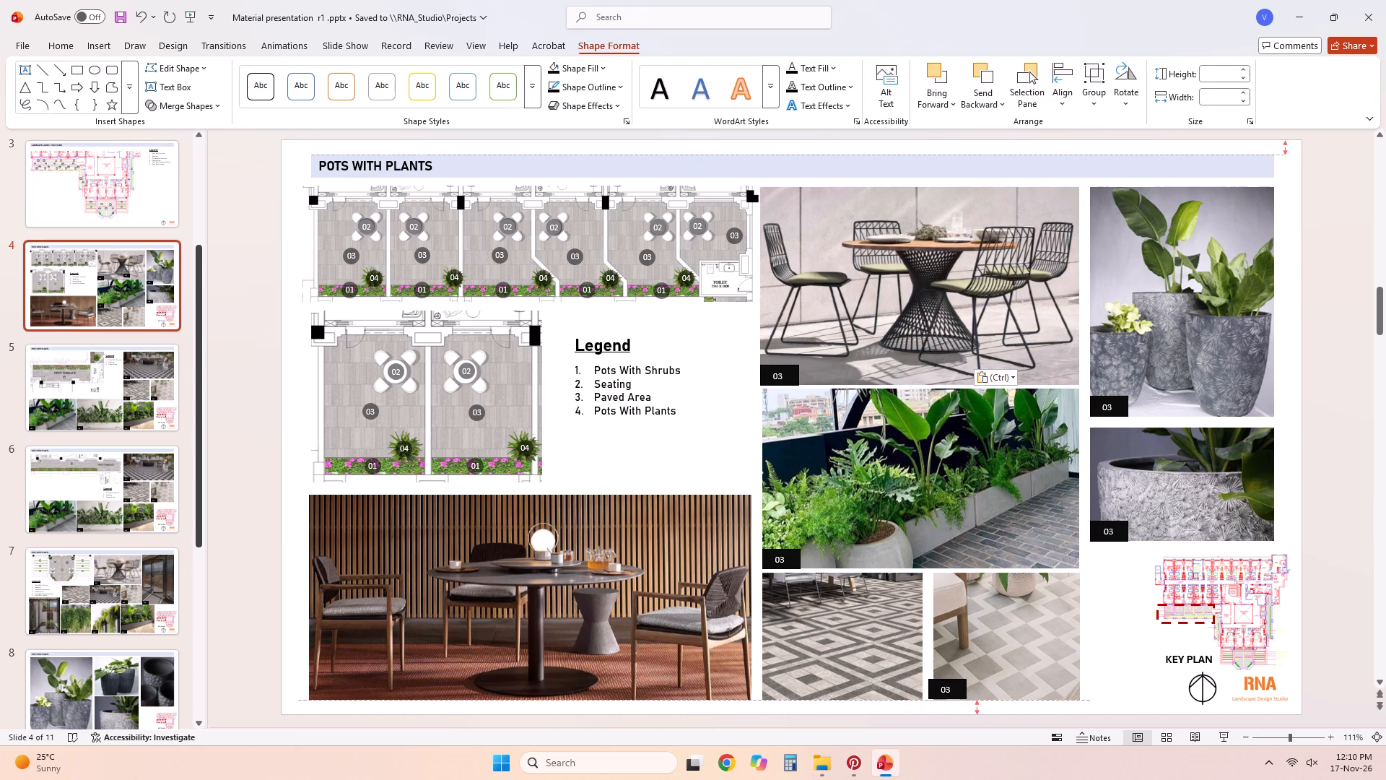
{"action": "left_click_drag", "start_coordinate": [958, 681], "coordinate": [963, 685]}
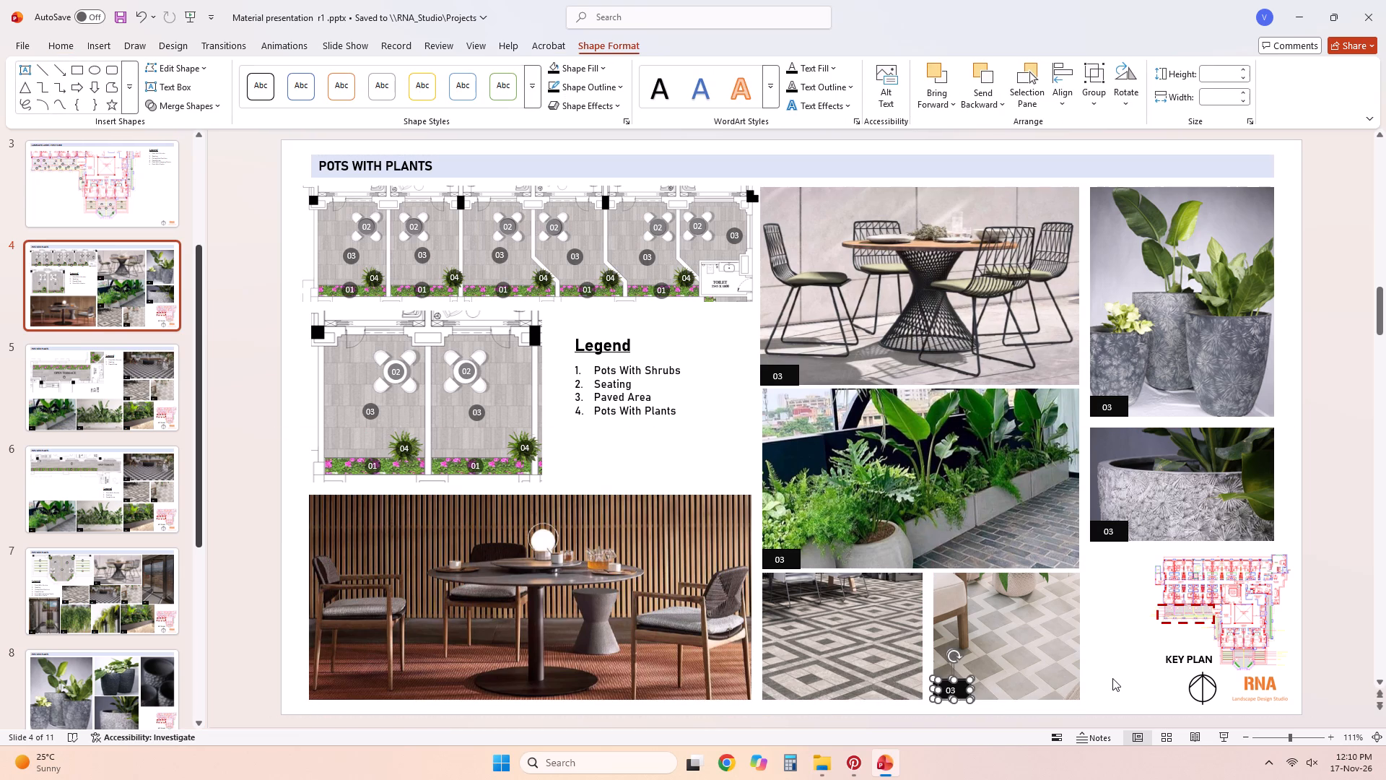
{"action": "key", "text": "Down"}
{"action": "left_click", "coordinate": [1112, 678]}
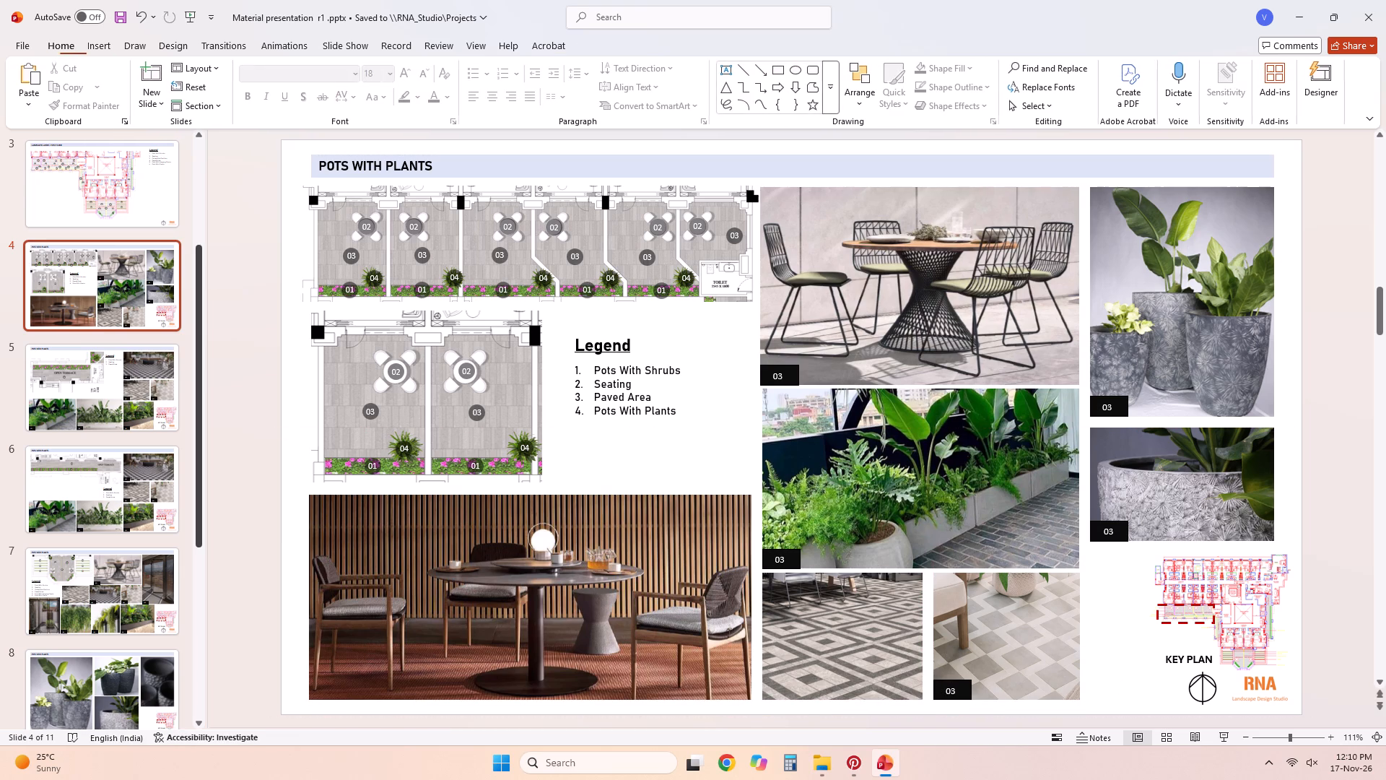
Paste two more 03 labels, aligned to the lower-left corners of the dark geometric paving photo and the wood-panelled dining photo.
{"action": "key", "text": "ctrl+v"}
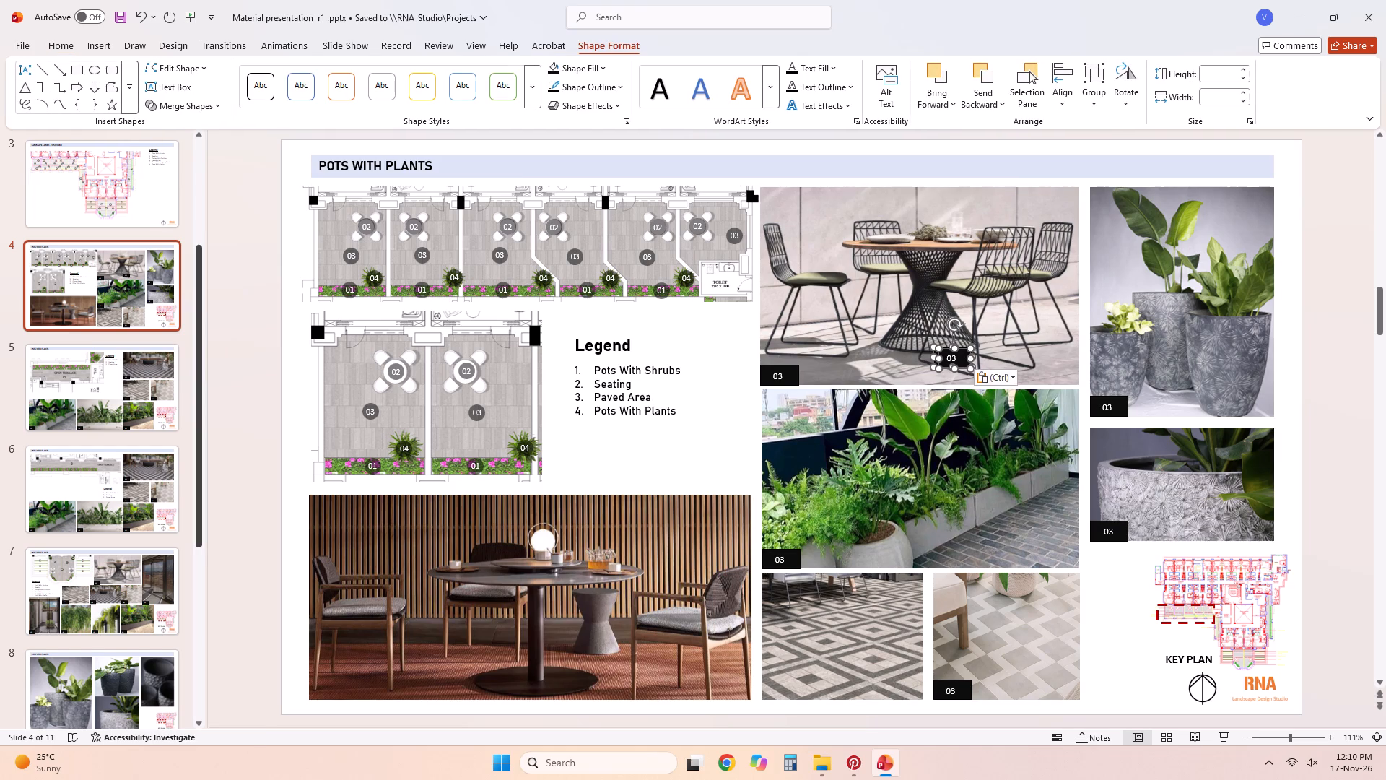
{"action": "left_click_drag", "start_coordinate": [962, 355], "coordinate": [785, 692]}
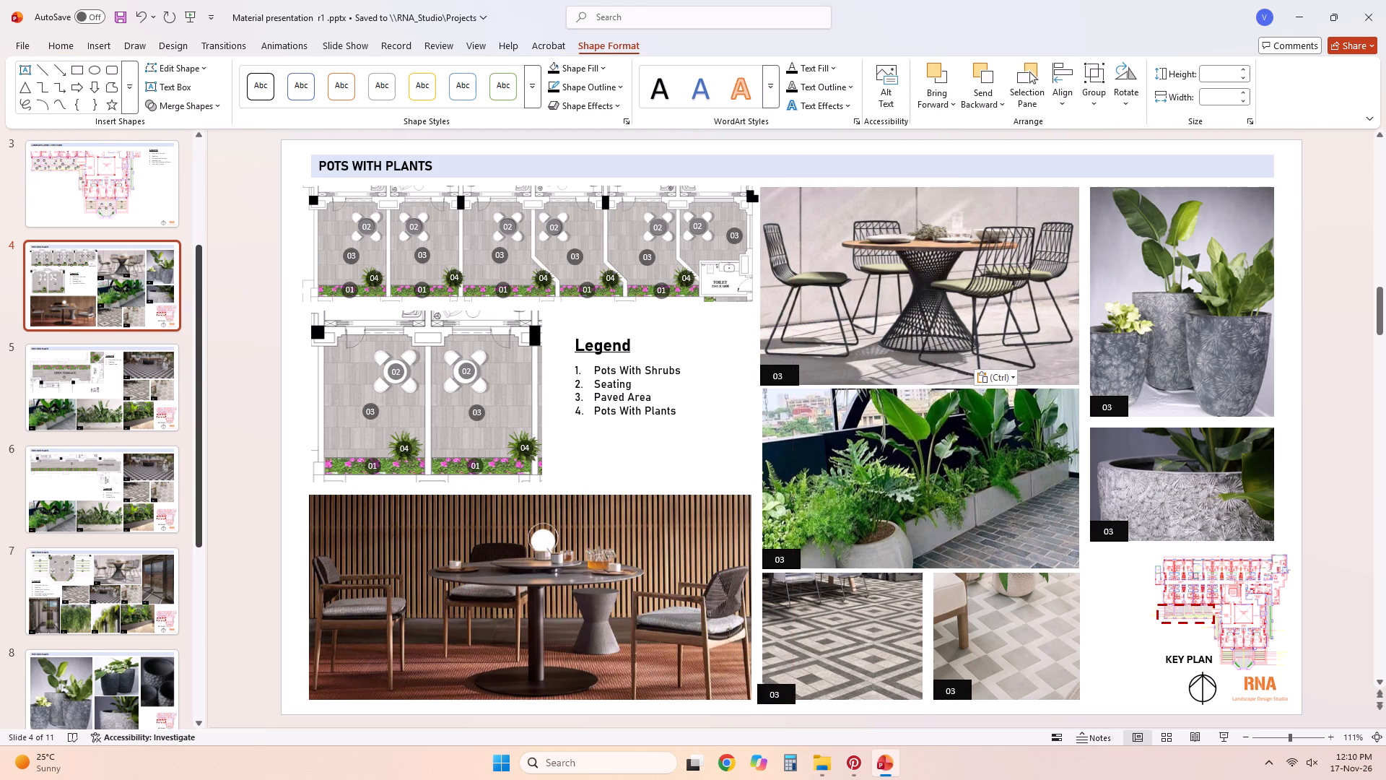
{"action": "left_click_drag", "start_coordinate": [785, 692], "coordinate": [790, 688]}
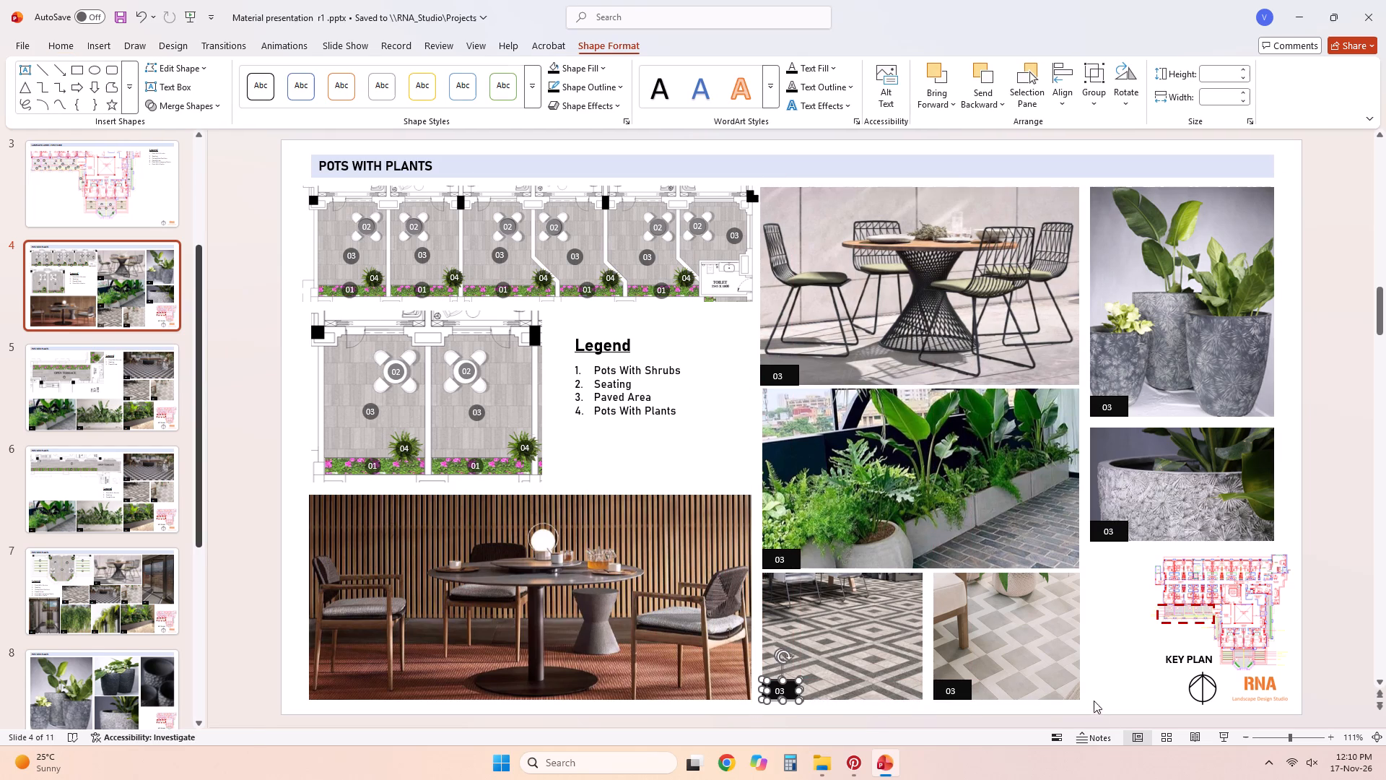
{"action": "left_click", "coordinate": [1097, 690]}
{"action": "key", "text": "ctrl+v"}
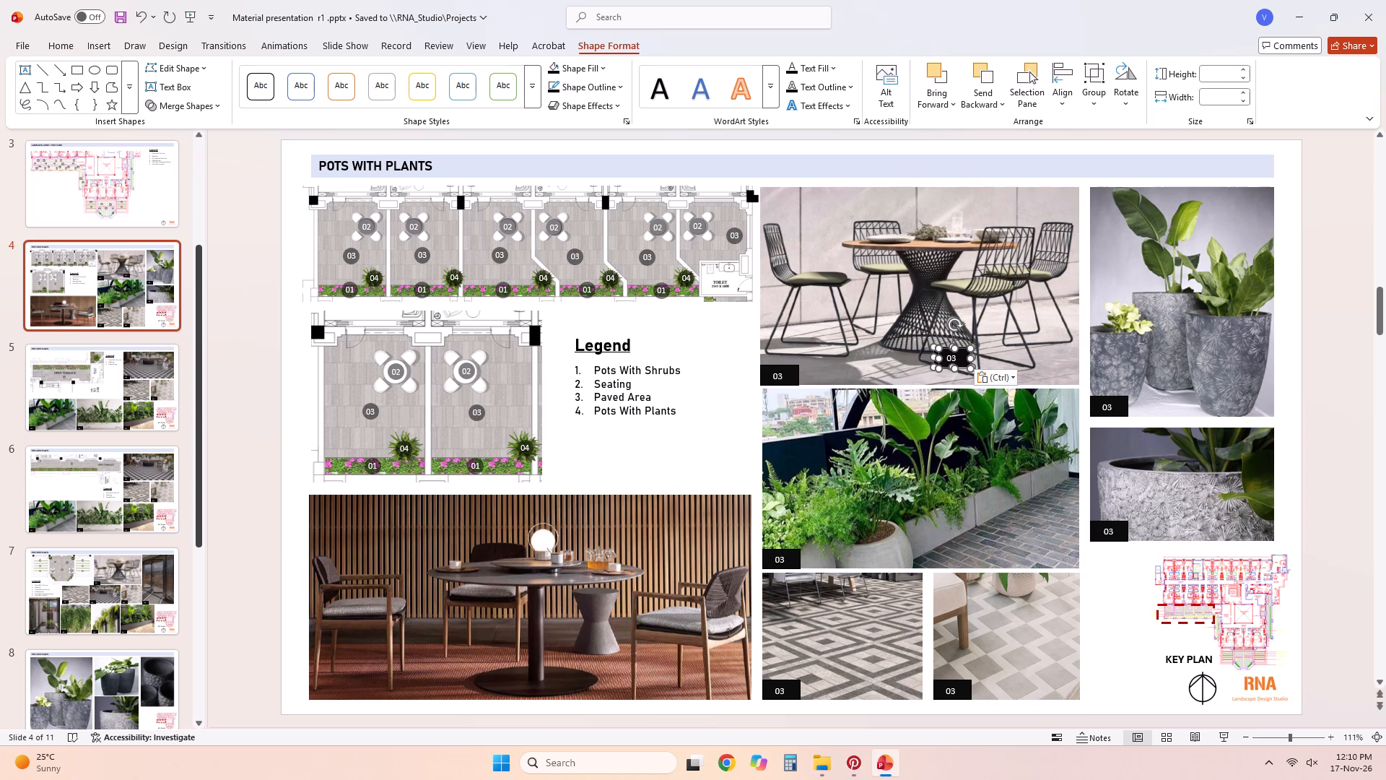
{"action": "left_click_drag", "start_coordinate": [964, 357], "coordinate": [388, 662]}
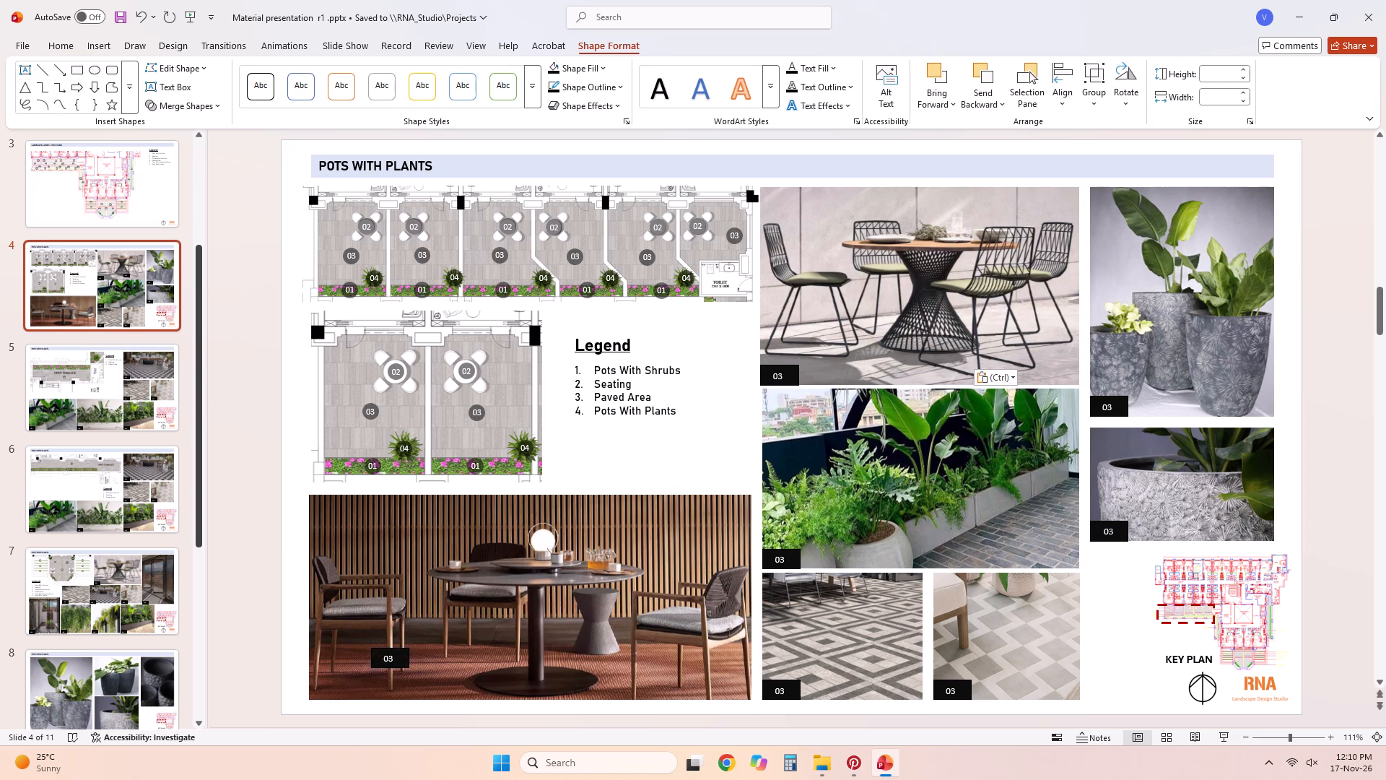
{"action": "left_click_drag", "start_coordinate": [388, 662], "coordinate": [341, 691]}
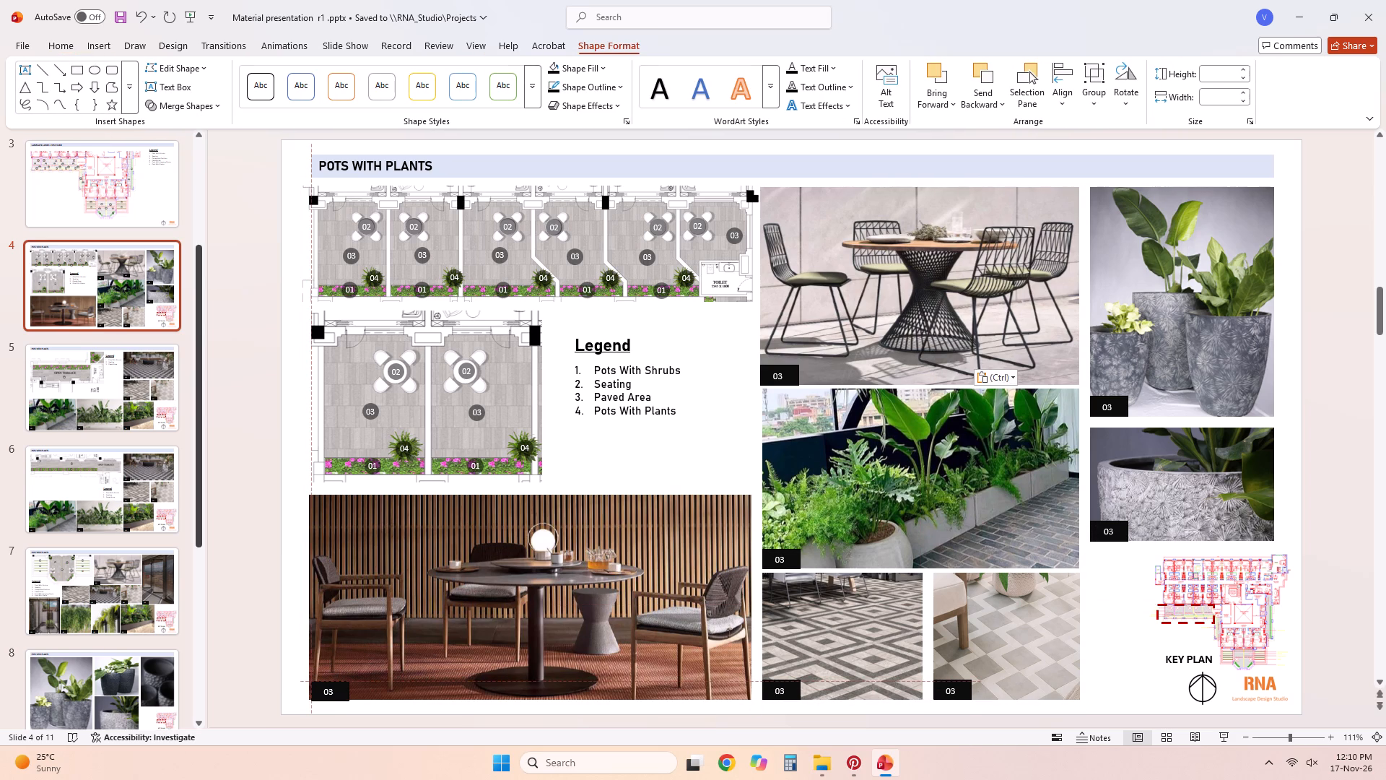
{"action": "left_click_drag", "start_coordinate": [341, 691], "coordinate": [339, 690]}
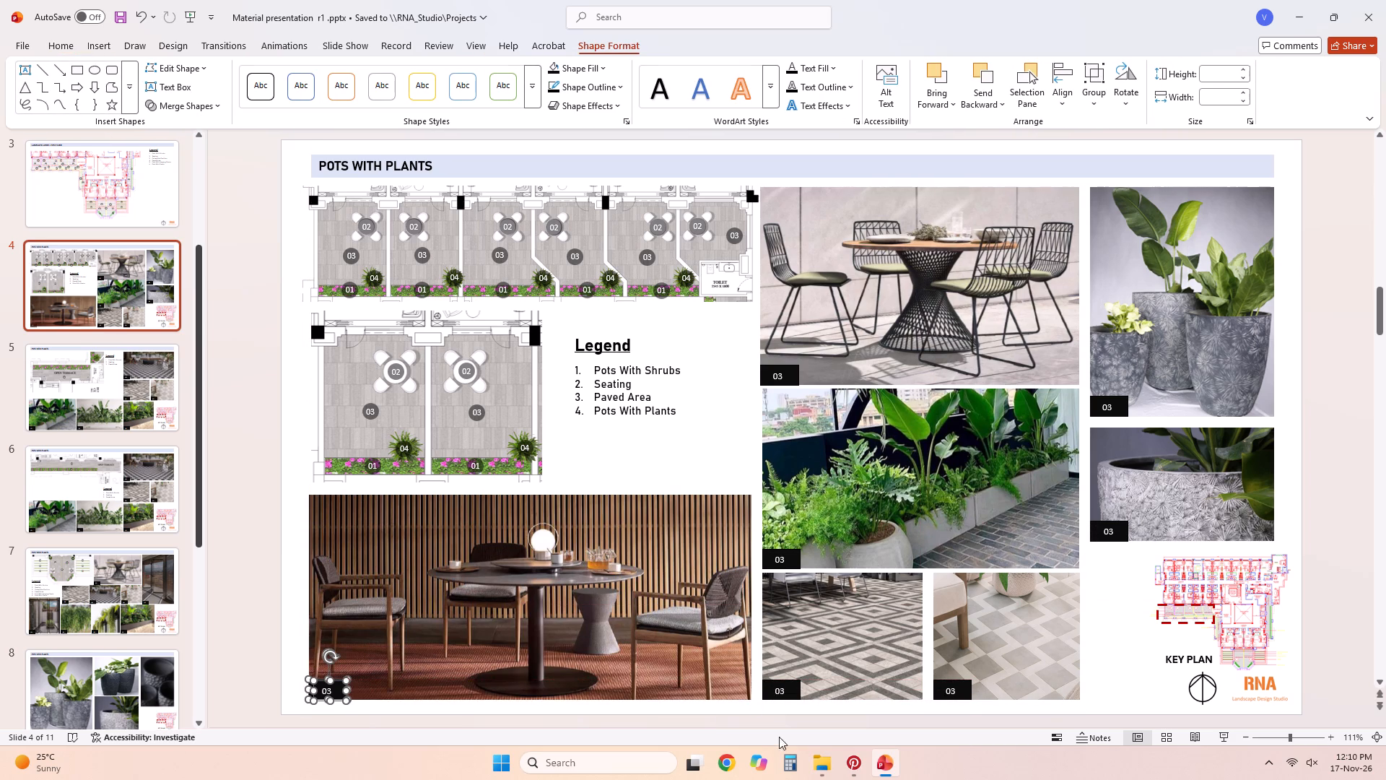
{"action": "left_click", "coordinate": [1124, 682]}
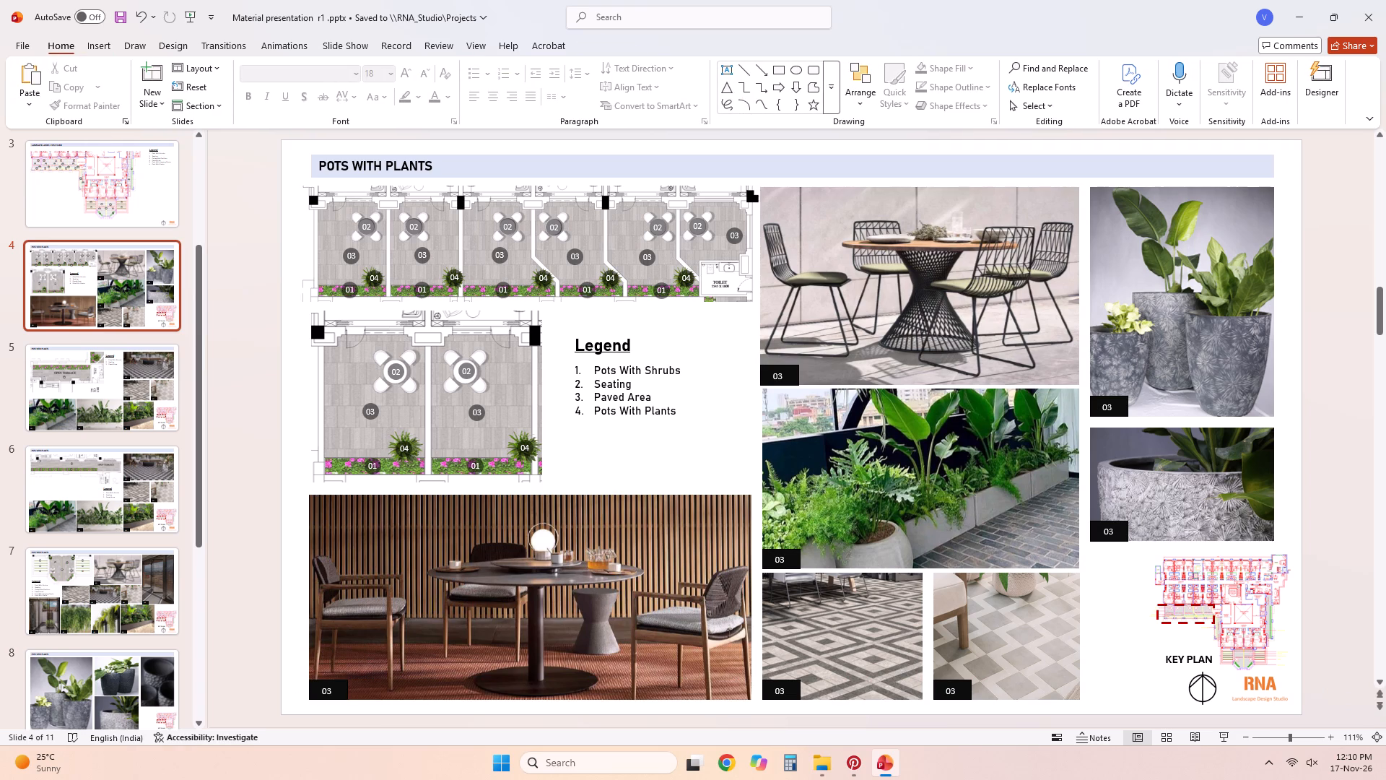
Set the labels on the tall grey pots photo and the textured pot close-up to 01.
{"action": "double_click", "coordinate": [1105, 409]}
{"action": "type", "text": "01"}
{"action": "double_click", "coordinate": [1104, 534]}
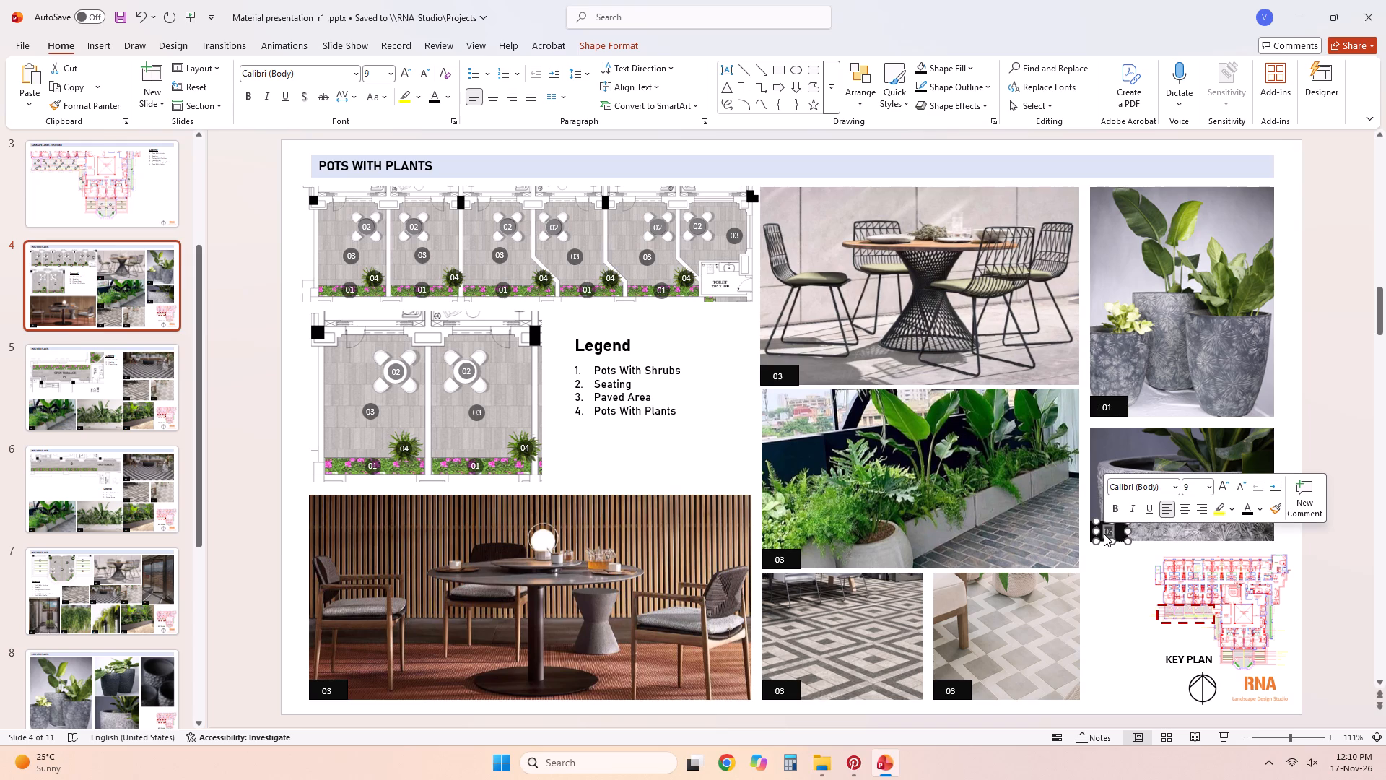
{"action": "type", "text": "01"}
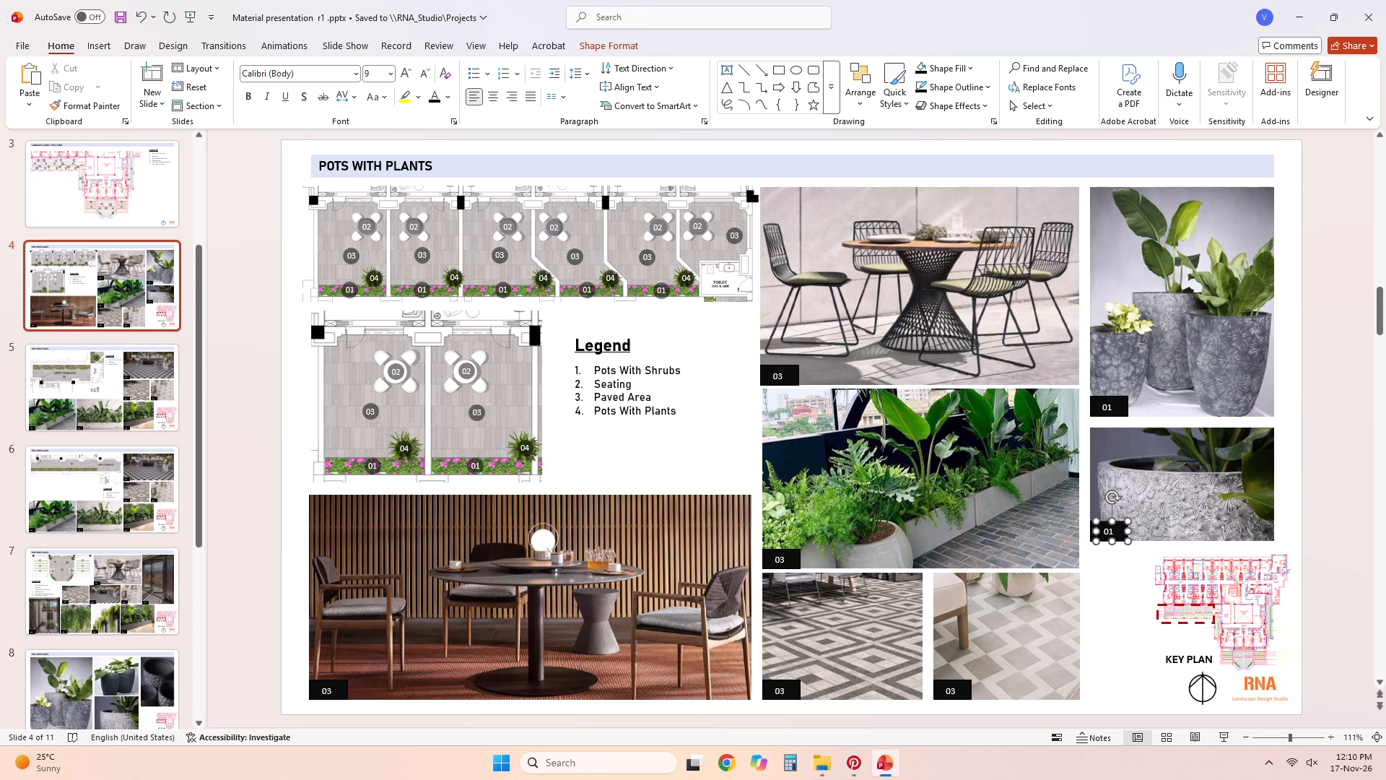
Set the labels on both dining-set photos to 02 and the planter-row photo's label to 01.
{"action": "double_click", "coordinate": [778, 376]}
{"action": "type", "text": "02"}
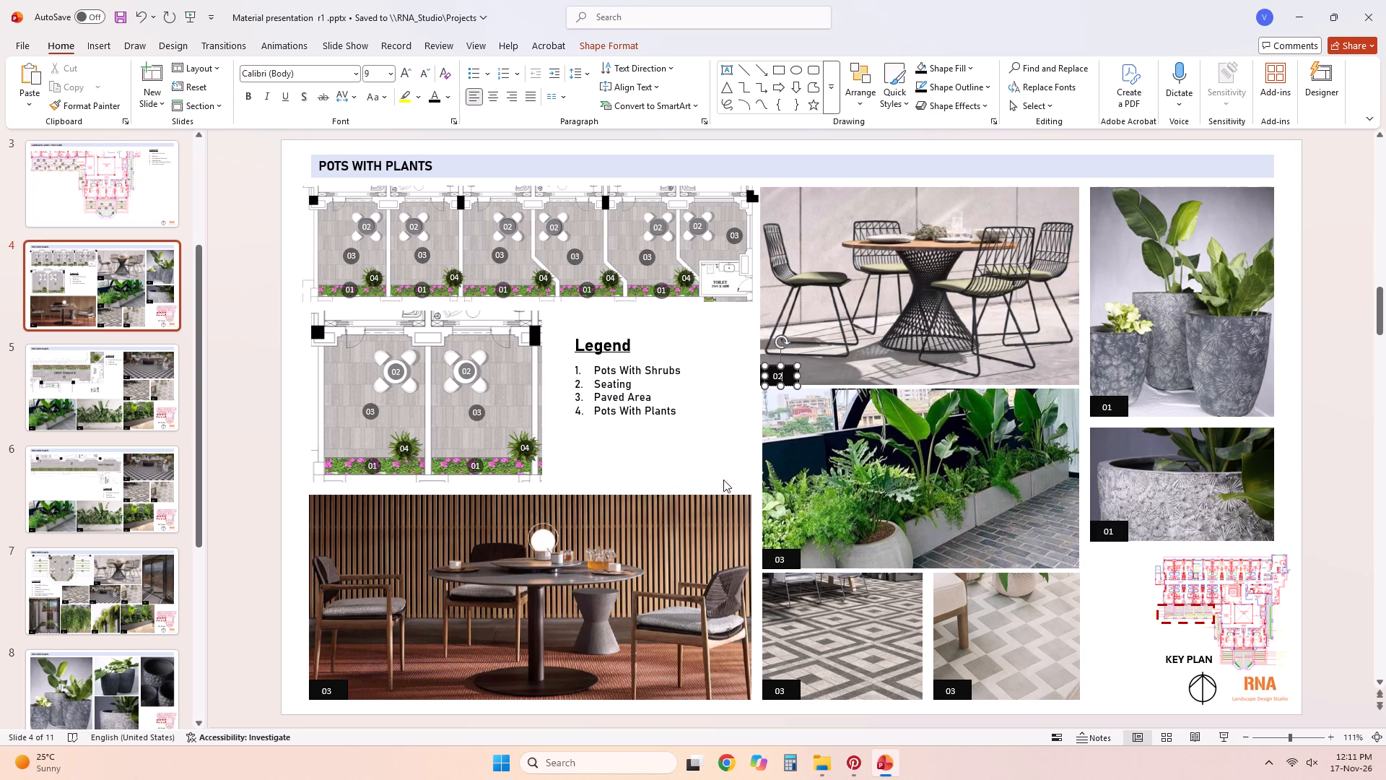
{"action": "double_click", "coordinate": [322, 690]}
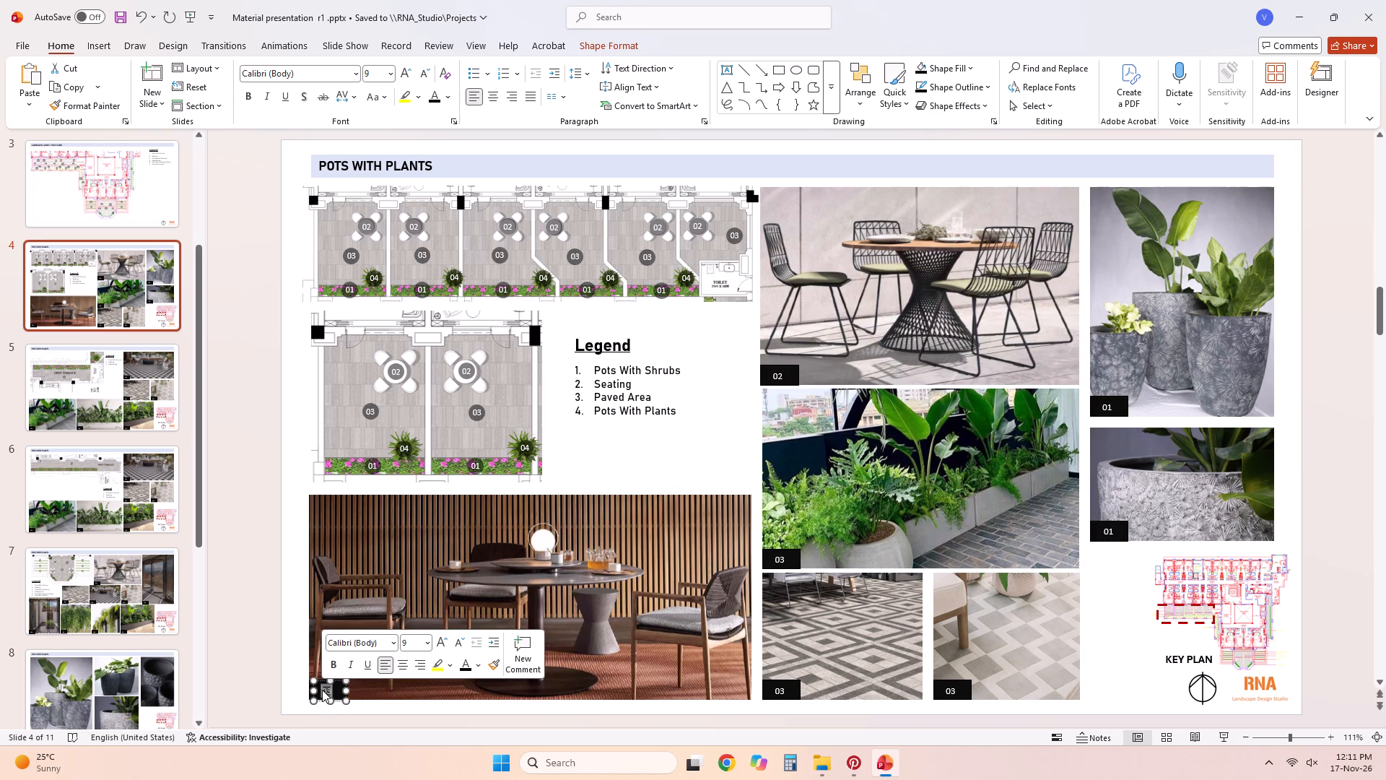
{"action": "type", "text": "02"}
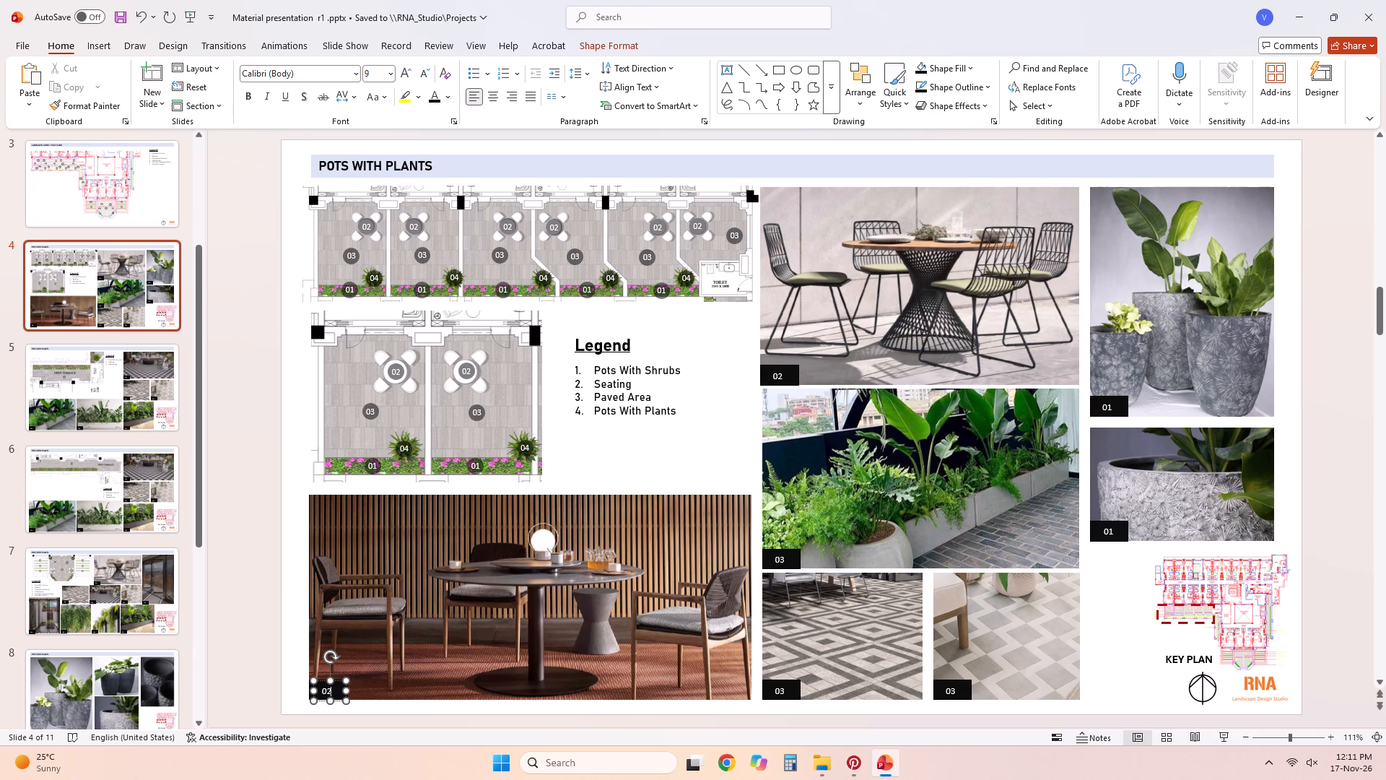
{"action": "double_click", "coordinate": [777, 561]}
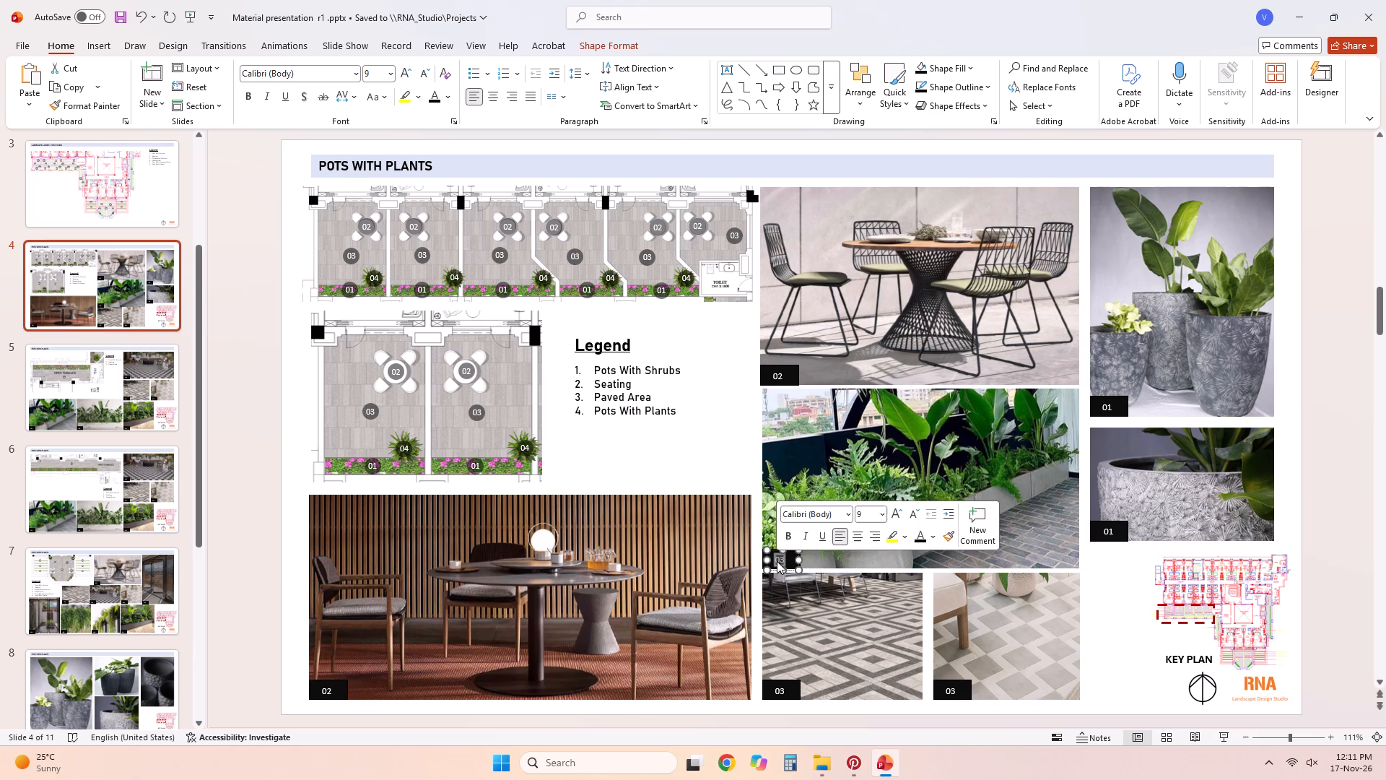
{"action": "type", "text": "01"}
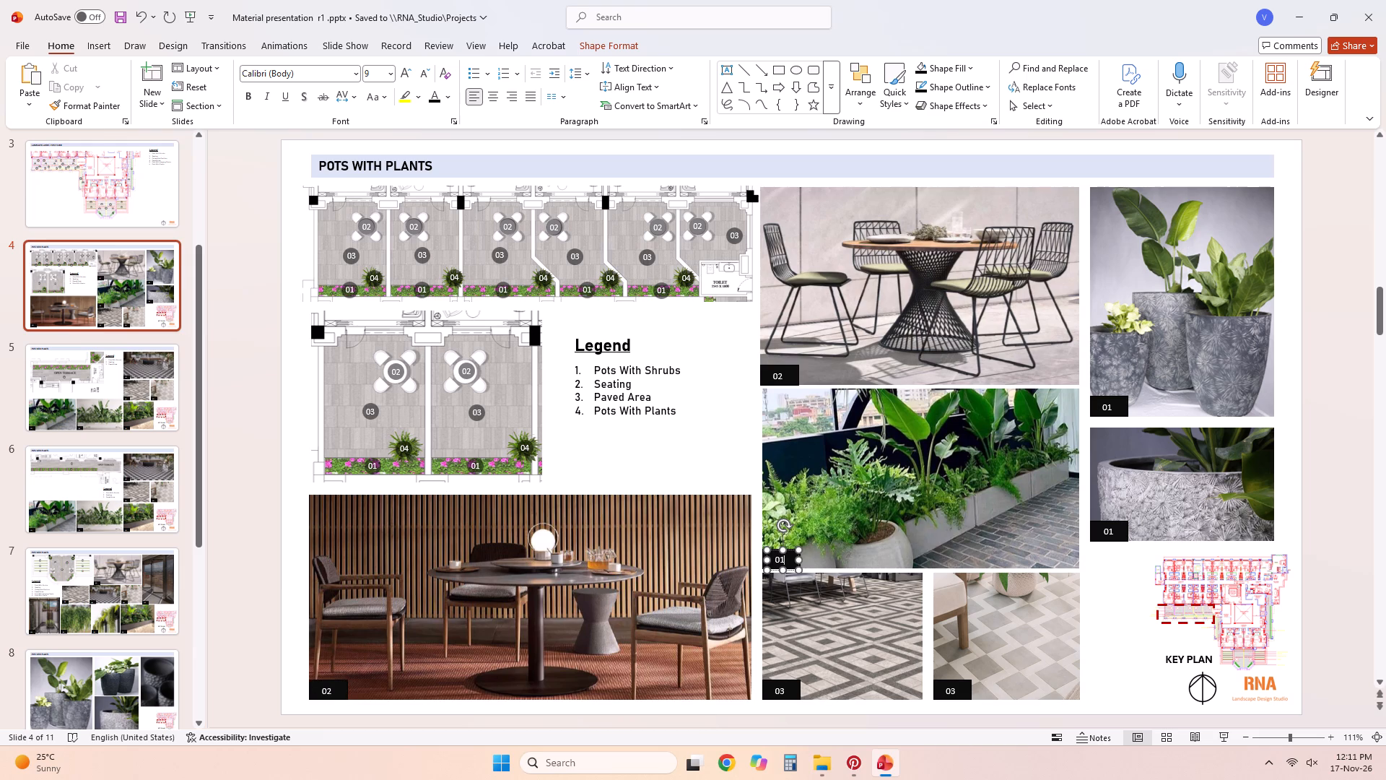
Set the labels on the tall grey pots photo and the textured pot close-up to 04.
{"action": "double_click", "coordinate": [1104, 404]}
{"action": "type", "text": "04"}
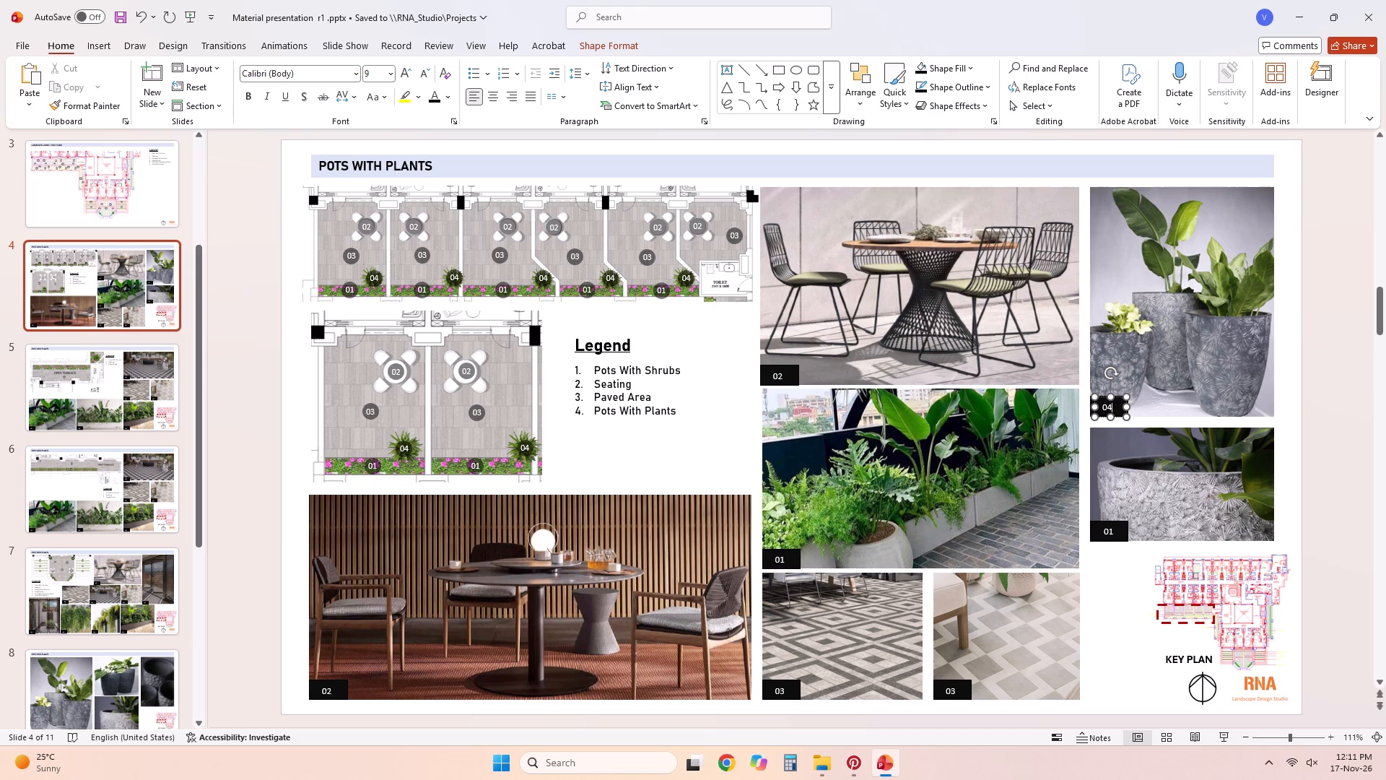
{"action": "double_click", "coordinate": [1107, 531]}
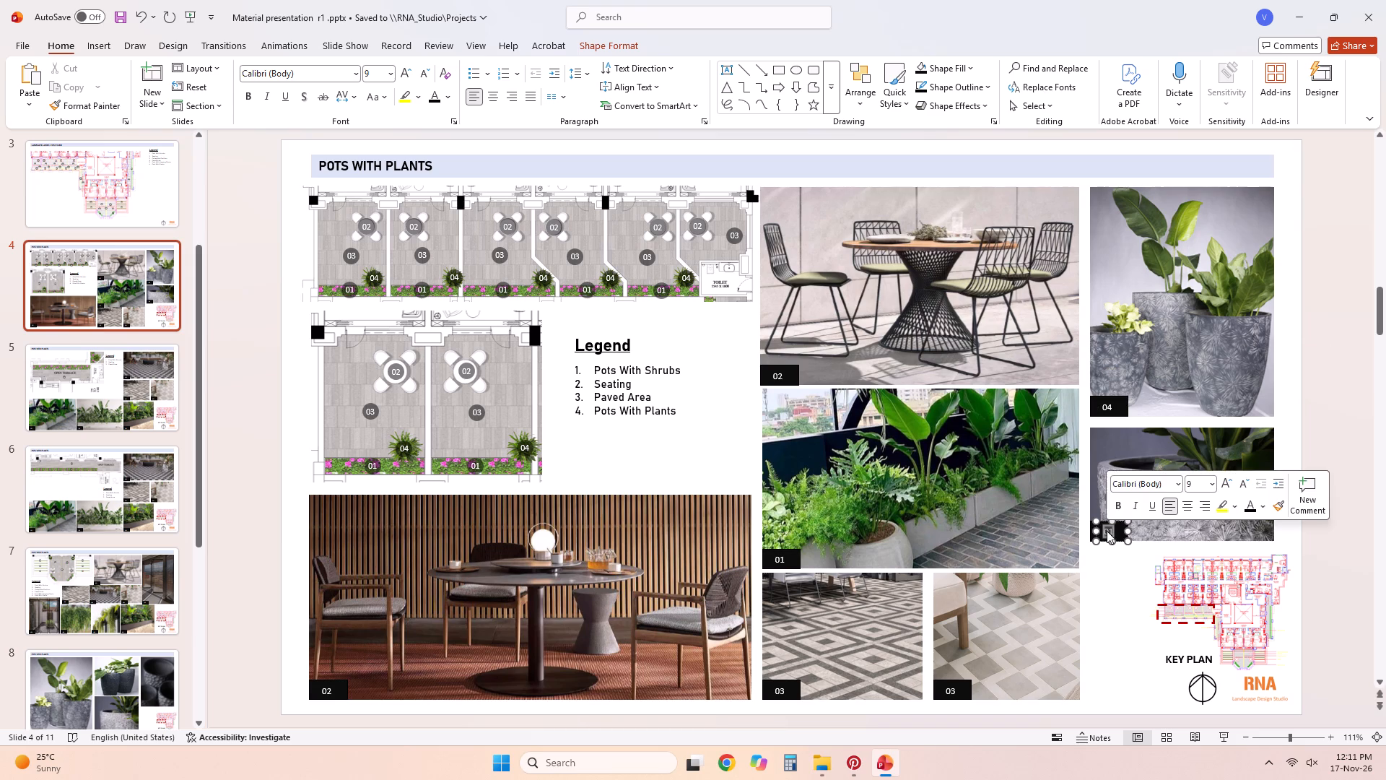
{"action": "type", "text": "04"}
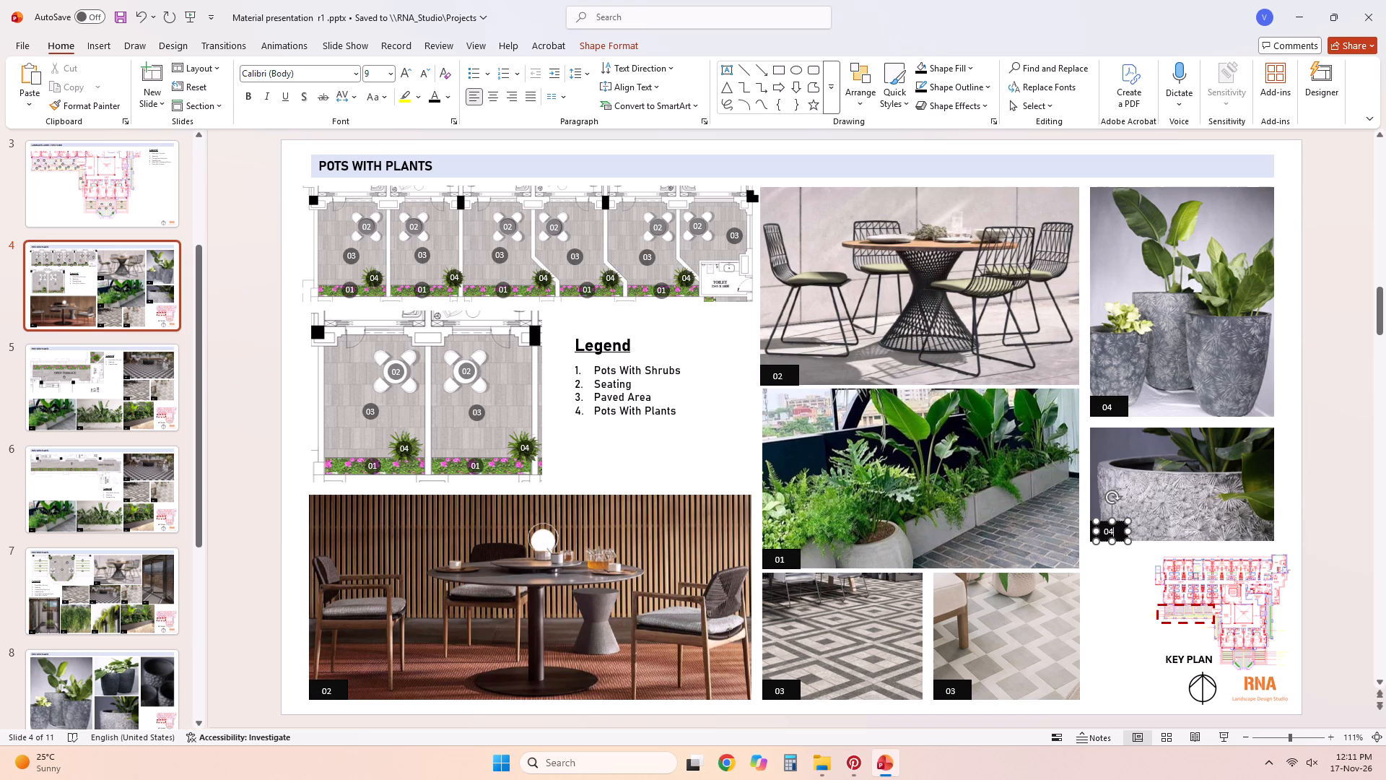
{"action": "left_click", "coordinate": [1107, 665]}
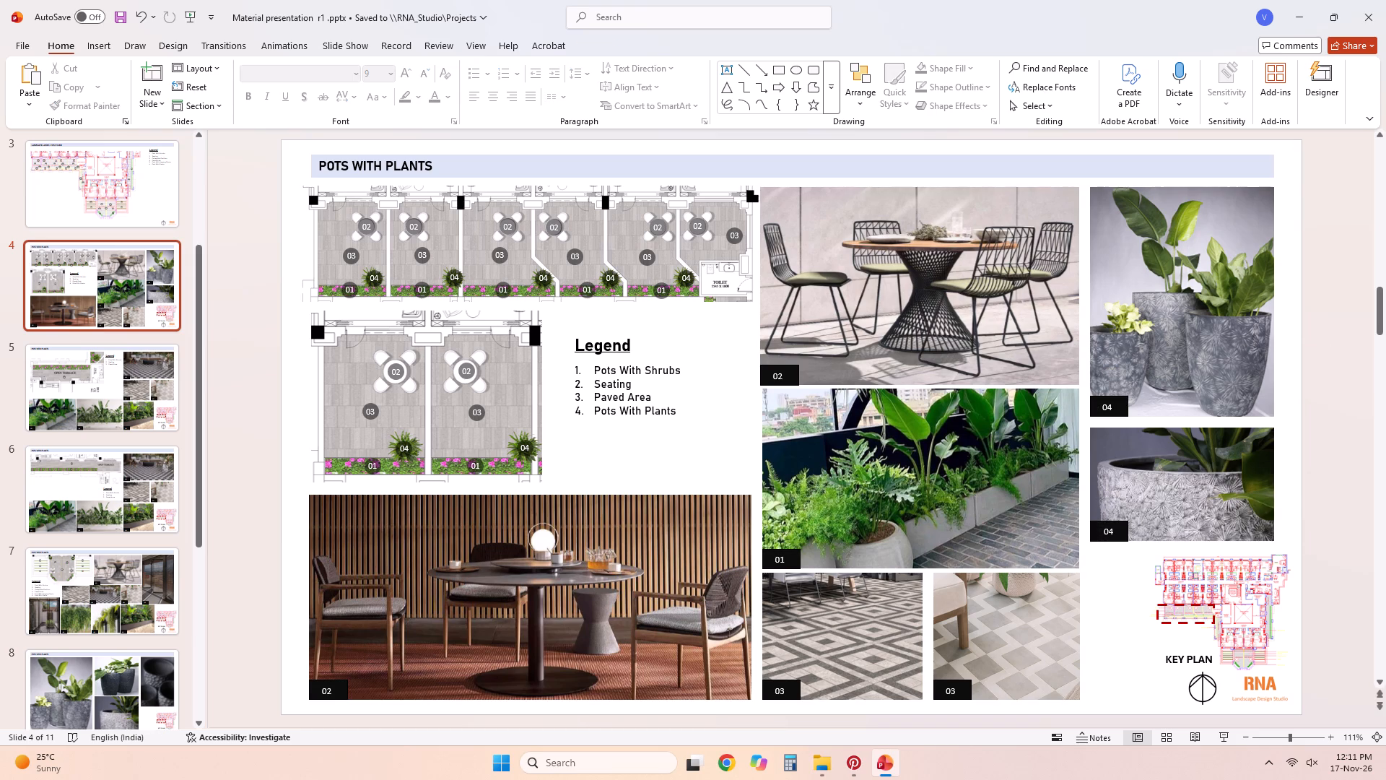
Copy the photo of two dark textured pots with plants from slide 8 and paste it onto slide 7.
{"action": "scroll", "coordinate": [164, 539], "scroll_direction": "down", "scroll_amount": 3}
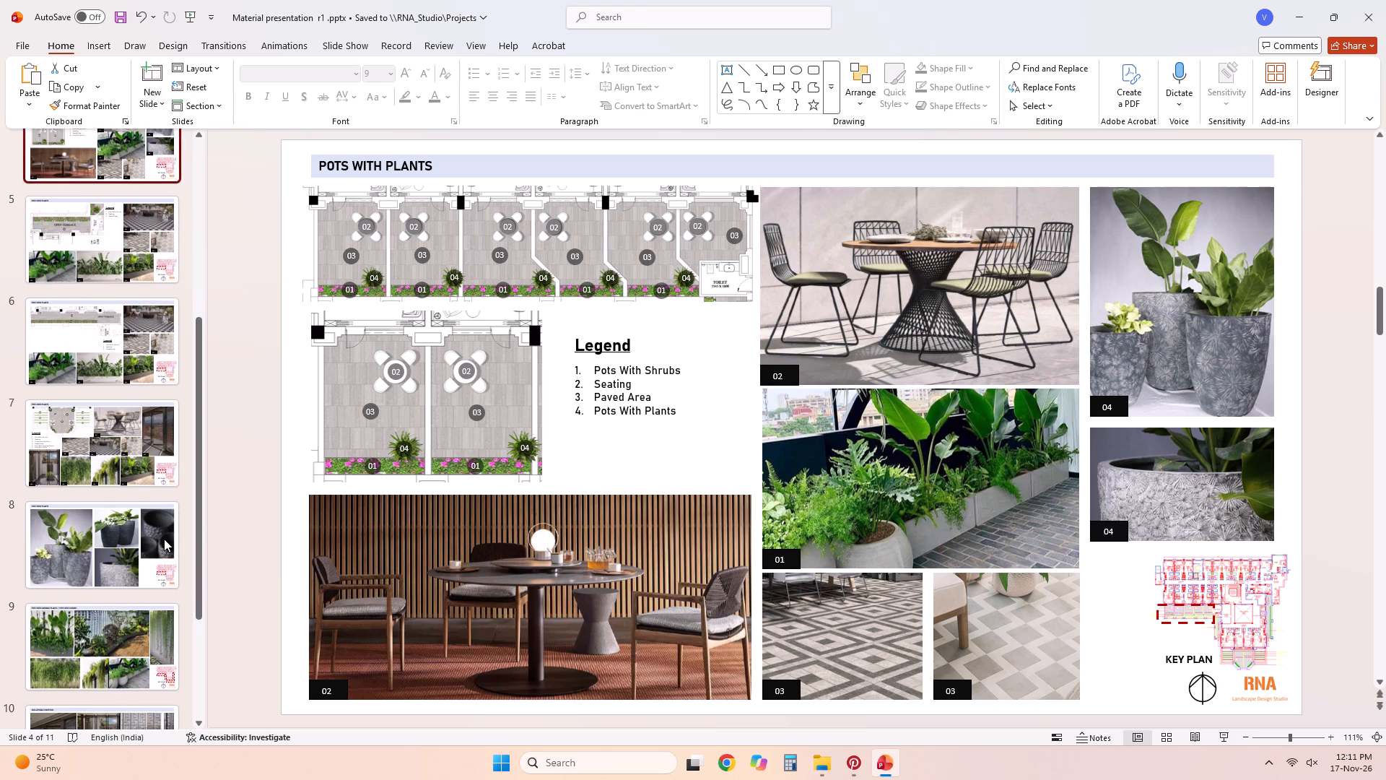
{"action": "left_click", "coordinate": [121, 448]}
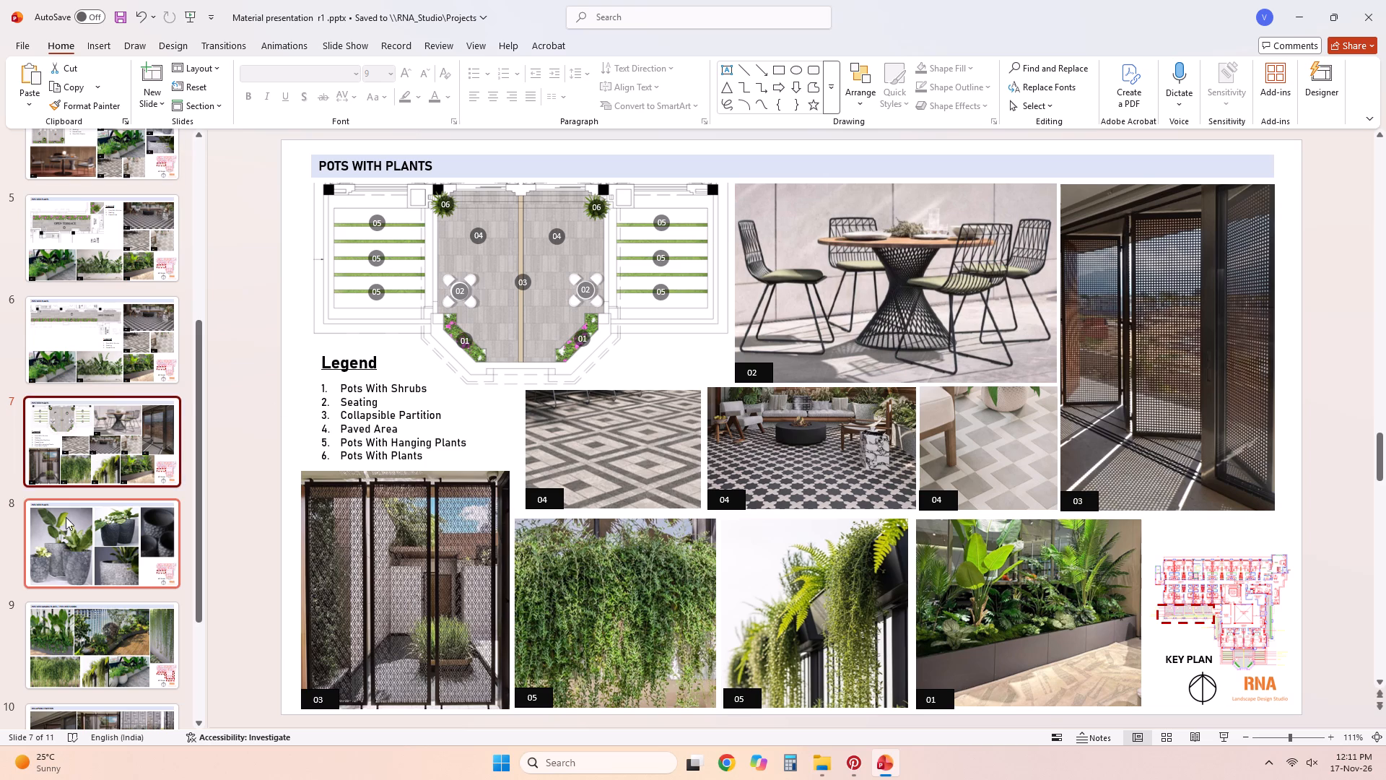
{"action": "left_click", "coordinate": [67, 557]}
{"action": "left_click", "coordinate": [985, 304]}
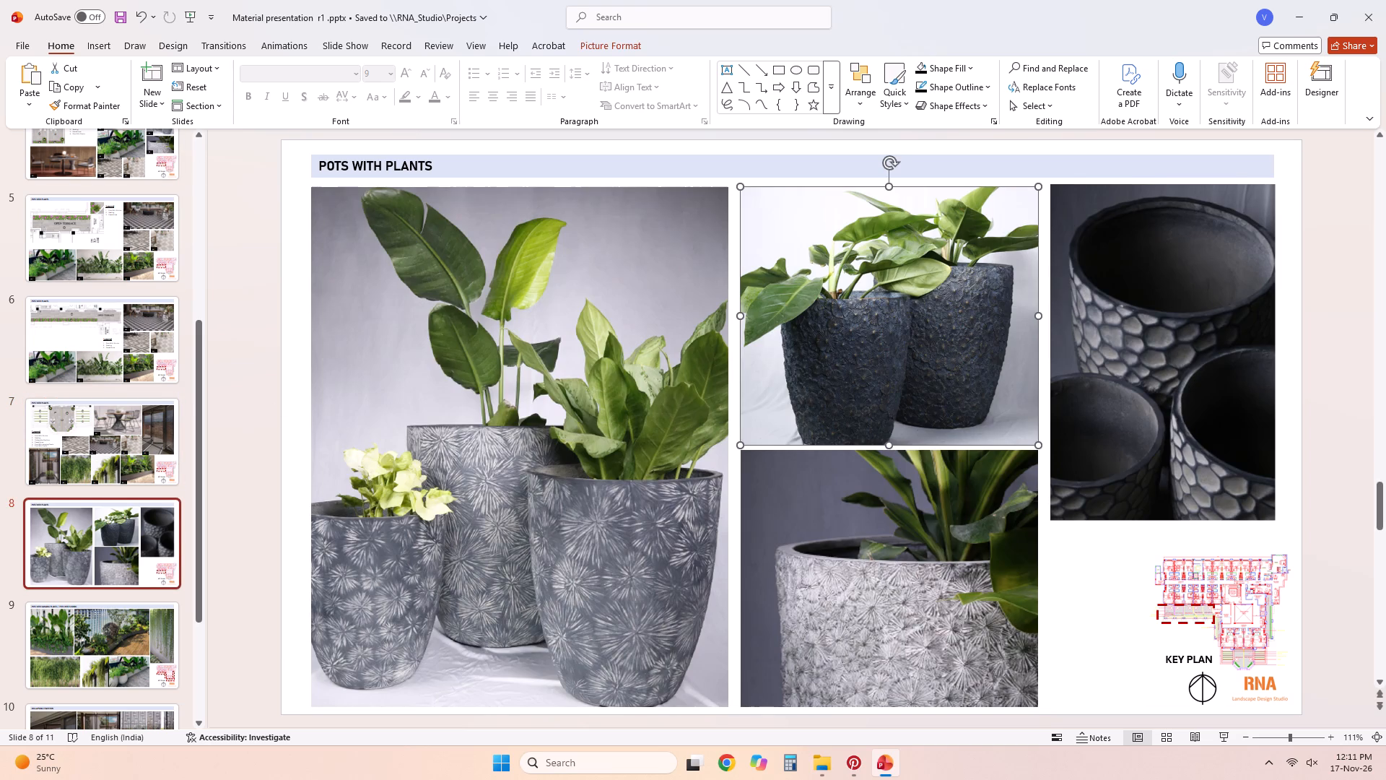
{"action": "right_click", "coordinate": [985, 304]}
{"action": "left_click", "coordinate": [1008, 352]}
{"action": "left_click", "coordinate": [122, 424]}
{"action": "key", "text": "ctrl+v"}
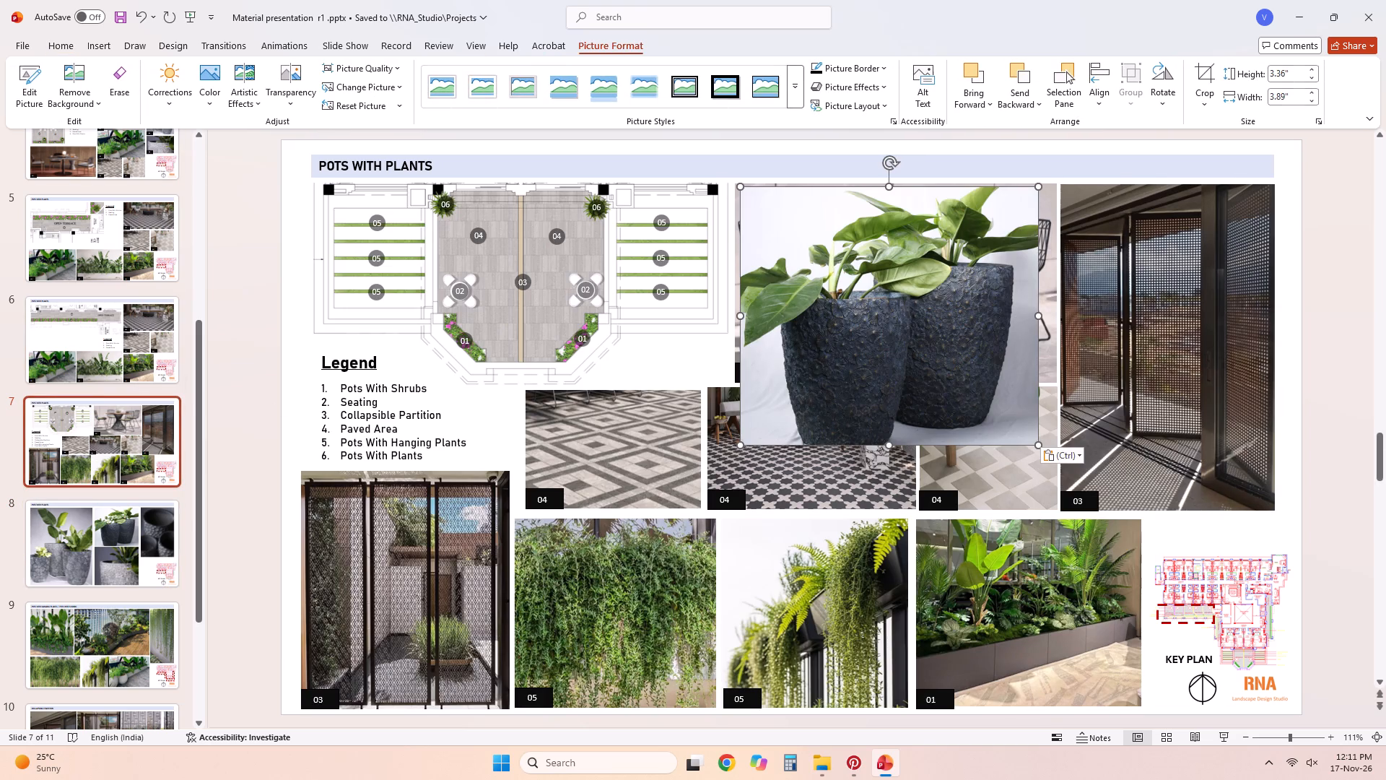
Scale the pasted dark pots photo down to about 1.49" high by 1.73" wide and park it over slide 7's key plan.
{"action": "left_click_drag", "start_coordinate": [1039, 186], "coordinate": [930, 276]}
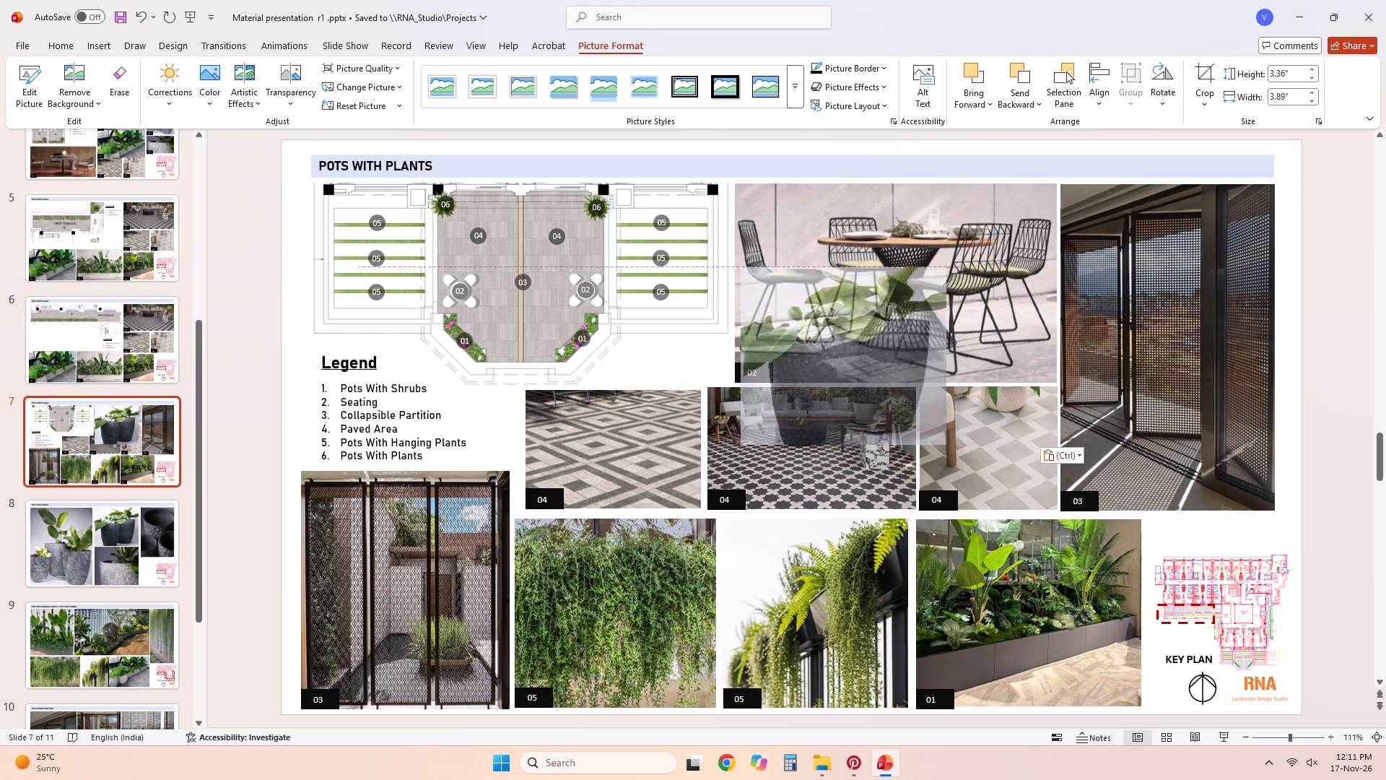
{"action": "left_click_drag", "start_coordinate": [930, 276], "coordinate": [886, 311]}
{"action": "left_click_drag", "start_coordinate": [864, 357], "coordinate": [1131, 576]}
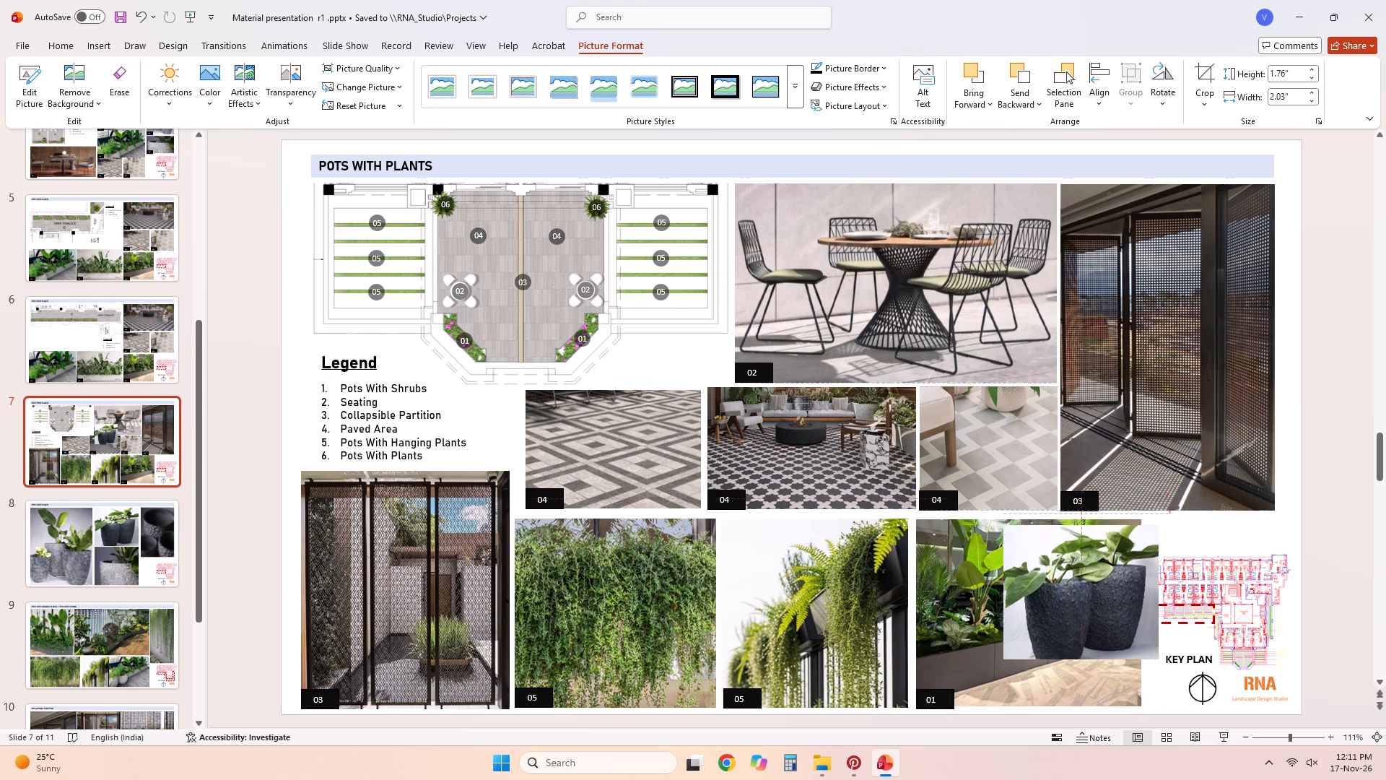
{"action": "left_click_drag", "start_coordinate": [1131, 576], "coordinate": [1137, 632]}
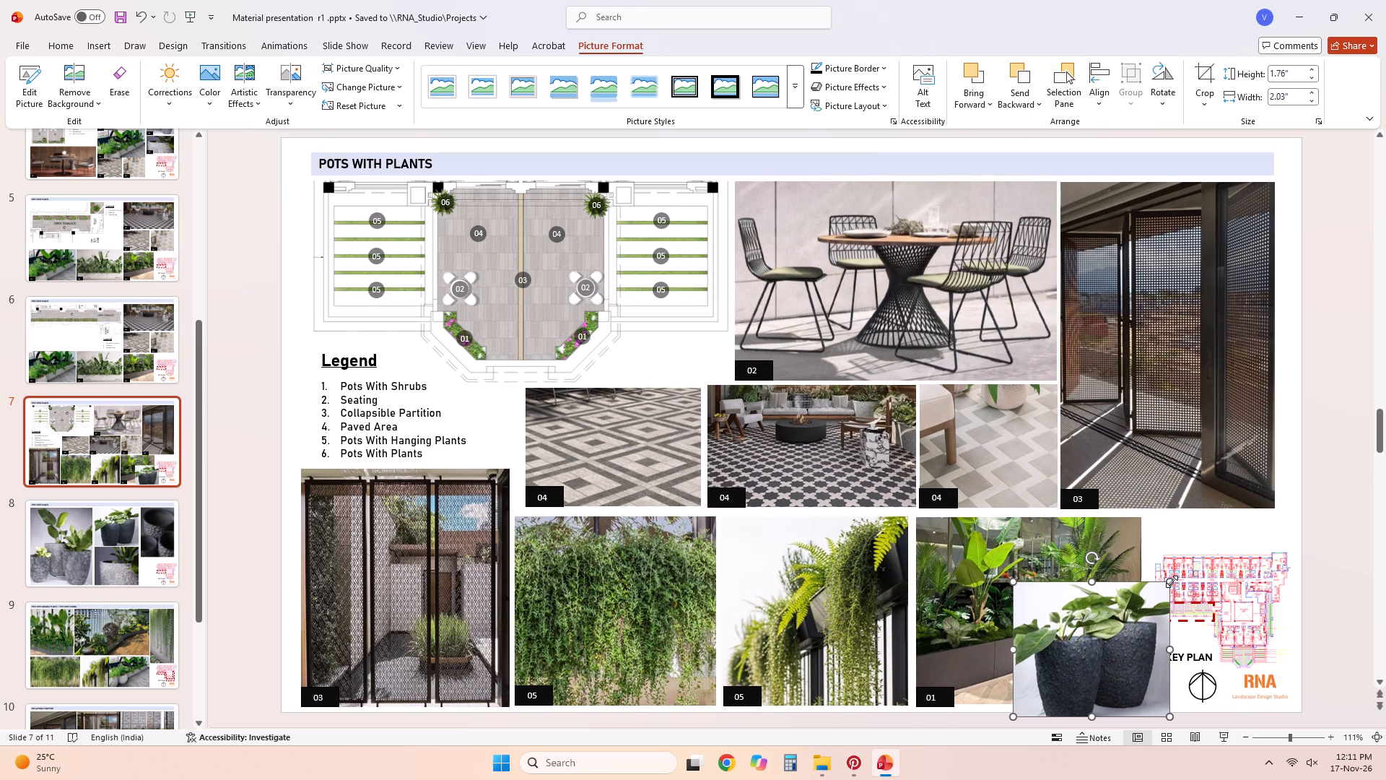
{"action": "left_click_drag", "start_coordinate": [1172, 581], "coordinate": [1138, 606]}
{"action": "left_click_drag", "start_coordinate": [1122, 674], "coordinate": [1252, 499]}
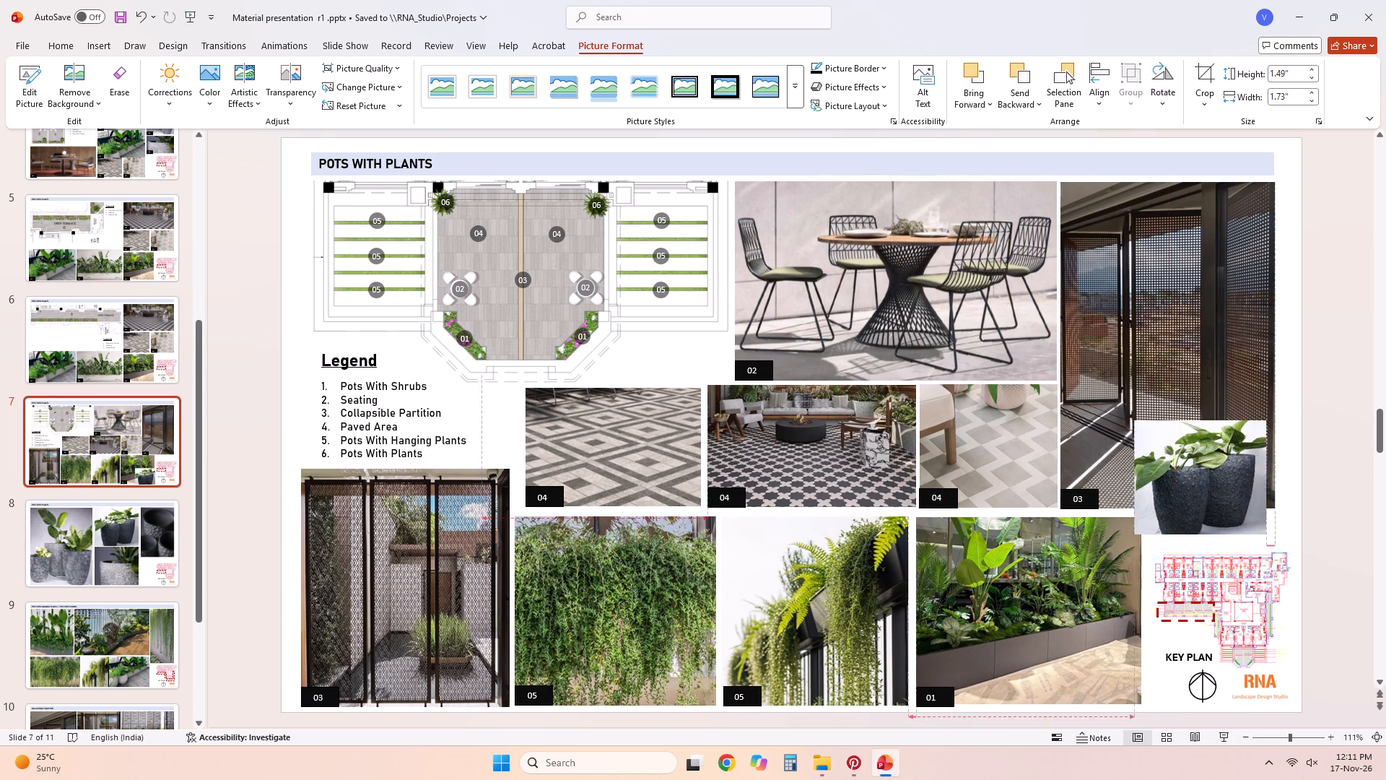
{"action": "left_click_drag", "start_coordinate": [1252, 499], "coordinate": [1279, 527]}
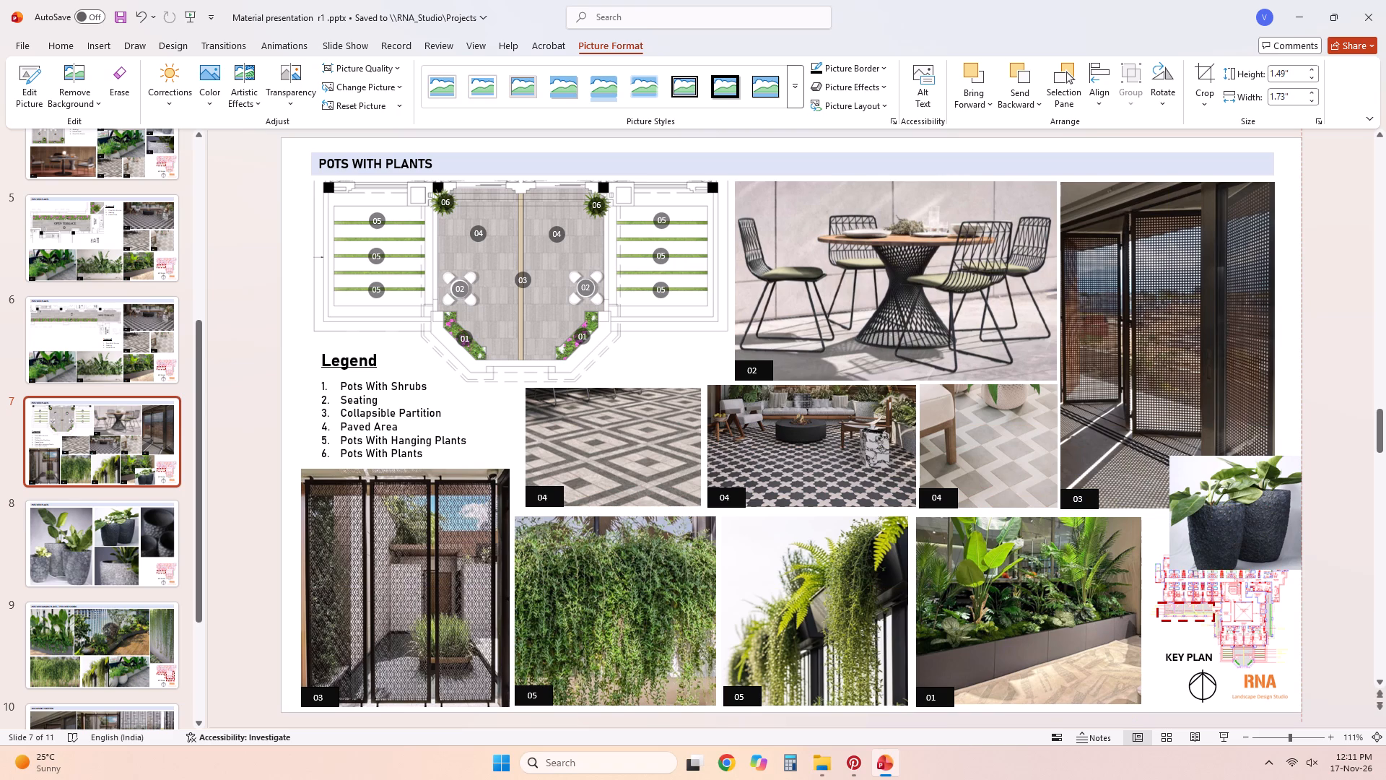
{"action": "left_click_drag", "start_coordinate": [1279, 527], "coordinate": [1280, 539]}
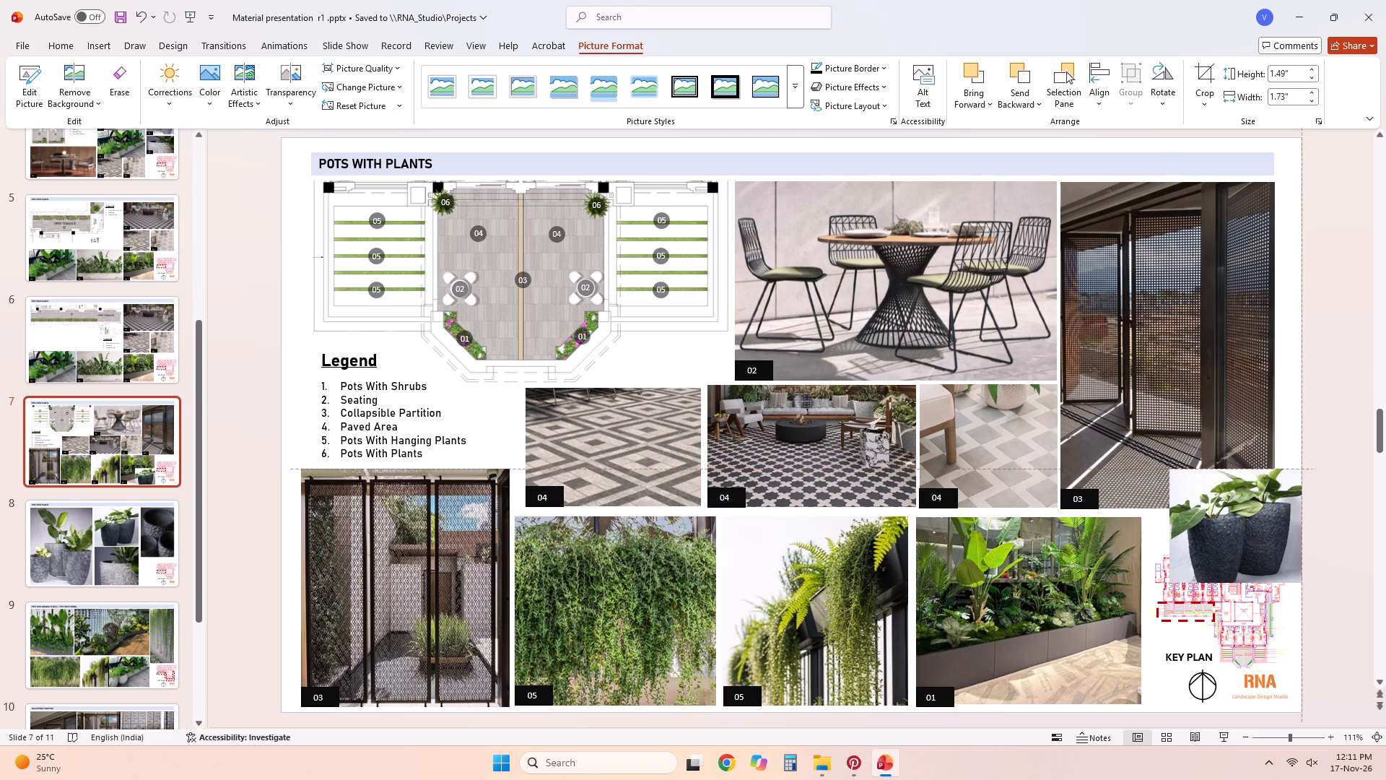
{"action": "left_click_drag", "start_coordinate": [1280, 539], "coordinate": [1029, 454]}
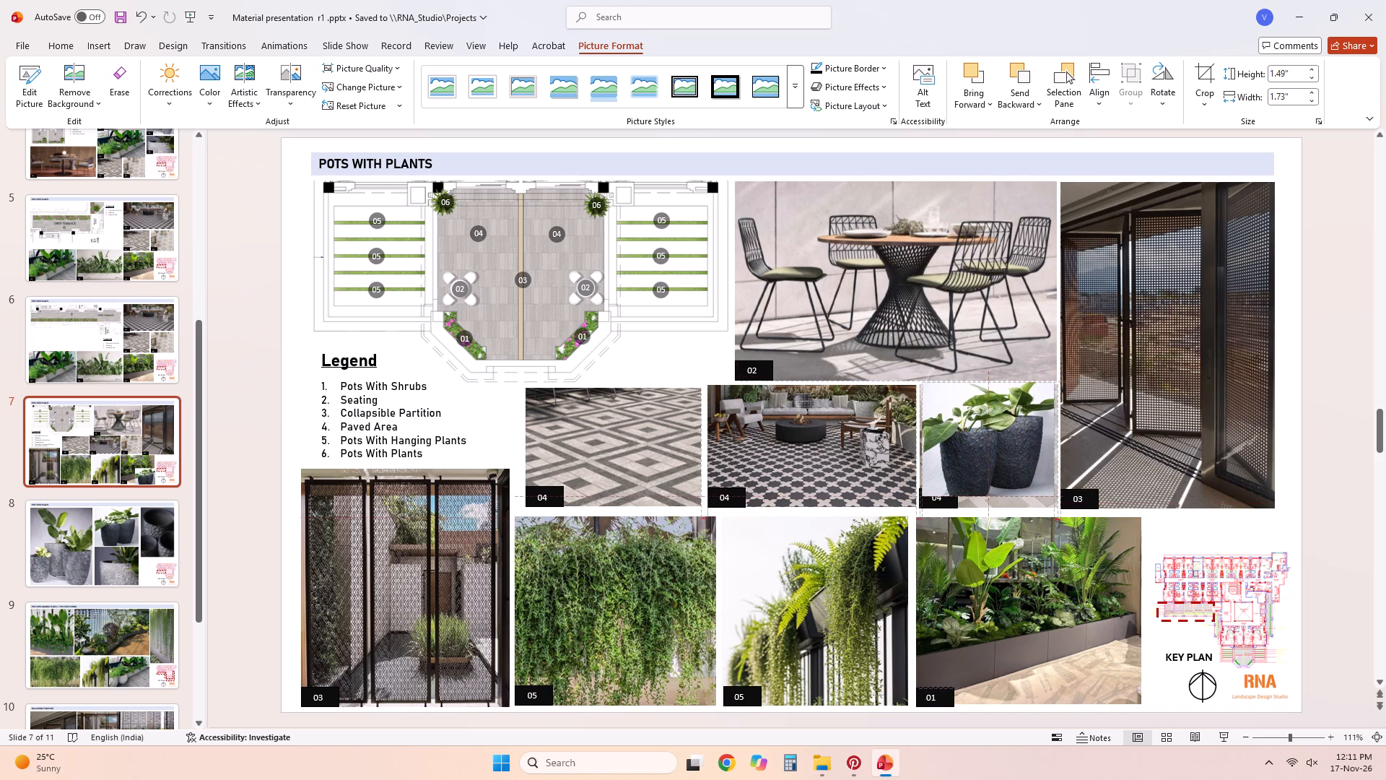
{"action": "left_click_drag", "start_coordinate": [1029, 454], "coordinate": [1254, 603]}
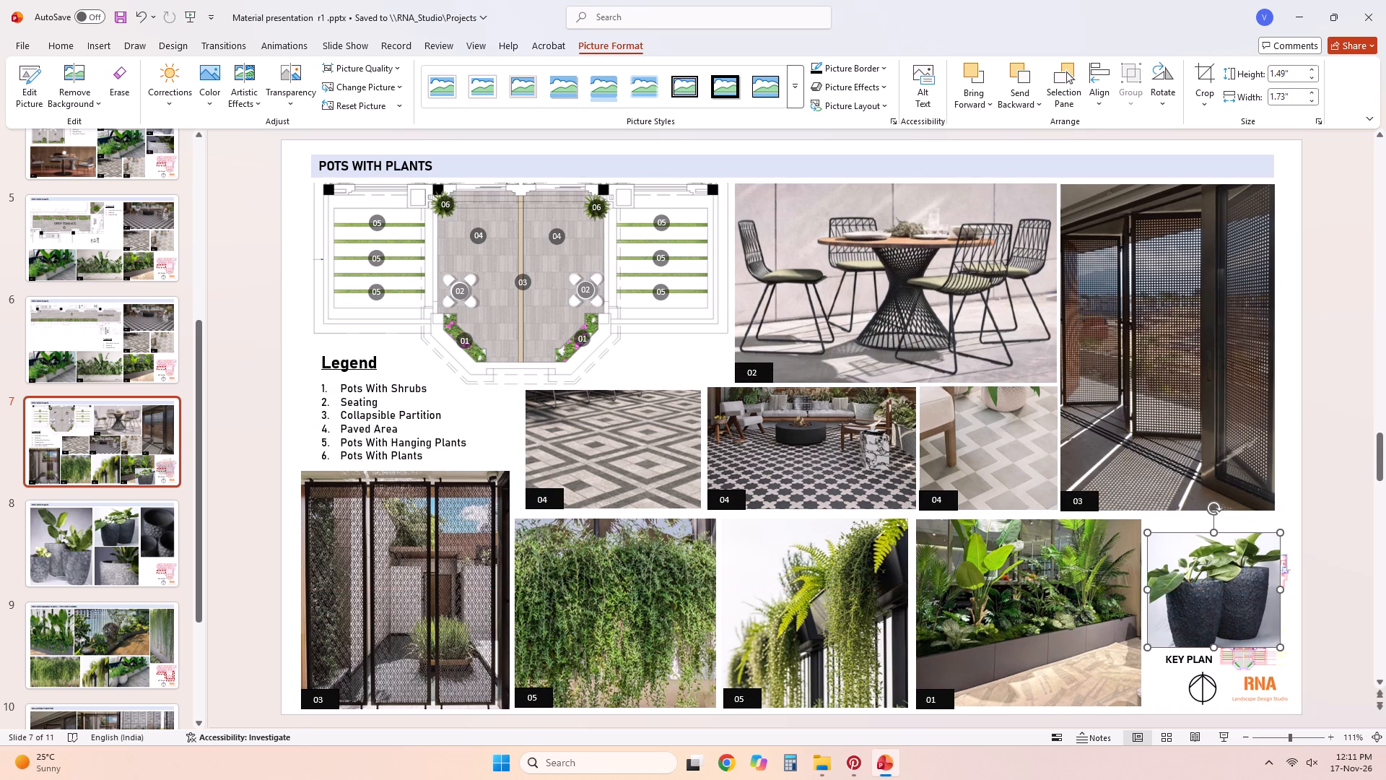
Delete the light zigzag paving photo from slide 7, keeping its number label.
{"action": "left_click", "coordinate": [1019, 461]}
{"action": "key", "text": "Delete"}
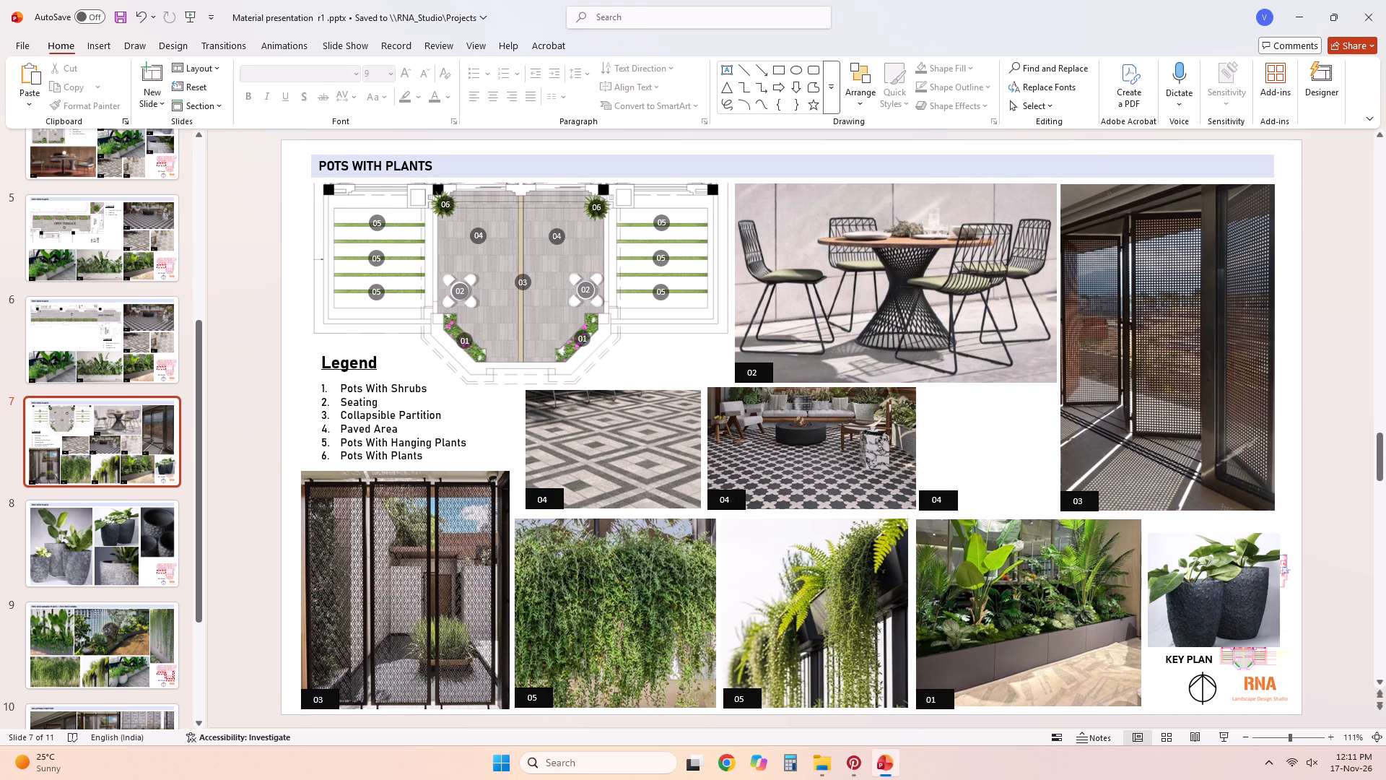
Change the number on the deleted paving photo's leftover label to 06.
{"action": "double_click", "coordinate": [939, 500]}
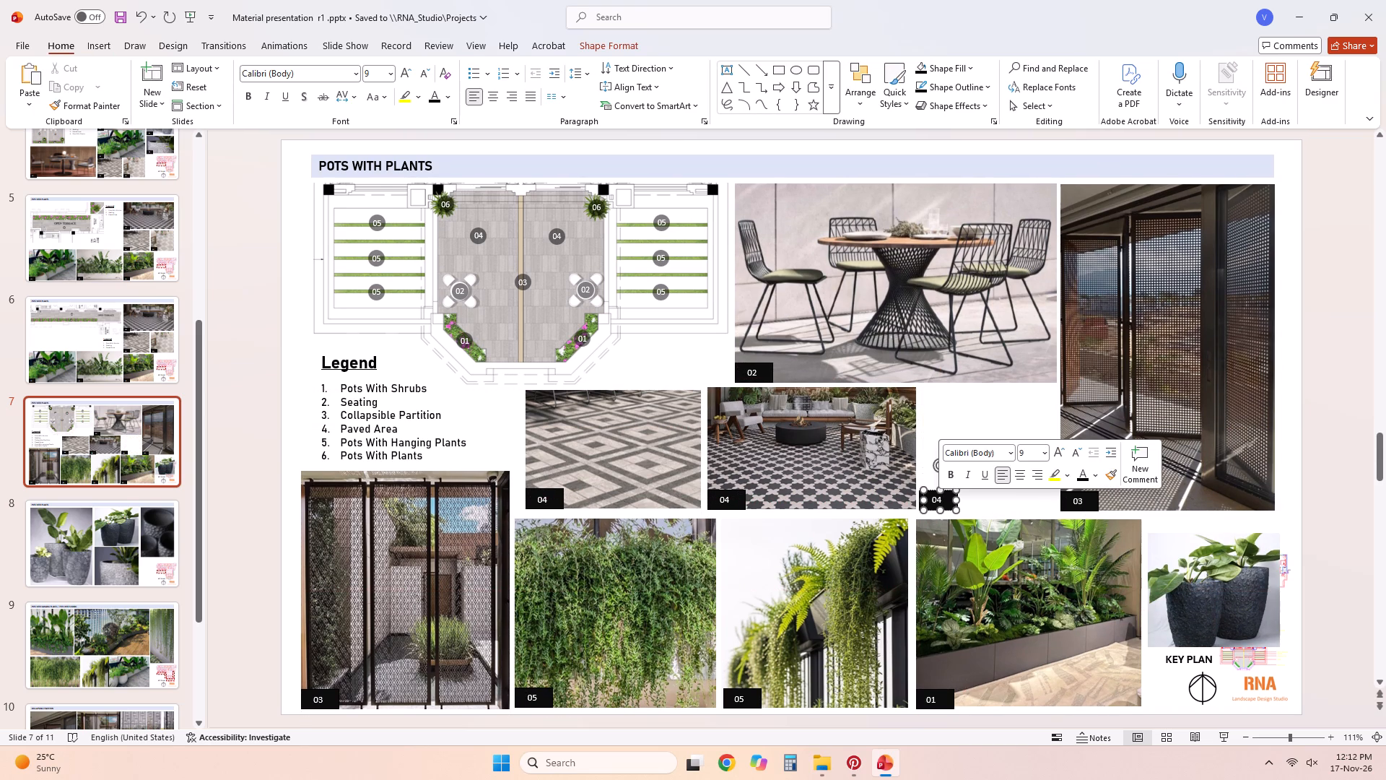
{"action": "key", "text": "BackSpace"}
{"action": "key", "text": "6"}
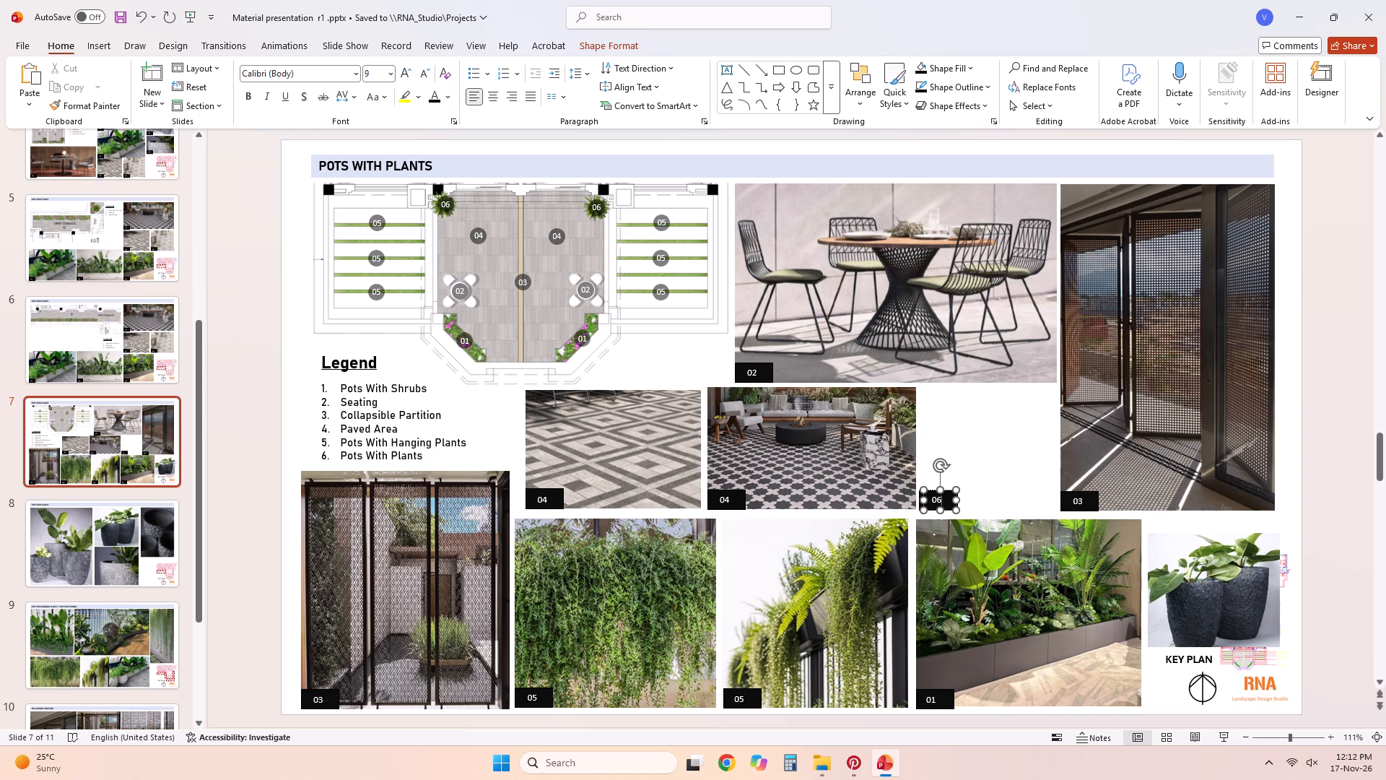
Move the dark pots photo into the gap between the dark patterned paving photo and the 03 partition photo, and enlarge it to fill the gap.
{"action": "left_click", "coordinate": [1299, 677]}
{"action": "left_click_drag", "start_coordinate": [1260, 626], "coordinate": [1032, 480]}
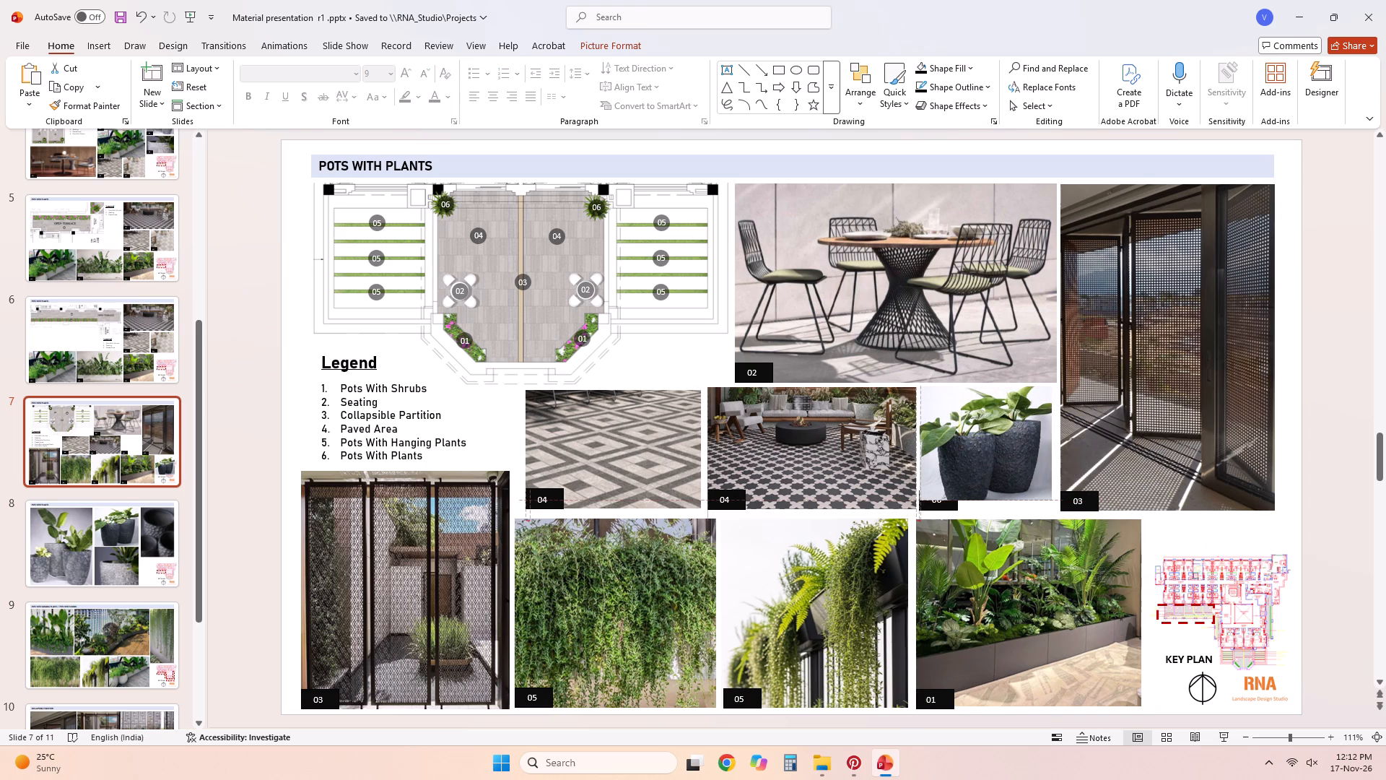
{"action": "left_click_drag", "start_coordinate": [1032, 480], "coordinate": [1032, 482]}
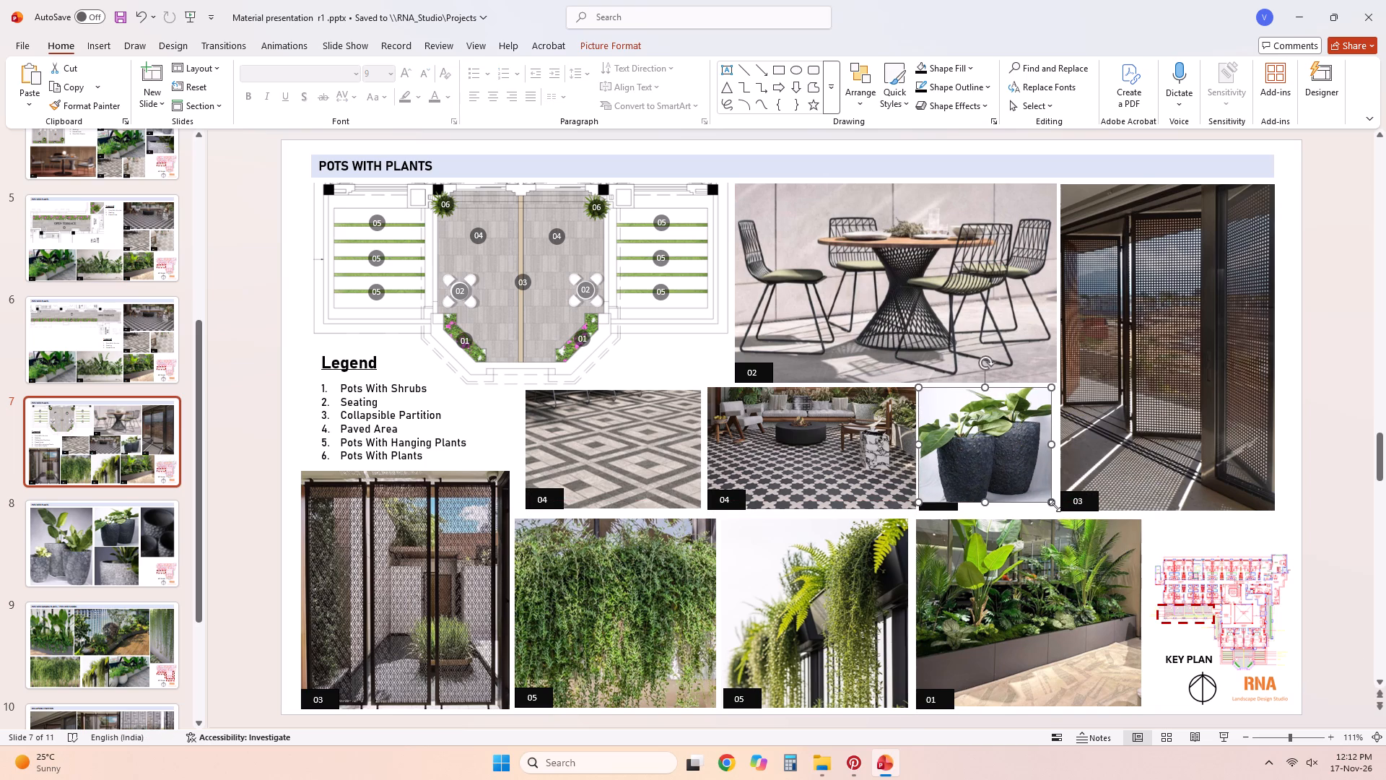
{"action": "left_click", "coordinate": [1055, 506]}
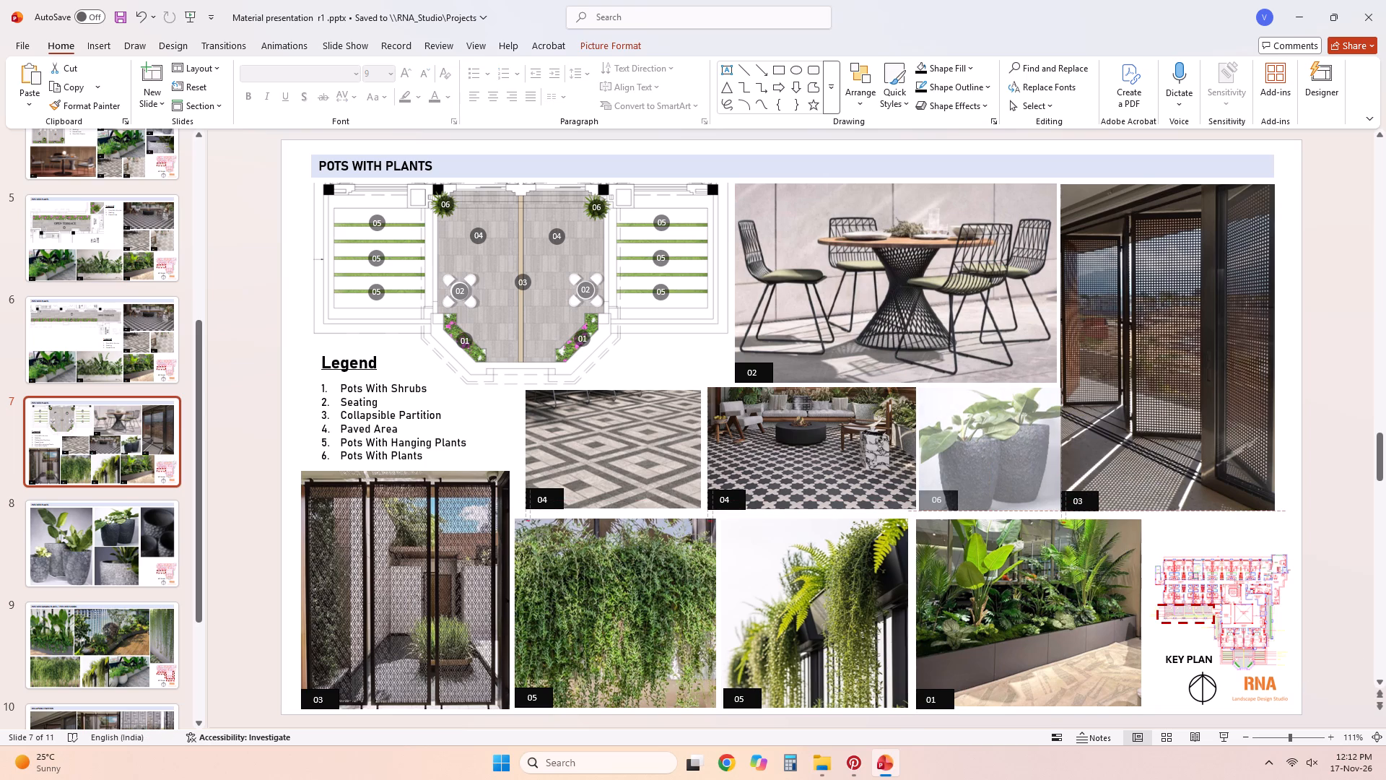
{"action": "left_click", "coordinate": [1001, 462]}
{"action": "left_click_drag", "start_coordinate": [1063, 511], "coordinate": [1050, 506]}
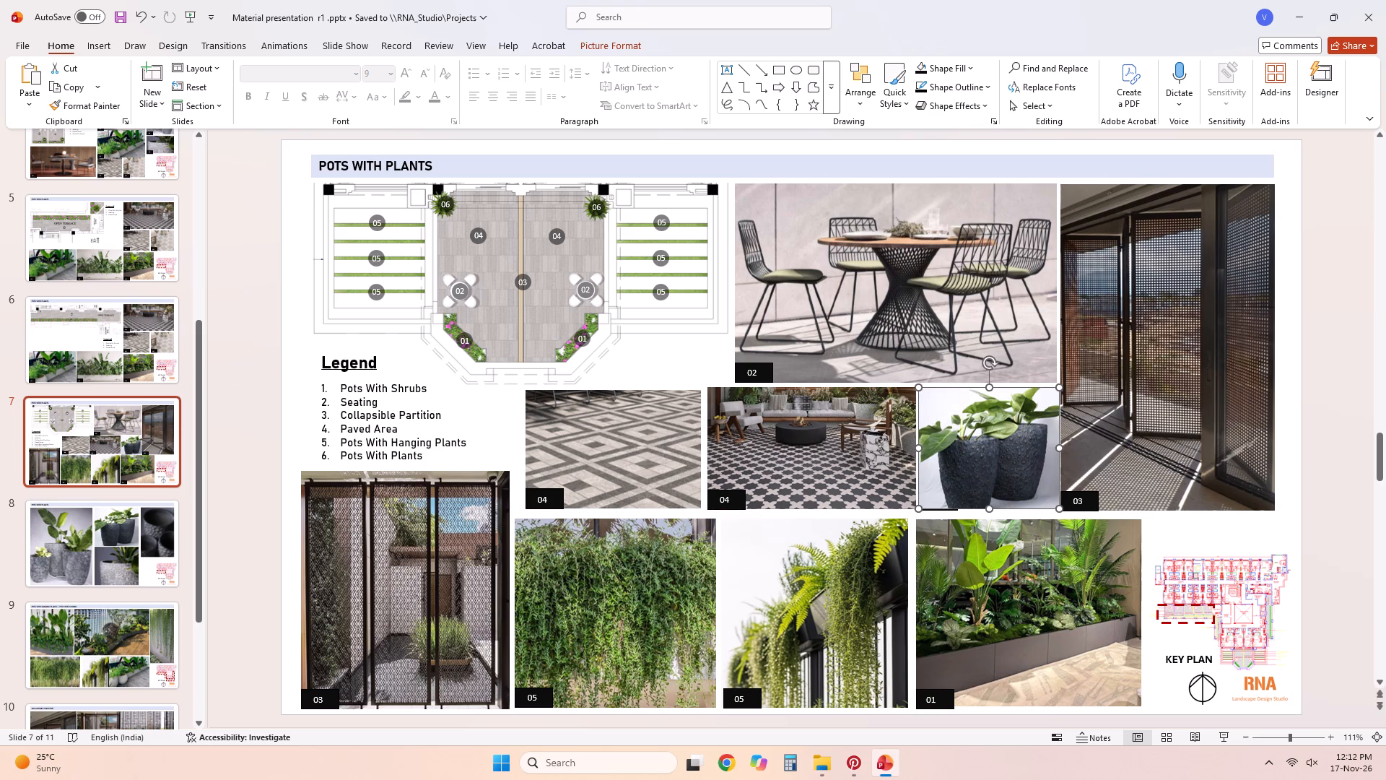
Send the dark pots photo to the back, behind its 06 number label.
{"action": "right_click", "coordinate": [1025, 445]}
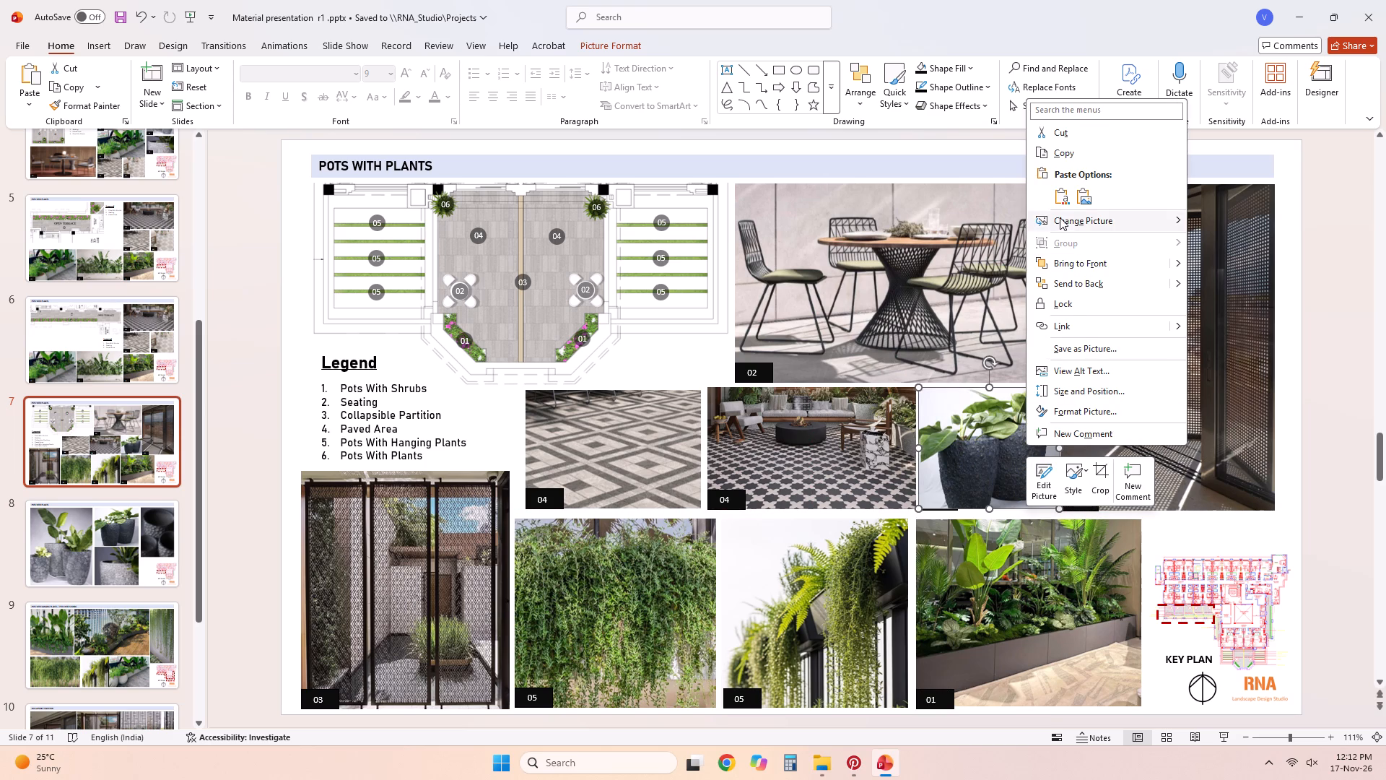
{"action": "left_click", "coordinate": [1071, 285]}
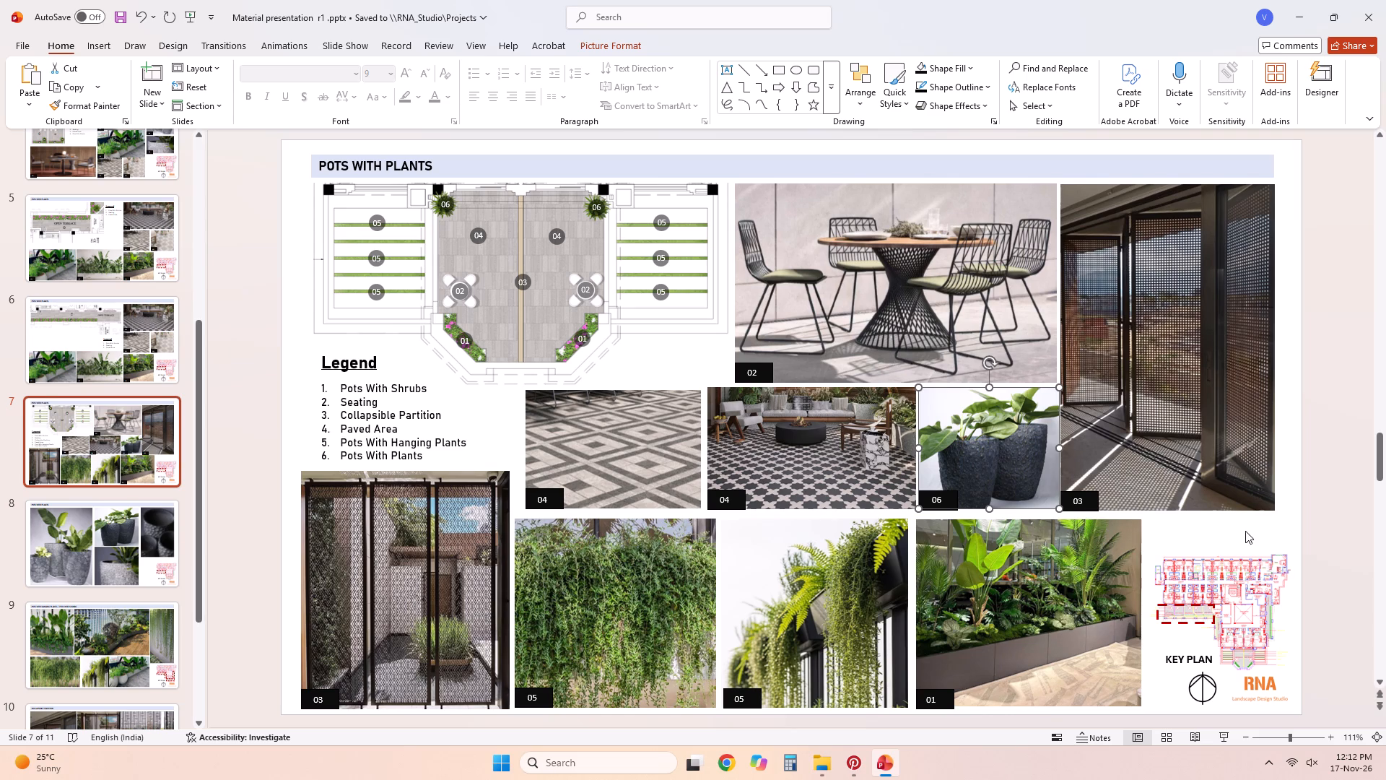
{"action": "left_click", "coordinate": [1245, 531]}
{"action": "left_click", "coordinate": [1033, 481]}
Nudge the 06 label up slightly to align it with the bottom edge of the dark pots photo.
{"action": "left_click", "coordinate": [953, 501]}
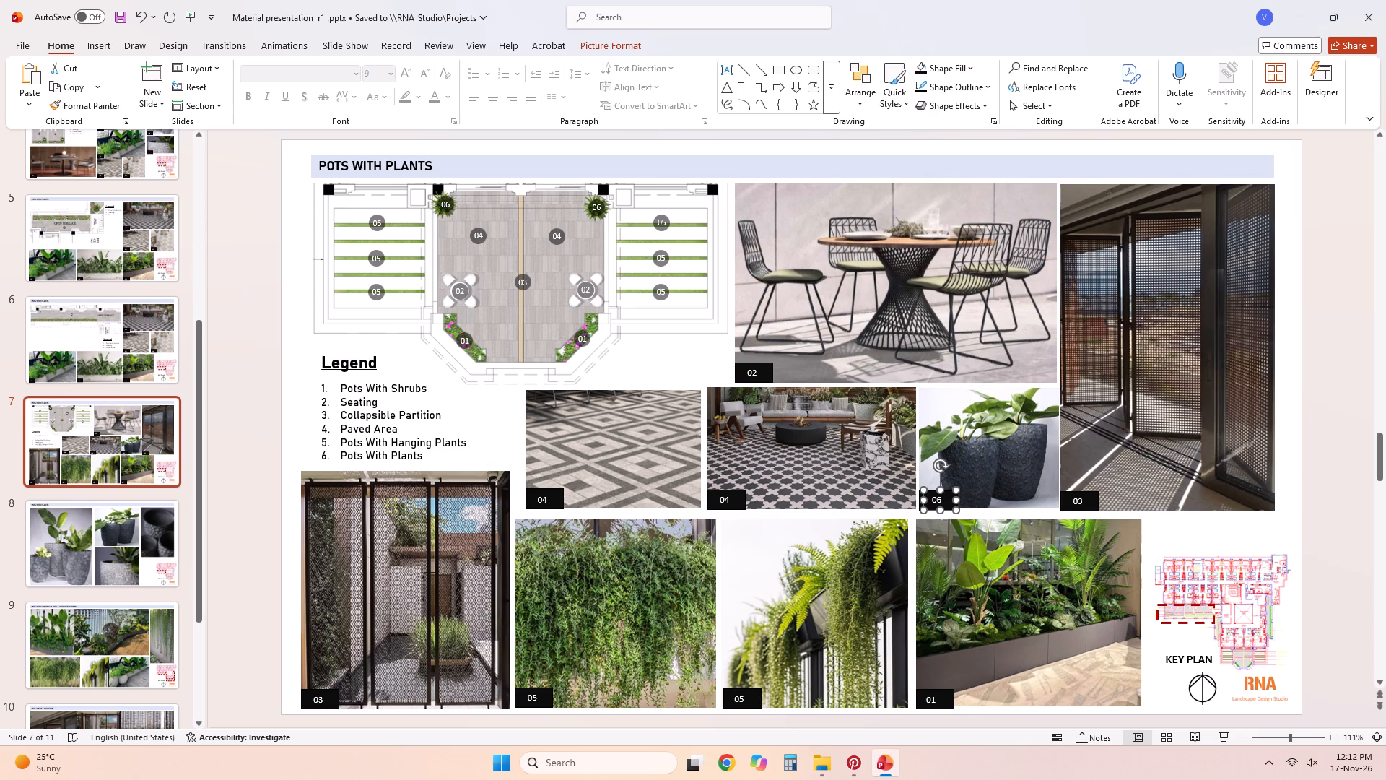
{"action": "left_click", "coordinate": [1250, 537]}
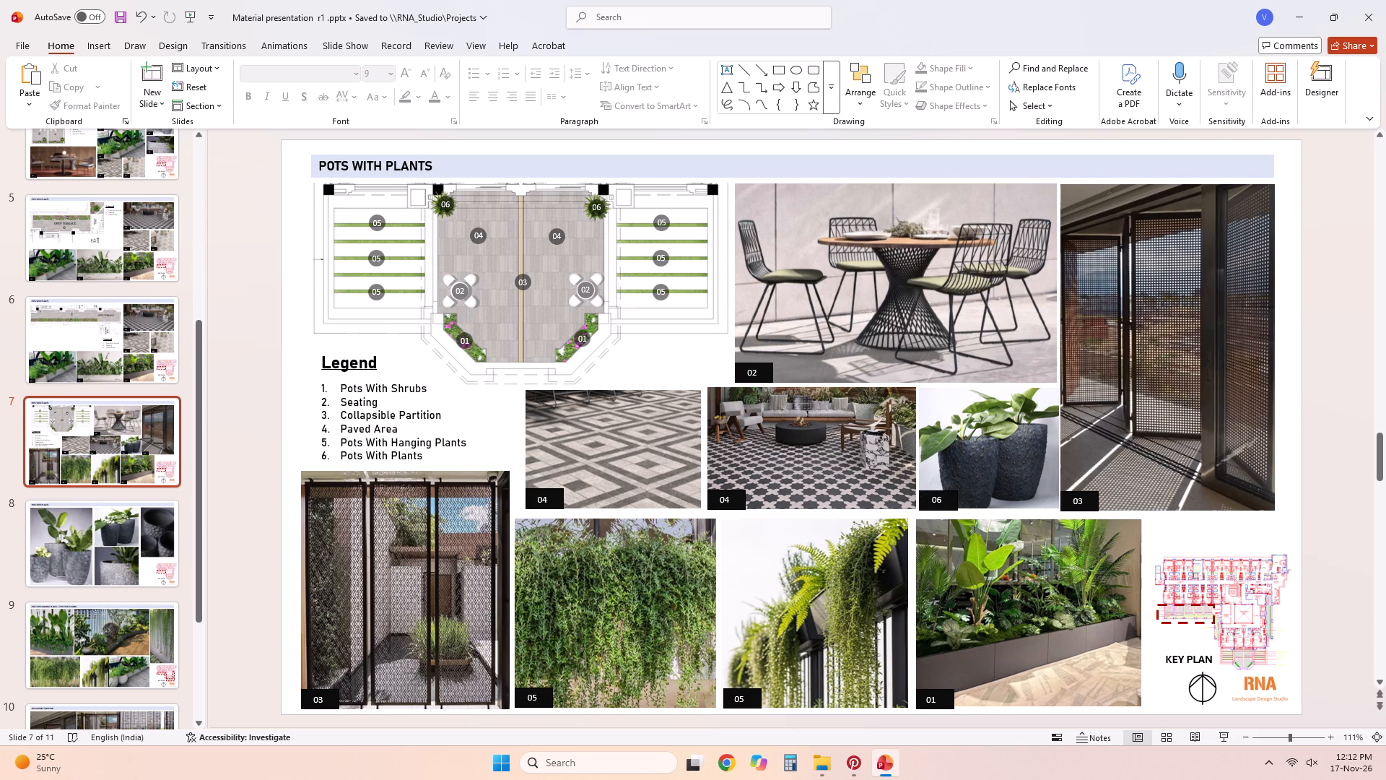
{"action": "left_click", "coordinate": [921, 493]}
{"action": "key", "text": "Up"}
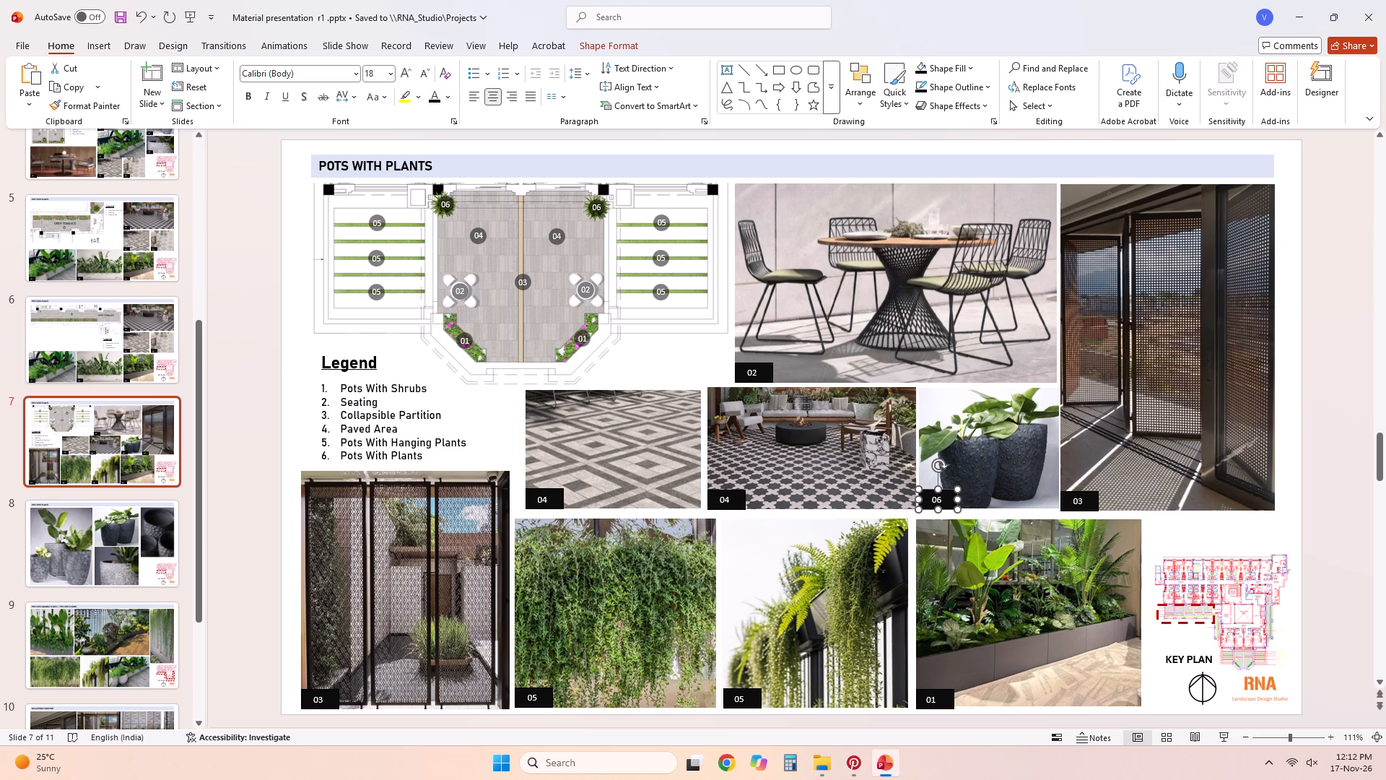
{"action": "key", "text": "Up"}
{"action": "left_click", "coordinate": [1312, 545]}
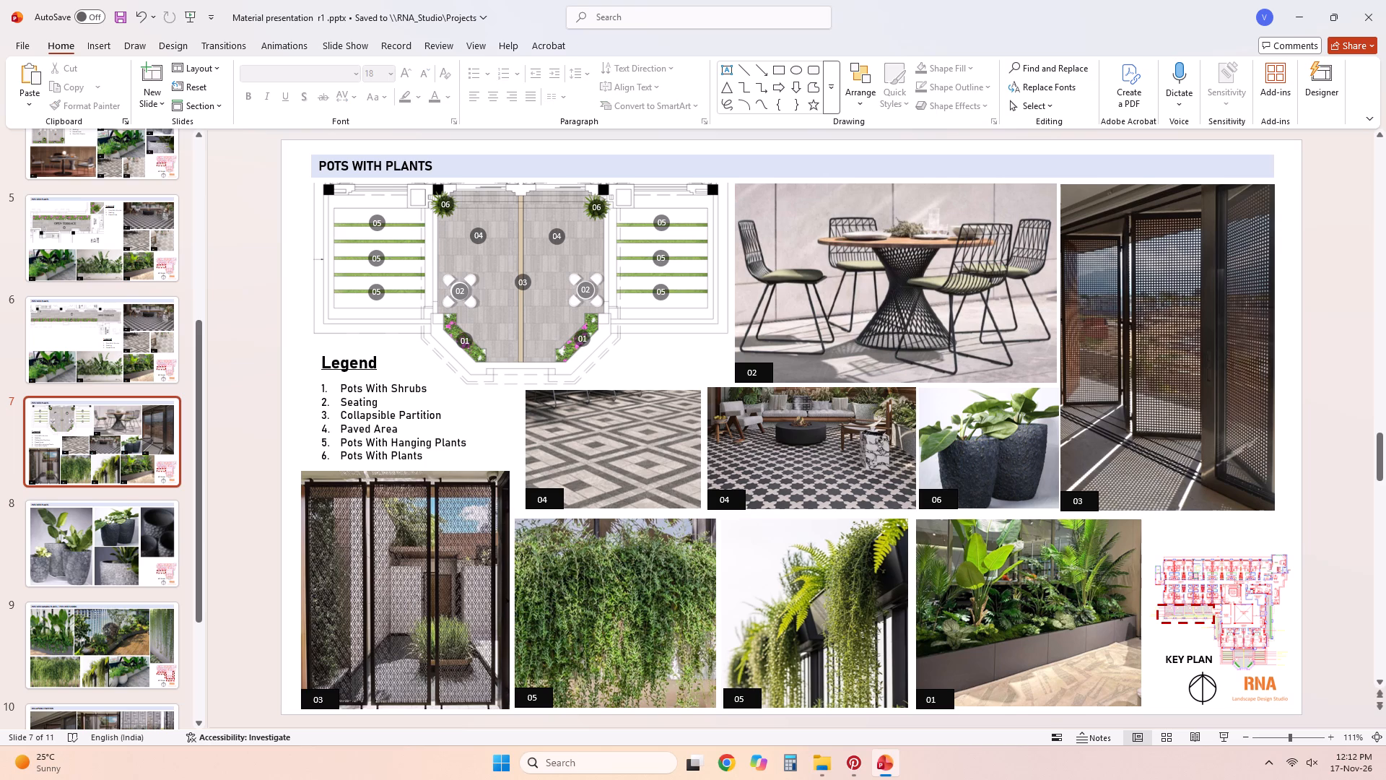